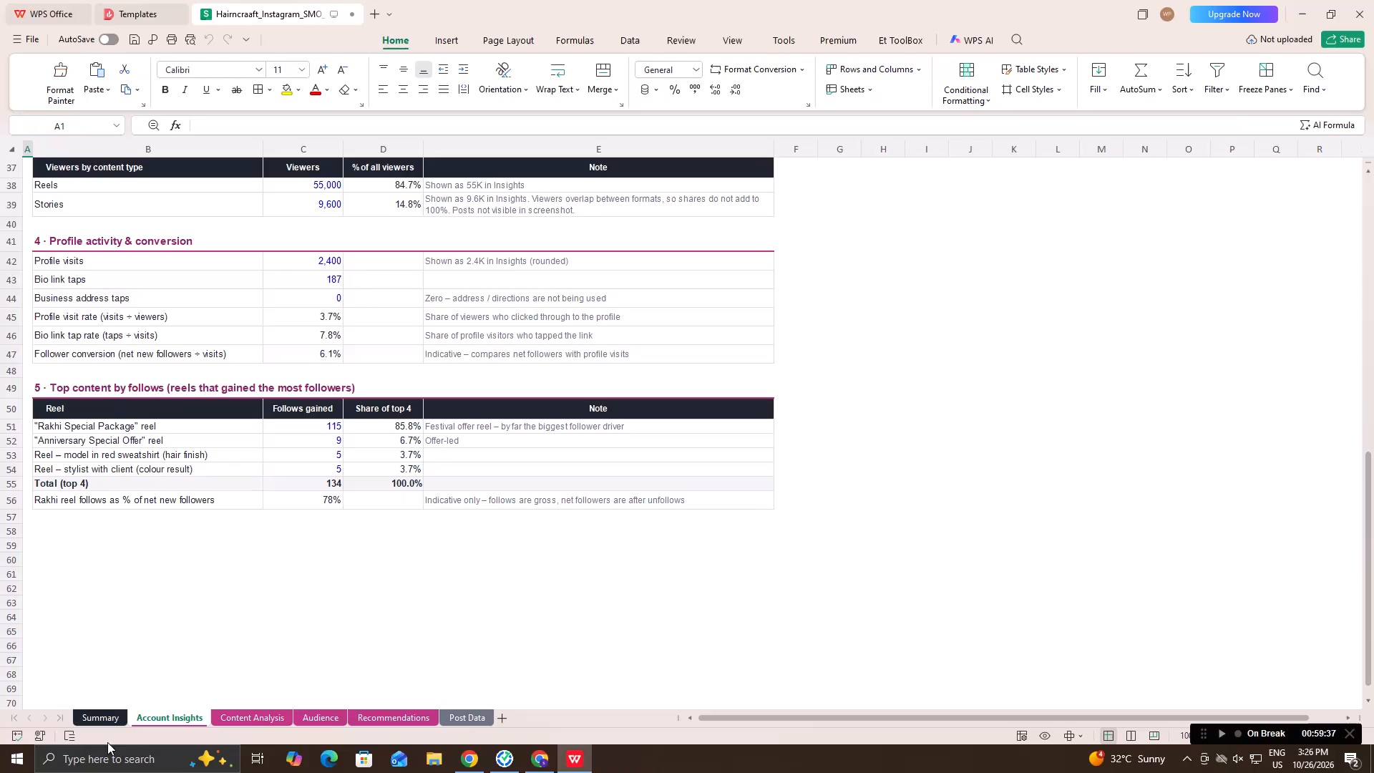
Look over the Post Data sheet and the Summary sheet of the Instagram report workbook.
{"action": "left_click", "coordinate": [469, 724]}
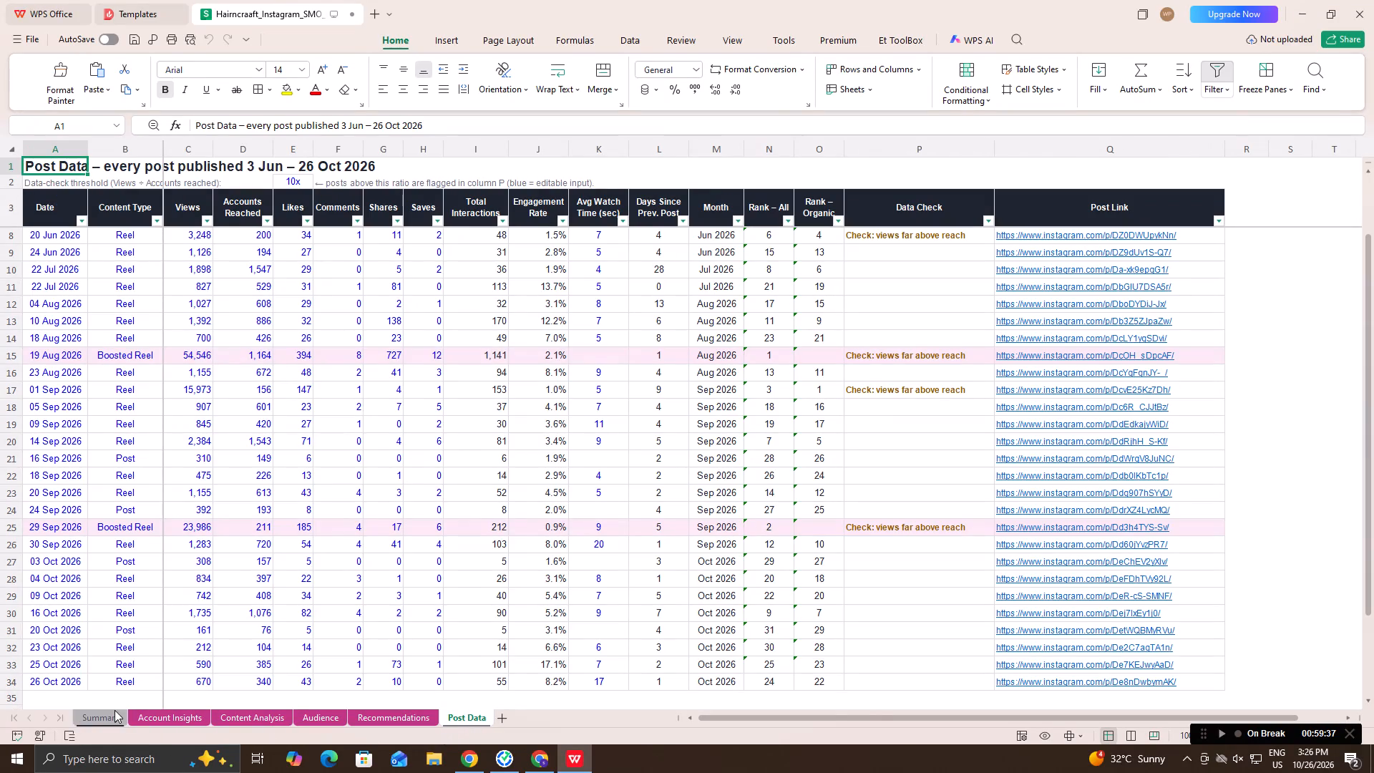
{"action": "left_click", "coordinate": [109, 721]}
Switch to Chrome and open Sheet2 of the Hairncraaft SMO Report spreadsheet at its first rows.
{"action": "left_click", "coordinate": [476, 757]}
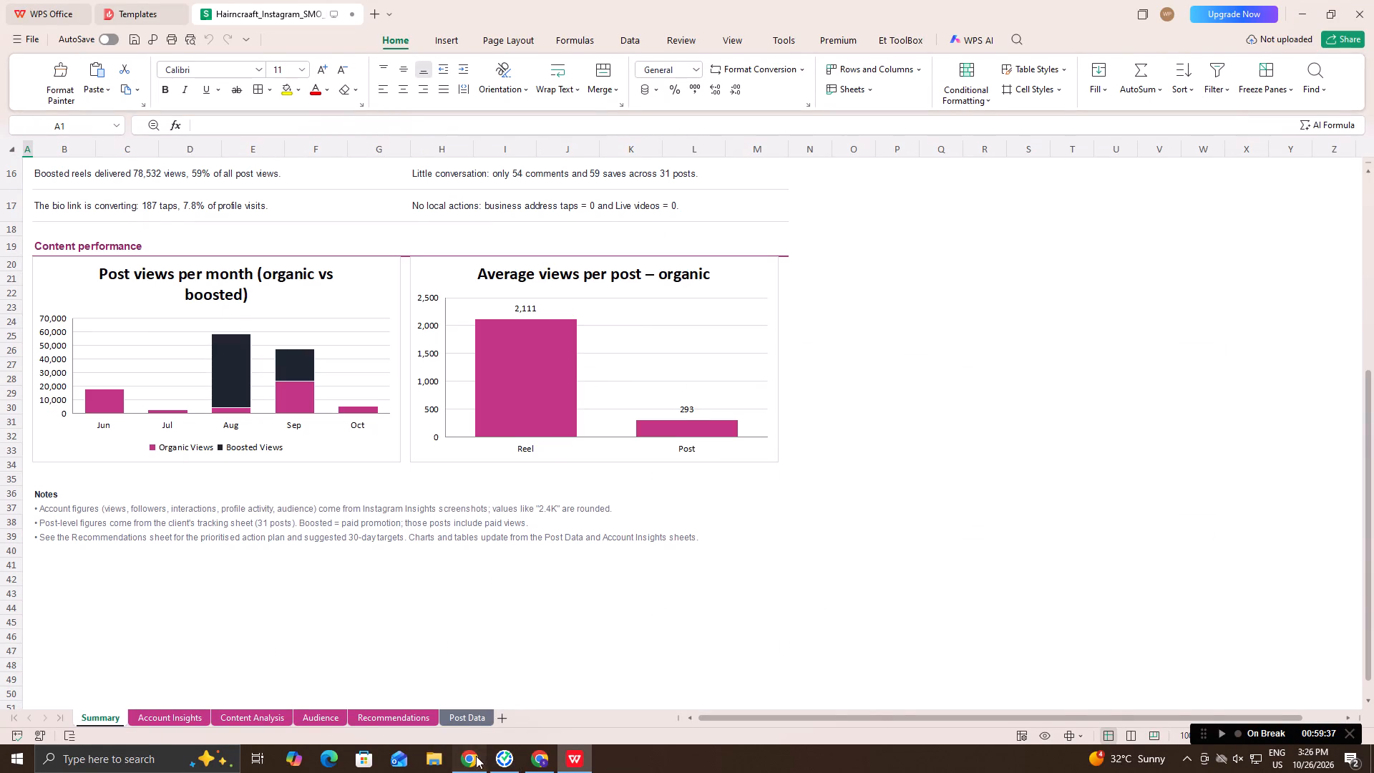
{"action": "left_click", "coordinate": [1055, 0]}
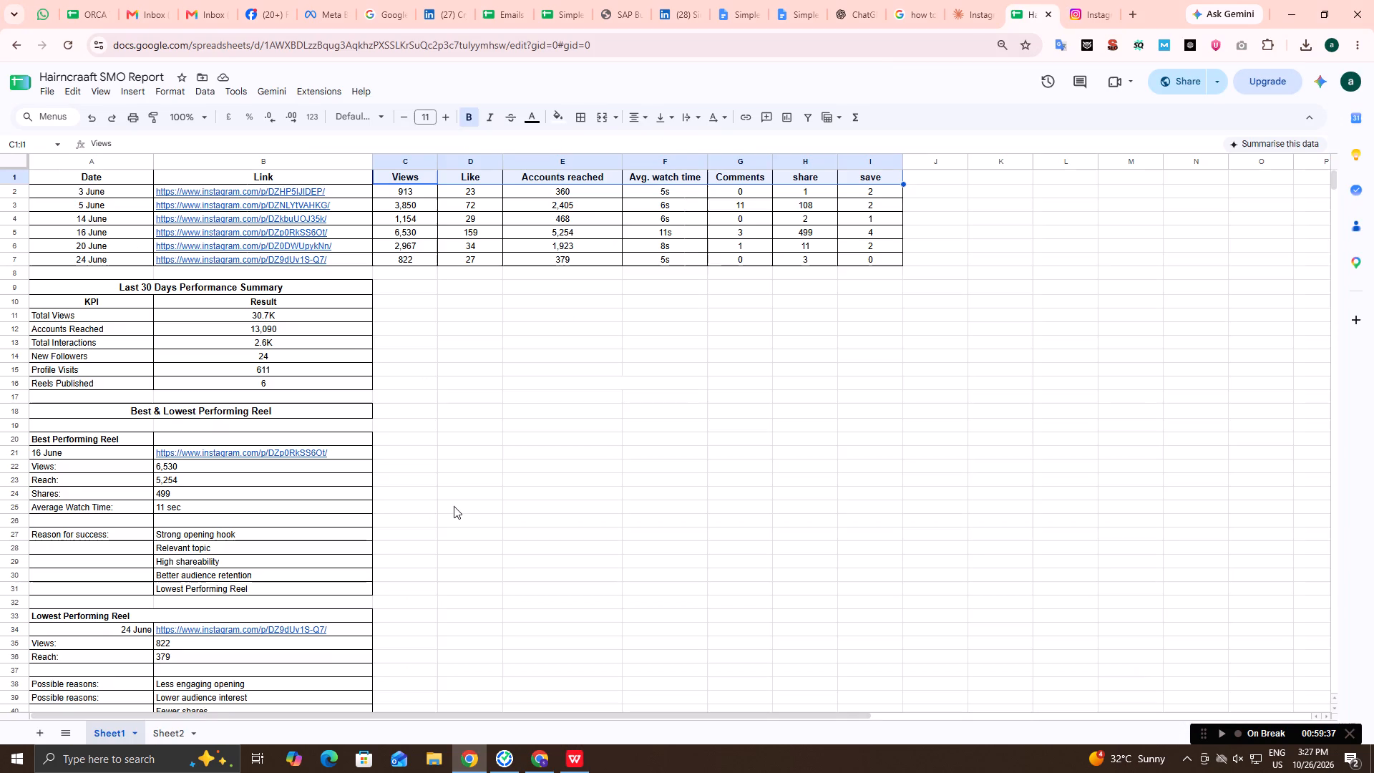
{"action": "left_click", "coordinate": [161, 735]}
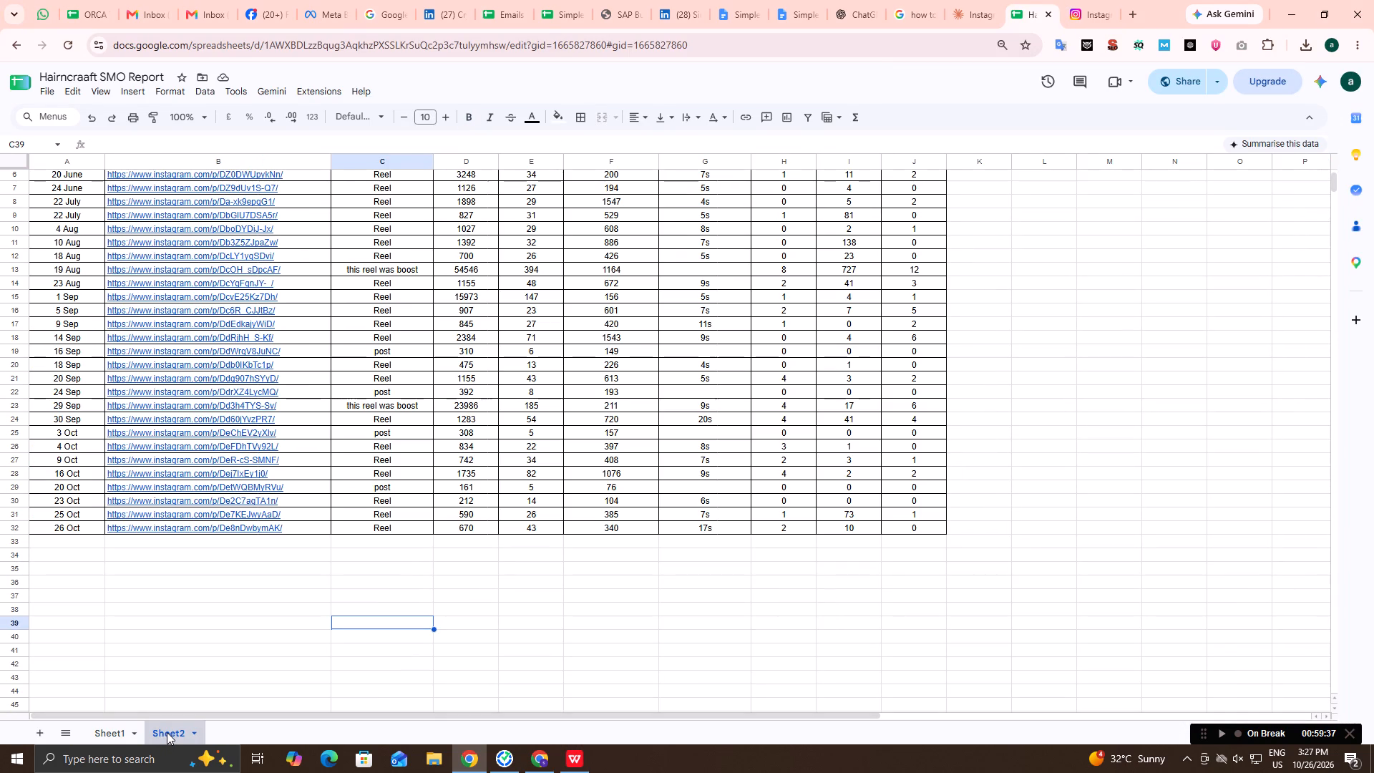
{"action": "scroll", "coordinate": [362, 516], "scroll_direction": "up", "scroll_amount": 1}
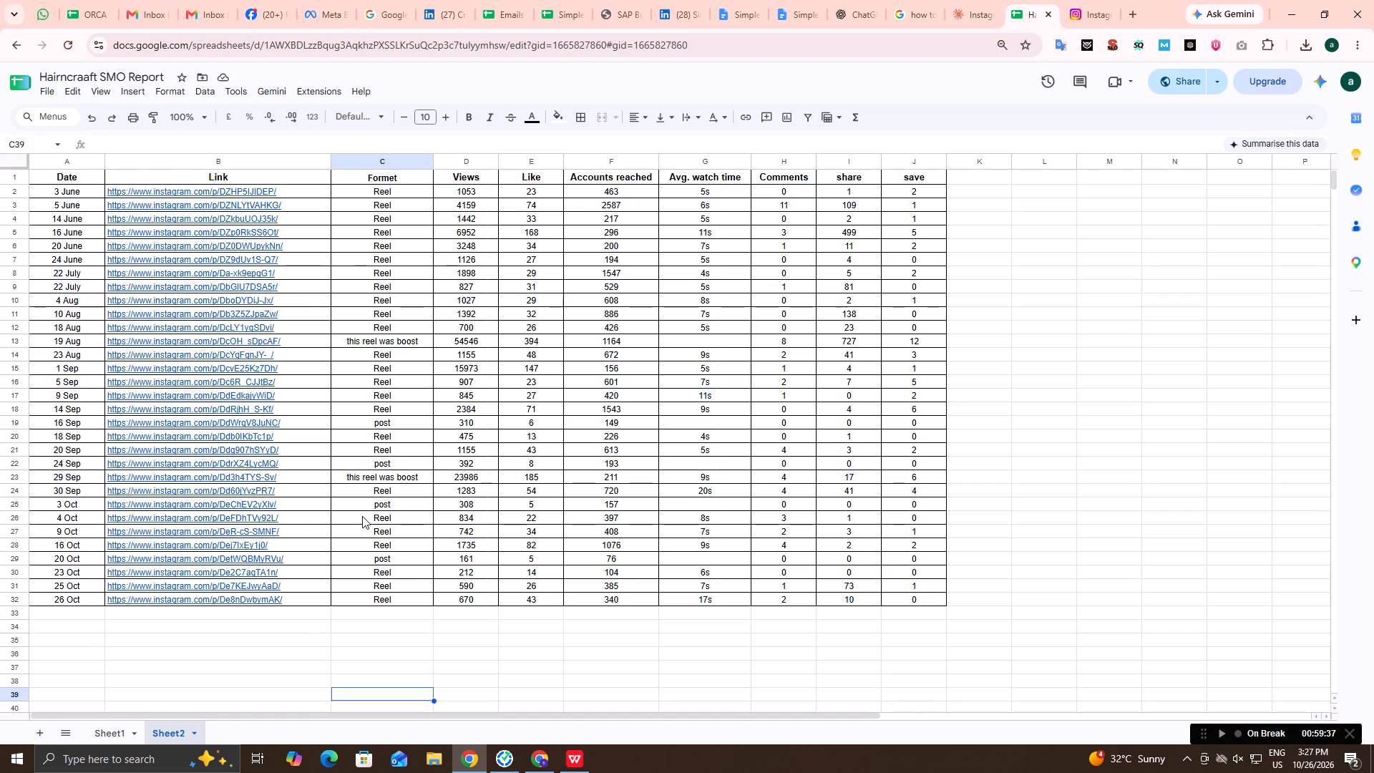
{"action": "scroll", "coordinate": [362, 516], "scroll_direction": "up", "scroll_amount": 1}
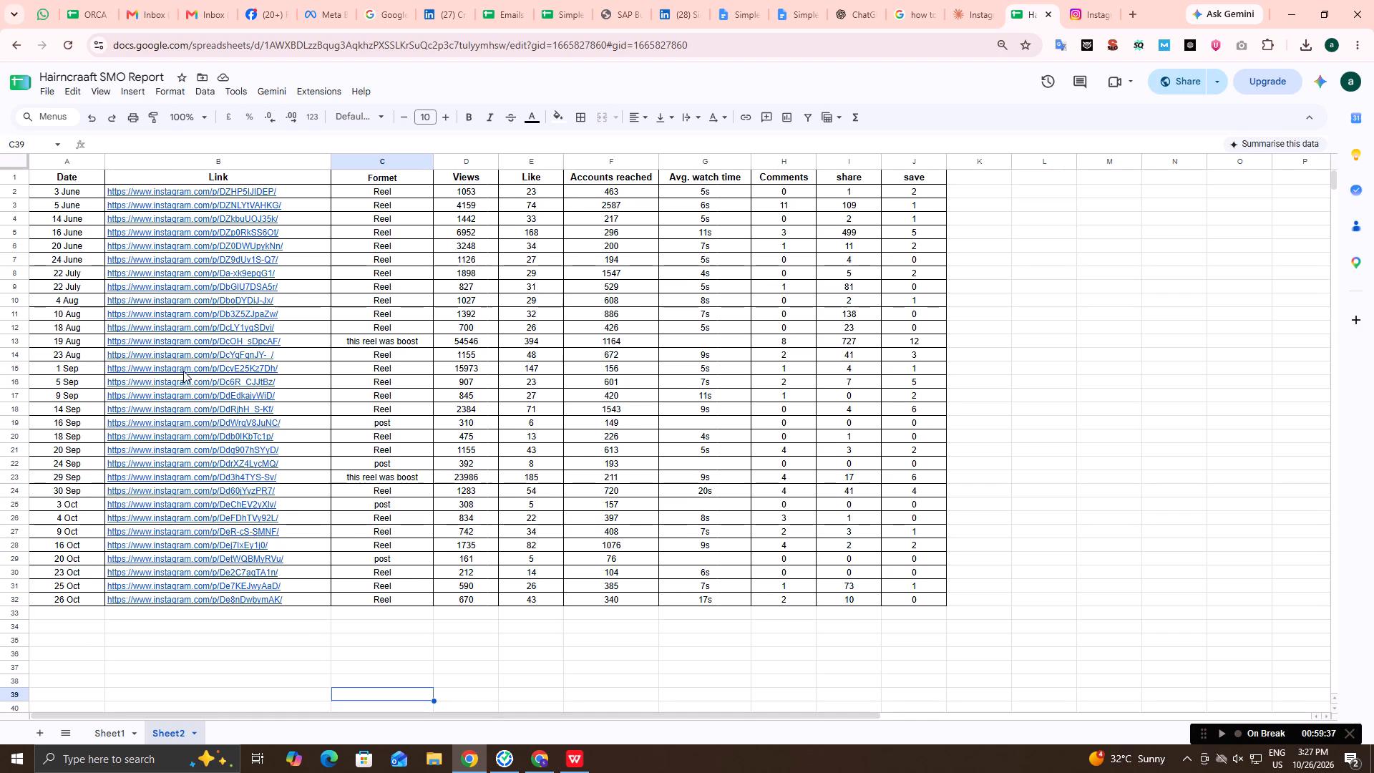
Copy the format label "this reel was boost" from the 19 Aug row into the 1 Sep row.
{"action": "left_click", "coordinate": [403, 369]}
{"action": "left_click", "coordinate": [412, 344]}
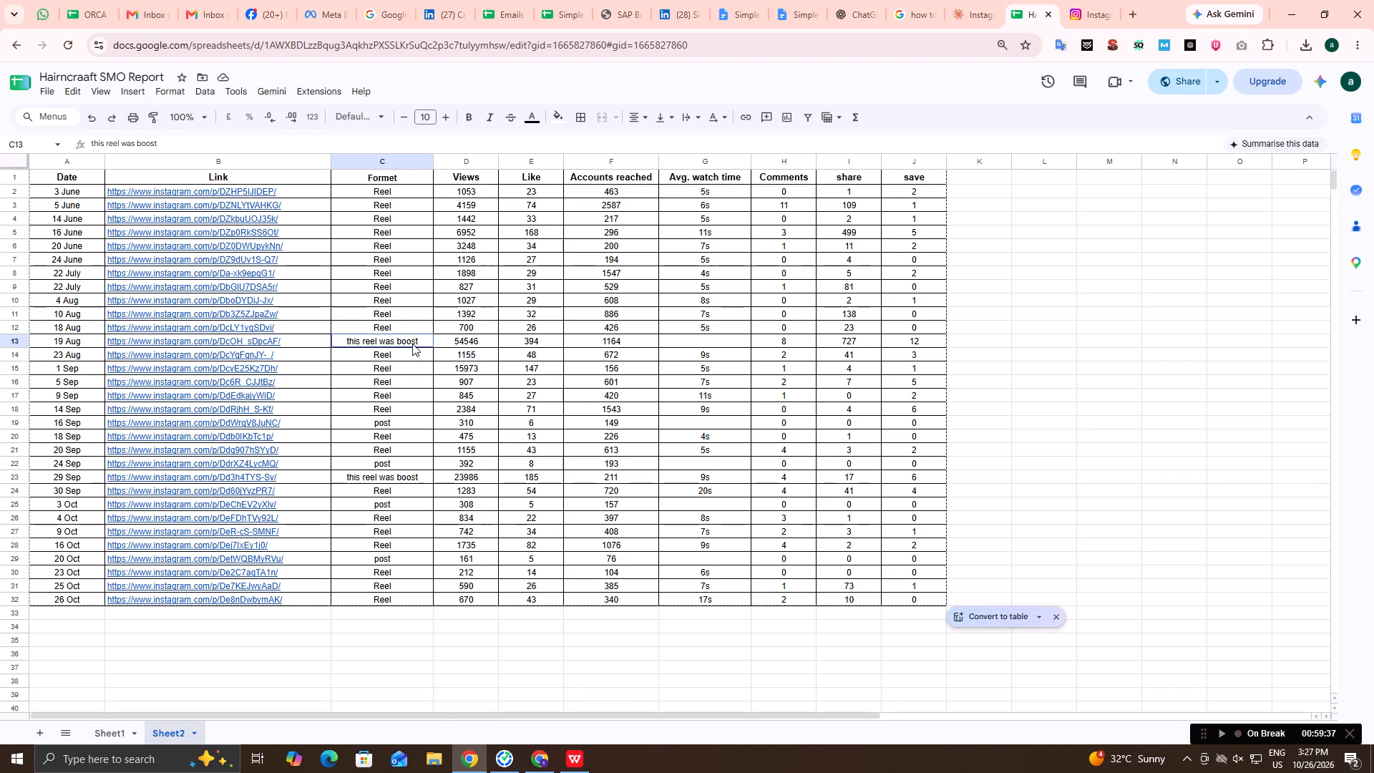
{"action": "right_click", "coordinate": [413, 344]}
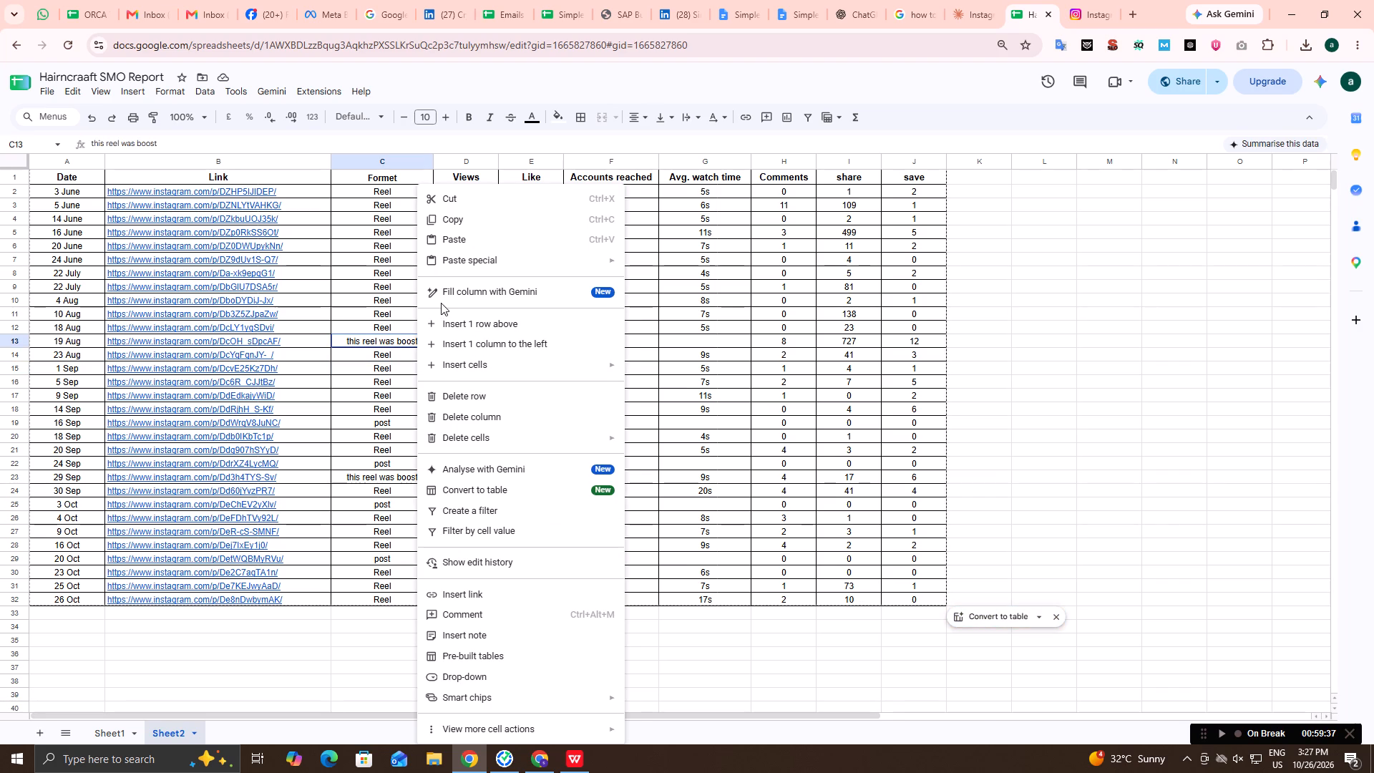
{"action": "left_click", "coordinate": [459, 219]}
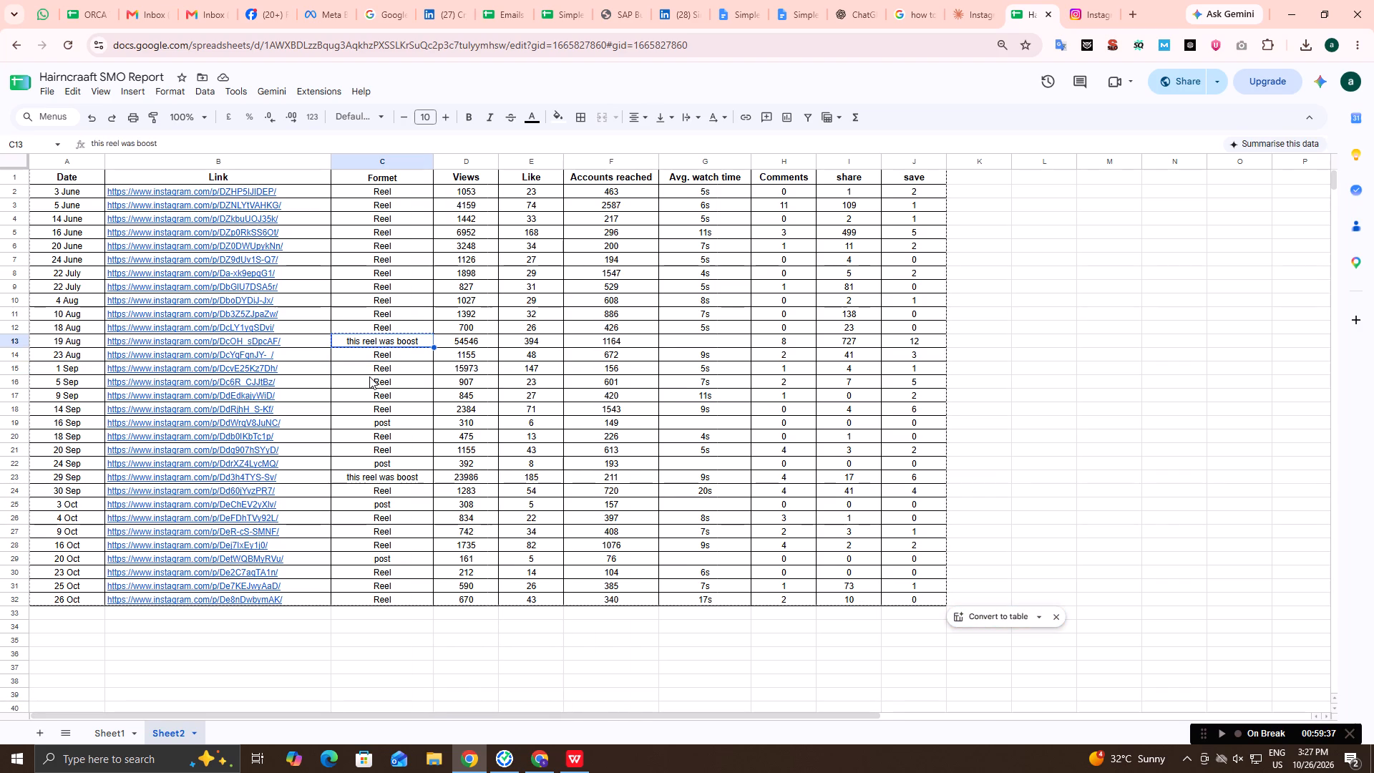
{"action": "left_click", "coordinate": [310, 371]}
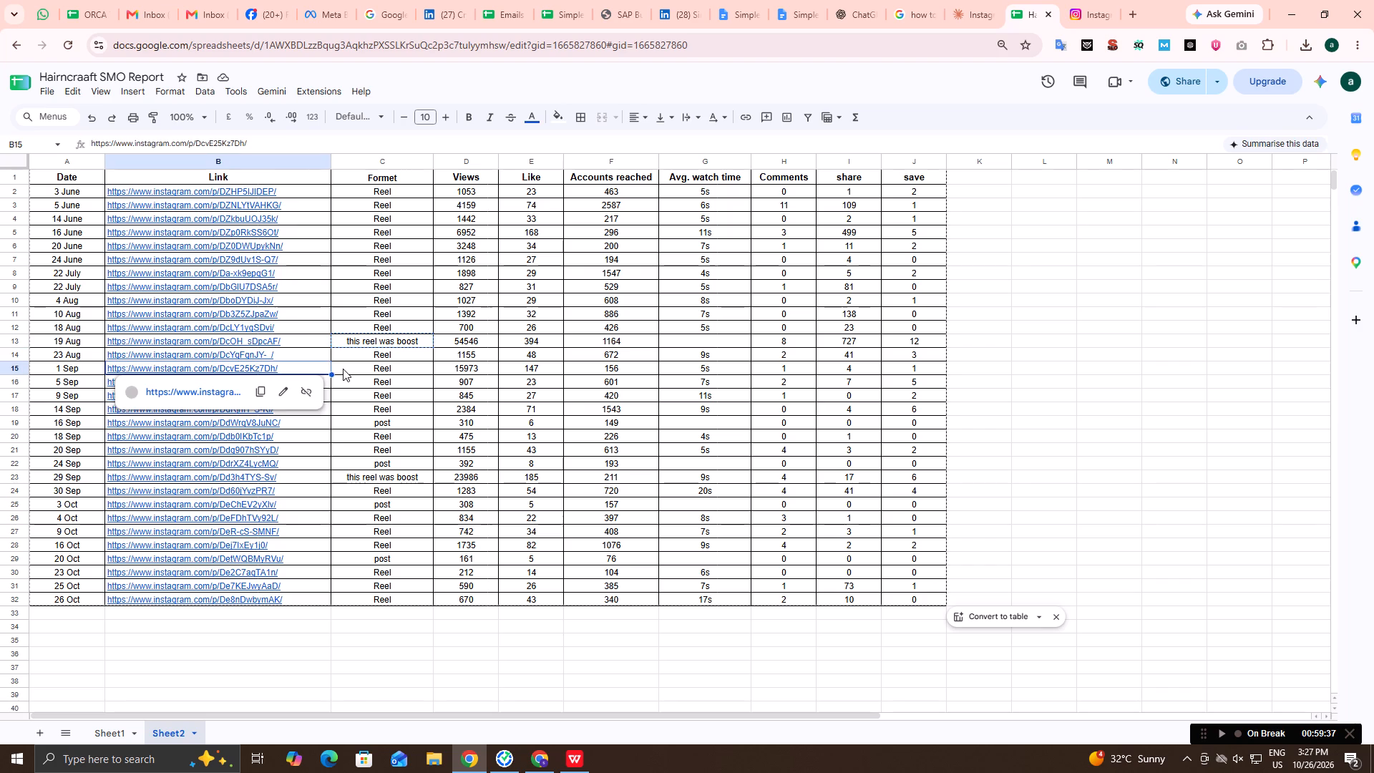
{"action": "left_click", "coordinate": [344, 369]}
{"action": "right_click", "coordinate": [344, 369]}
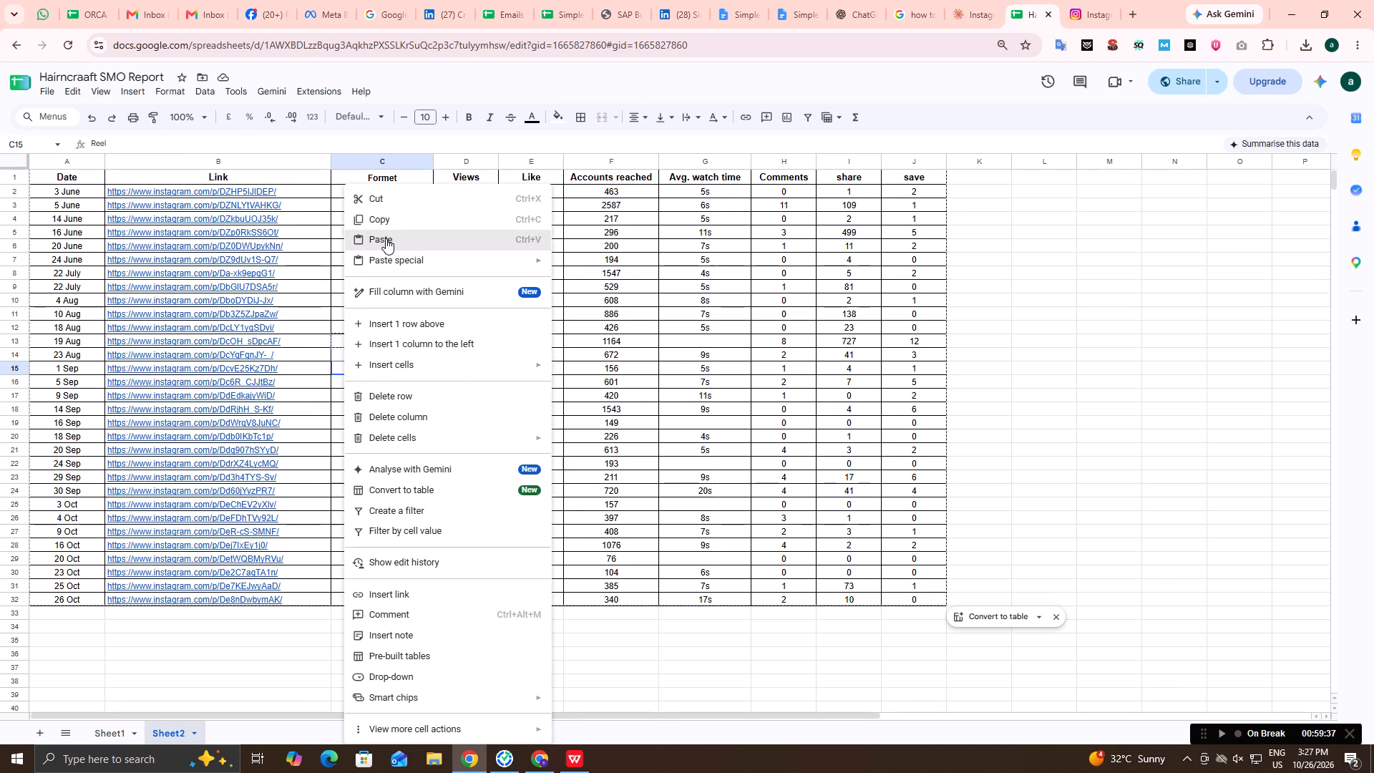
{"action": "left_click", "coordinate": [386, 238]}
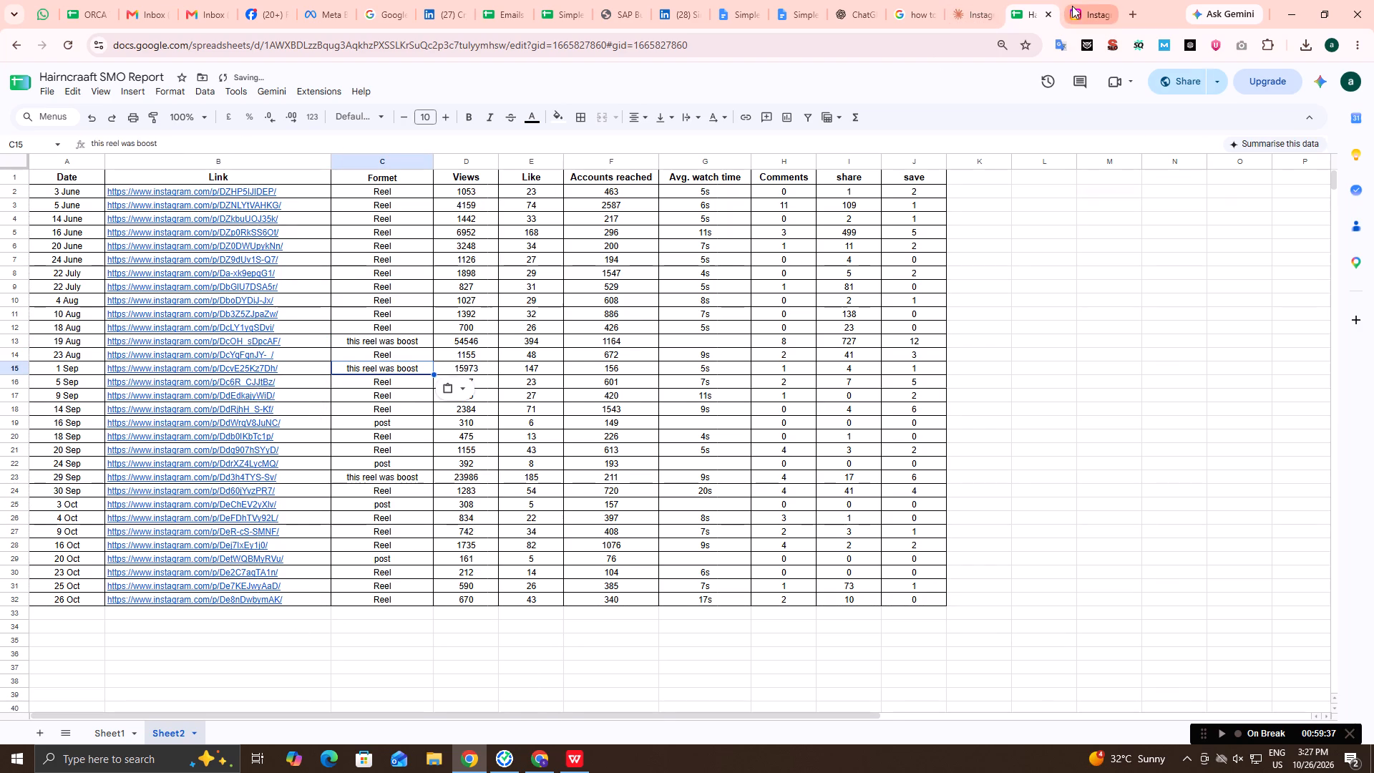
Reload the hairncraaft Instagram reels page, examine the reels' view counts, and return to the tracking spreadsheet.
{"action": "left_click", "coordinate": [1091, 0]}
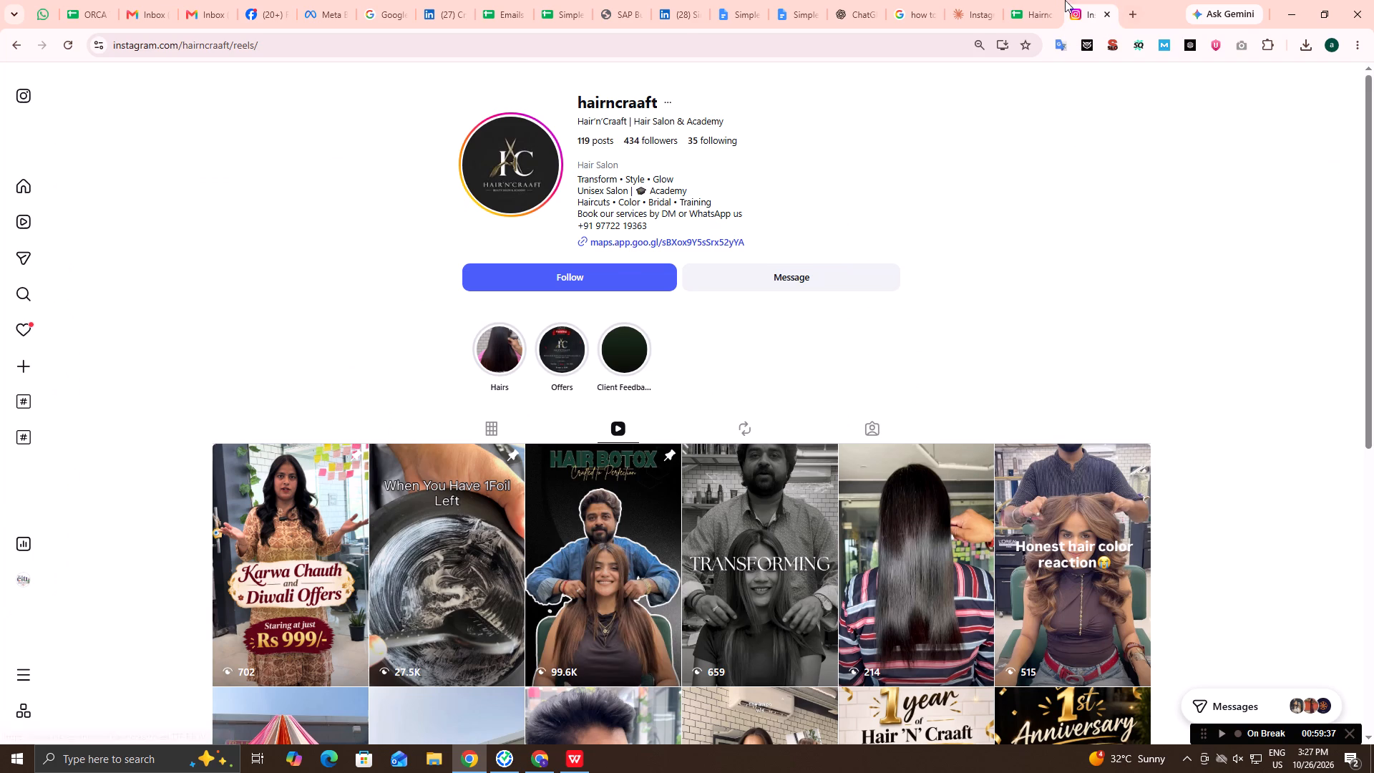
{"action": "left_click_drag", "start_coordinate": [1029, 15], "coordinate": [1023, 19]}
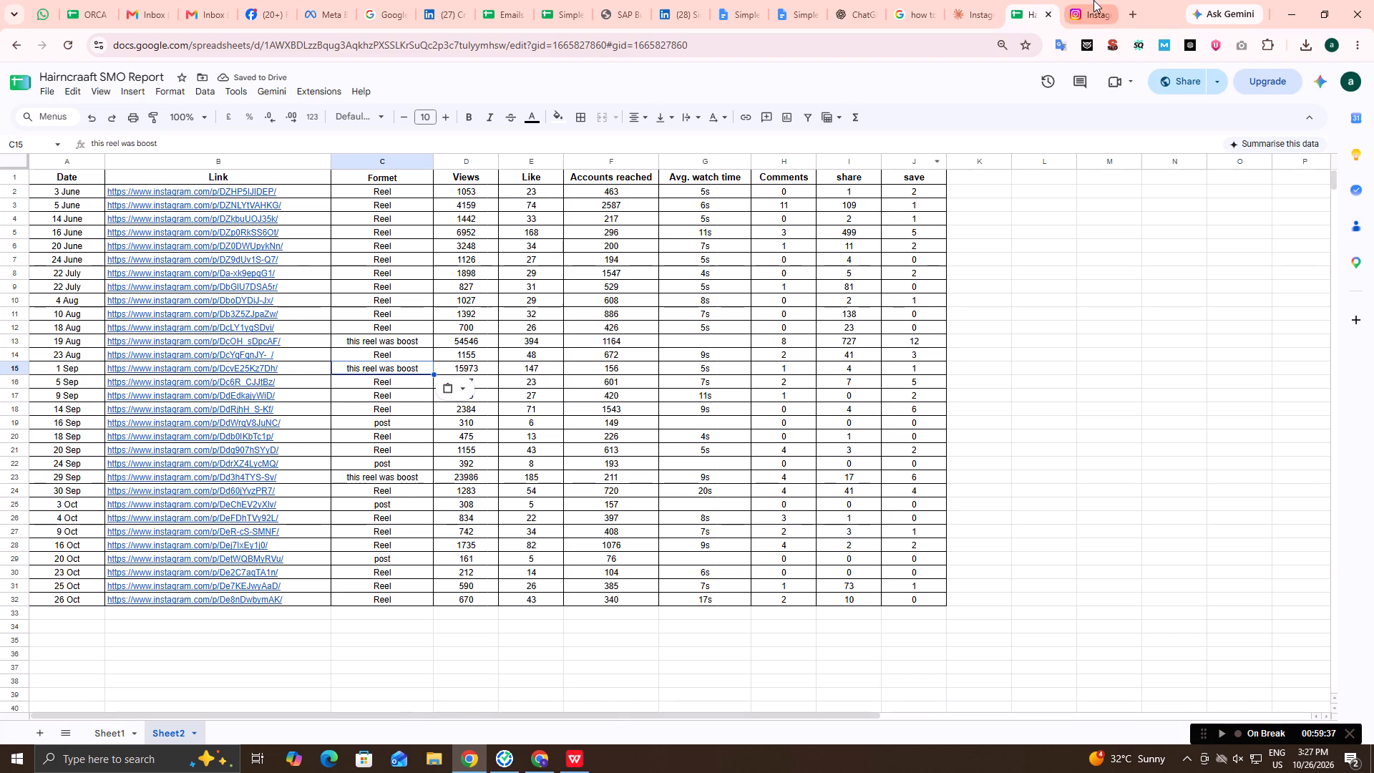
{"action": "left_click", "coordinate": [1093, 0]}
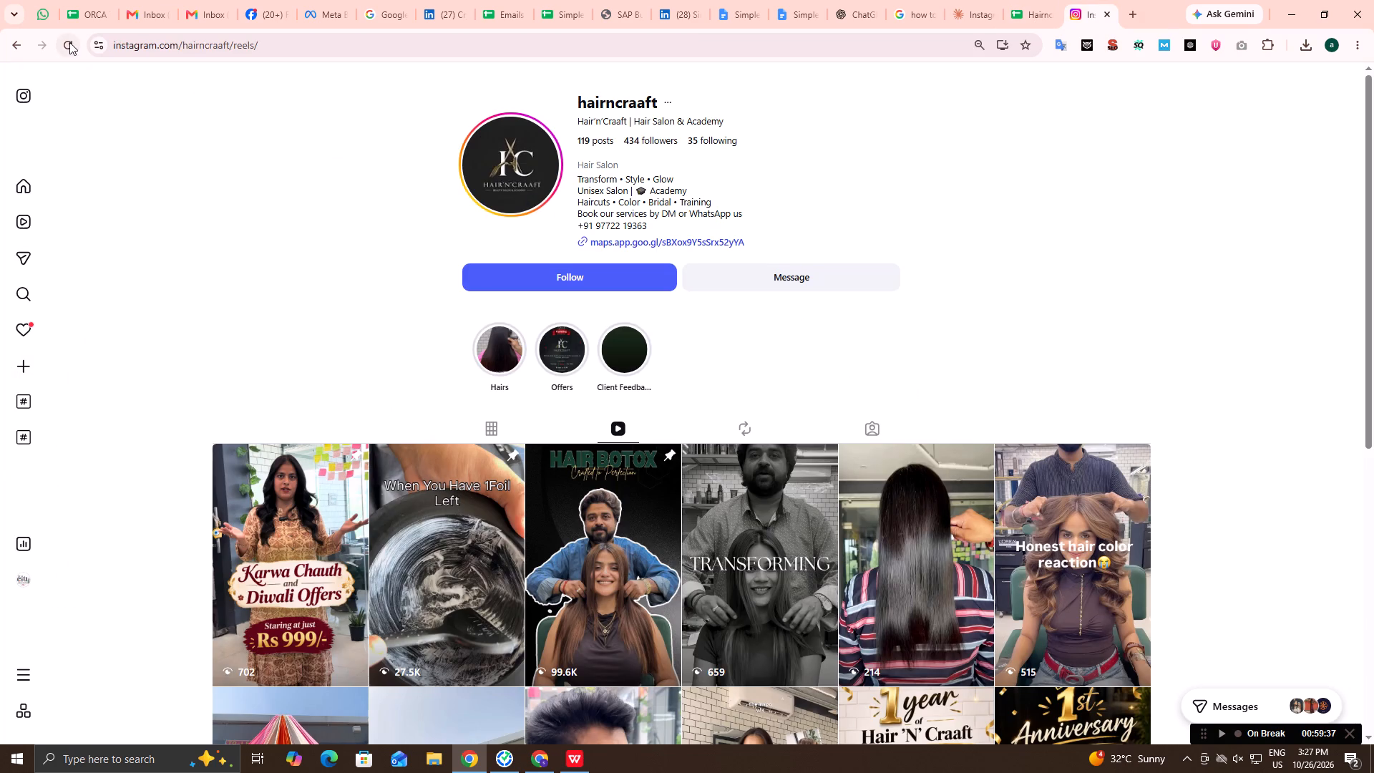
{"action": "left_click", "coordinate": [69, 42]}
{"action": "scroll", "coordinate": [535, 440], "scroll_direction": "up", "scroll_amount": 1}
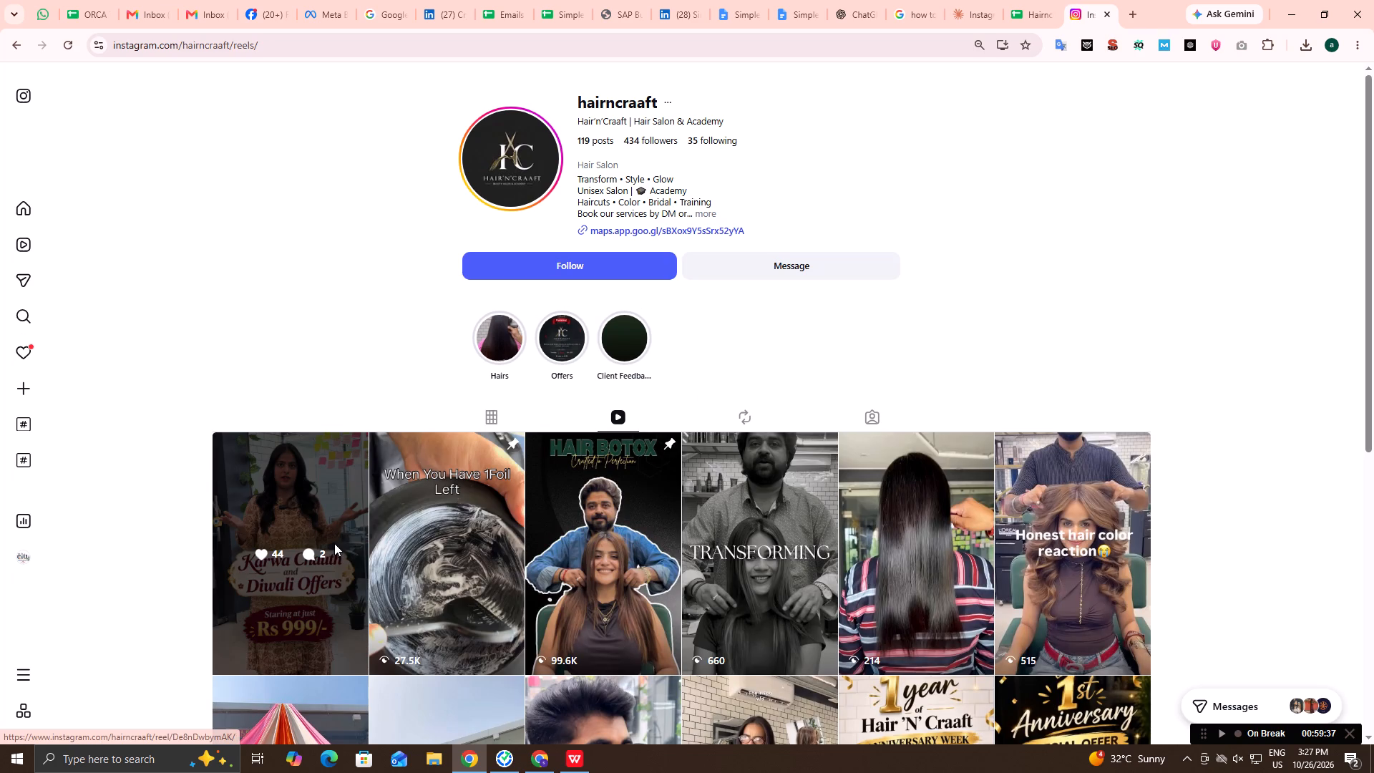
{"action": "left_click", "coordinate": [1043, 0]}
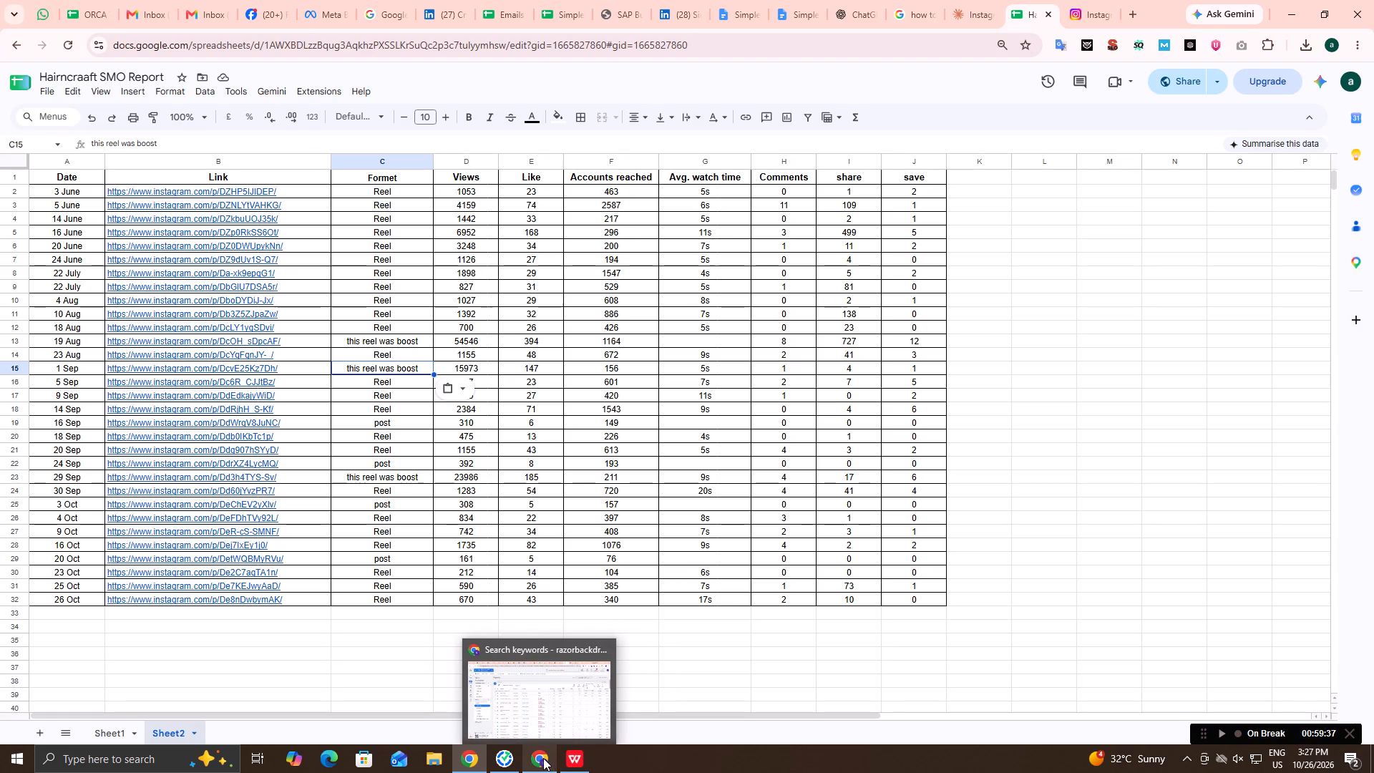
Switch to WPS Office and open the Account Insights sheet of the report workbook.
{"action": "left_click", "coordinate": [581, 767]}
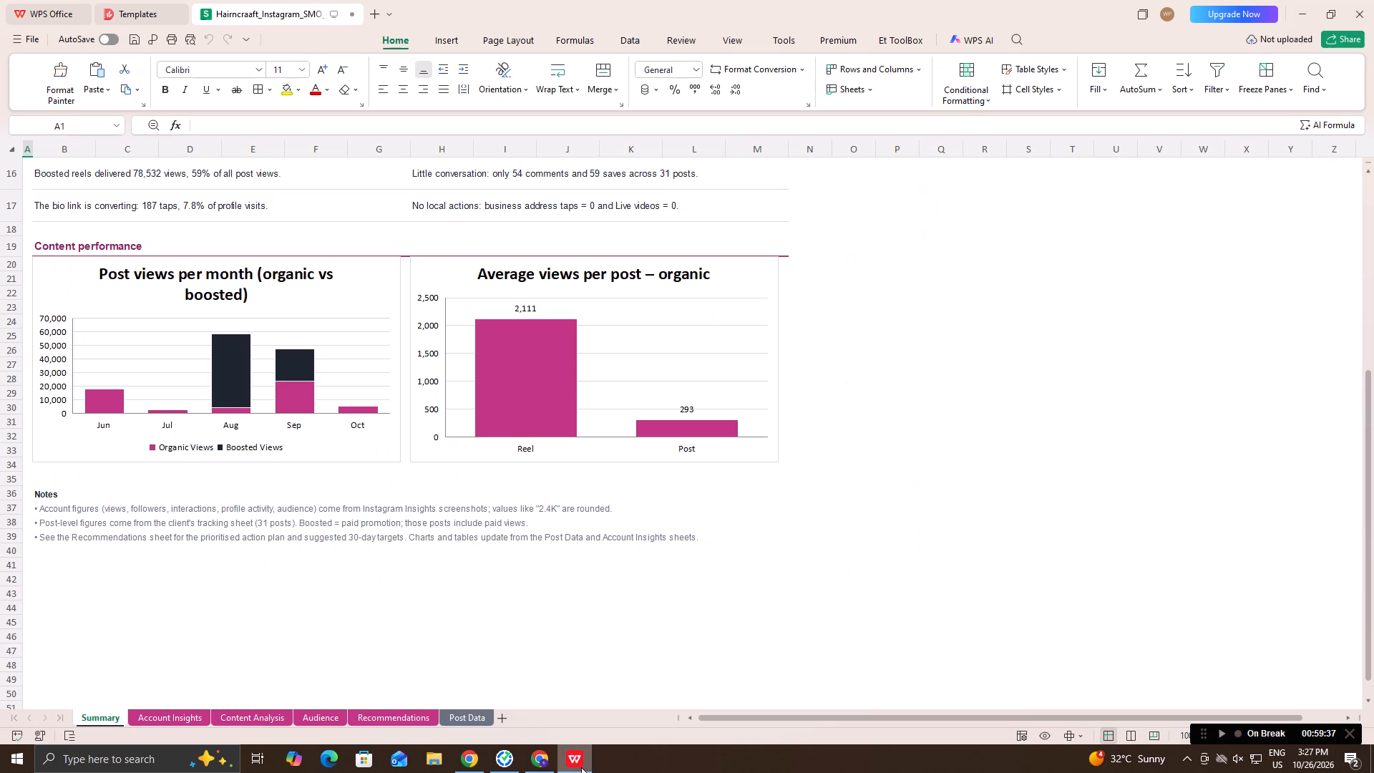
{"action": "left_click", "coordinate": [182, 721]}
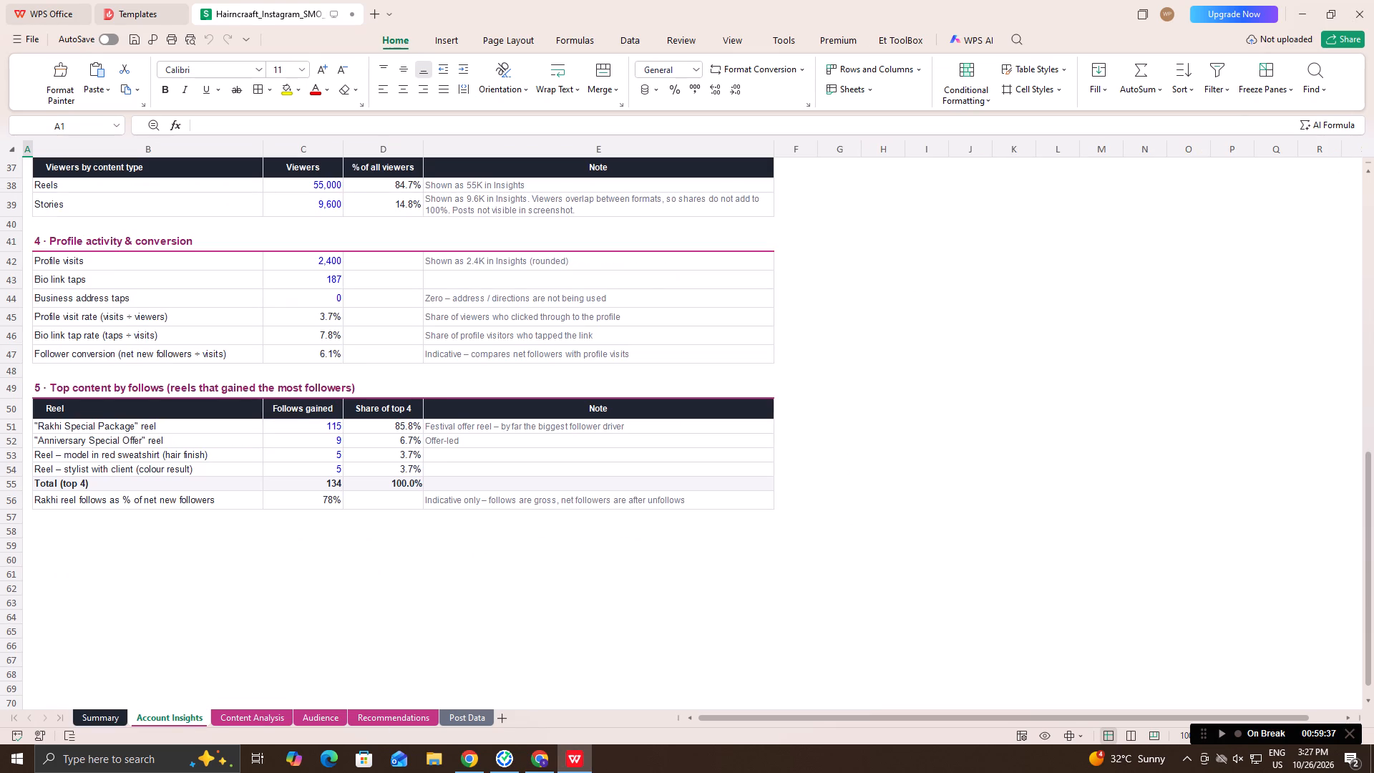
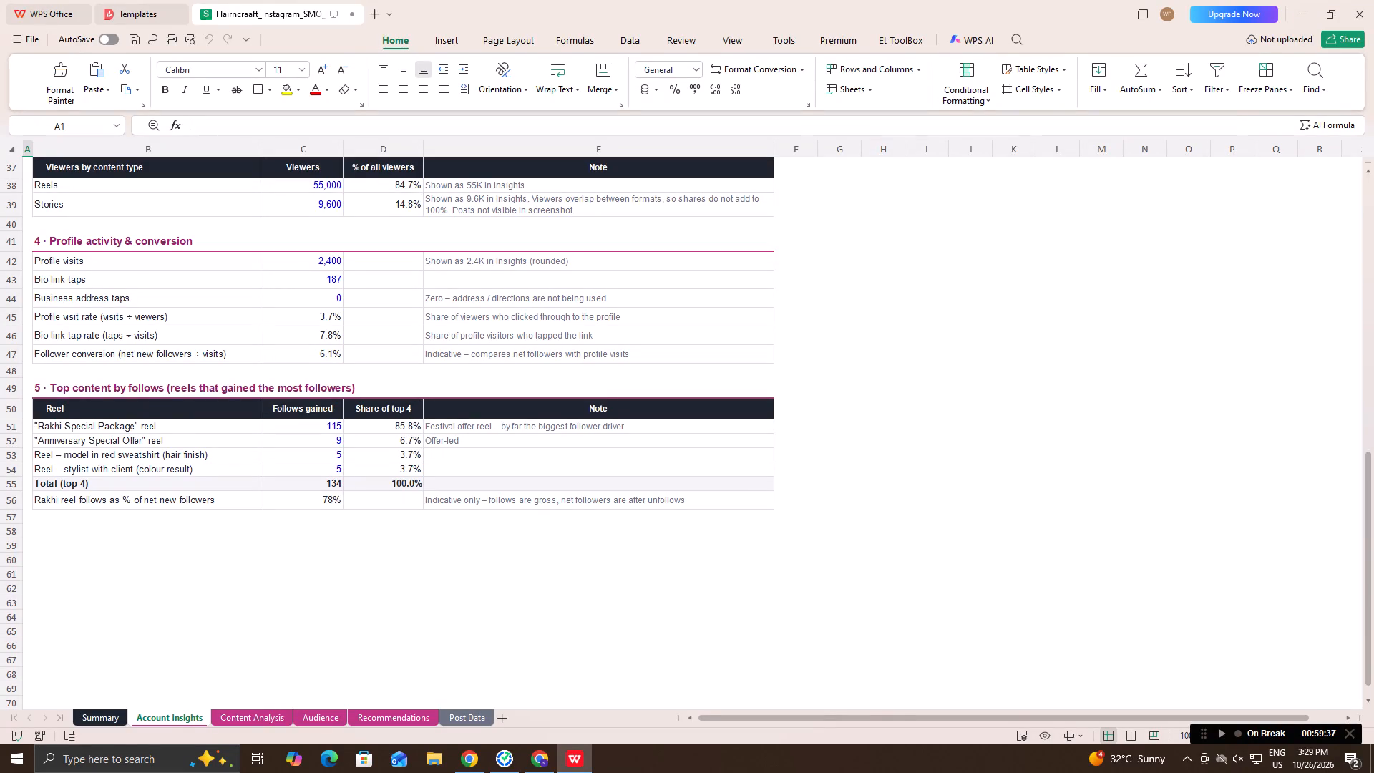
Open the "Reel – model in red sweatshirt (hair finish)" label for editing in the top content by follows table, near its end.
{"action": "double_click", "coordinate": [155, 458]}
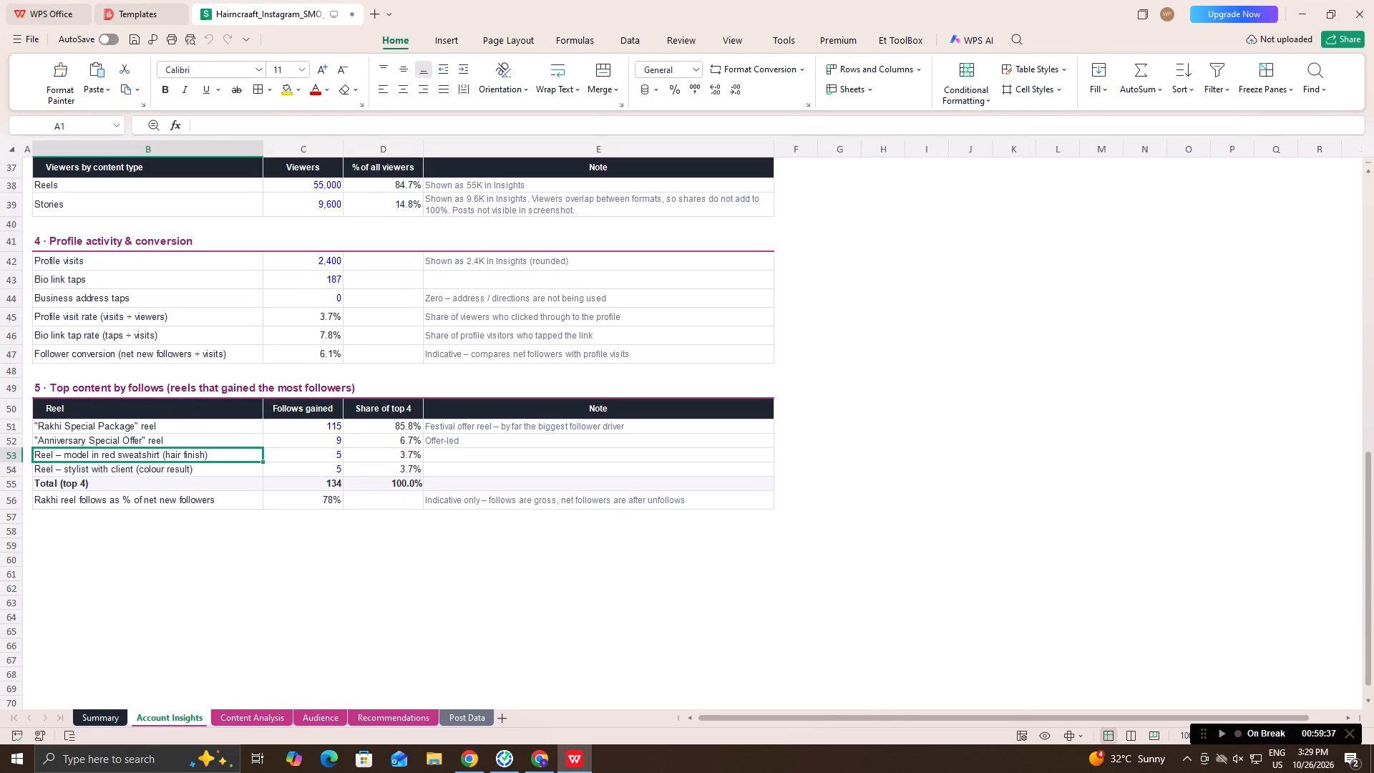
{"action": "left_click", "coordinate": [204, 456]}
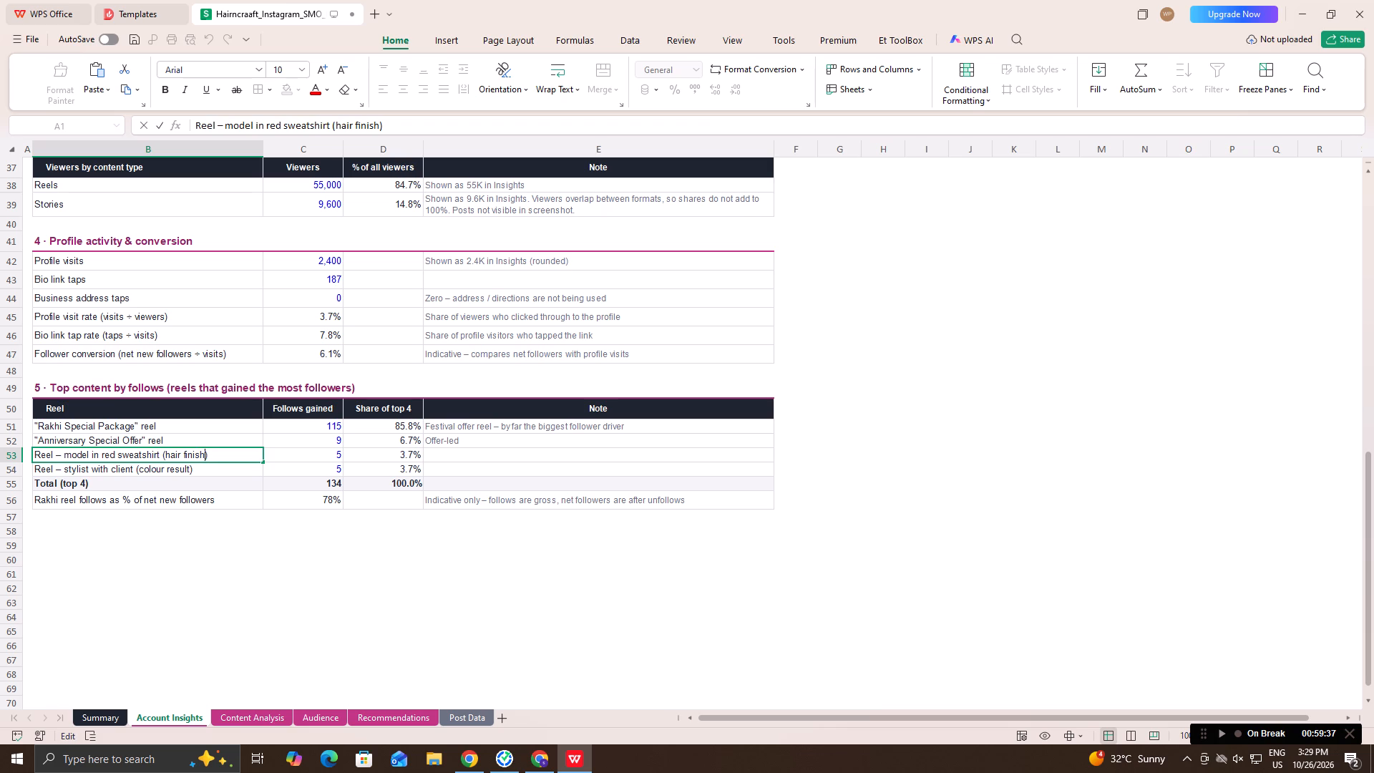
Change the bracketed description in the red sweatshirt reel's label in the top content table to "hair cut".
{"action": "key", "text": "BackSpace"}
{"action": "key", "text": "BackSpace"}
{"action": "key", "text": "BackSpace"}
{"action": "key", "text": "BackSpace"}
{"action": "key", "text": "BackSpace"}
{"action": "key", "text": "BackSpace"}
{"action": "type", "text": "Cyt"}
{"action": "key", "text": "space"}
{"action": "key", "text": "BackSpace"}
{"action": "key", "text": "BackSpace"}
{"action": "key", "text": "BackSpace"}
{"action": "key", "text": "BackSpace"}
{"action": "key", "text": "c"}
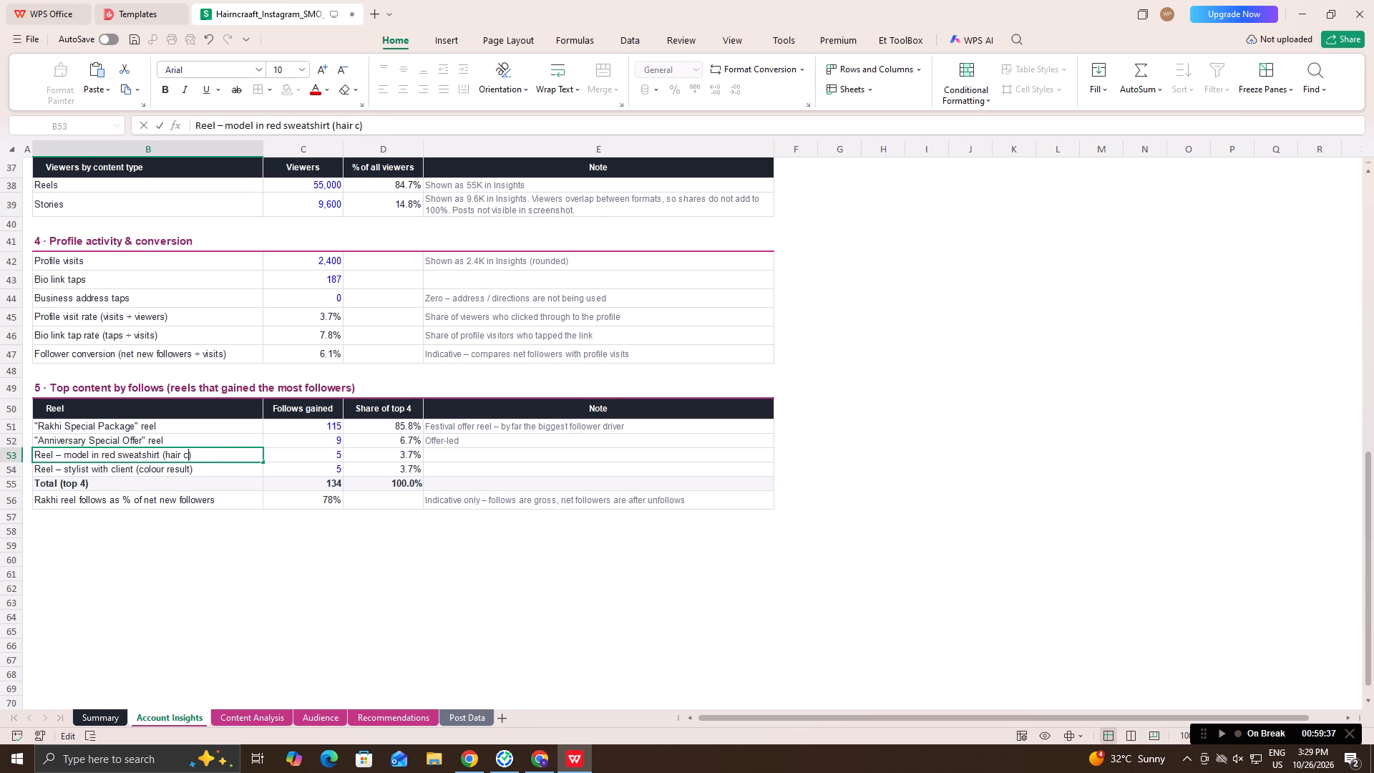
{"action": "type", "text": "ut"}
{"action": "key", "text": "Return"}
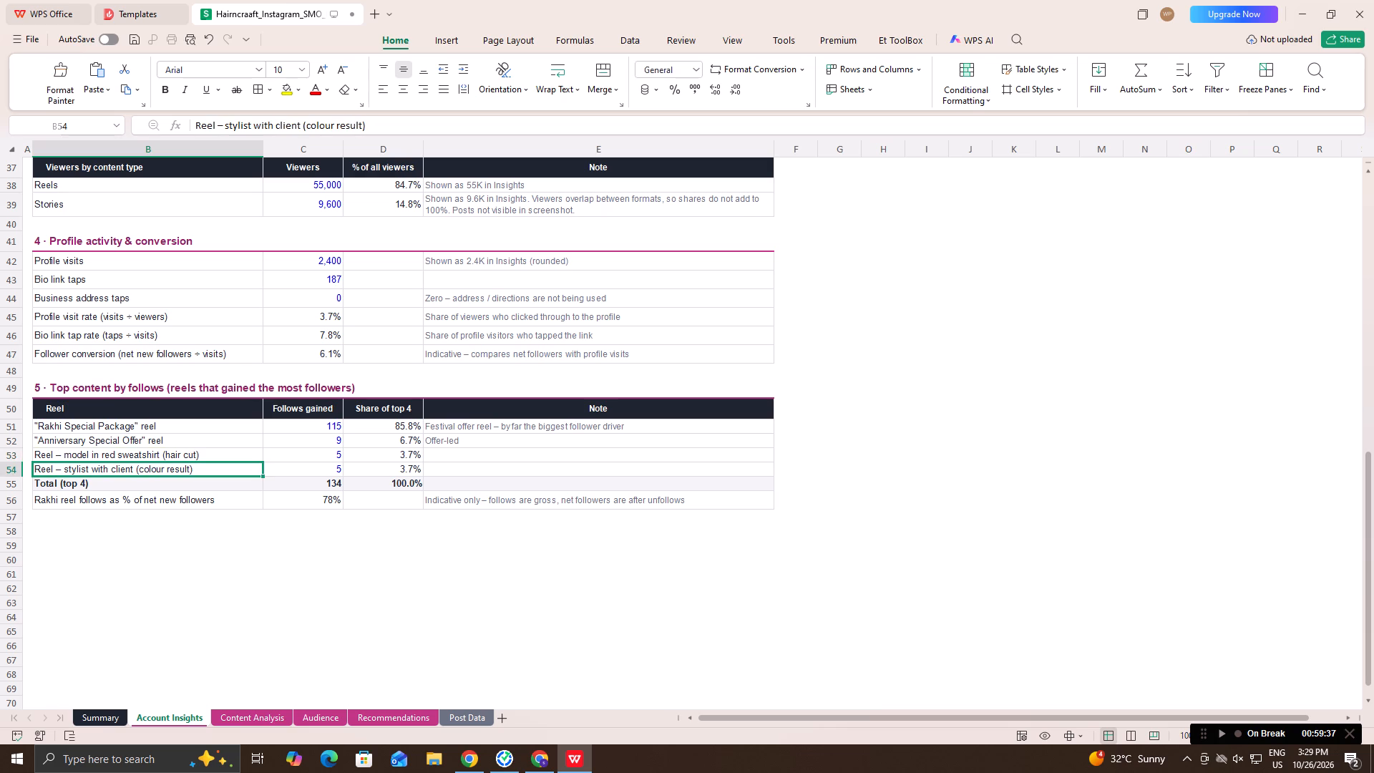
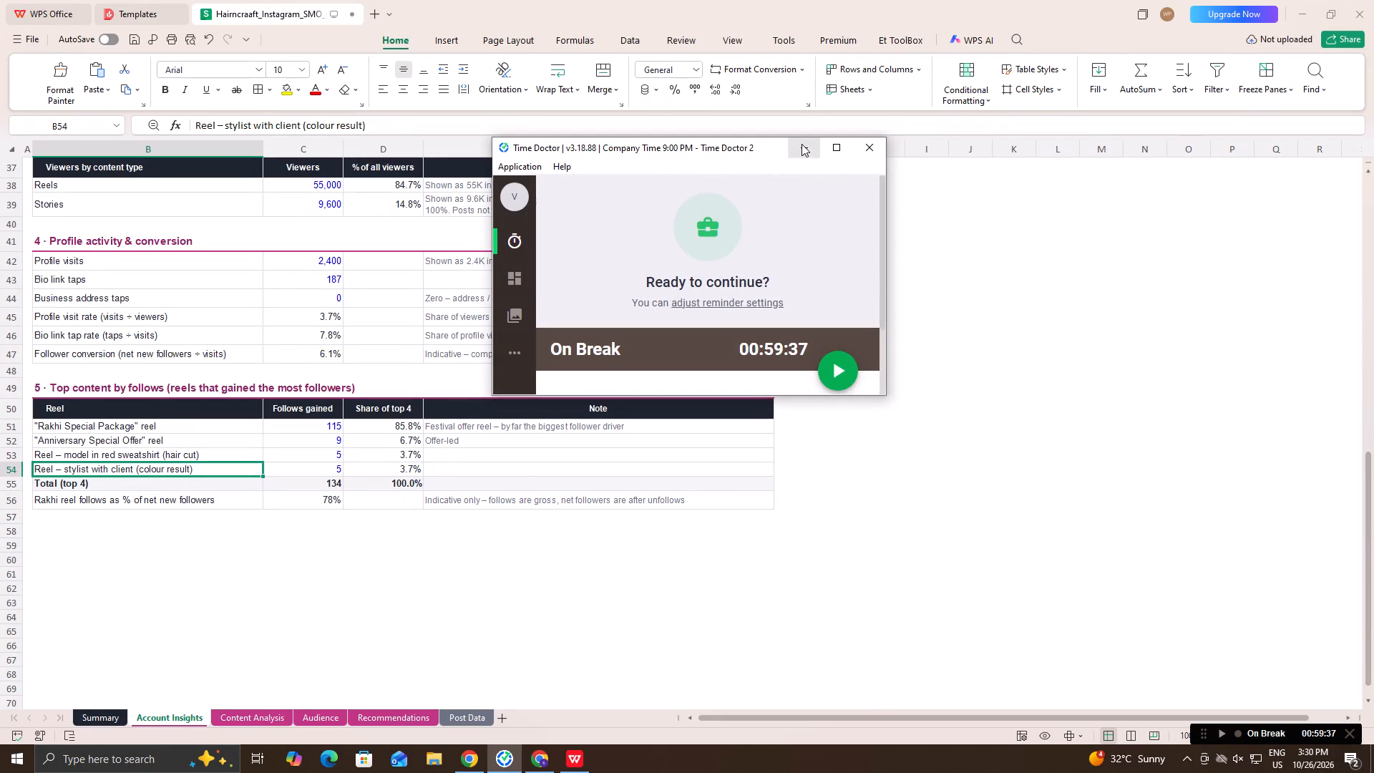
Minimise the Time Doctor reminder window and return to the report workbook.
{"action": "left_click", "coordinate": [801, 144]}
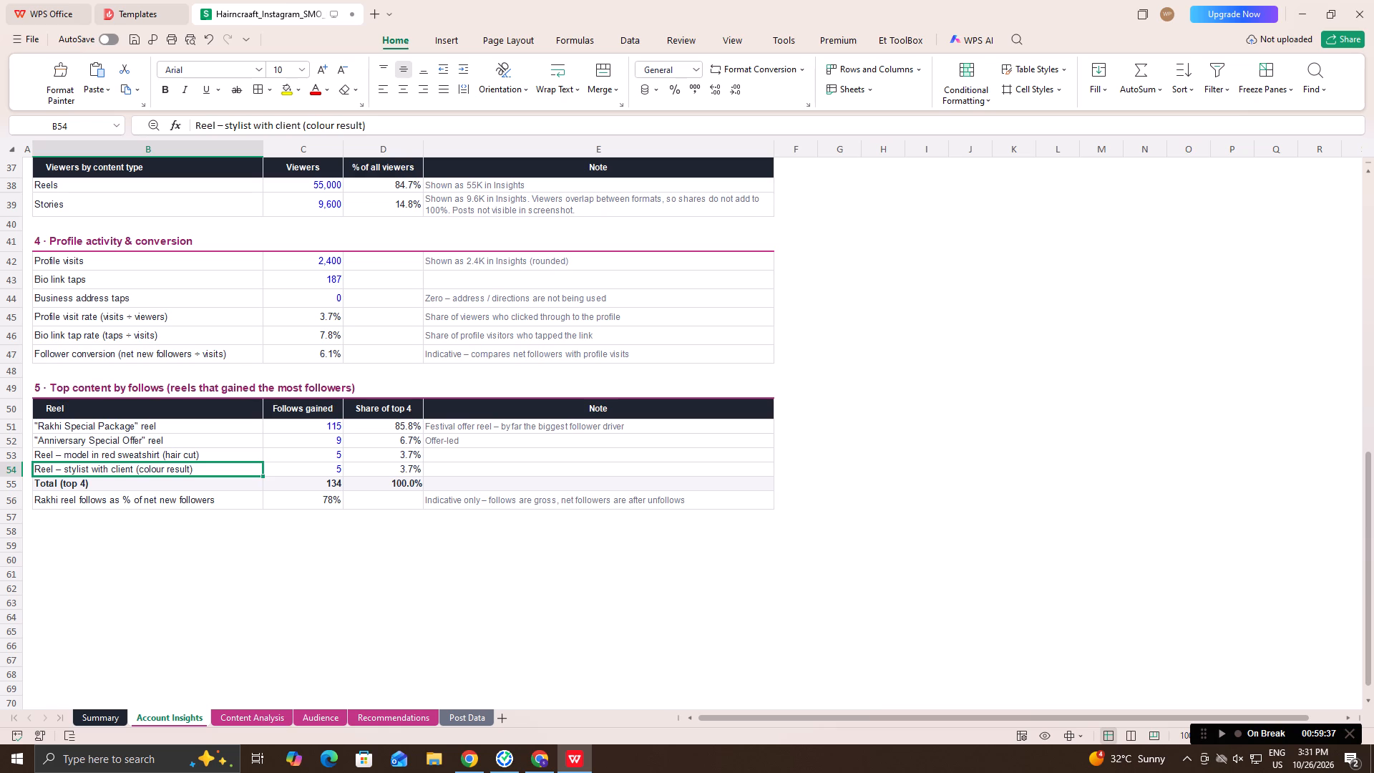
{"action": "left_click", "coordinate": [248, 593]}
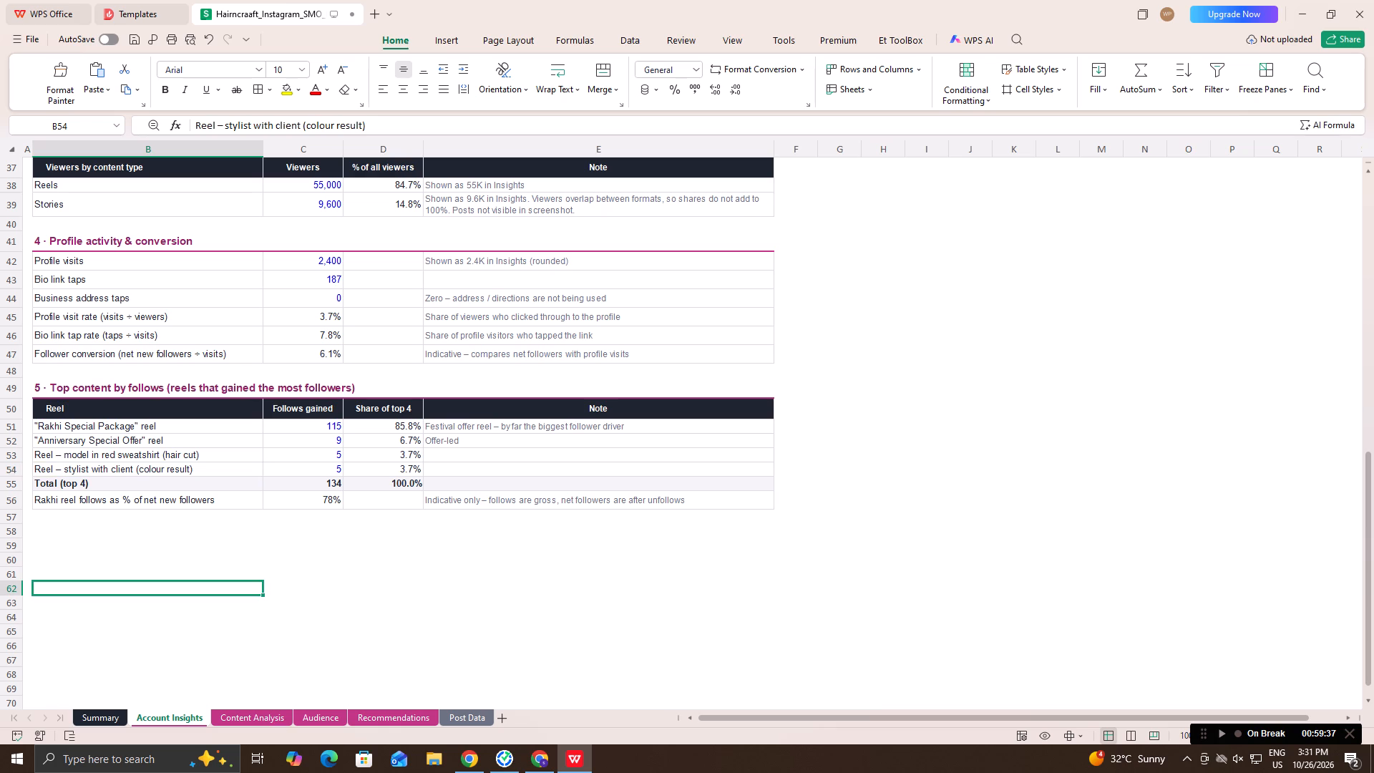
Look over the Content Analysis and Summary sheets of the report workbook.
{"action": "left_click", "coordinate": [228, 715]}
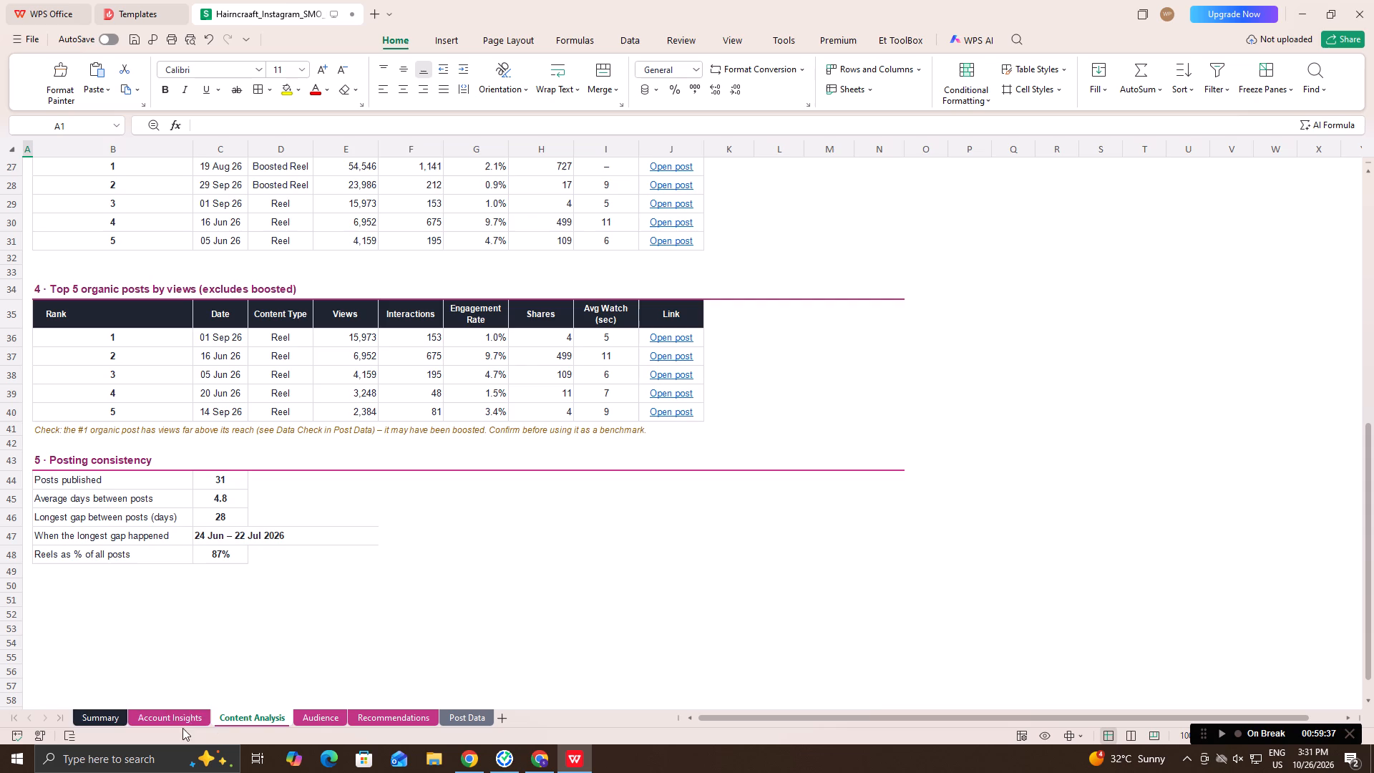
{"action": "left_click", "coordinate": [97, 715]}
{"action": "scroll", "coordinate": [459, 608], "scroll_direction": "up", "scroll_amount": 3}
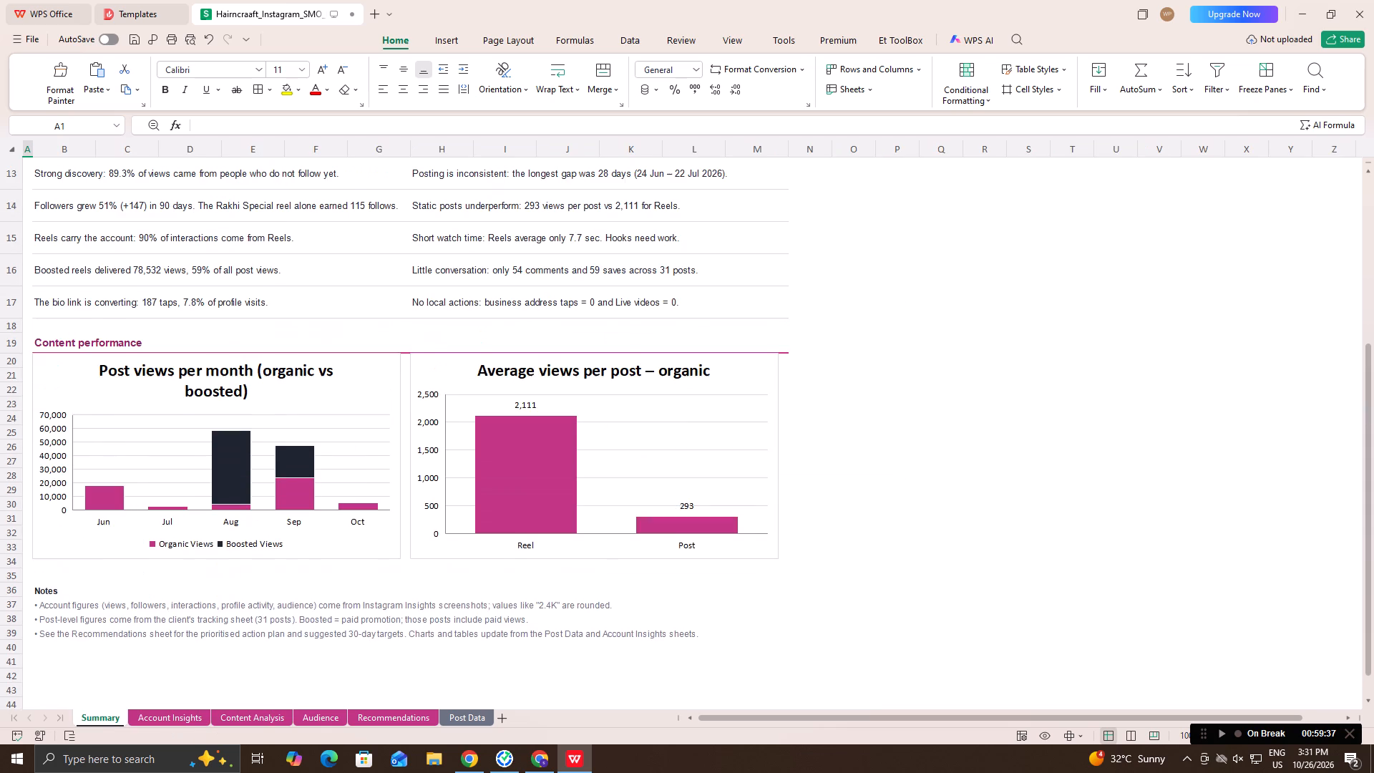
{"action": "scroll", "coordinate": [459, 608], "scroll_direction": "up", "scroll_amount": 2}
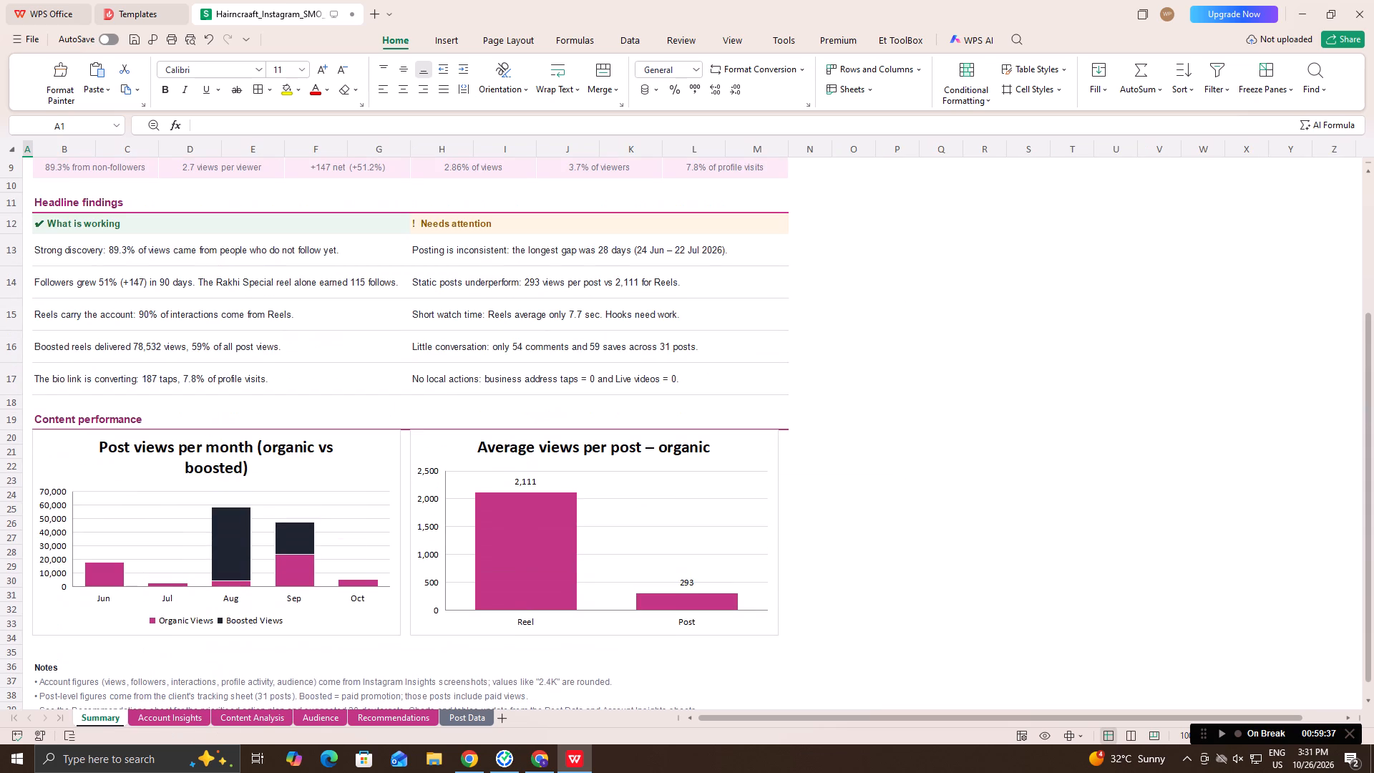
Switch to Chrome and create a new blank Google Sheets spreadsheet from the open Hairncraaft SMO Report.
{"action": "left_click", "coordinate": [467, 757]}
{"action": "left_click", "coordinate": [555, 649]}
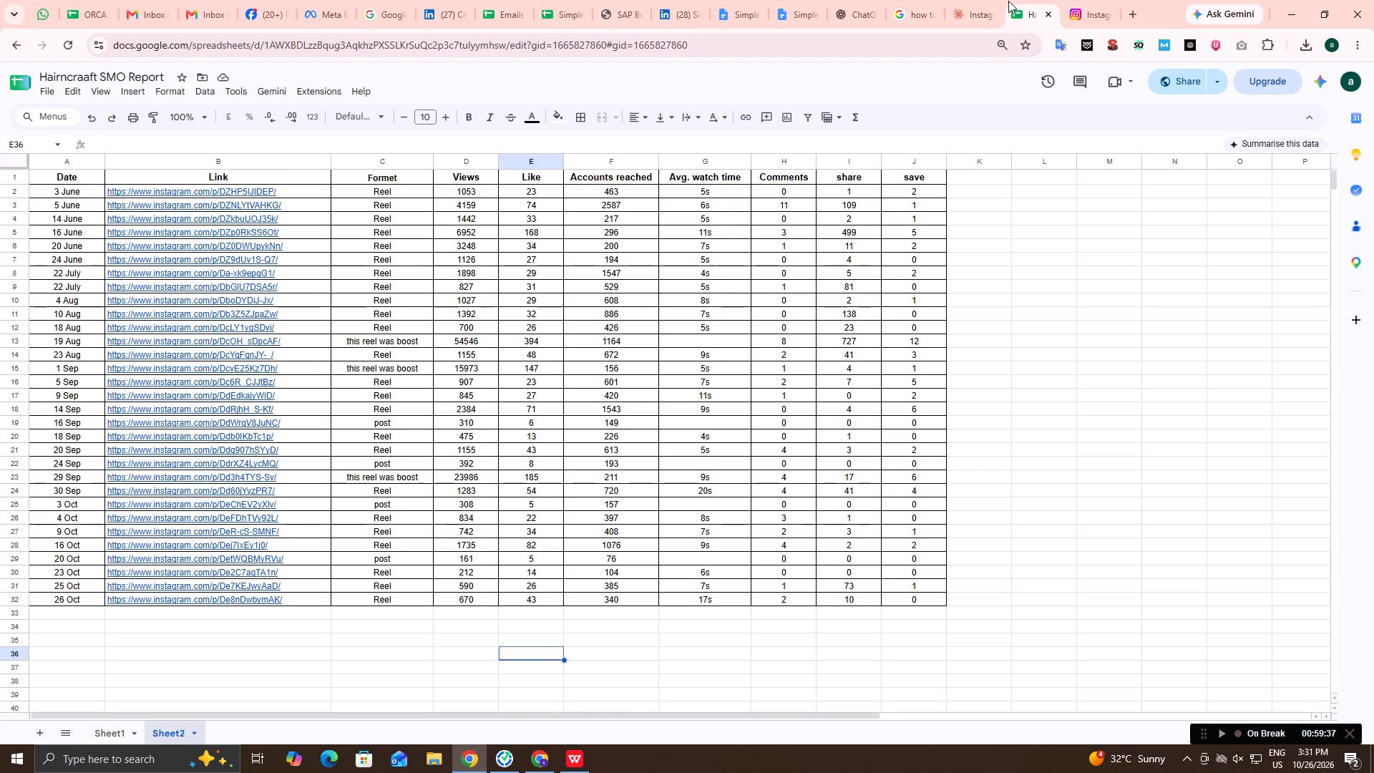
{"action": "left_click", "coordinate": [42, 94]}
{"action": "left_click", "coordinate": [97, 110]}
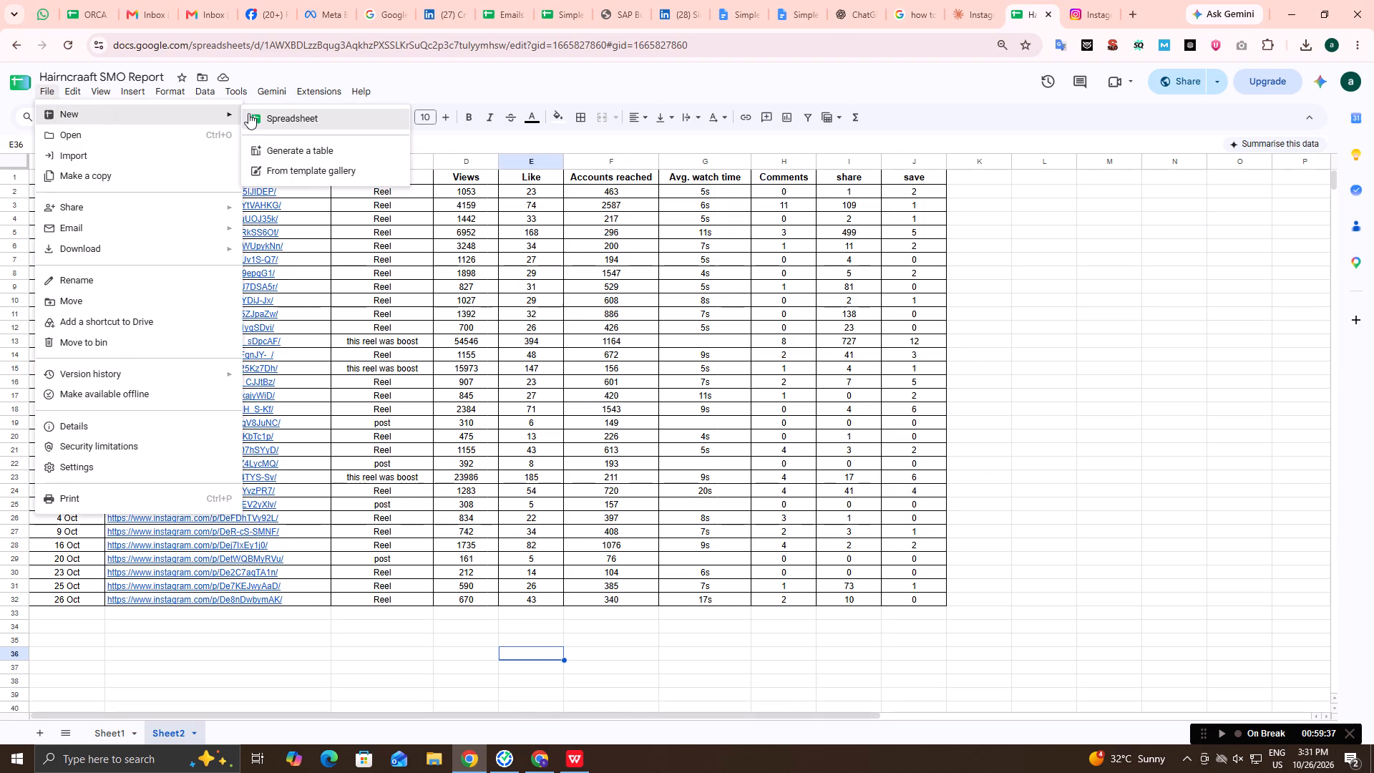
{"action": "left_click", "coordinate": [248, 113]}
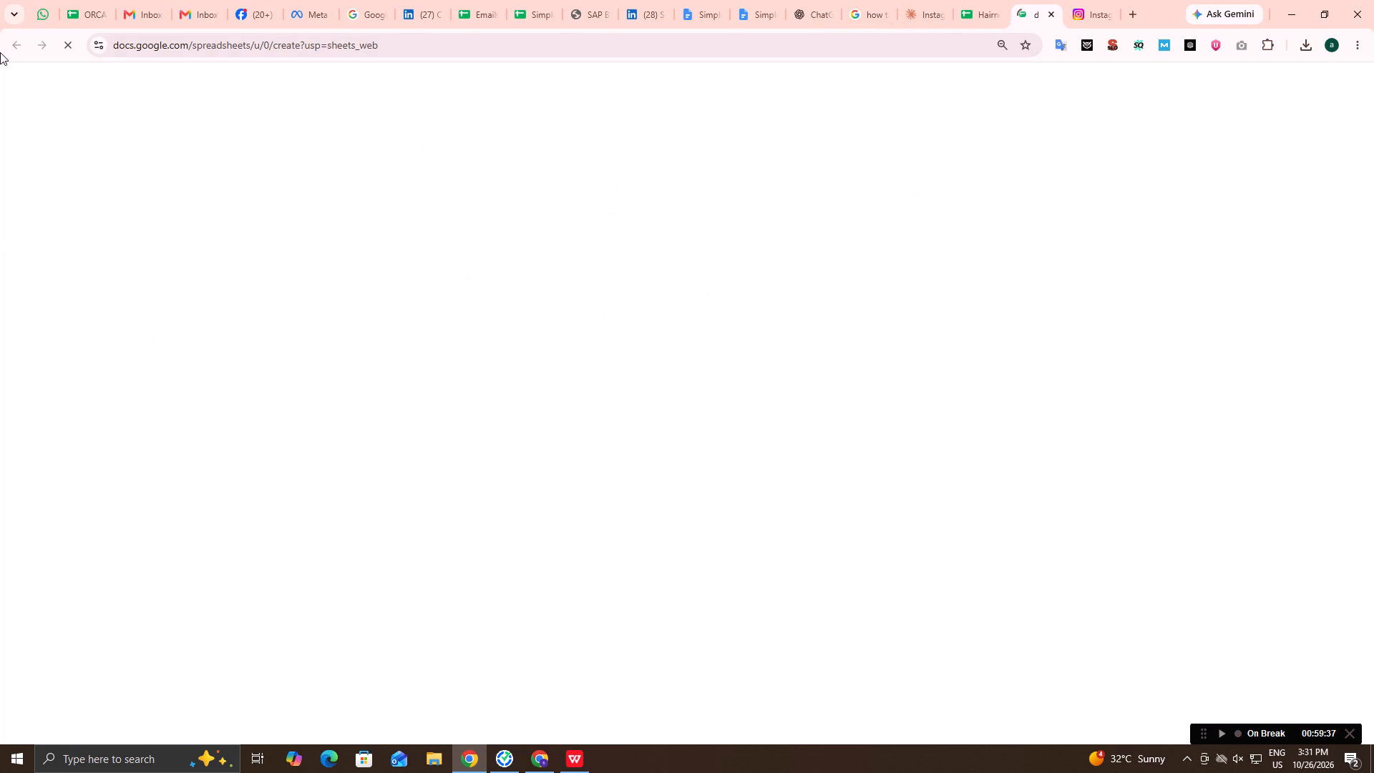
{"action": "key", "text": "alt+Tab"}
{"action": "key", "text": "alt+Tab"}
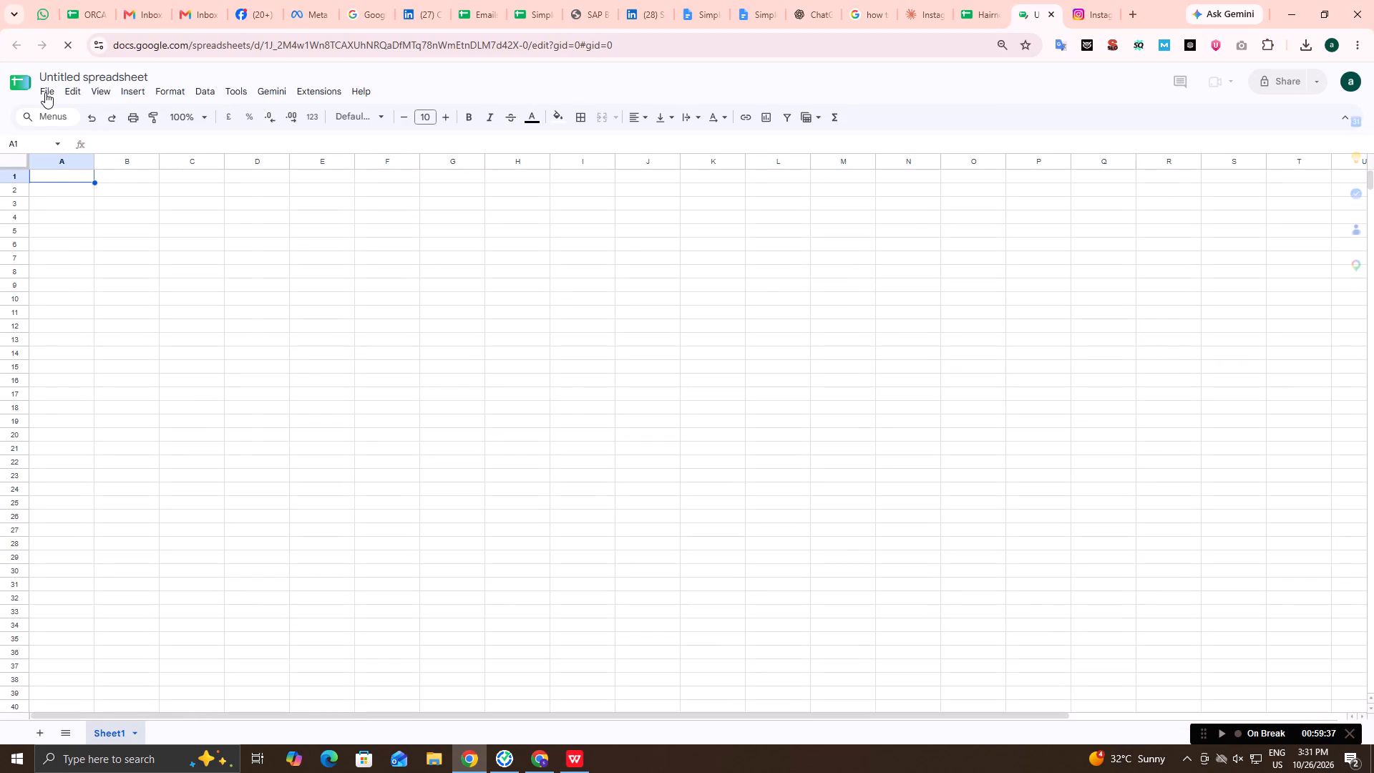
Import the Hairncraaft_Instagram_SMO_Report file from the Downloads folder into the new spreadsheet.
{"action": "left_click", "coordinate": [45, 92]}
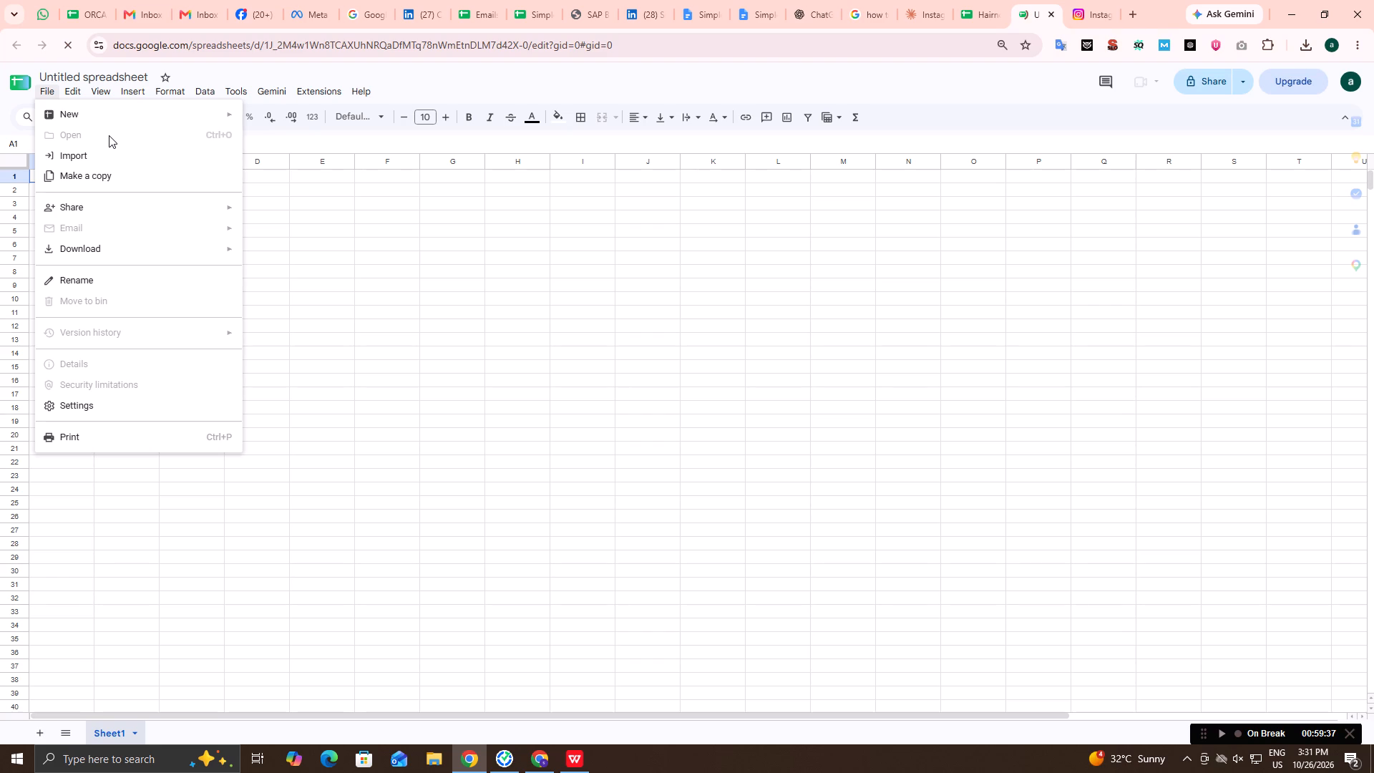
{"action": "left_click", "coordinate": [67, 153]}
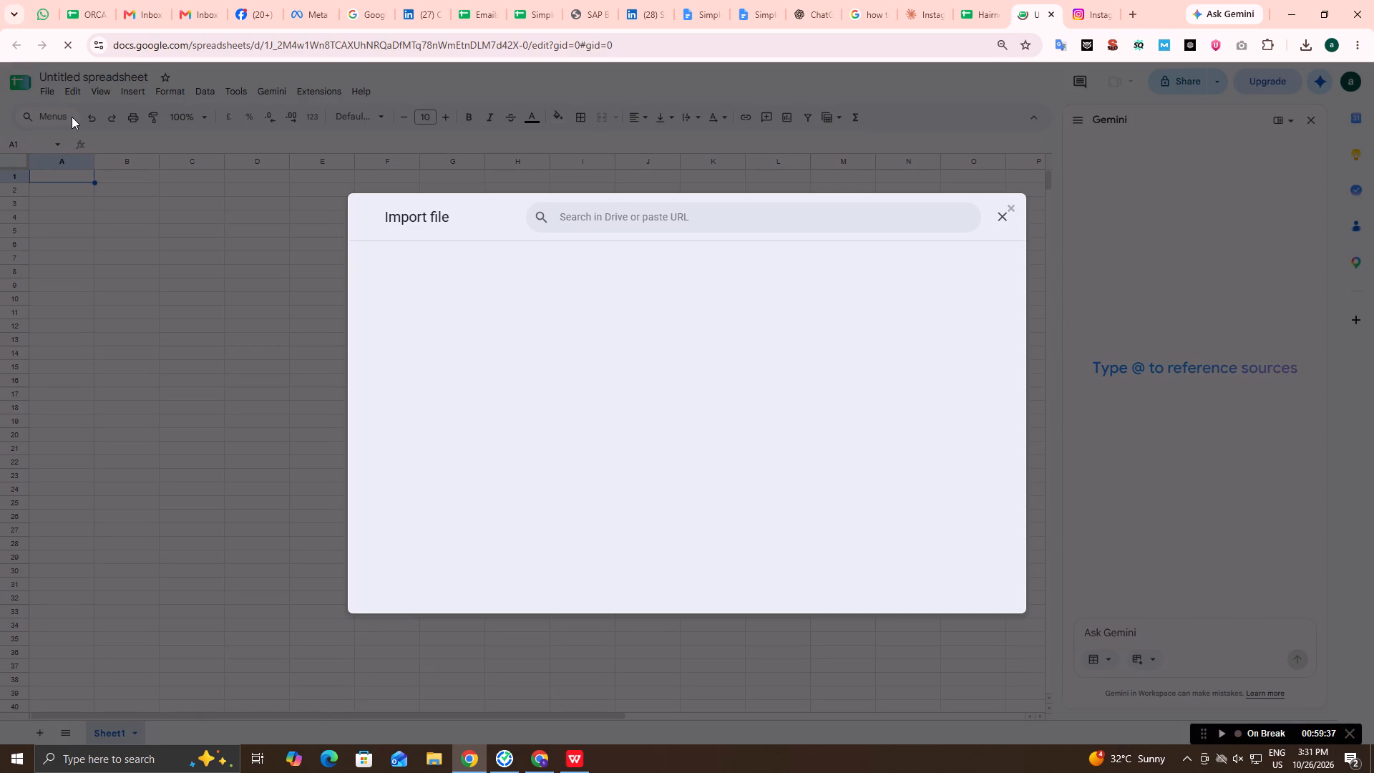
{"action": "left_click", "coordinate": [583, 257]}
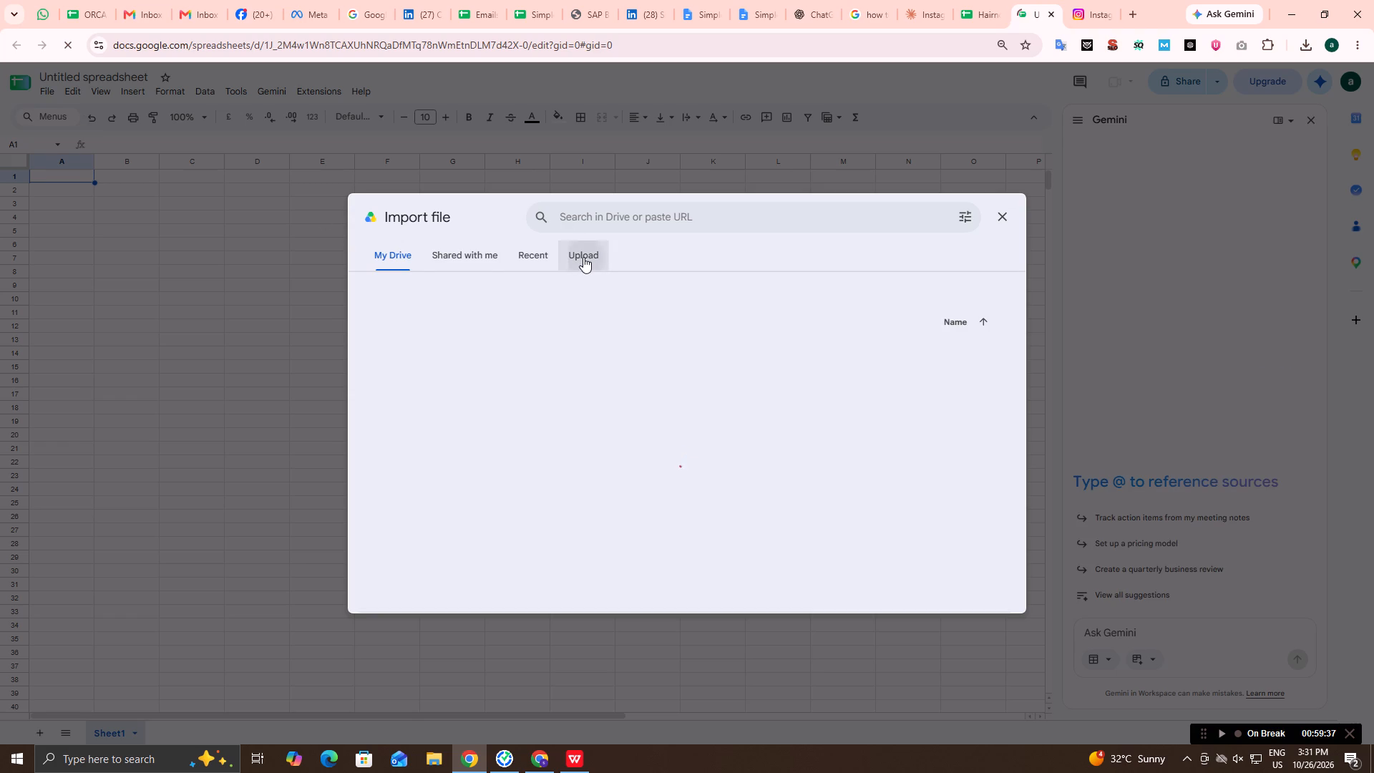
{"action": "left_click", "coordinate": [690, 471]}
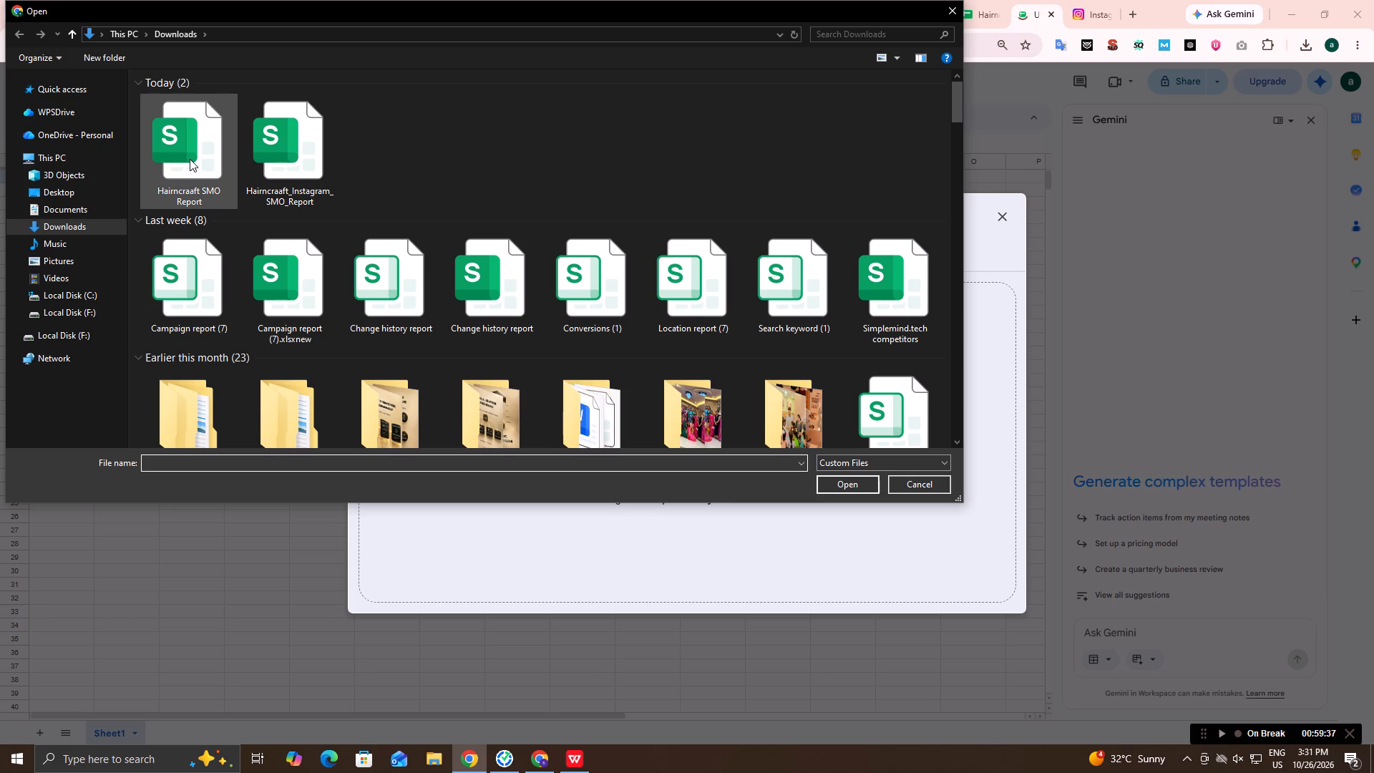
{"action": "left_click", "coordinate": [334, 157]}
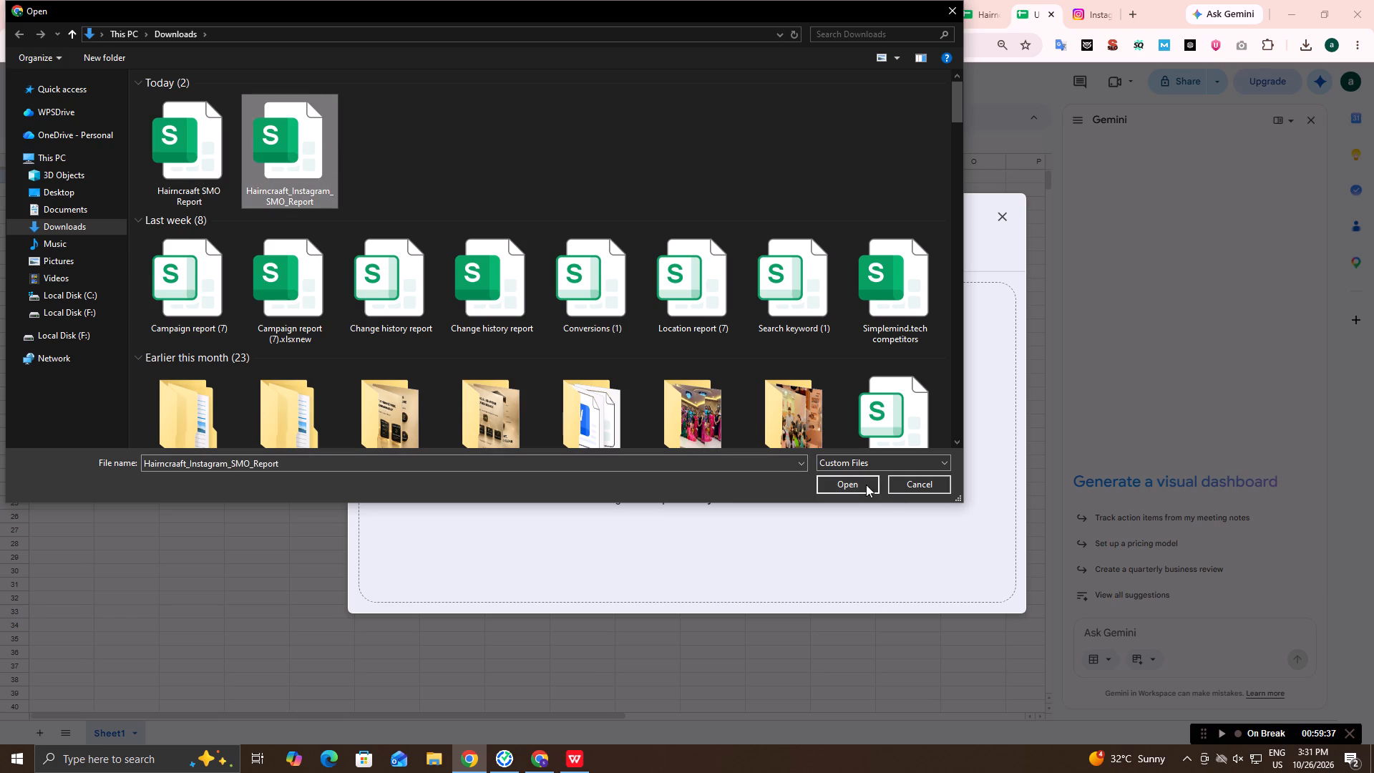
{"action": "left_click", "coordinate": [879, 481]}
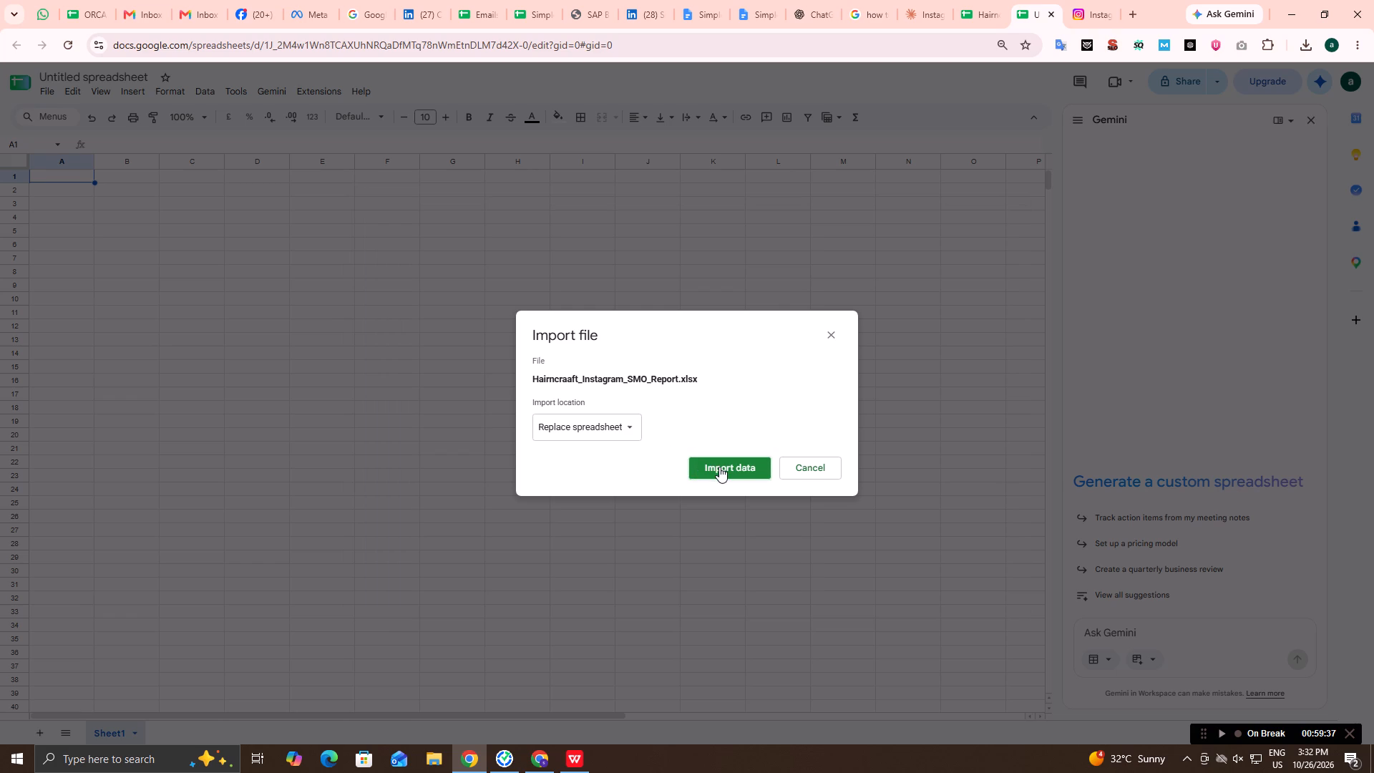
Confirm importing Haimcraaft_Instagram_SMO_Report.xlsx with the Replace spreadsheet location.
{"action": "left_click", "coordinate": [719, 467]}
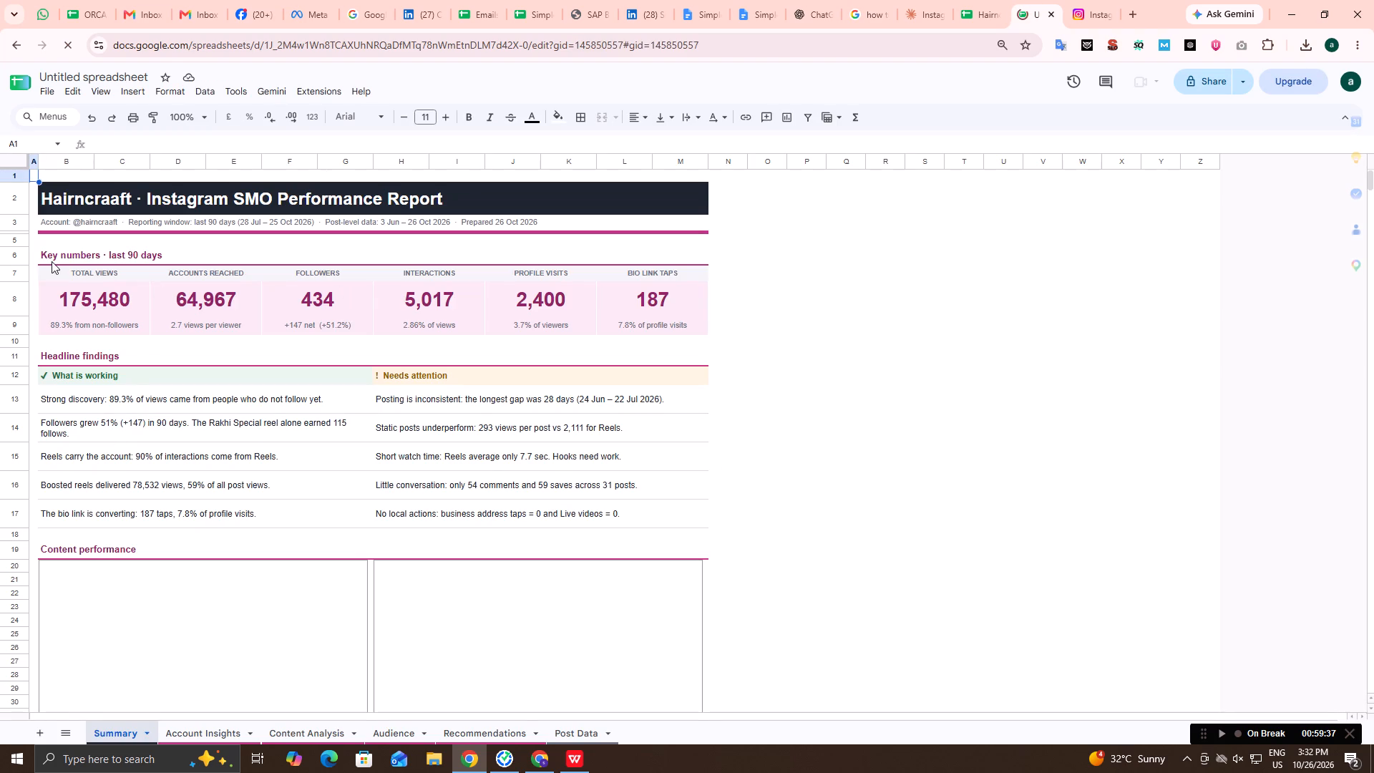
Apply all borders to the Key numbers block, cells B7:M9, on the Summary sheet.
{"action": "left_click", "coordinate": [110, 256]}
{"action": "left_click_drag", "start_coordinate": [119, 275], "coordinate": [461, 324]}
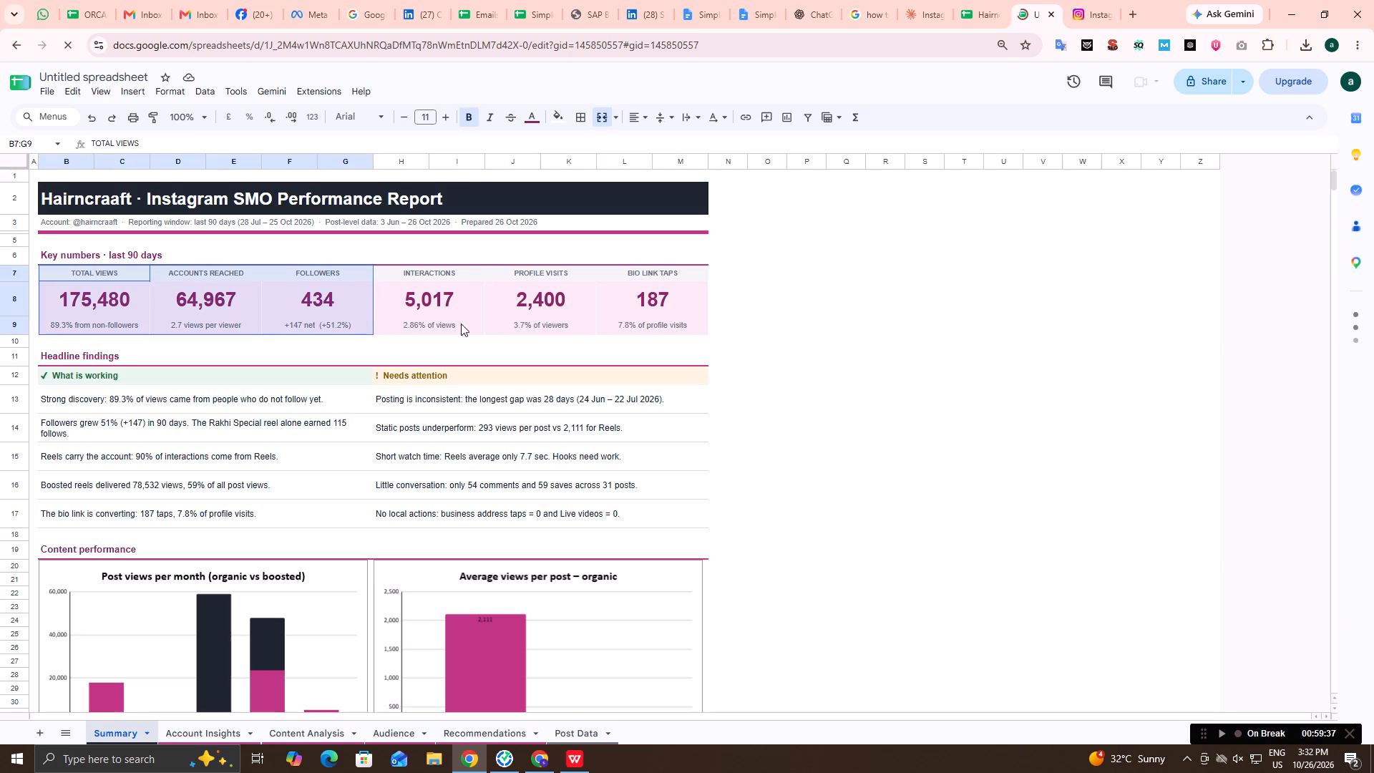
{"action": "left_click_drag", "start_coordinate": [461, 324], "coordinate": [660, 333]}
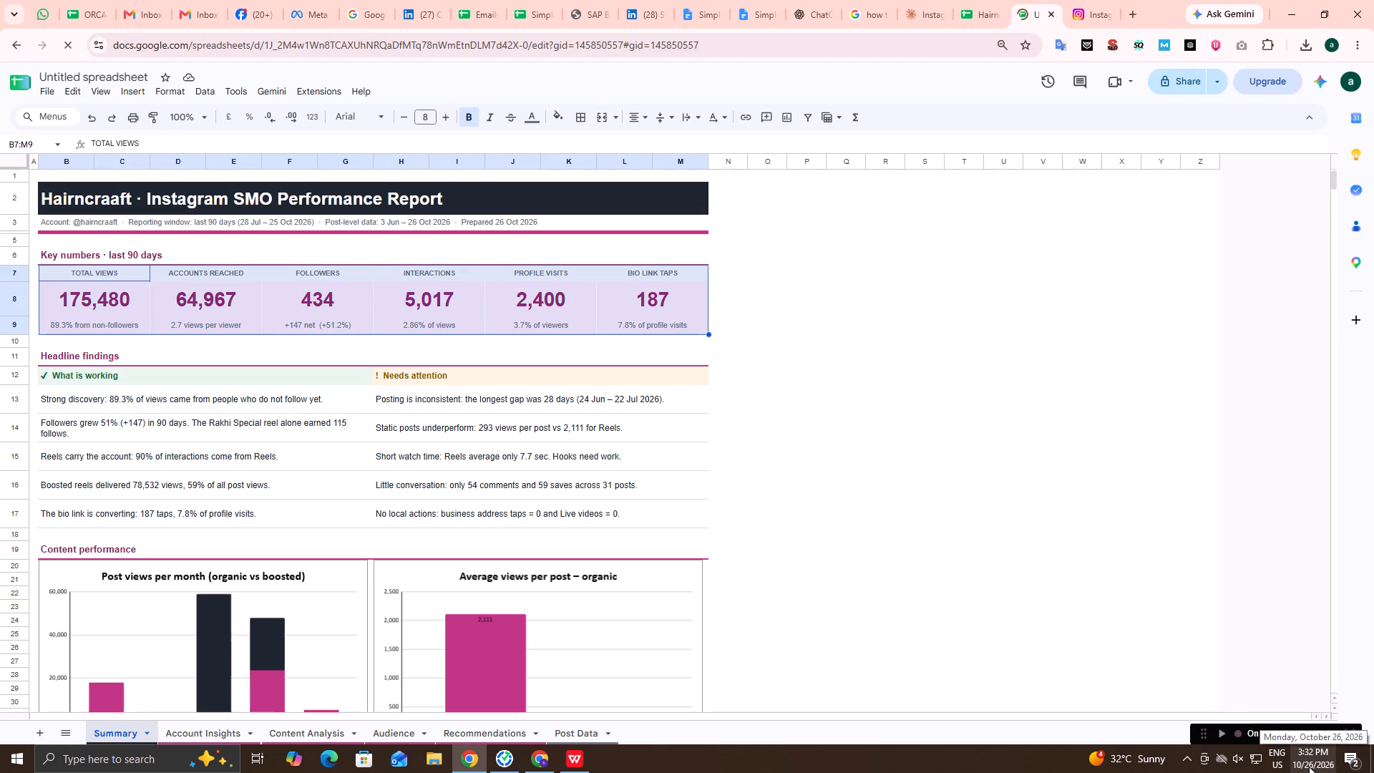
{"action": "left_click", "coordinate": [576, 114]}
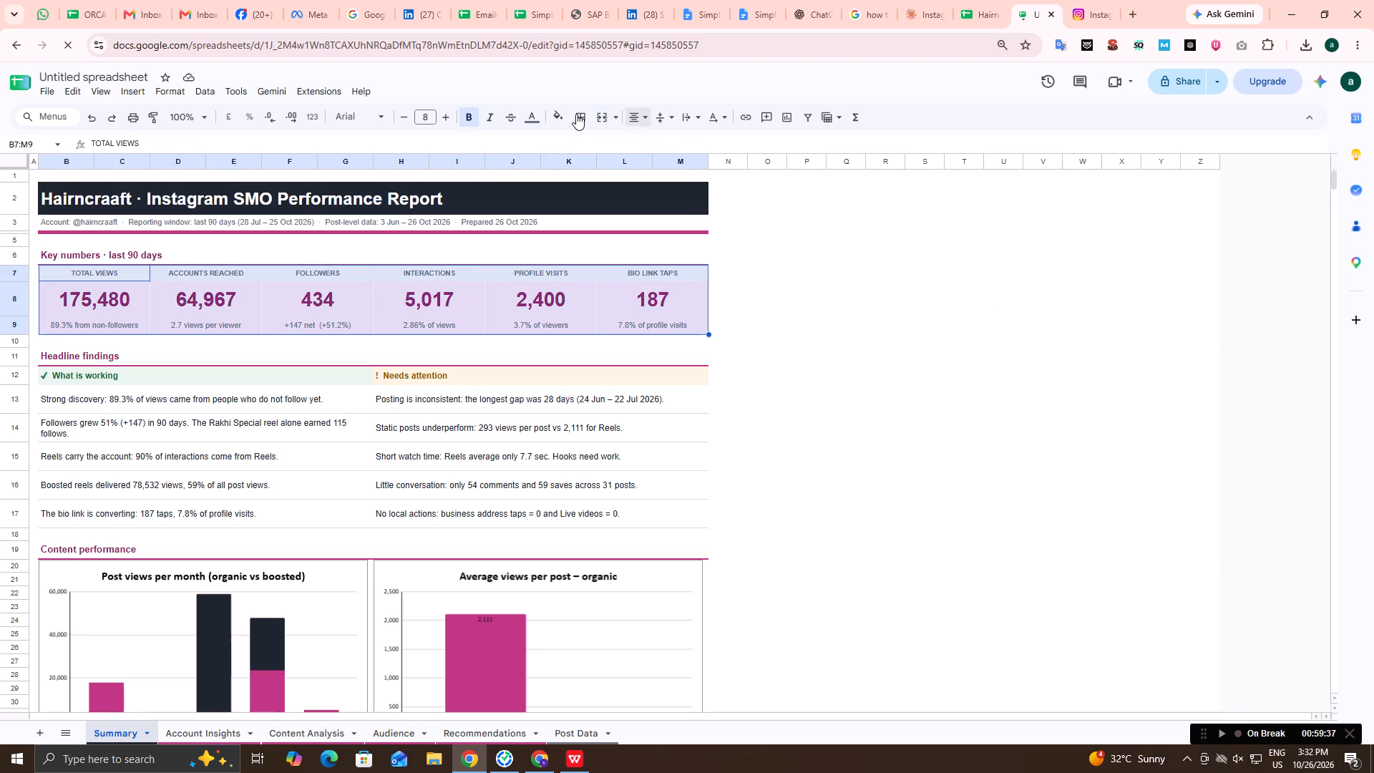
{"action": "left_click", "coordinate": [581, 137]}
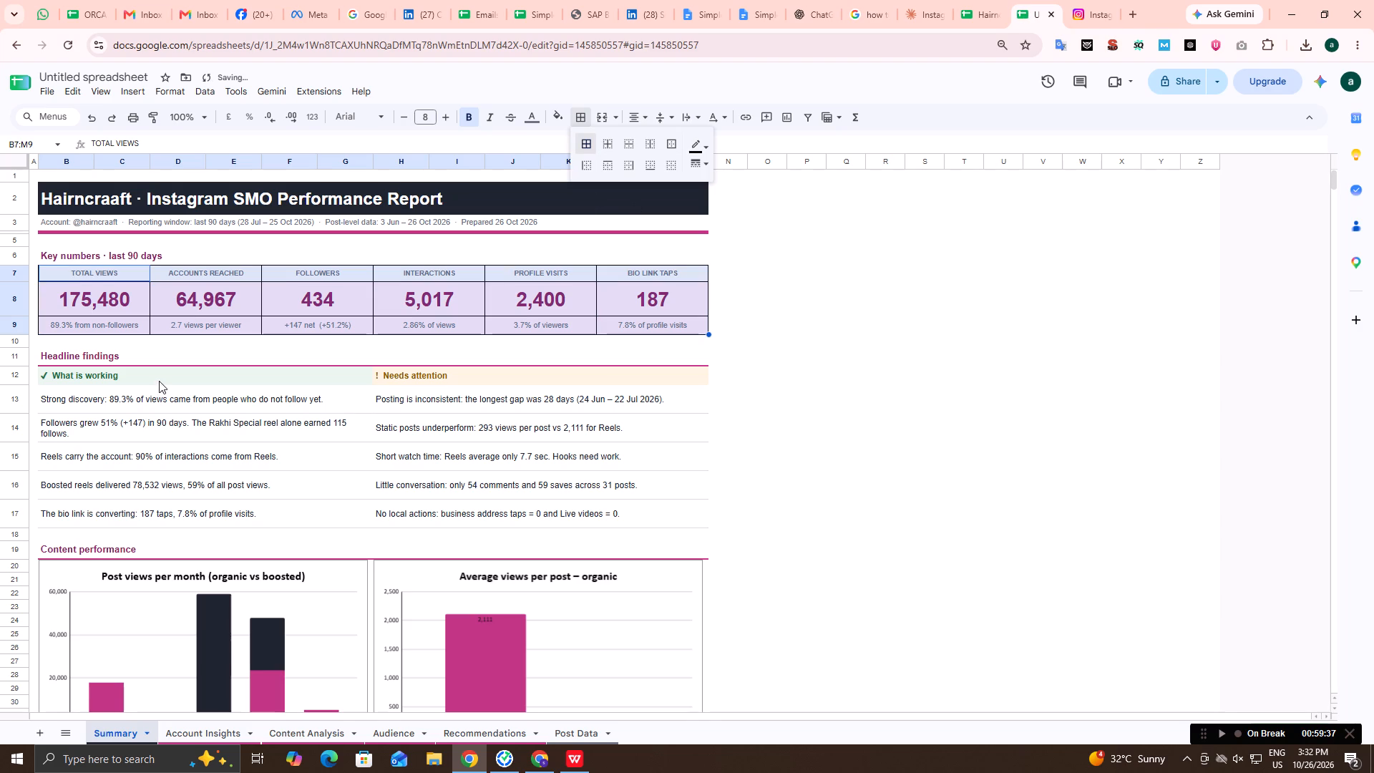
Add borders to the Headline findings table, cells B12:M17, on the Summary sheet.
{"action": "left_click_drag", "start_coordinate": [159, 381], "coordinate": [496, 526]}
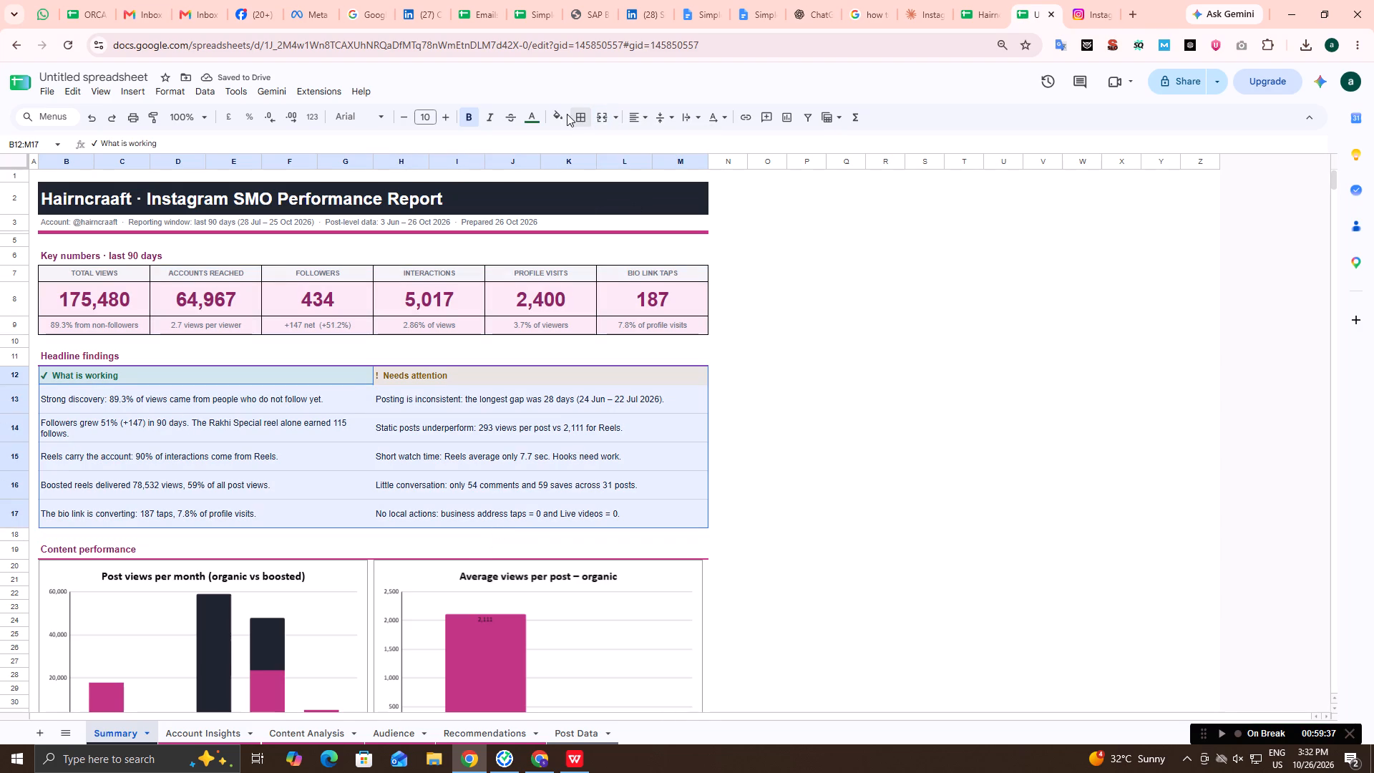
Apply all borders to the Headline findings table, B12:M17, in the Summary sheet.
{"action": "left_click", "coordinate": [583, 120]}
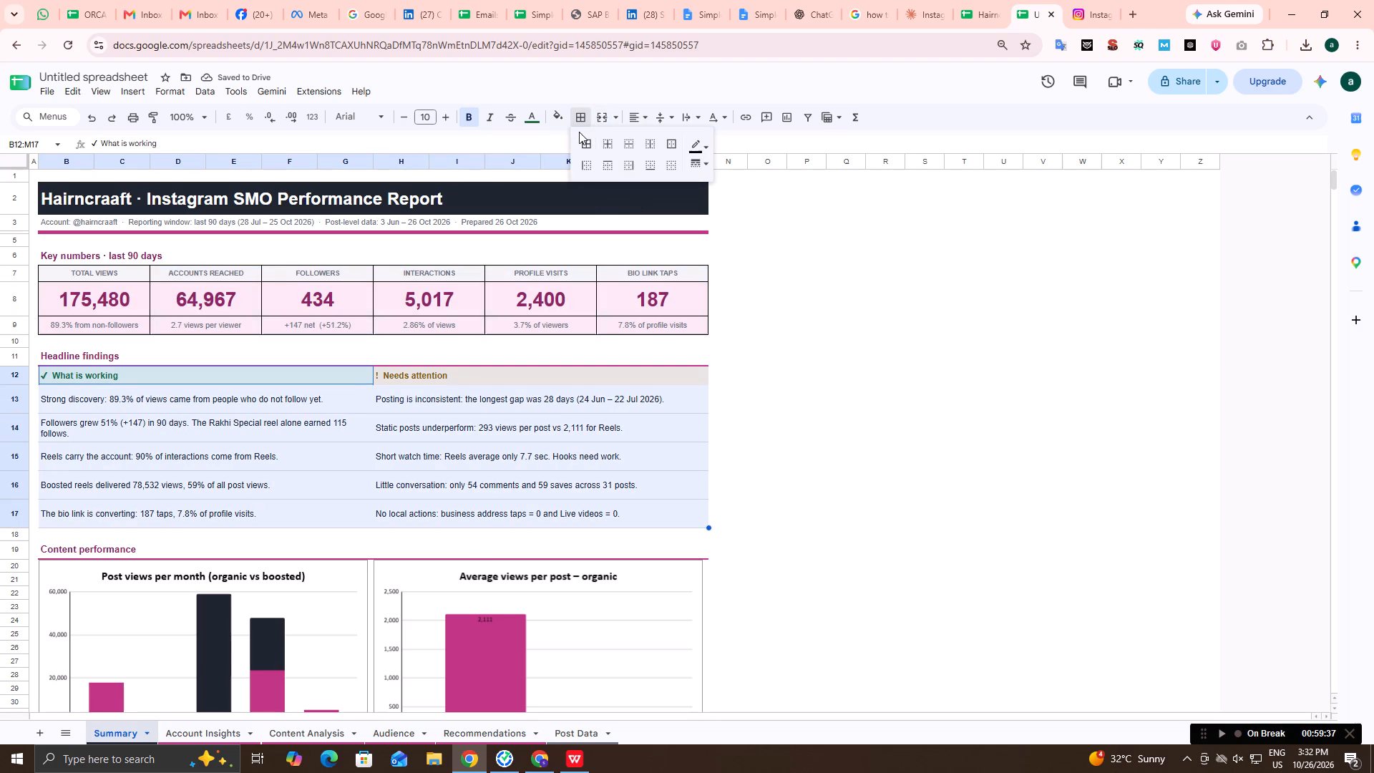
{"action": "left_click", "coordinate": [583, 139]}
{"action": "left_click", "coordinate": [895, 531]}
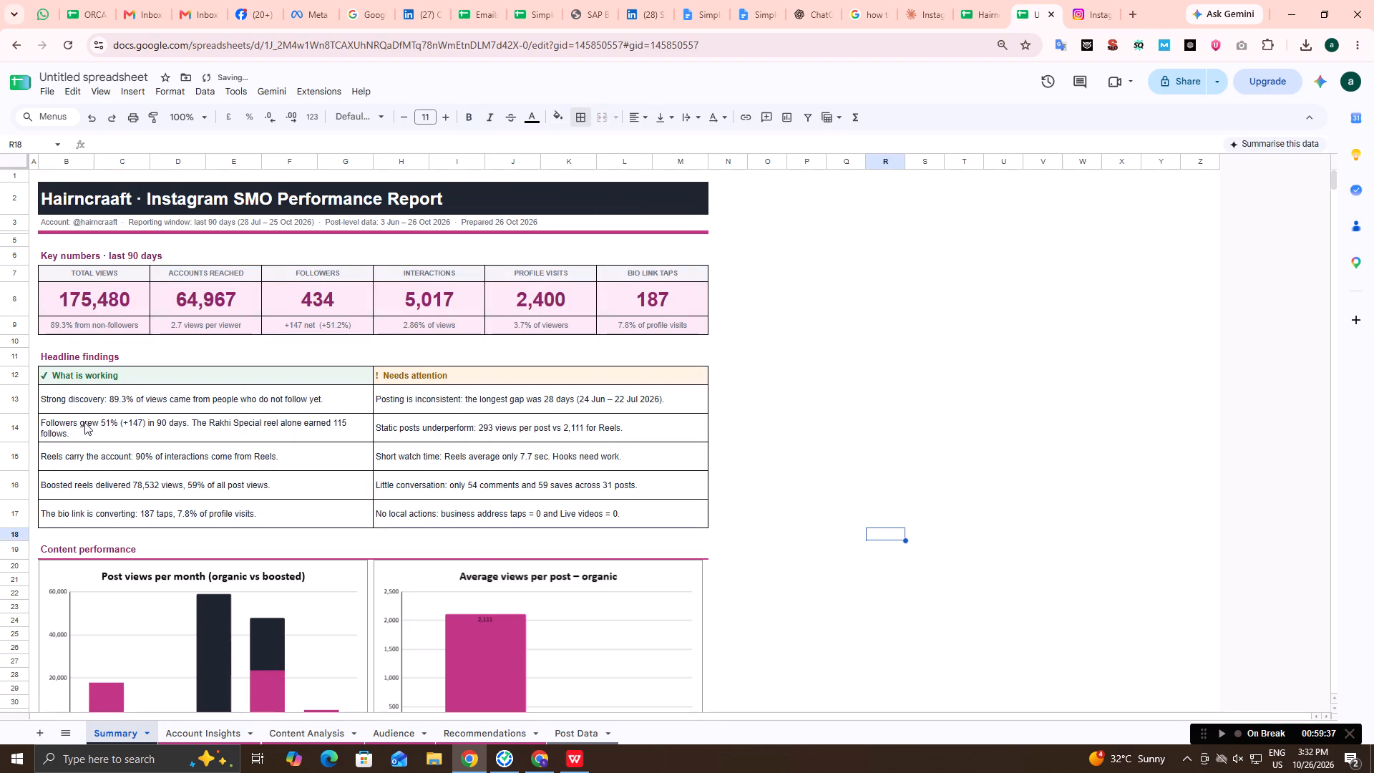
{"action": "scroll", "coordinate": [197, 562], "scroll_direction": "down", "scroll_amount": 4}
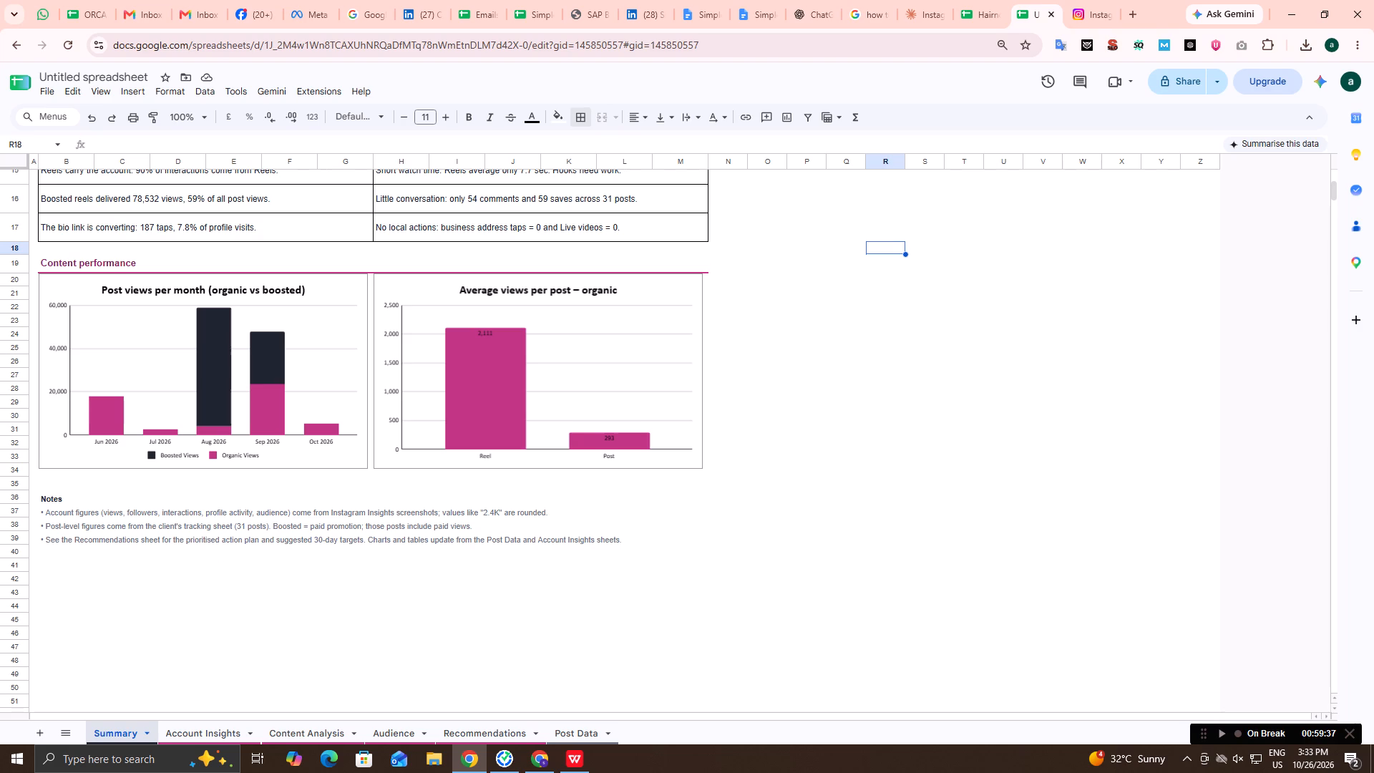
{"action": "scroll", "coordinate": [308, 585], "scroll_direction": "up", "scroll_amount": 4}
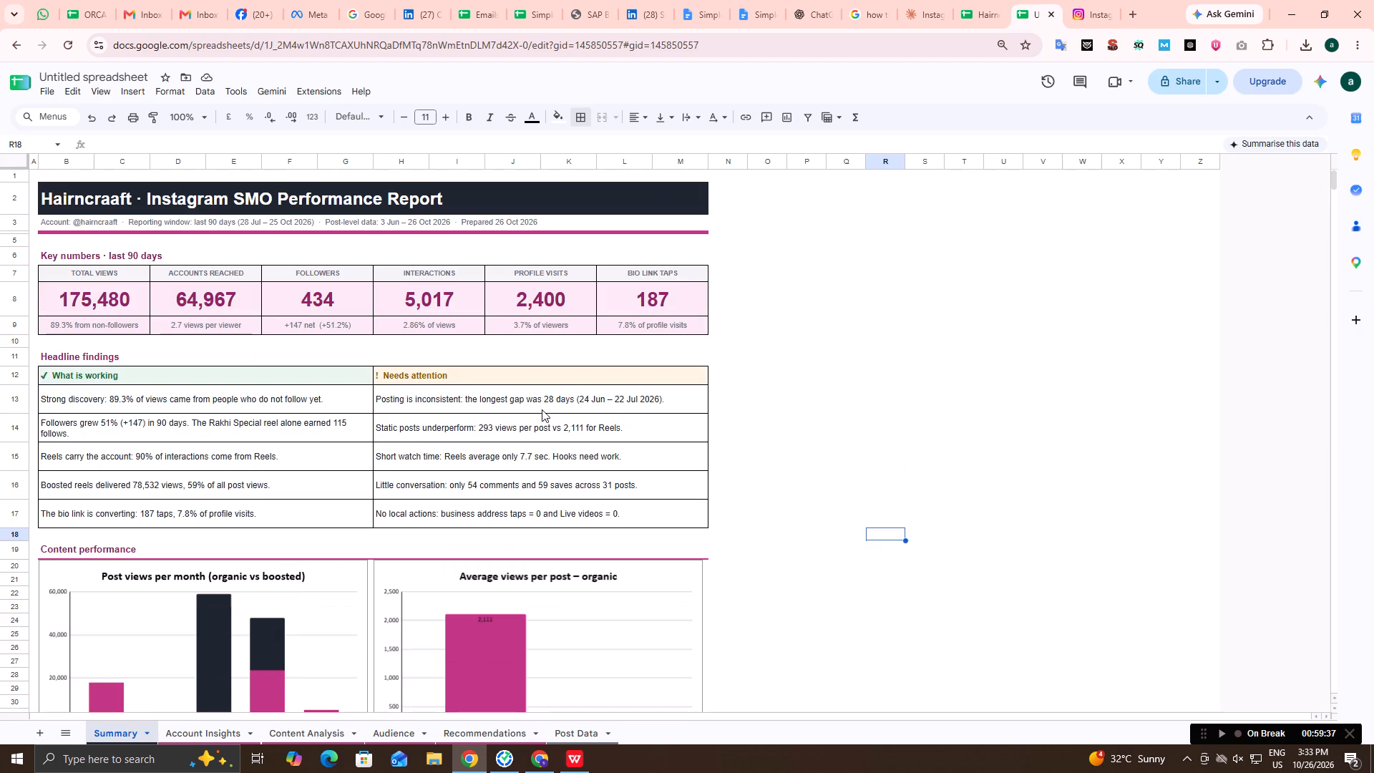
Apply all borders to the Colour key row, B5:J5, in the Account Insights sheet.
{"action": "left_click", "coordinate": [210, 736]}
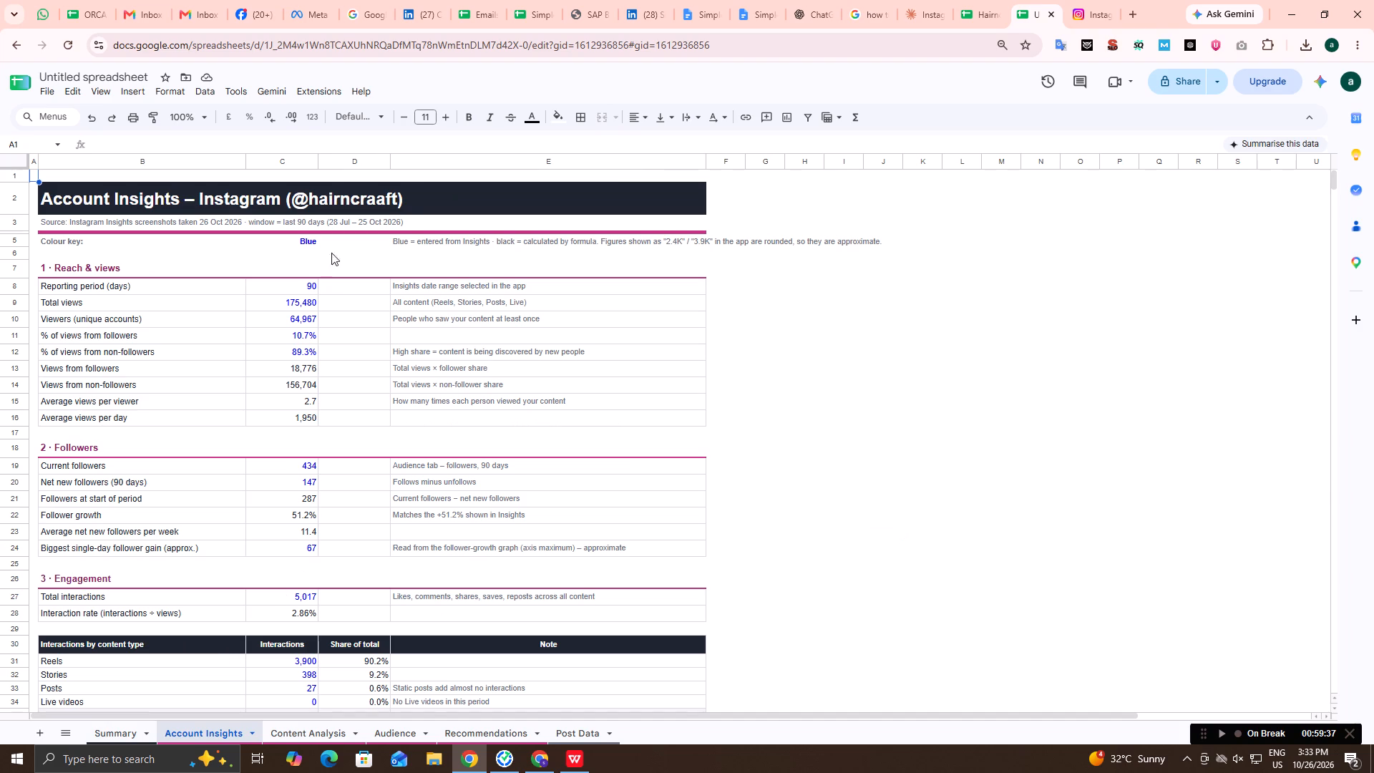
{"action": "left_click", "coordinate": [166, 270]}
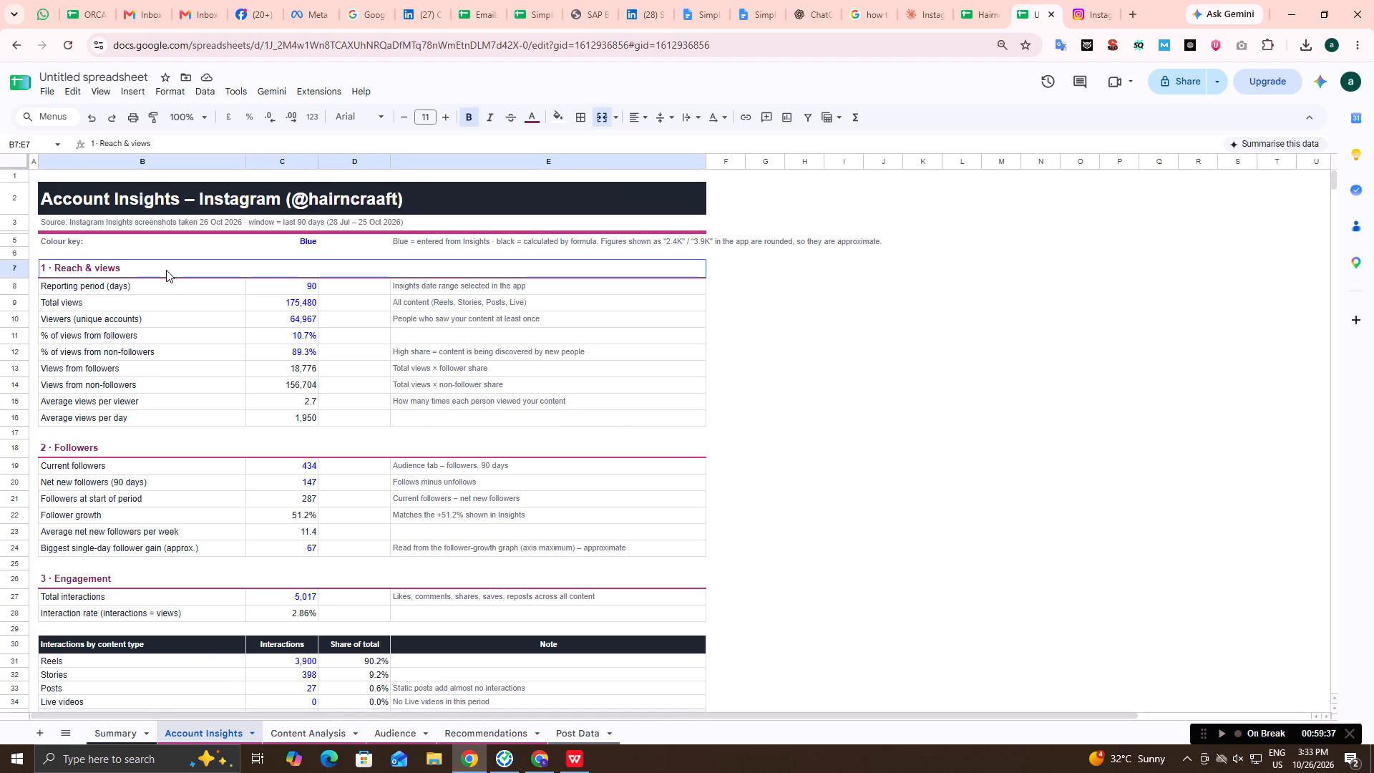
{"action": "left_click", "coordinate": [187, 255]}
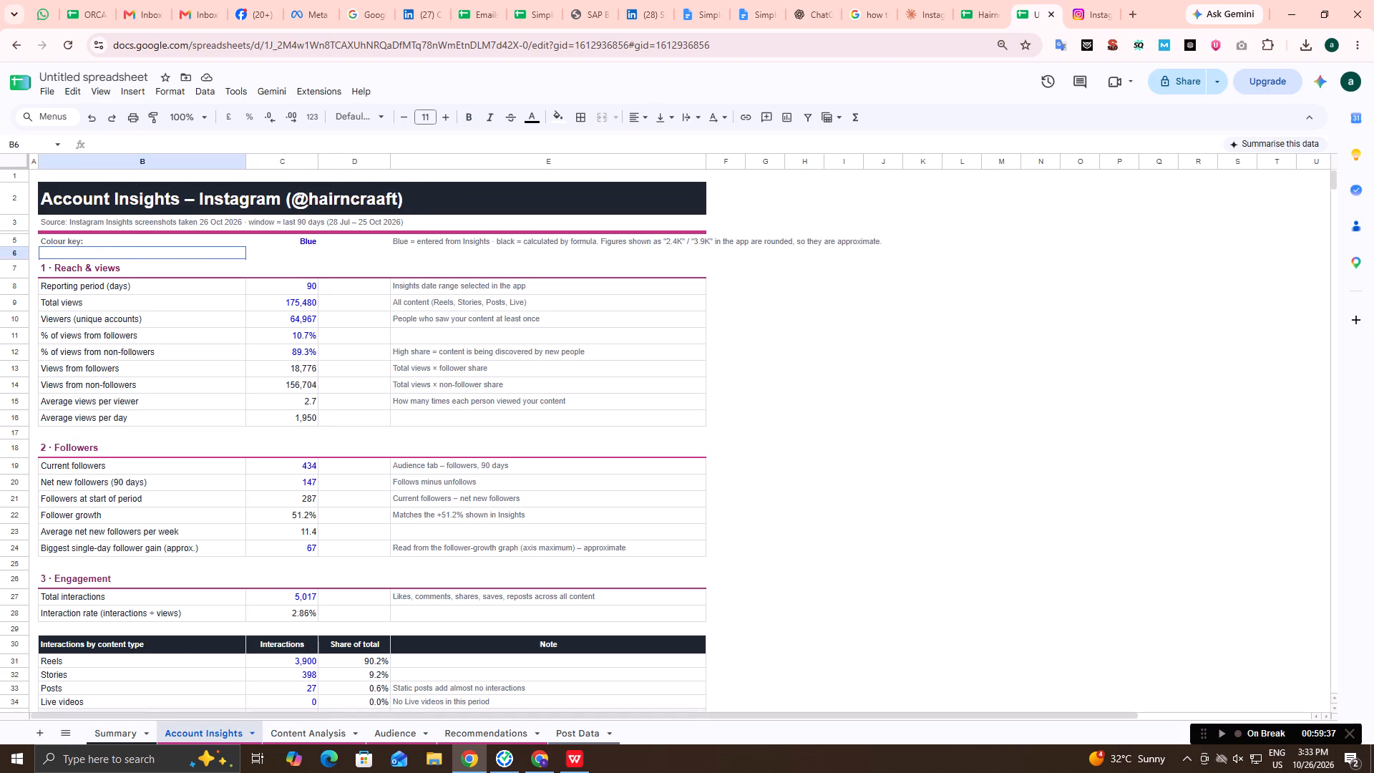
{"action": "left_click", "coordinate": [120, 245]}
{"action": "left_click_drag", "start_coordinate": [127, 242], "coordinate": [454, 242]}
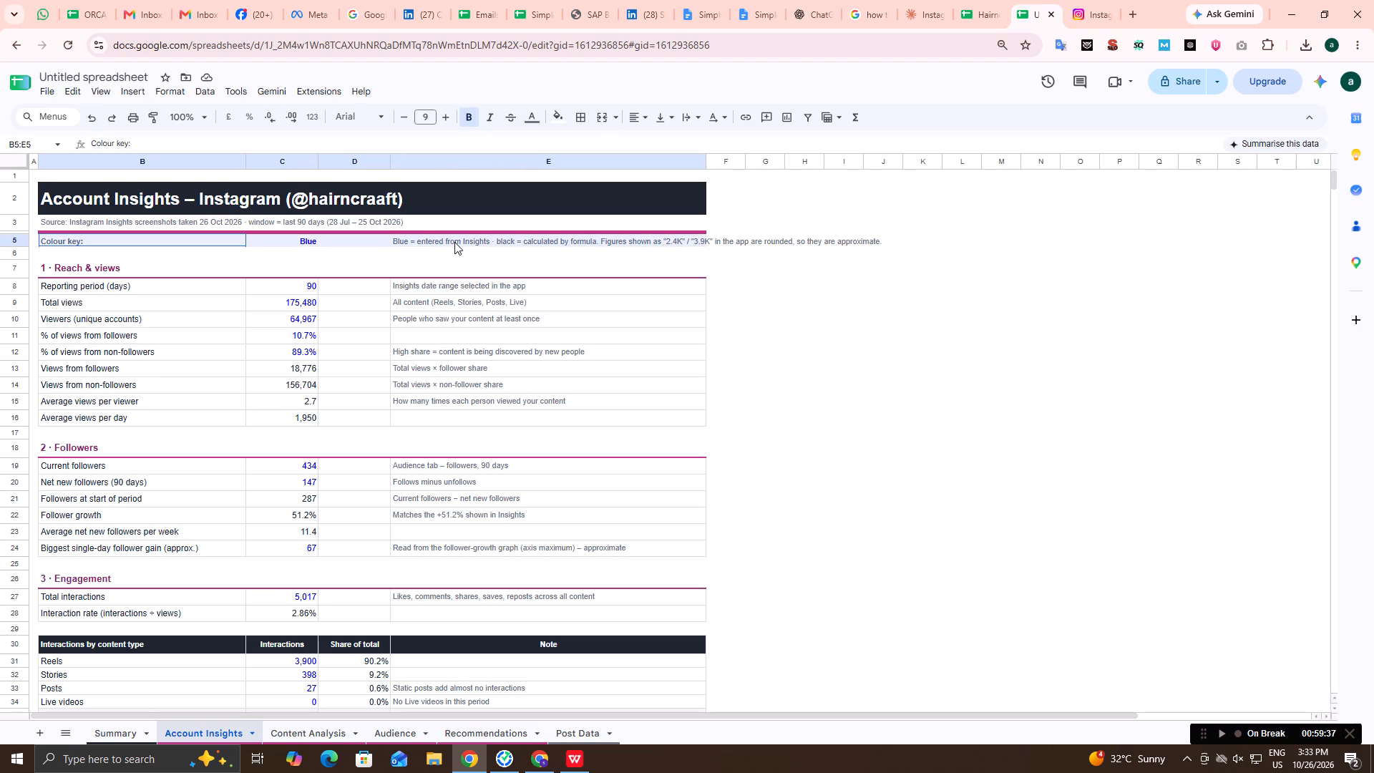
{"action": "left_click_drag", "start_coordinate": [454, 242], "coordinate": [851, 245]}
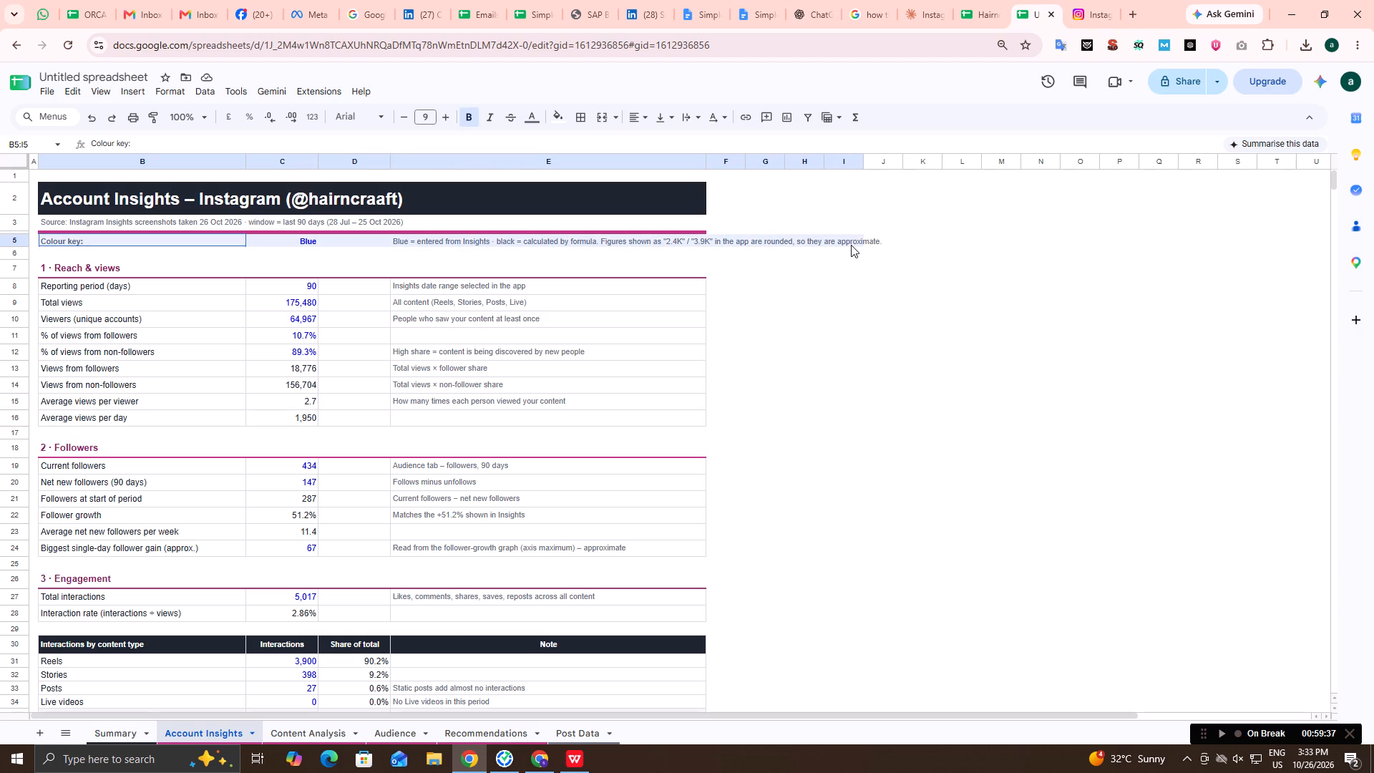
{"action": "left_click_drag", "start_coordinate": [851, 245], "coordinate": [880, 246]}
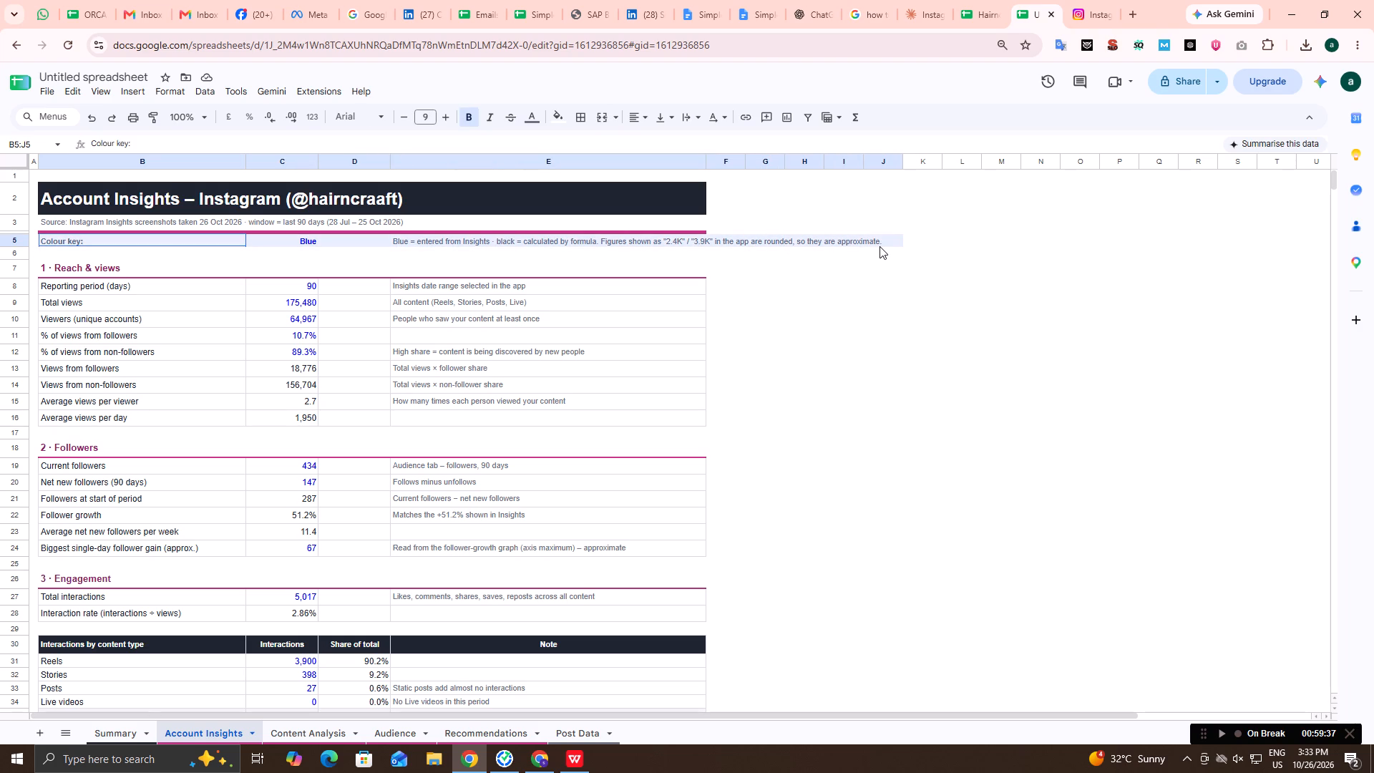
{"action": "left_click_drag", "start_coordinate": [880, 246], "coordinate": [874, 249]}
{"action": "left_click_drag", "start_coordinate": [874, 249], "coordinate": [872, 240]}
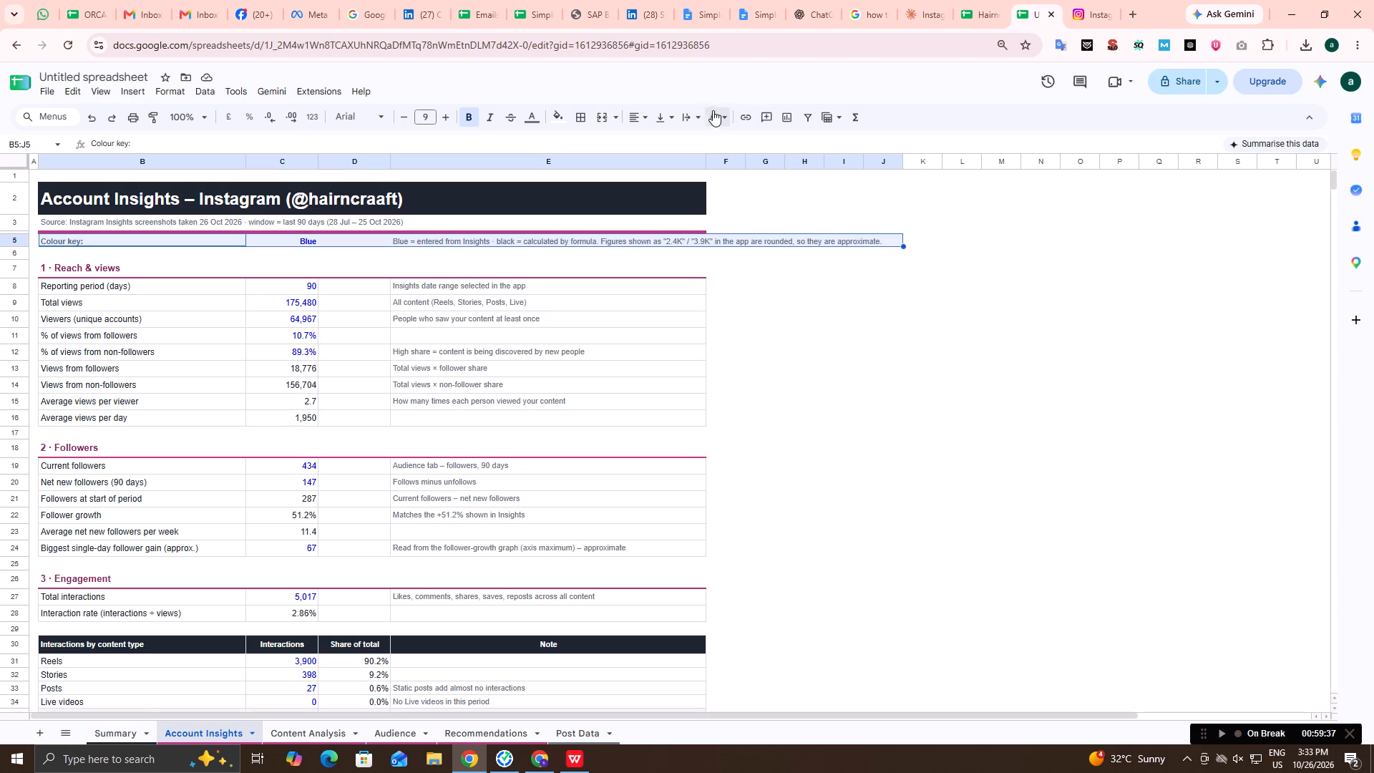
{"action": "left_click", "coordinate": [580, 117]}
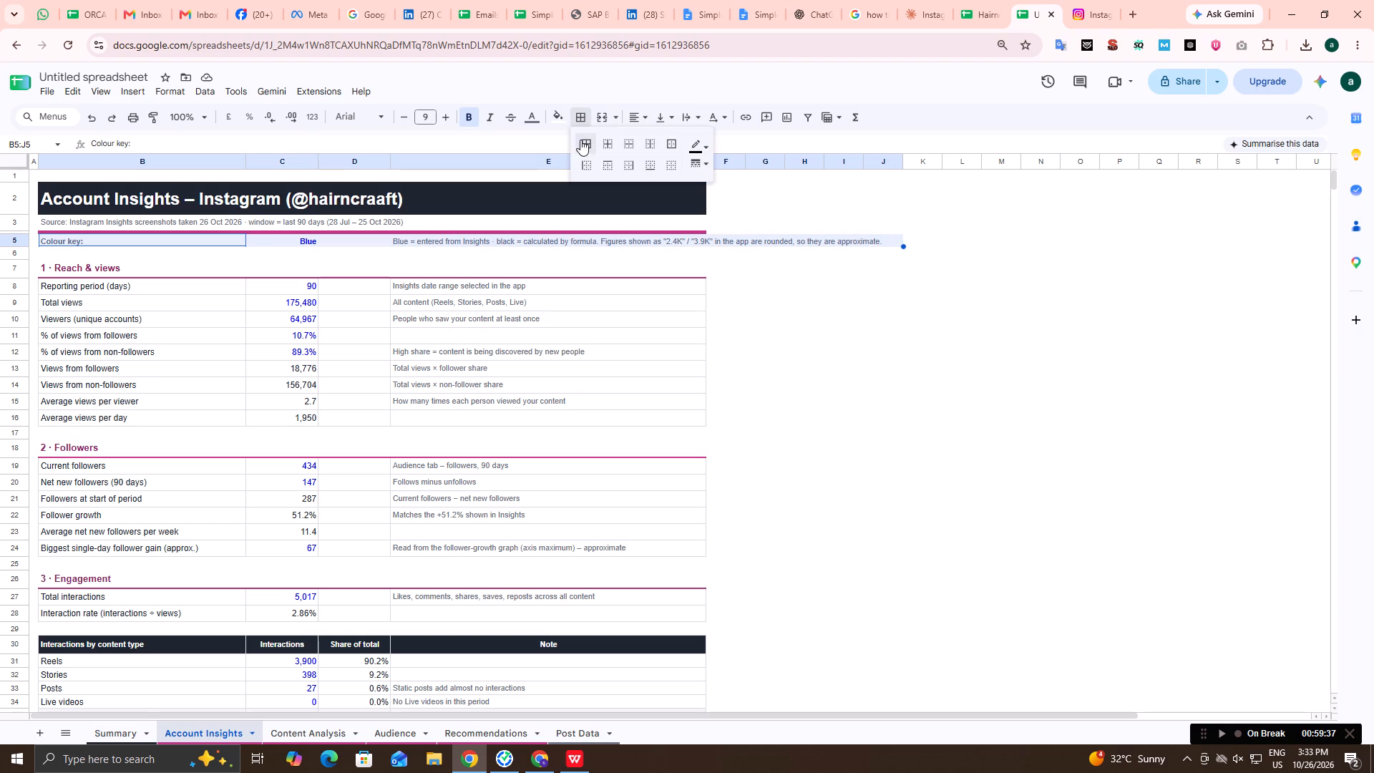
{"action": "left_click", "coordinate": [580, 140]}
{"action": "left_click", "coordinate": [354, 413]}
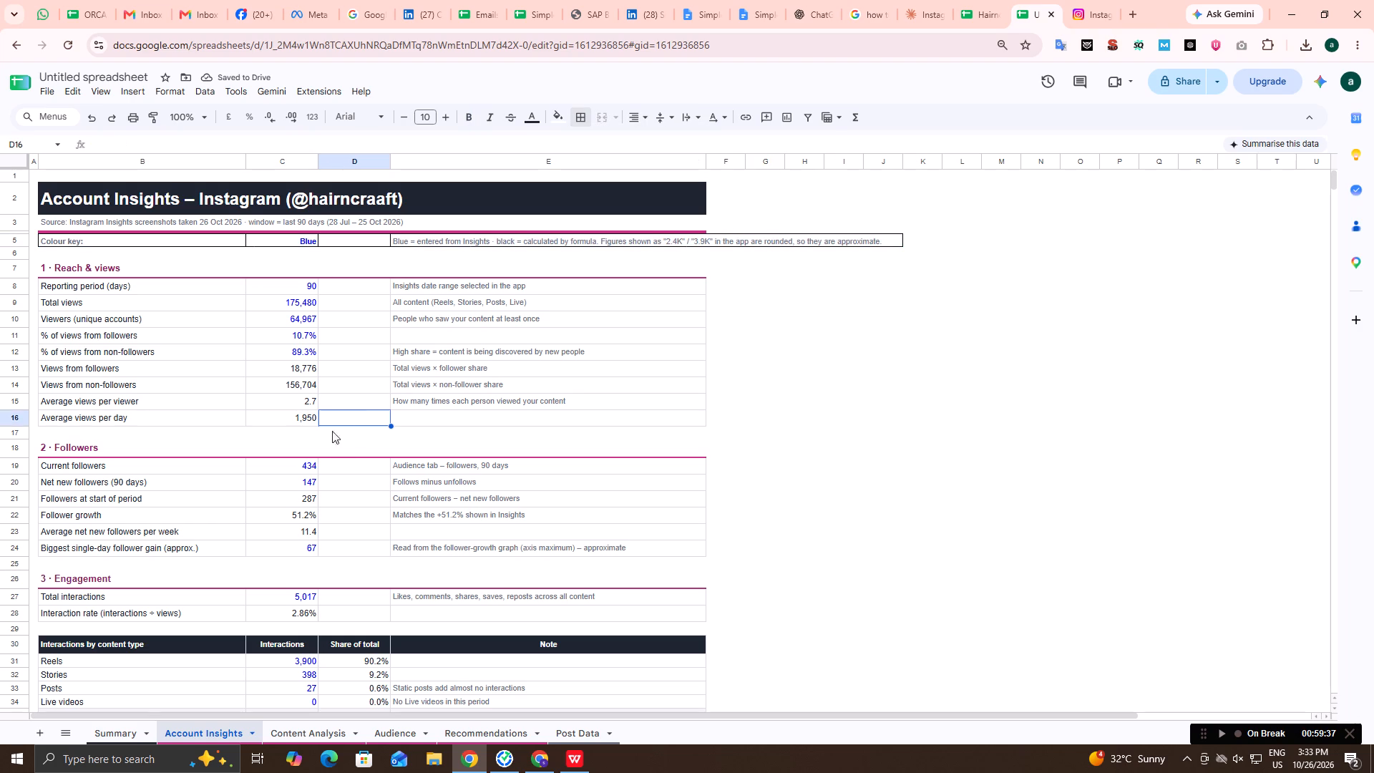
Edit the source line under the Account Insights title so its beginning reads "Source: Instagram Insight - 26 Oct 2026".
{"action": "double_click", "coordinate": [161, 224]}
{"action": "left_click_drag", "start_coordinate": [180, 219], "coordinate": [175, 220]}
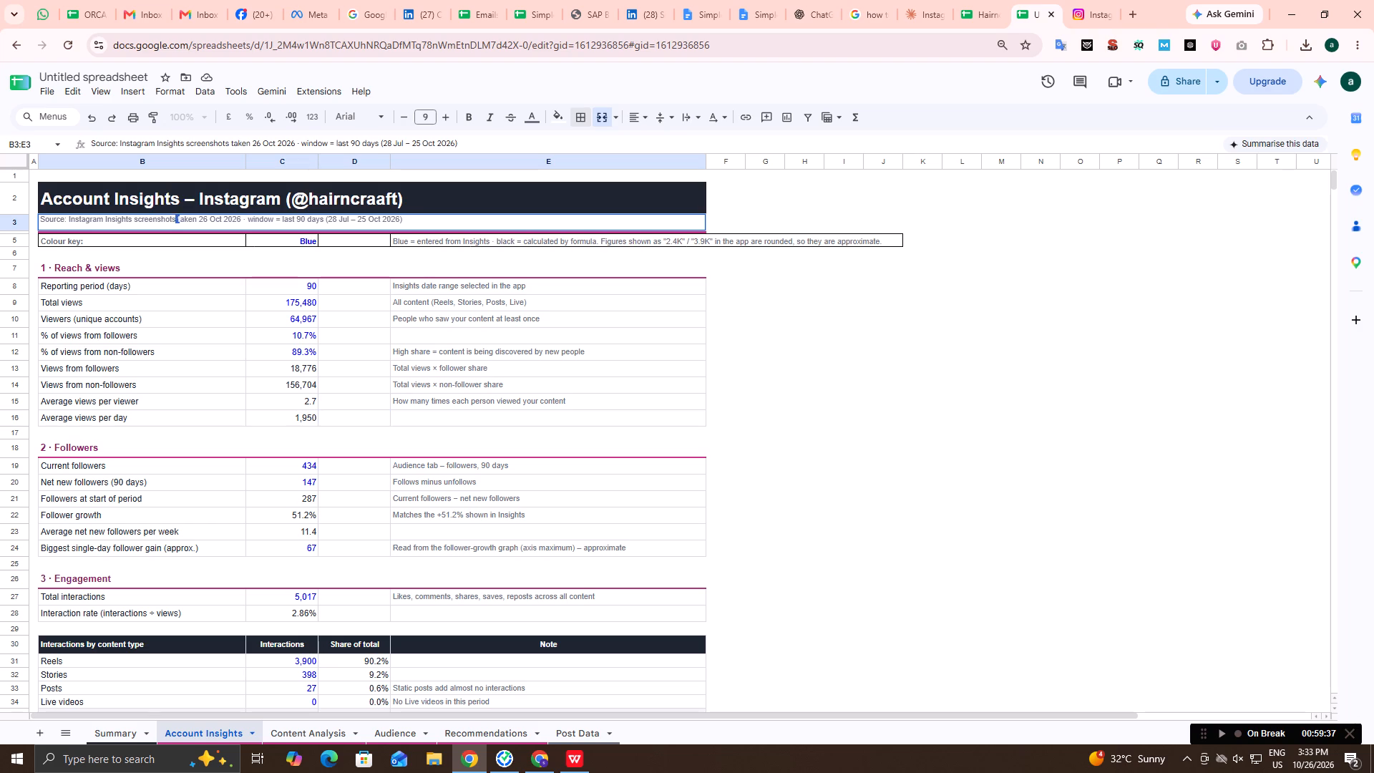
{"action": "left_click_drag", "start_coordinate": [175, 220], "coordinate": [164, 225]}
{"action": "left_click_drag", "start_coordinate": [198, 220], "coordinate": [142, 220]}
{"action": "left_click_drag", "start_coordinate": [142, 220], "coordinate": [128, 222]}
{"action": "key", "text": "BackSpace"}
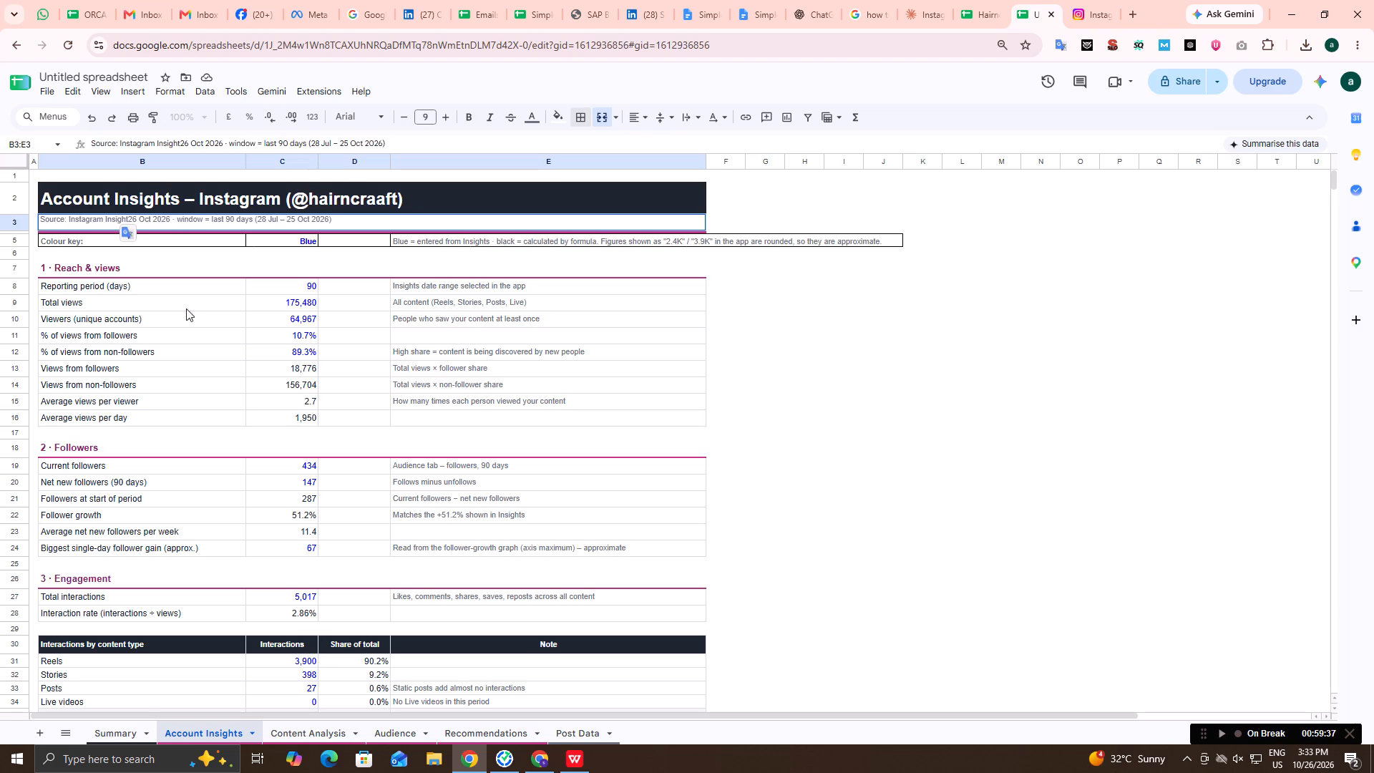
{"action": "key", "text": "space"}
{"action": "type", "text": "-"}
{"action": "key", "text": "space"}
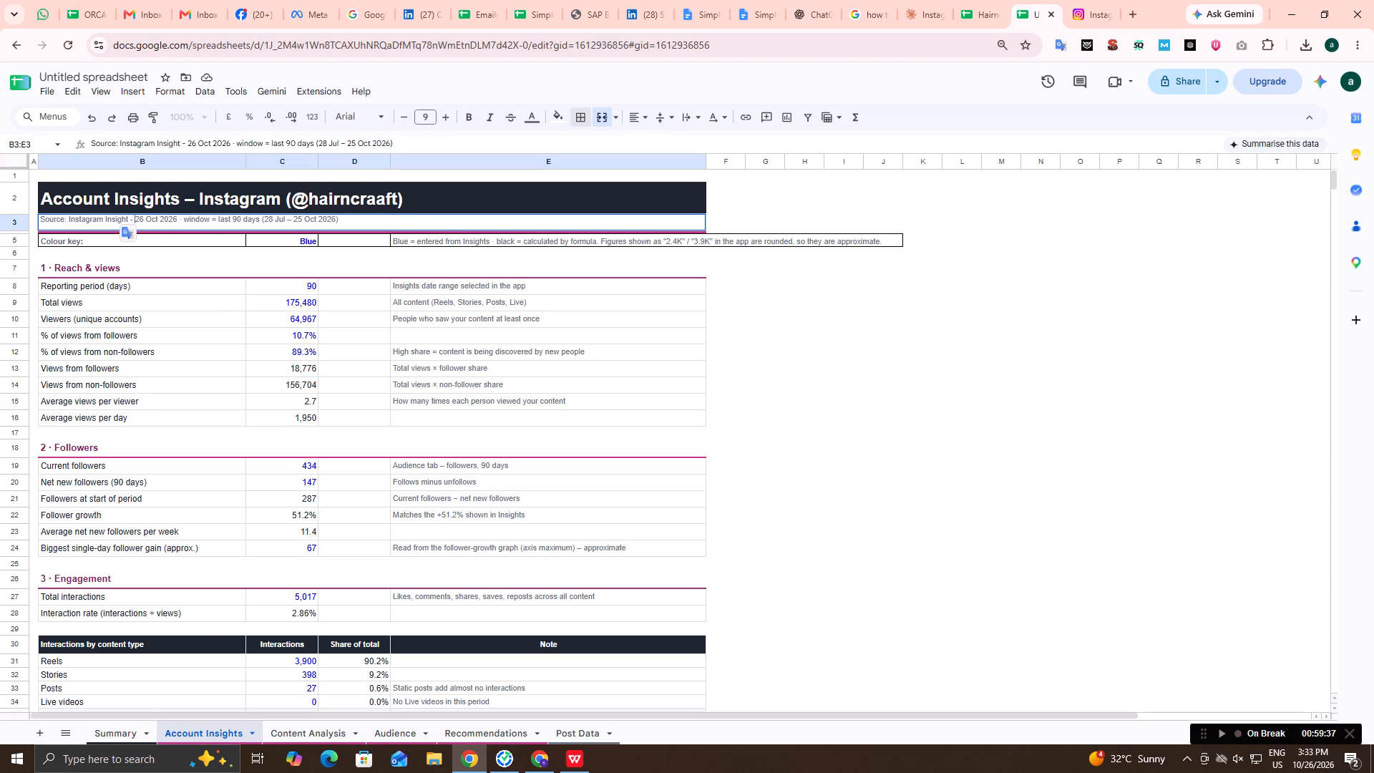
{"action": "left_click", "coordinate": [319, 288]}
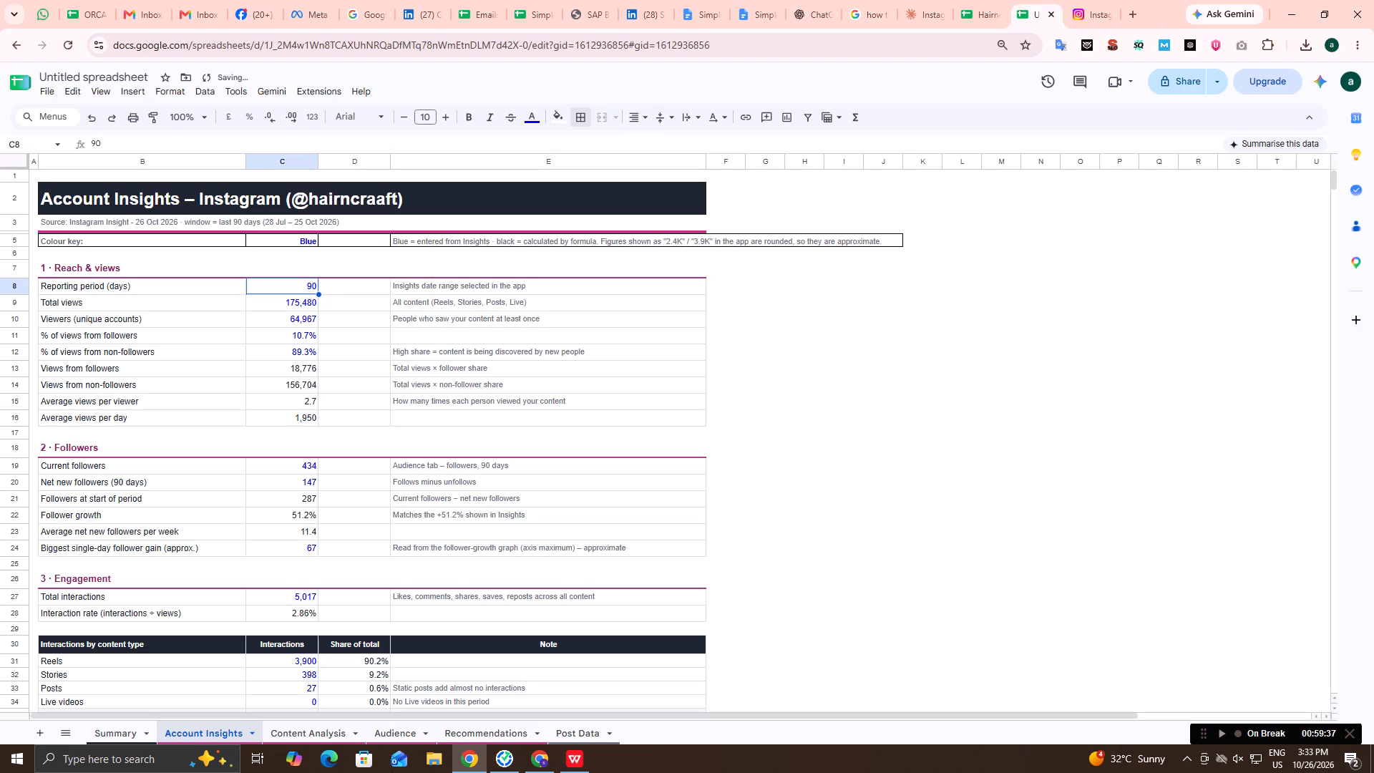
Apply all borders to the Reach & views section, B7:E16, in the Account Insights sheet.
{"action": "left_click", "coordinate": [126, 731]}
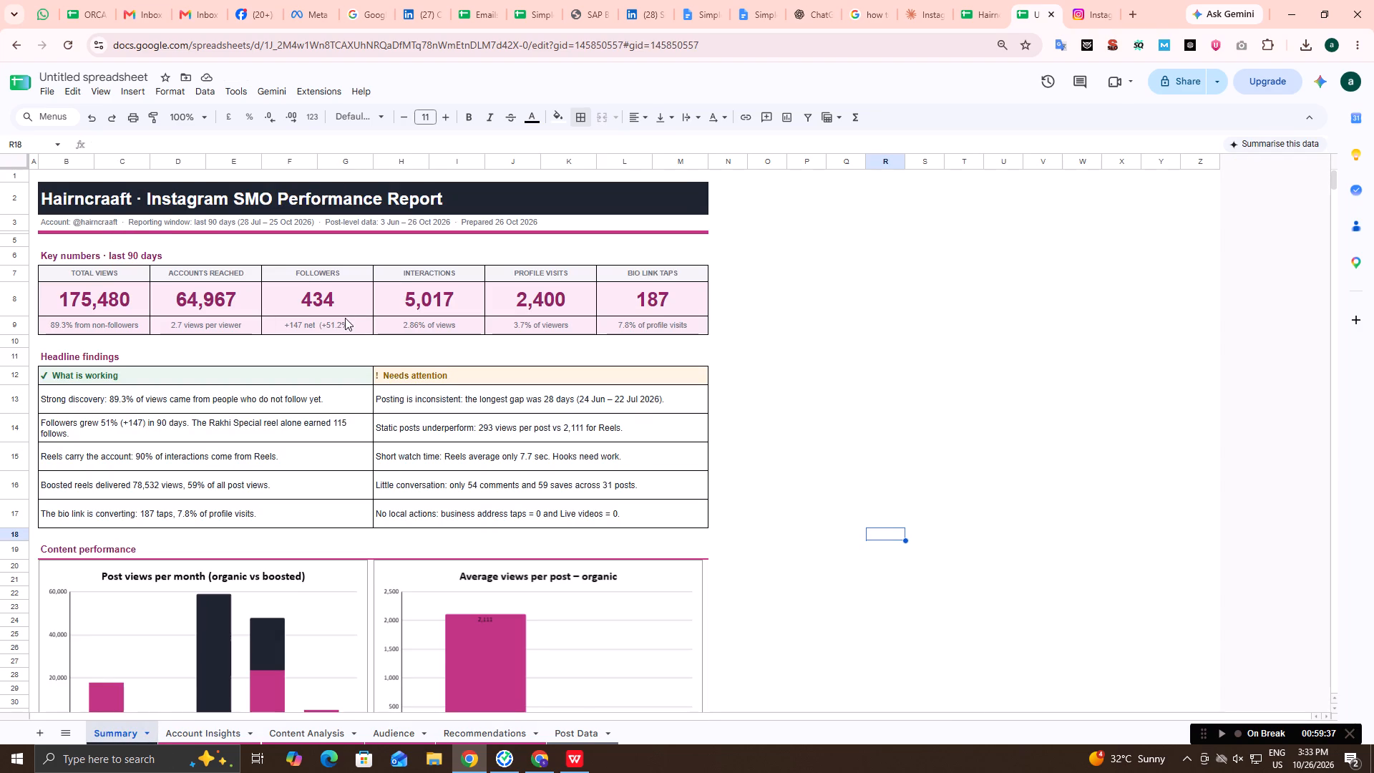
{"action": "left_click", "coordinate": [218, 739]}
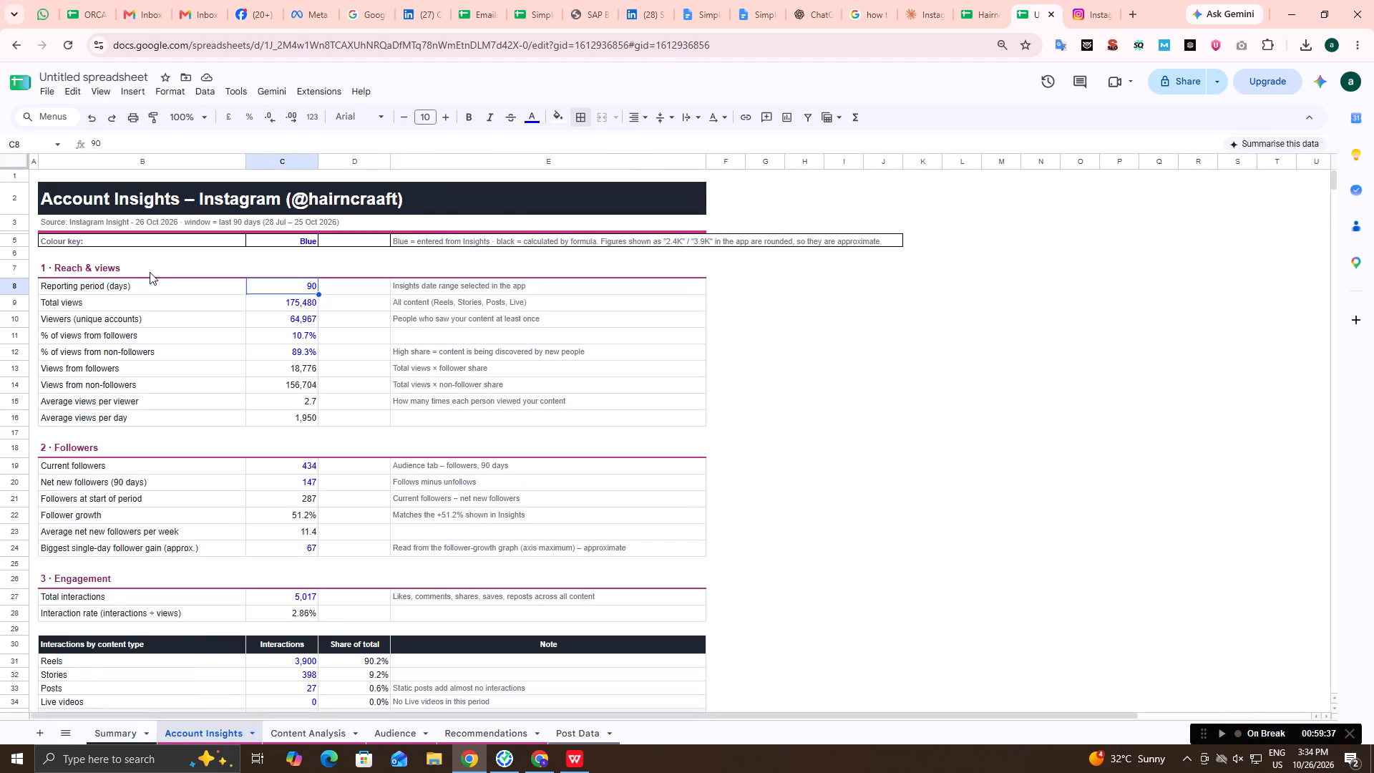
{"action": "left_click_drag", "start_coordinate": [150, 272], "coordinate": [430, 425]}
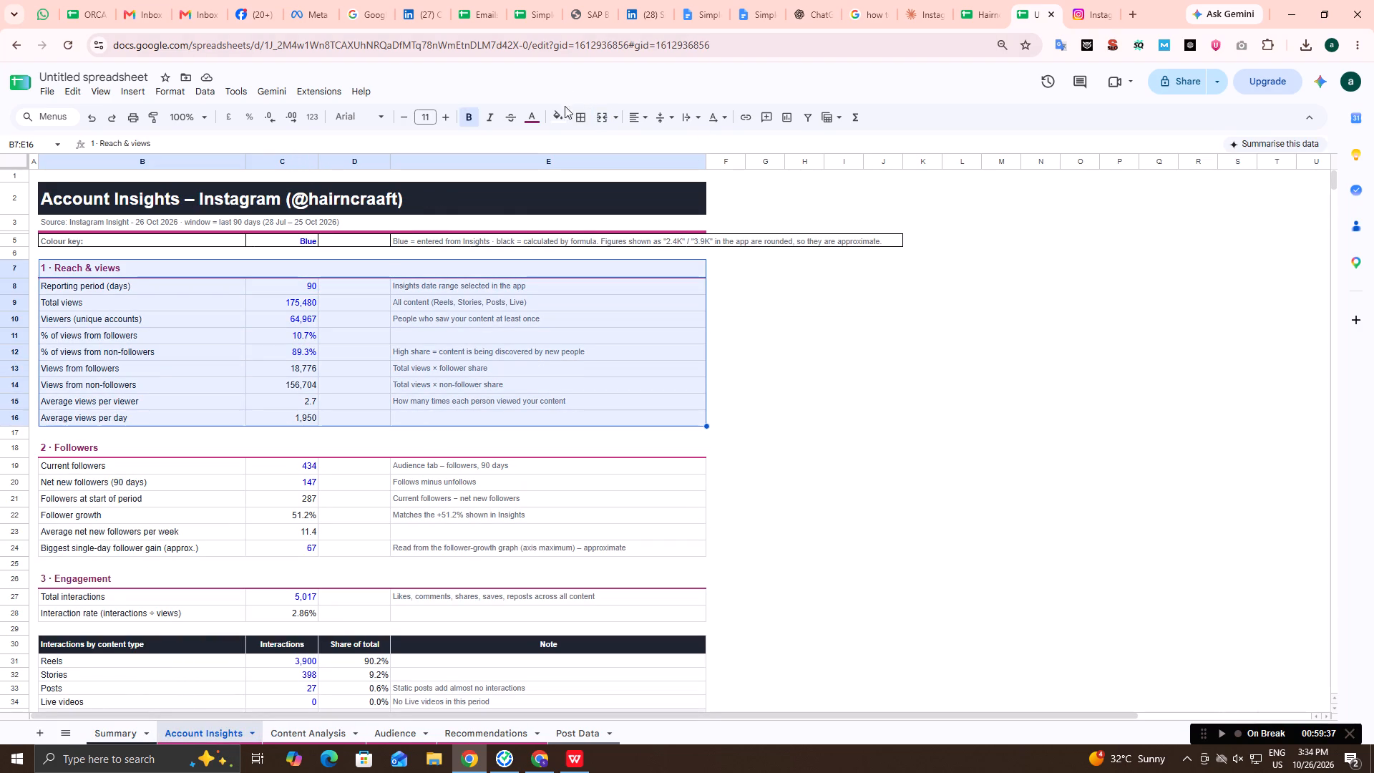
{"action": "left_click", "coordinate": [584, 118]}
{"action": "left_click", "coordinate": [580, 145]}
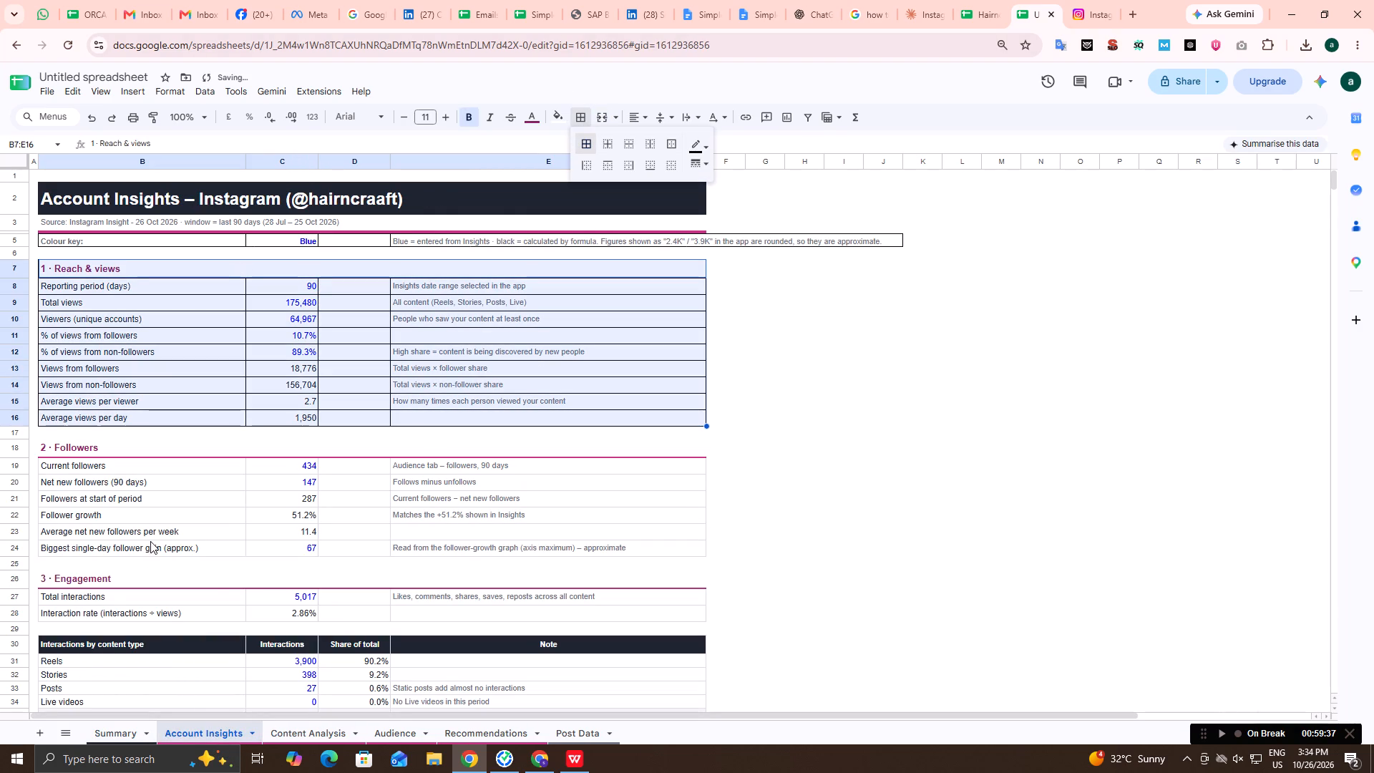
Apply all borders to the Followers section, B18:E24, in the Account Insights sheet.
{"action": "left_click_drag", "start_coordinate": [167, 452], "coordinate": [303, 543]}
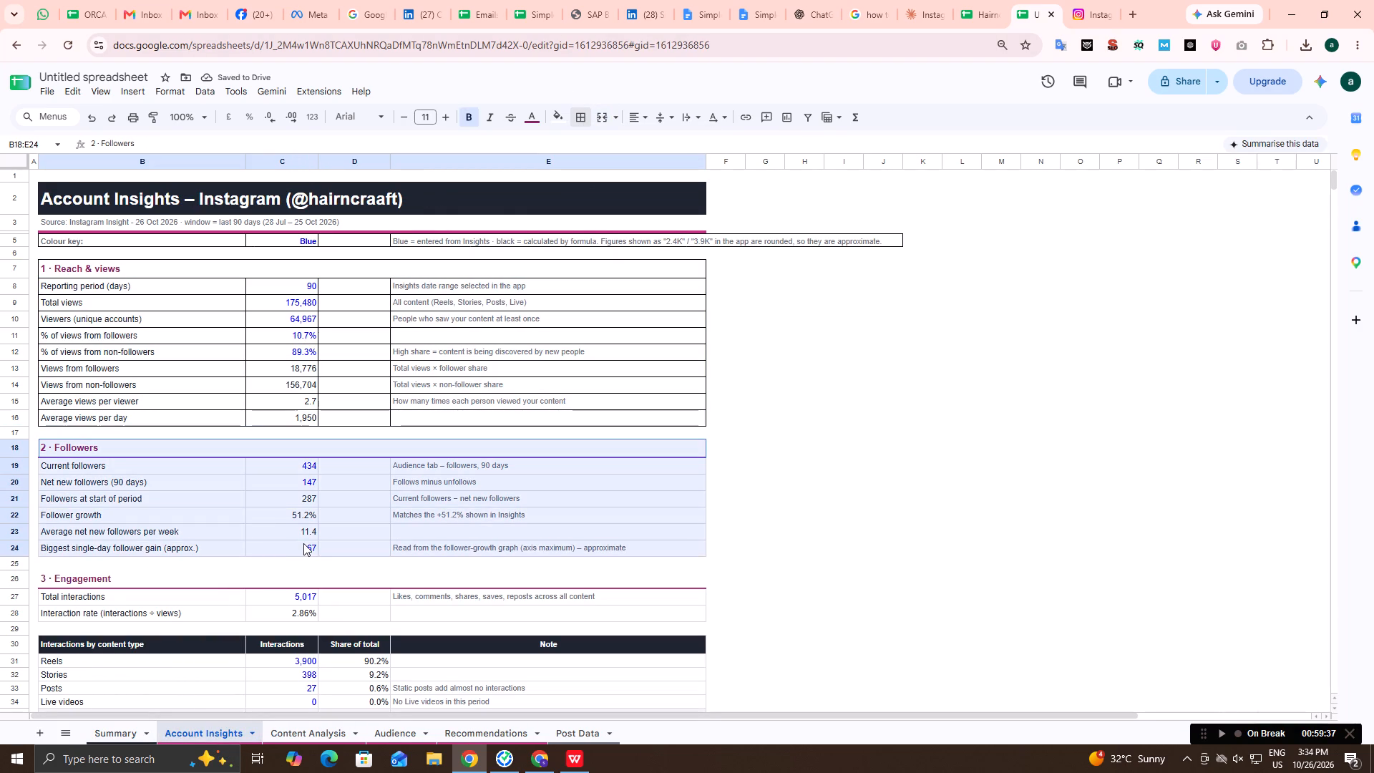
{"action": "left_click_drag", "start_coordinate": [303, 543], "coordinate": [308, 550]}
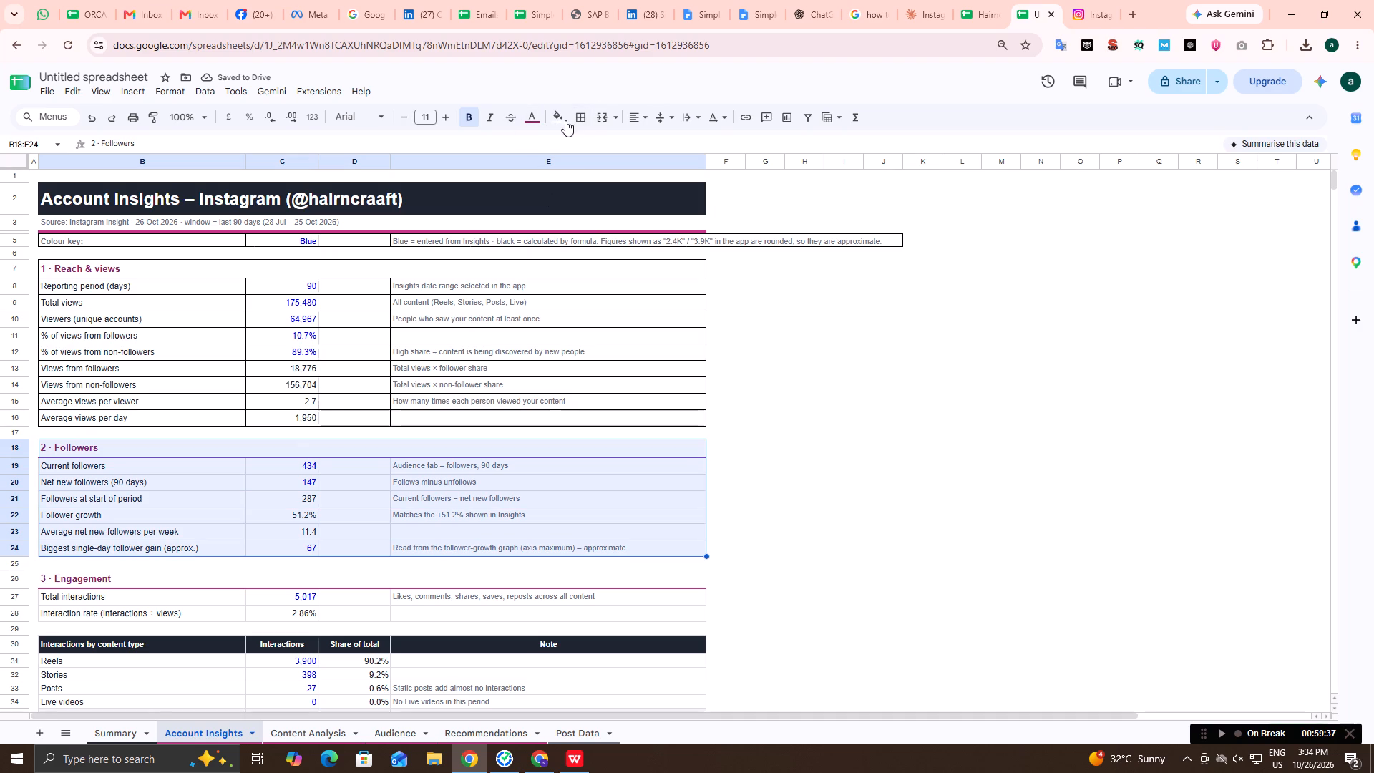
{"action": "left_click", "coordinate": [582, 117]}
{"action": "left_click", "coordinate": [583, 137]}
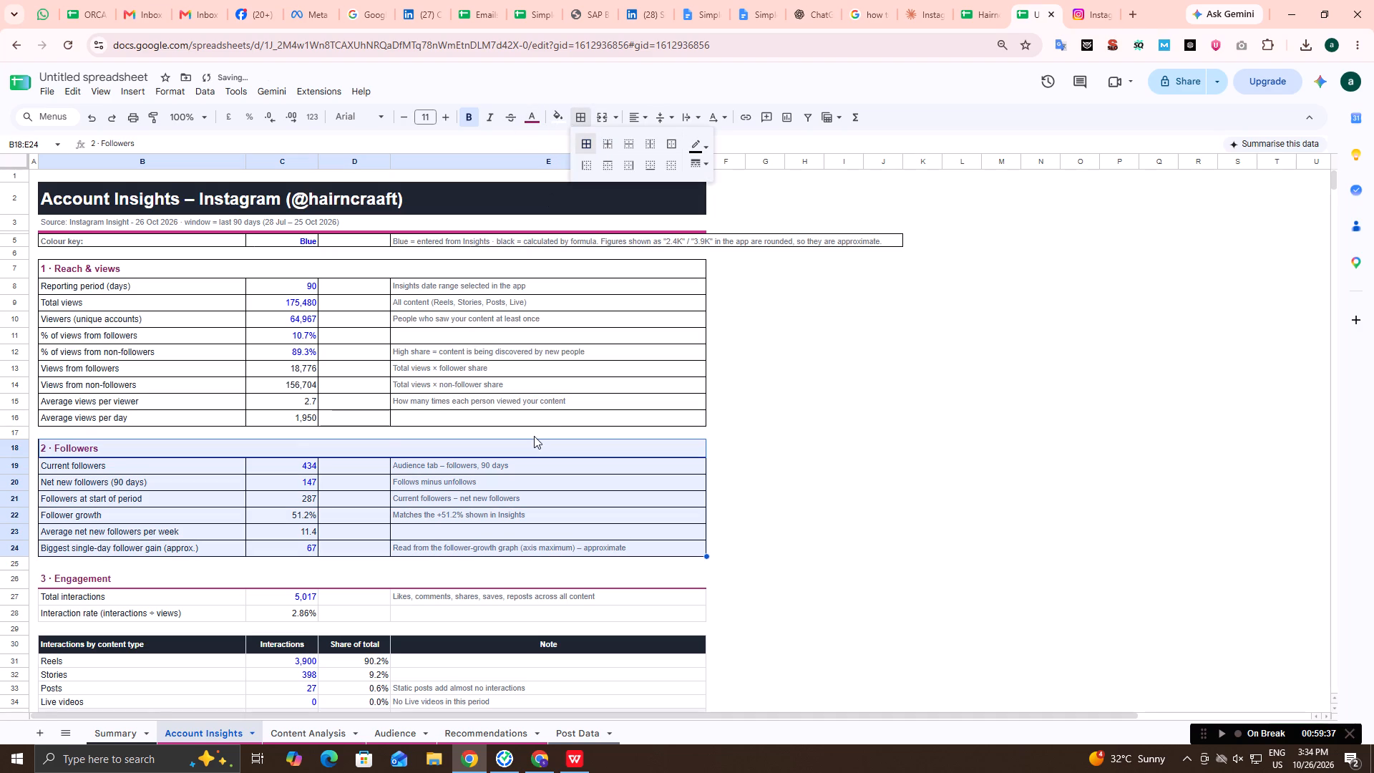
{"action": "left_click", "coordinate": [533, 437]}
Apply all borders to the Engagement section and its Interactions by content type table, B26:E35, in the Account Insights sheet.
{"action": "scroll", "coordinate": [533, 437], "scroll_direction": "down", "scroll_amount": 3}
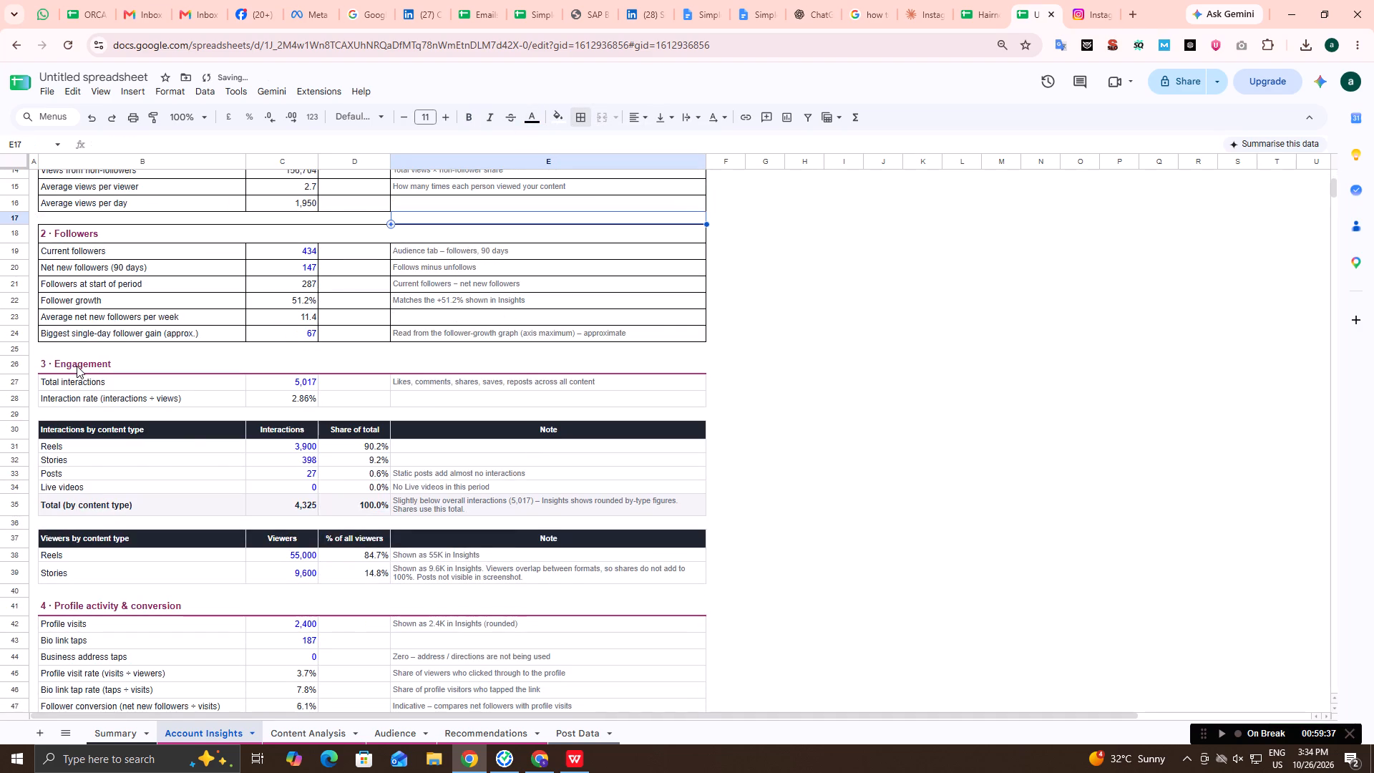
{"action": "left_click_drag", "start_coordinate": [77, 366], "coordinate": [332, 509]}
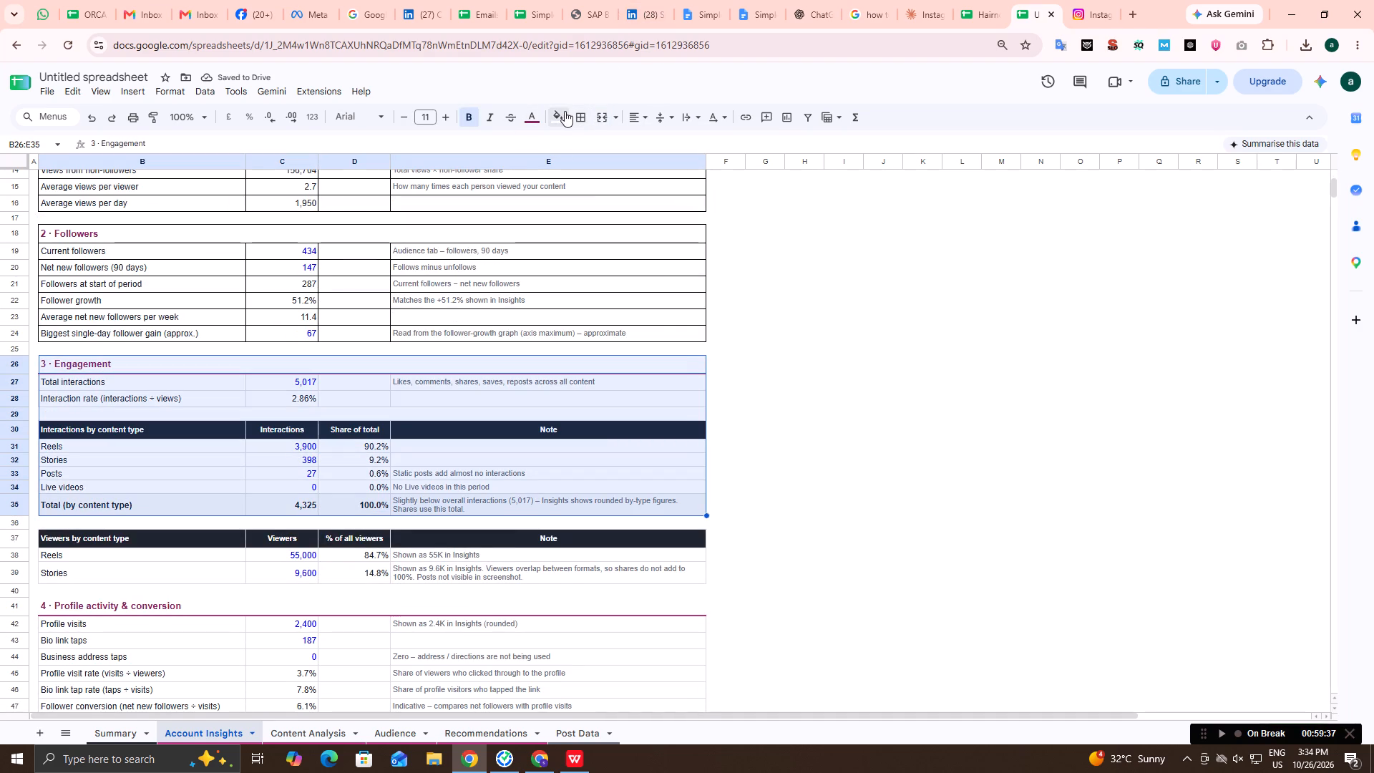
{"action": "left_click", "coordinate": [579, 121]}
{"action": "left_click", "coordinate": [582, 142]}
Apply all borders to the Viewers by content type table, B37:E39, in the Account Insights sheet.
{"action": "scroll", "coordinate": [259, 345], "scroll_direction": "down", "scroll_amount": 3}
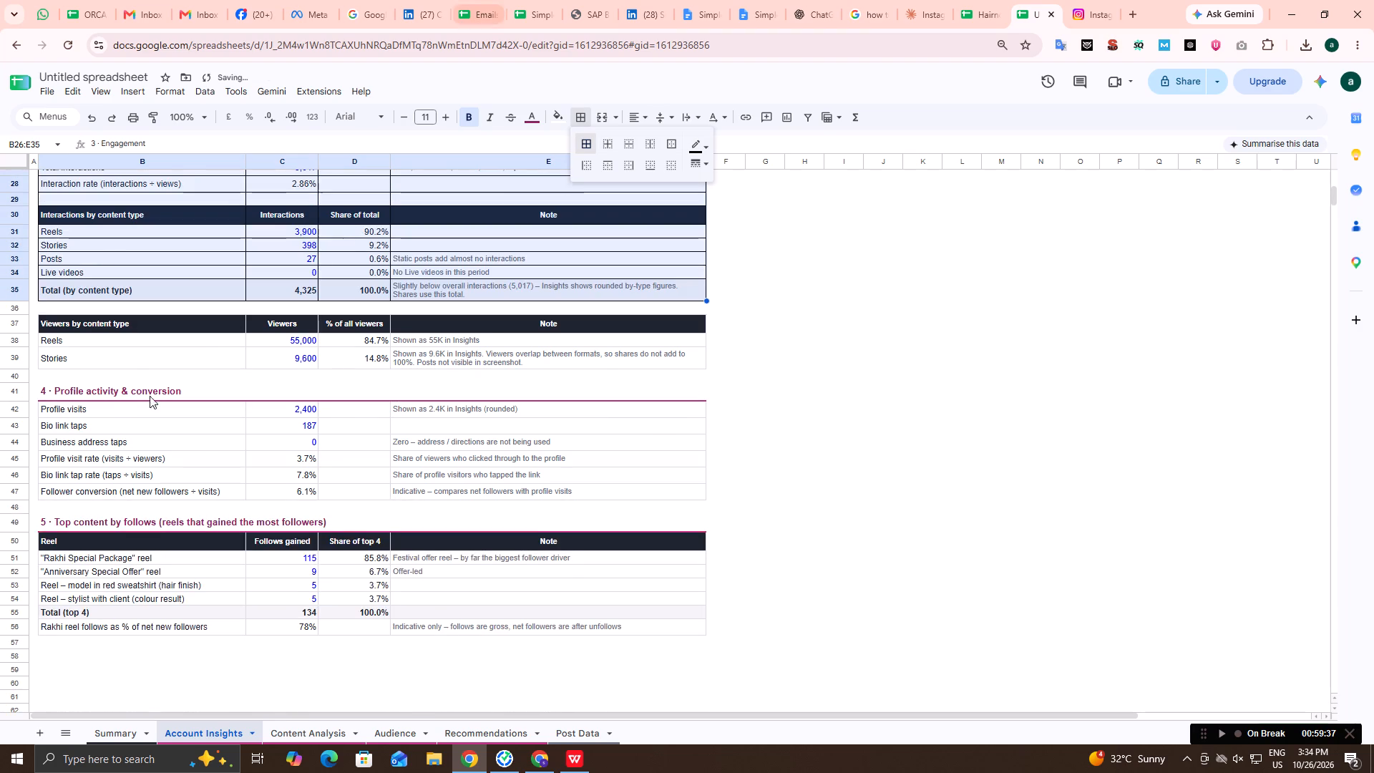
{"action": "scroll", "coordinate": [163, 457], "scroll_direction": "up", "scroll_amount": 1}
{"action": "left_click", "coordinate": [163, 457]}
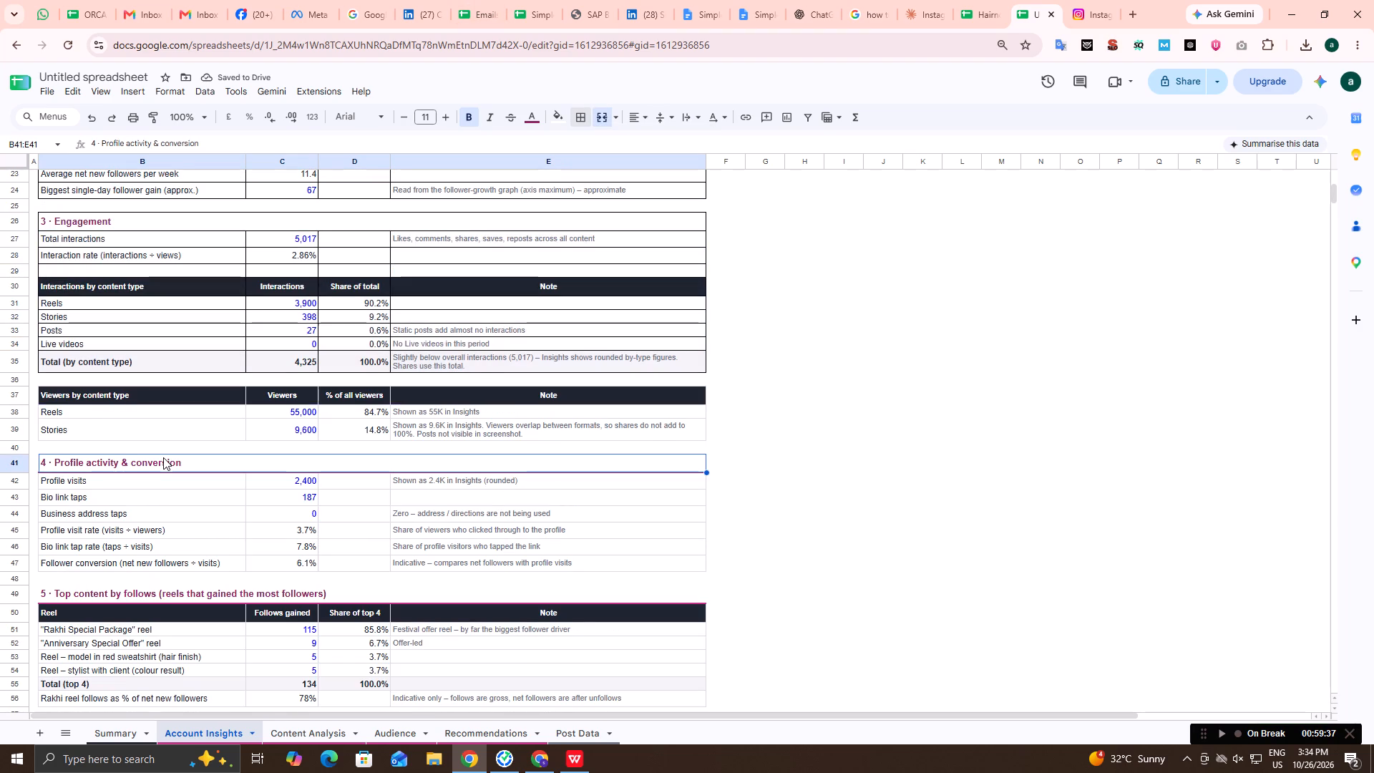
{"action": "scroll", "coordinate": [163, 457], "scroll_direction": "down", "scroll_amount": 2}
{"action": "scroll", "coordinate": [163, 457], "scroll_direction": "up", "scroll_amount": 2}
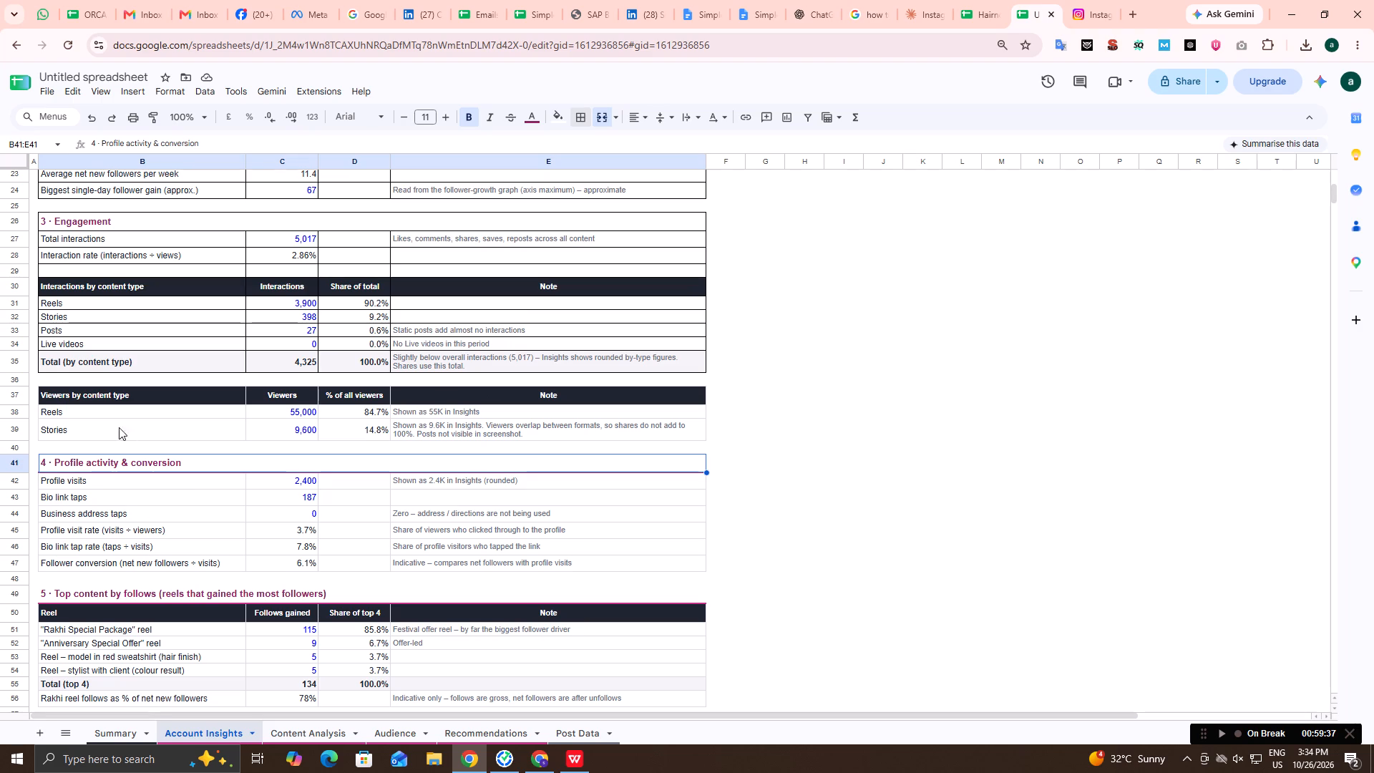
{"action": "left_click_drag", "start_coordinate": [137, 406], "coordinate": [394, 432]}
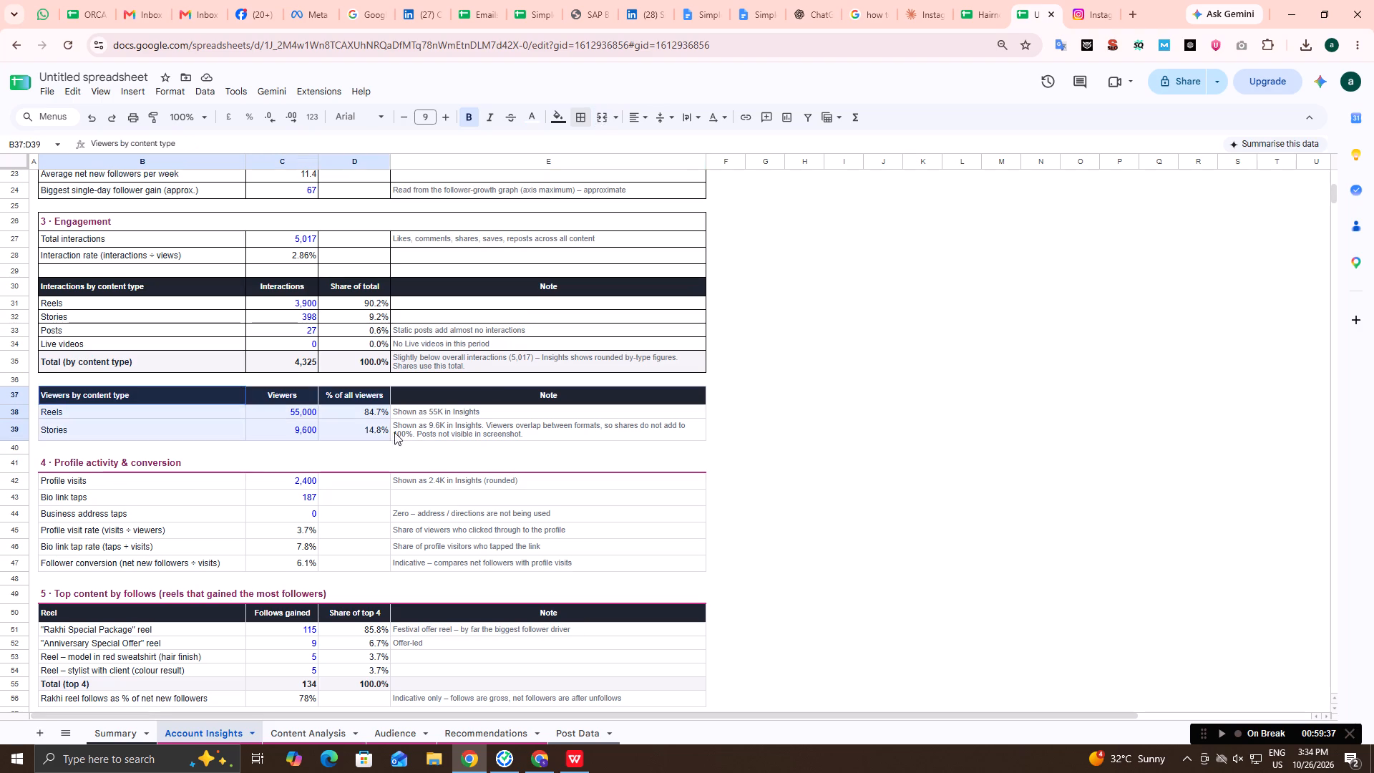
{"action": "left_click_drag", "start_coordinate": [394, 432], "coordinate": [464, 439]}
{"action": "left_click", "coordinate": [581, 118]}
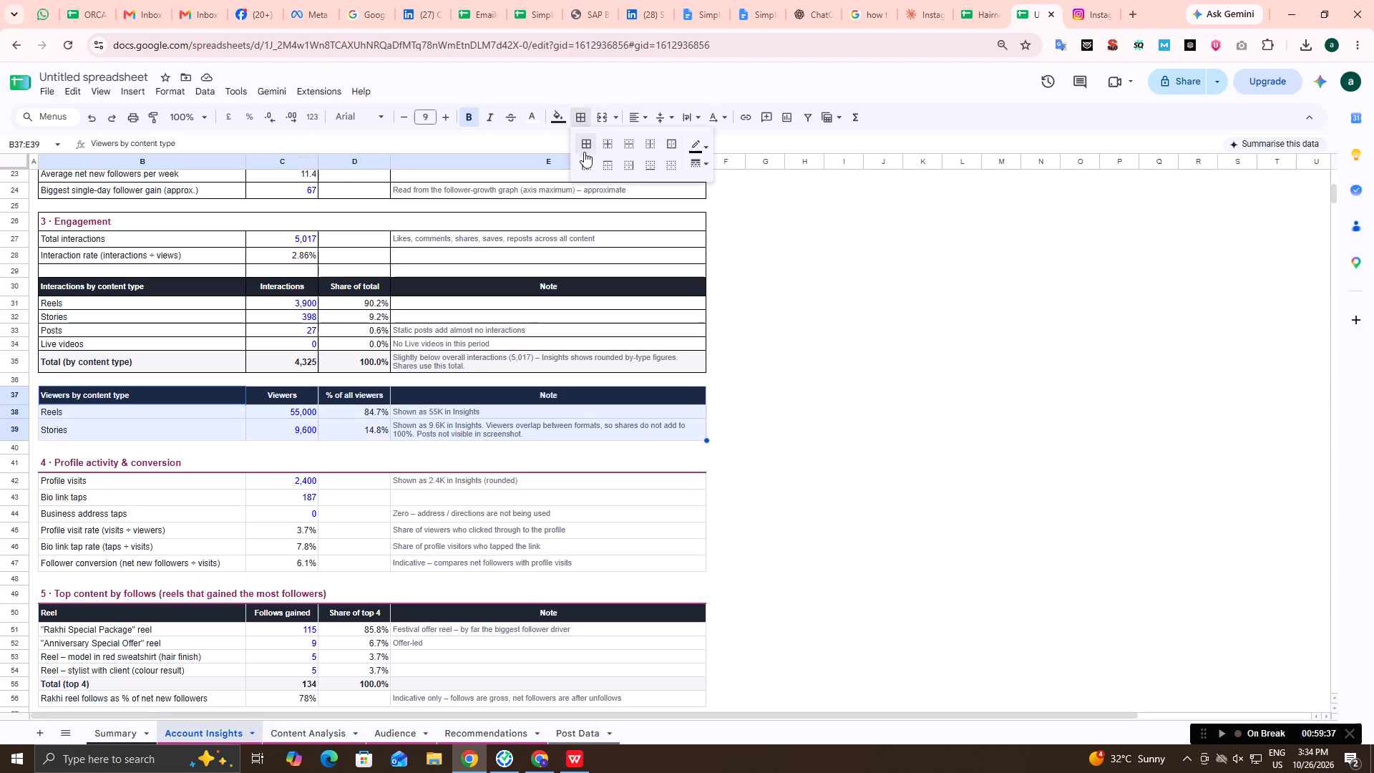
{"action": "left_click", "coordinate": [580, 149]}
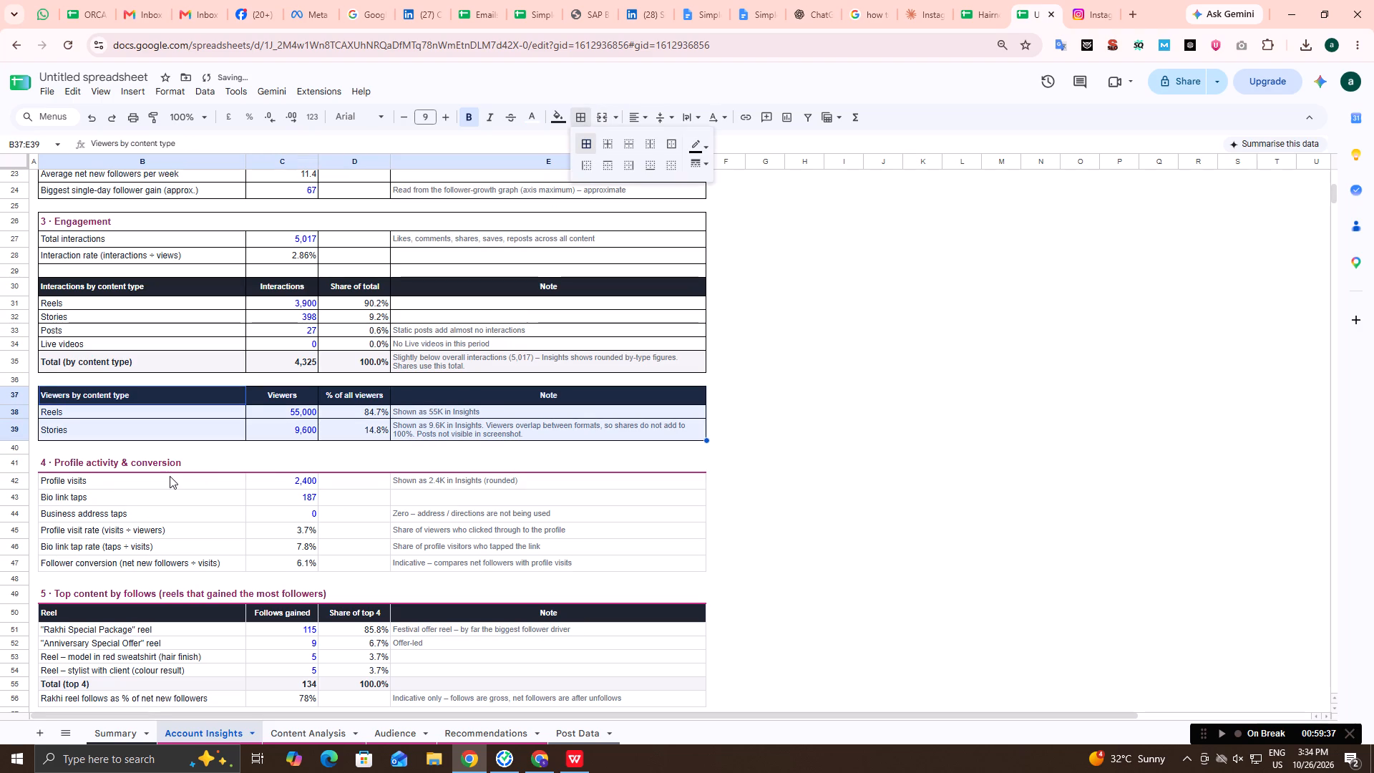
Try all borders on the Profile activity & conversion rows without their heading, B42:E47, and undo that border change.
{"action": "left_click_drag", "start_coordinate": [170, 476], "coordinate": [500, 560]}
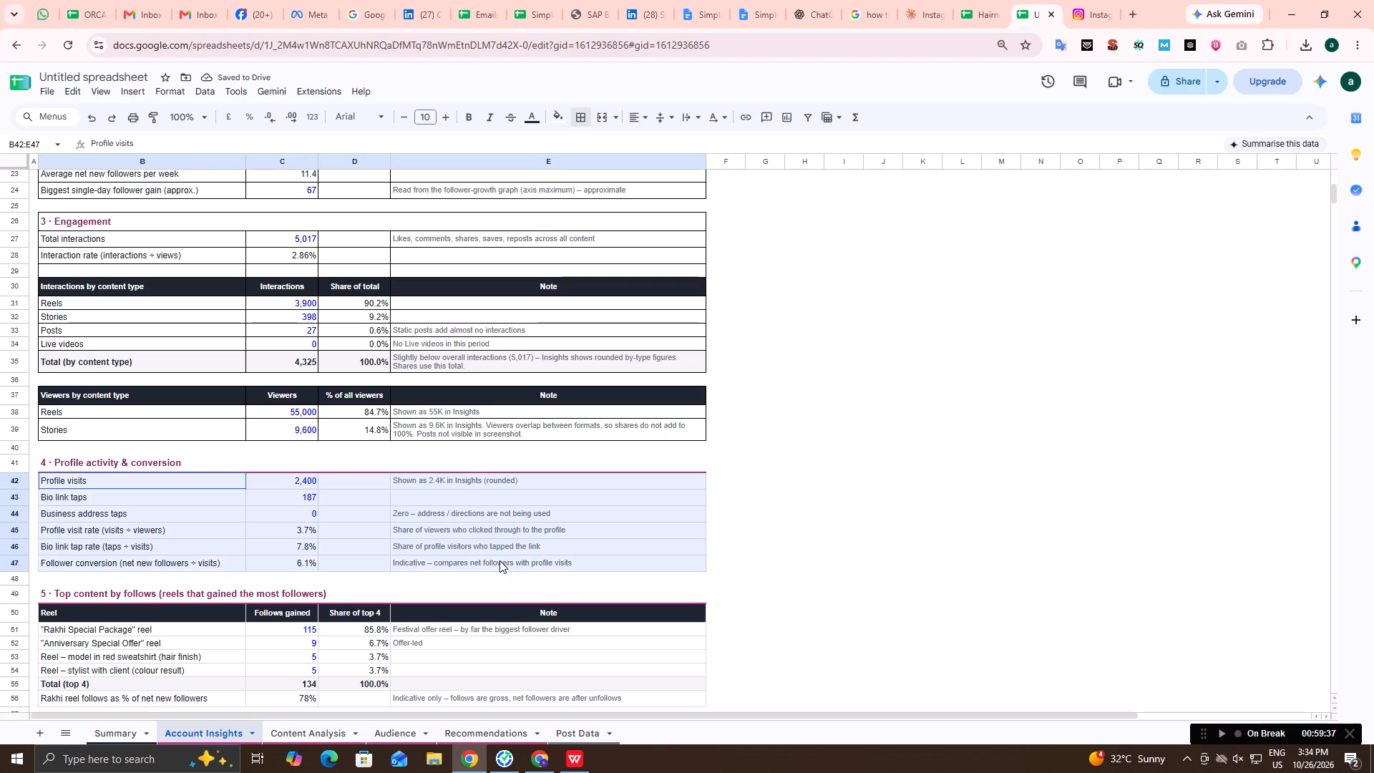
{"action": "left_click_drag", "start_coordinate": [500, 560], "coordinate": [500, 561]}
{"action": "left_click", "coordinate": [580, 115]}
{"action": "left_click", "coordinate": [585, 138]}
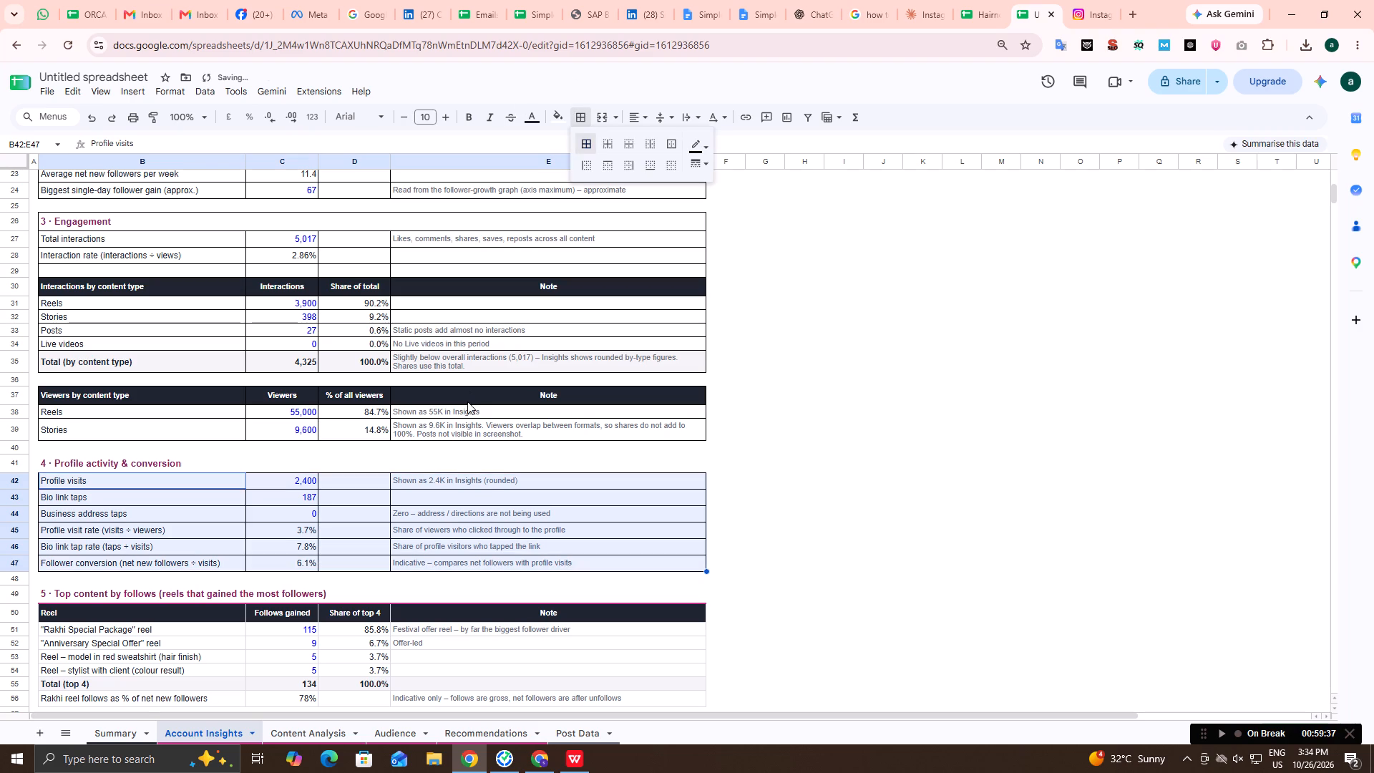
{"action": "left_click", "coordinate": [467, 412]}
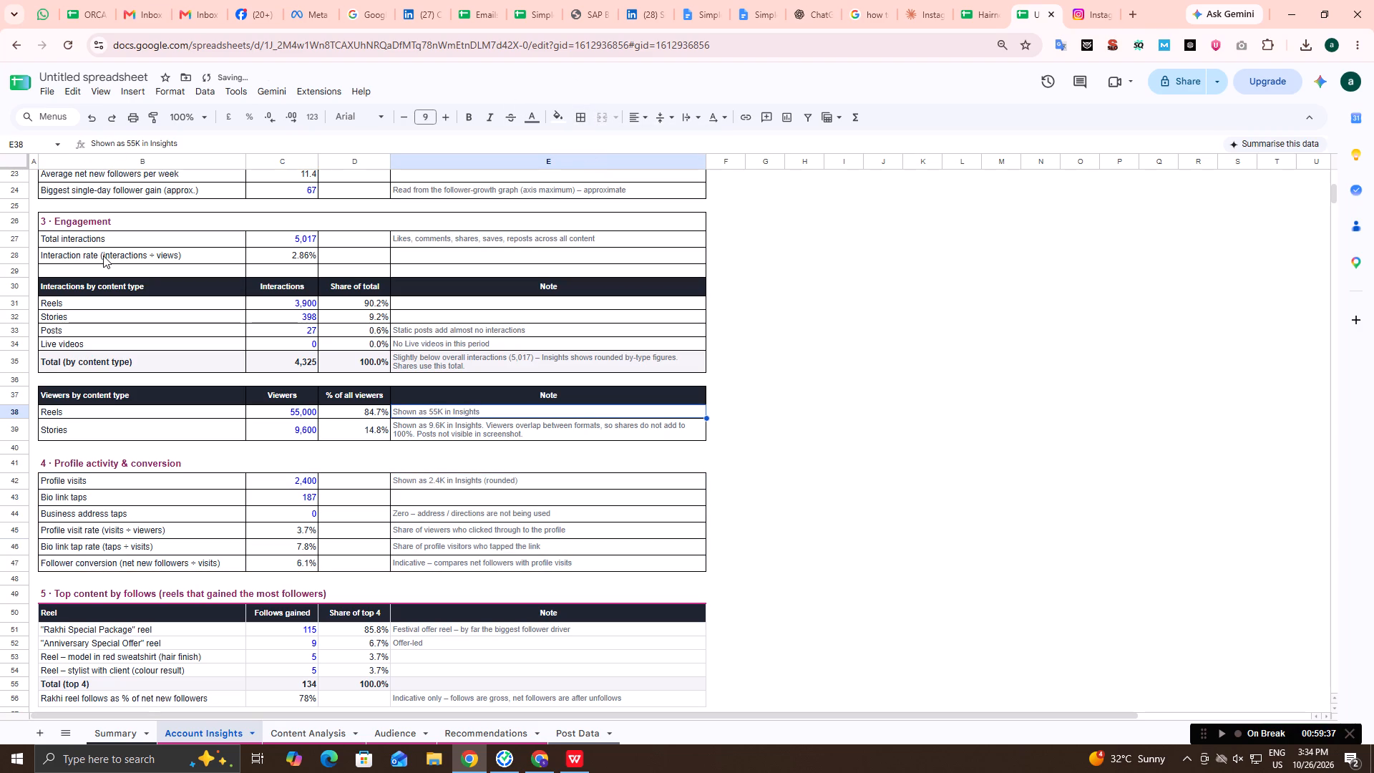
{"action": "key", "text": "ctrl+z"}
Apply all borders to the whole Profile activity & conversion section including its heading, B41:E47, in the Account Insights sheet.
{"action": "left_click", "coordinate": [368, 565]}
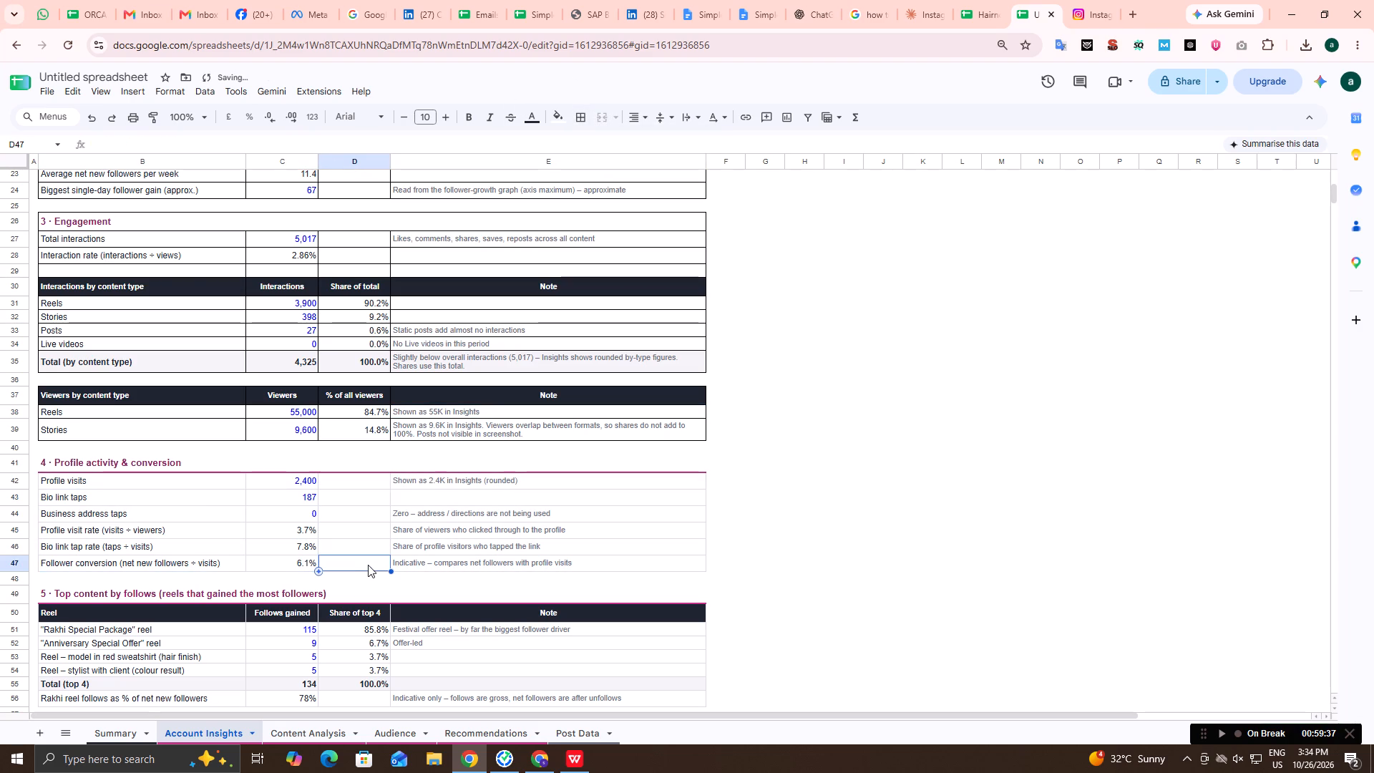
{"action": "scroll", "coordinate": [205, 504], "scroll_direction": "down", "scroll_amount": 1}
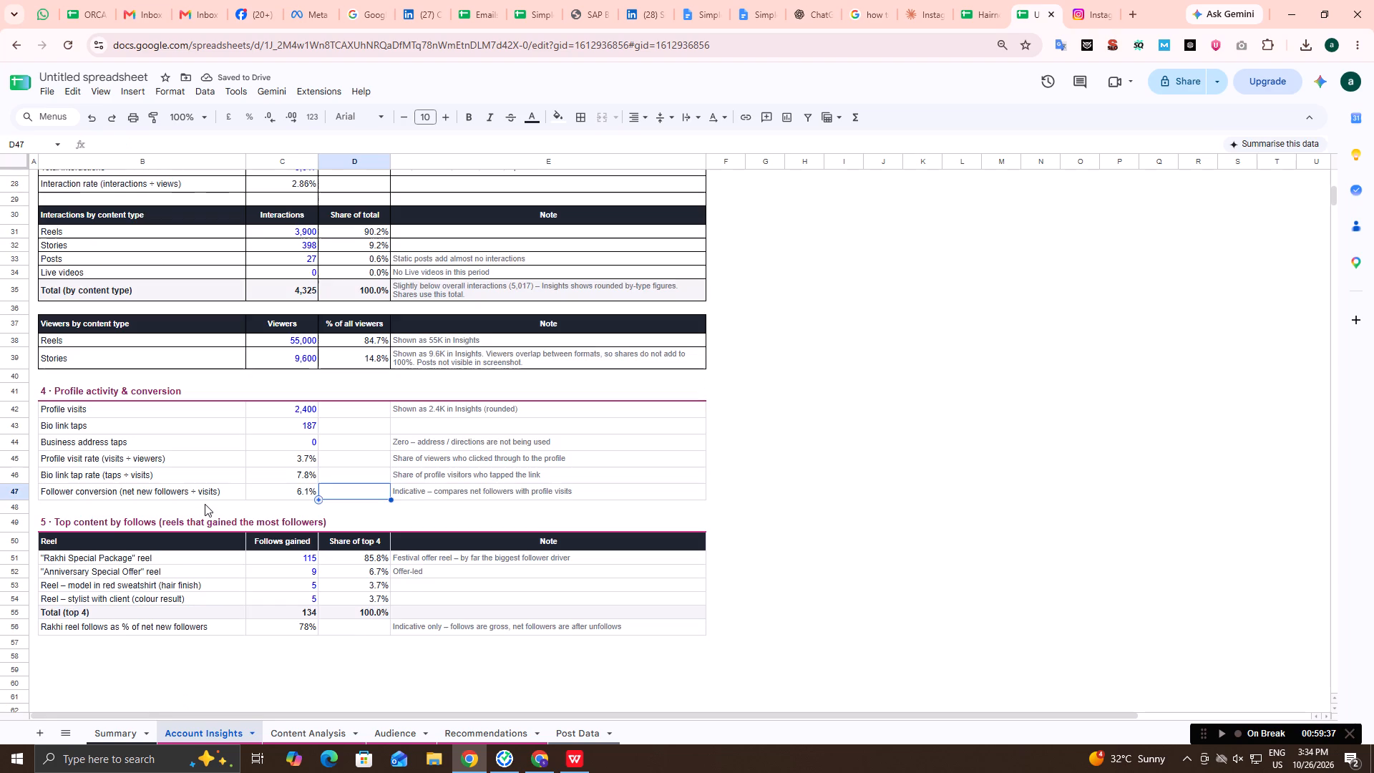
{"action": "scroll", "coordinate": [205, 504], "scroll_direction": "up", "scroll_amount": 5}
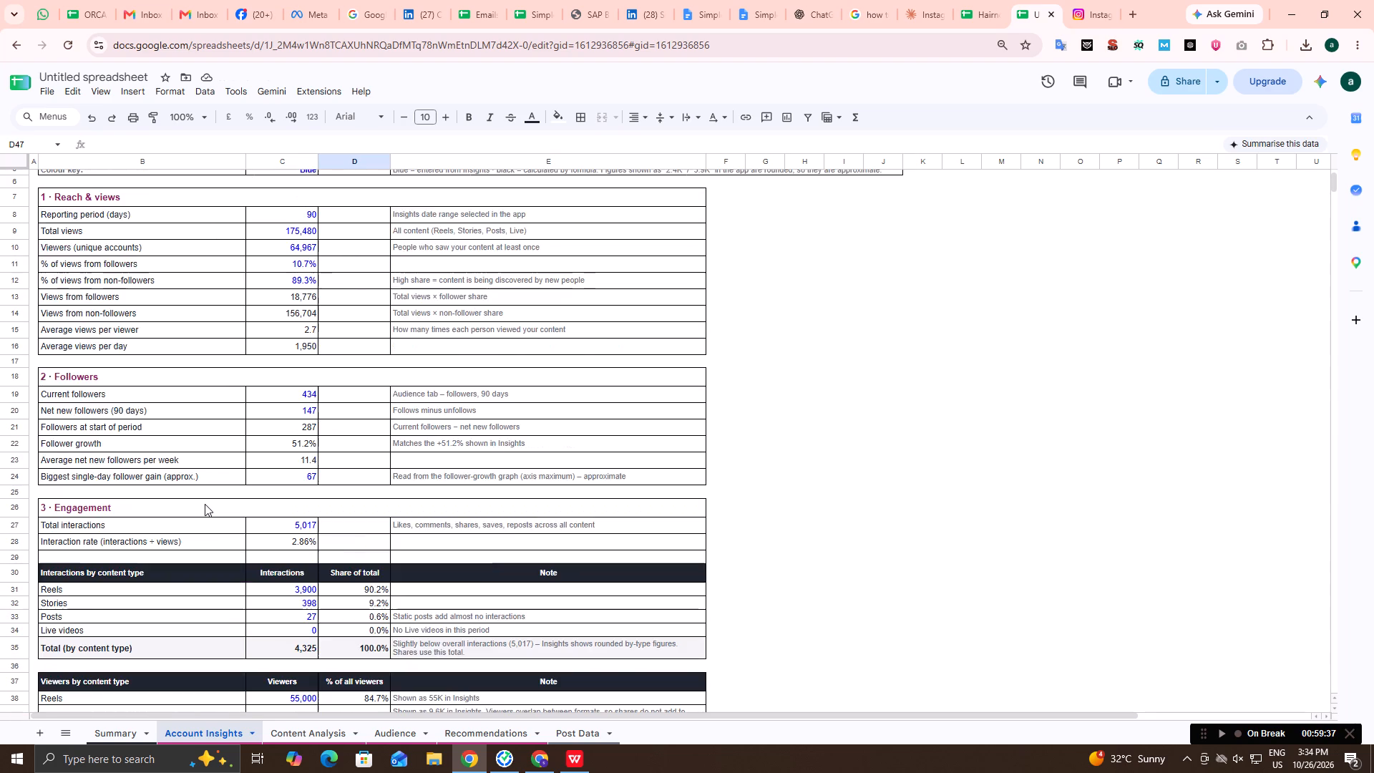
{"action": "scroll", "coordinate": [205, 504], "scroll_direction": "down", "scroll_amount": 5}
{"action": "left_click_drag", "start_coordinate": [113, 392], "coordinate": [242, 456]}
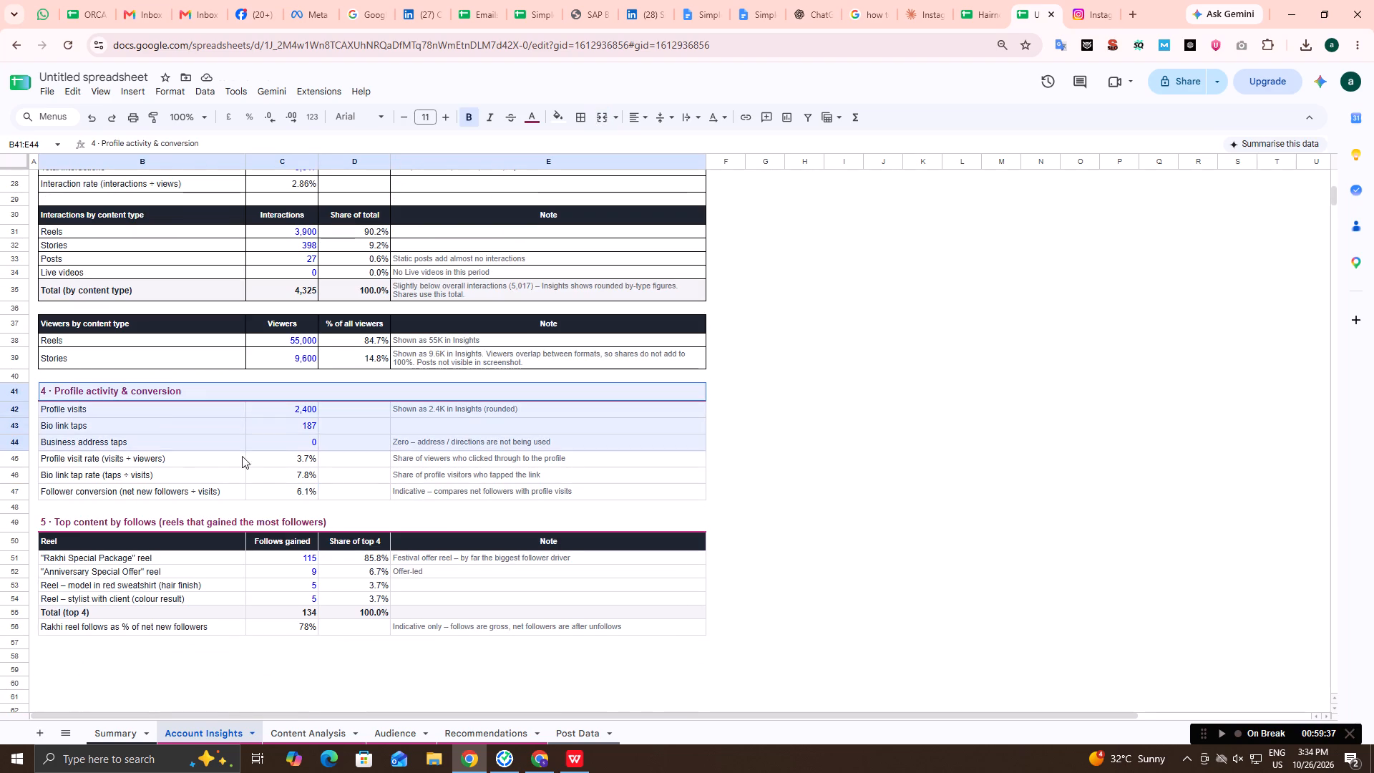
{"action": "left_click_drag", "start_coordinate": [242, 456], "coordinate": [368, 495]}
{"action": "left_click", "coordinate": [583, 112]}
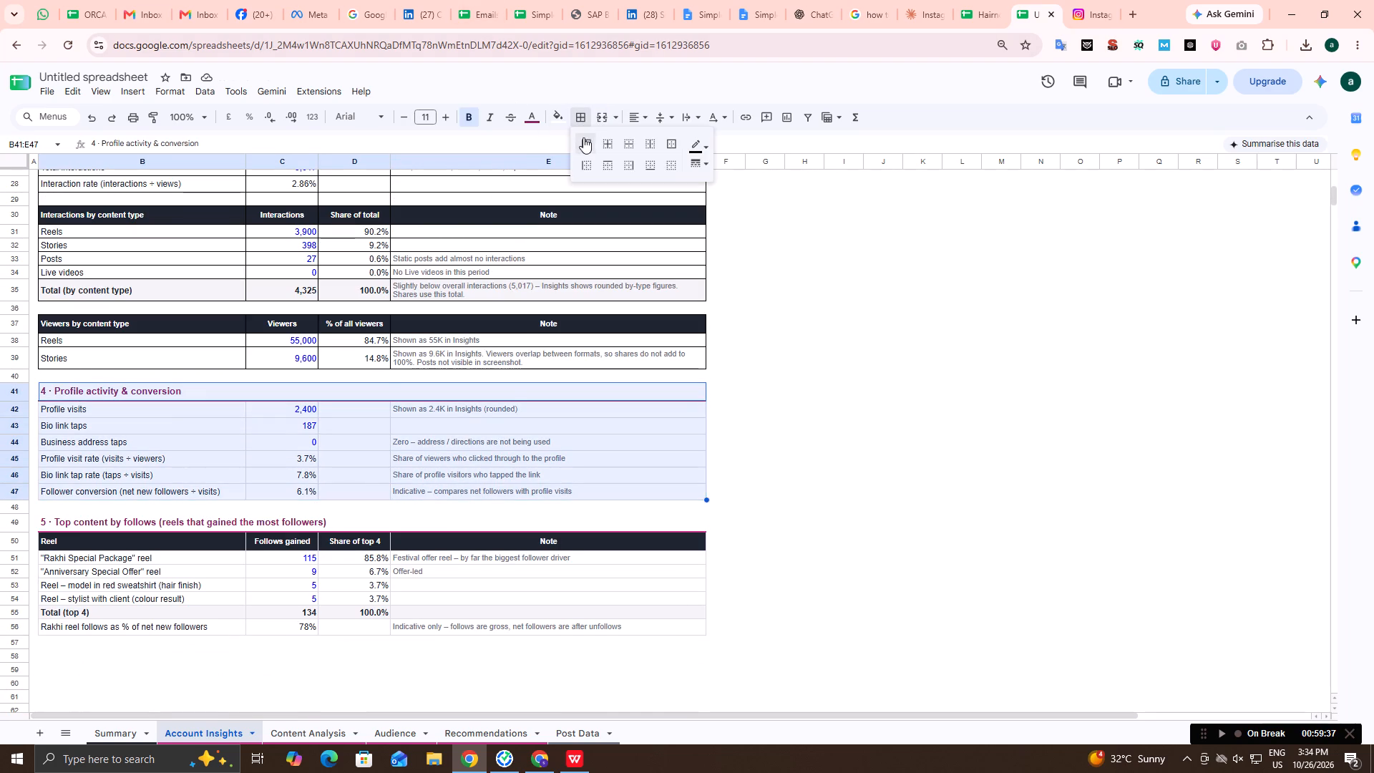
Apply all borders to the Profile activity & conversion section, B41:E47, in the Account Insights sheet.
{"action": "left_click", "coordinate": [585, 141]}
Apply all borders to the Top content by follows section including its heading, B49:E56, in the Account Insights sheet.
{"action": "left_click_drag", "start_coordinate": [183, 522], "coordinate": [411, 624]}
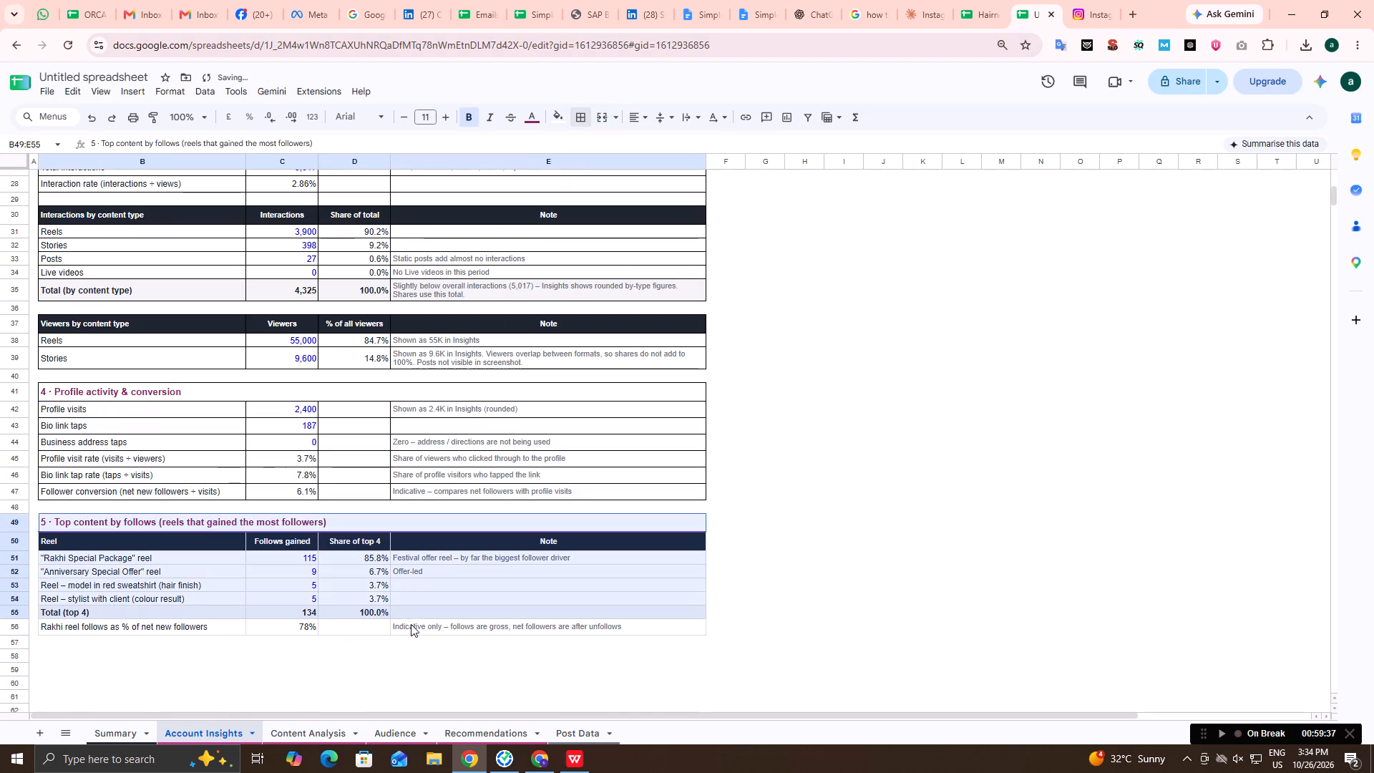
{"action": "left_click_drag", "start_coordinate": [411, 624], "coordinate": [424, 631]}
{"action": "left_click", "coordinate": [580, 117]}
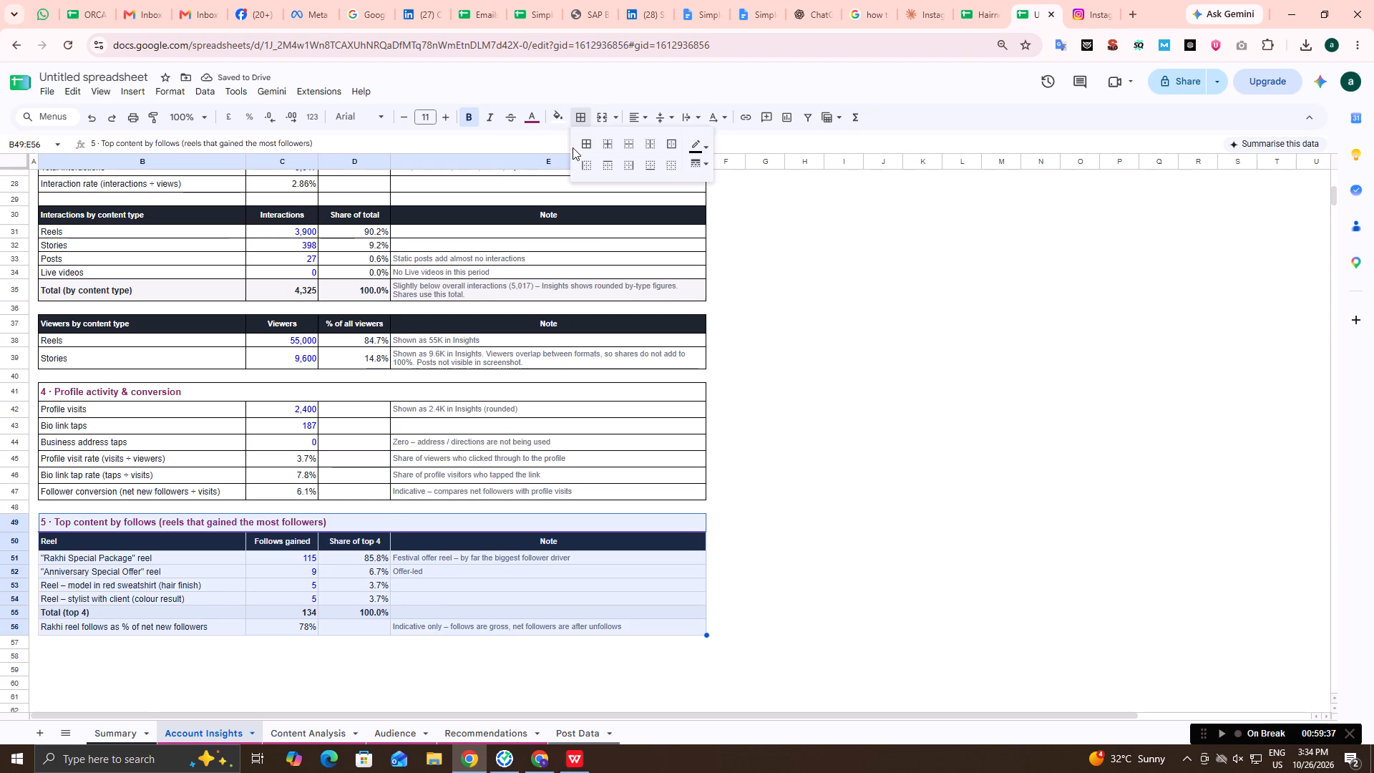
{"action": "left_click", "coordinate": [585, 143]}
{"action": "left_click", "coordinate": [554, 347]}
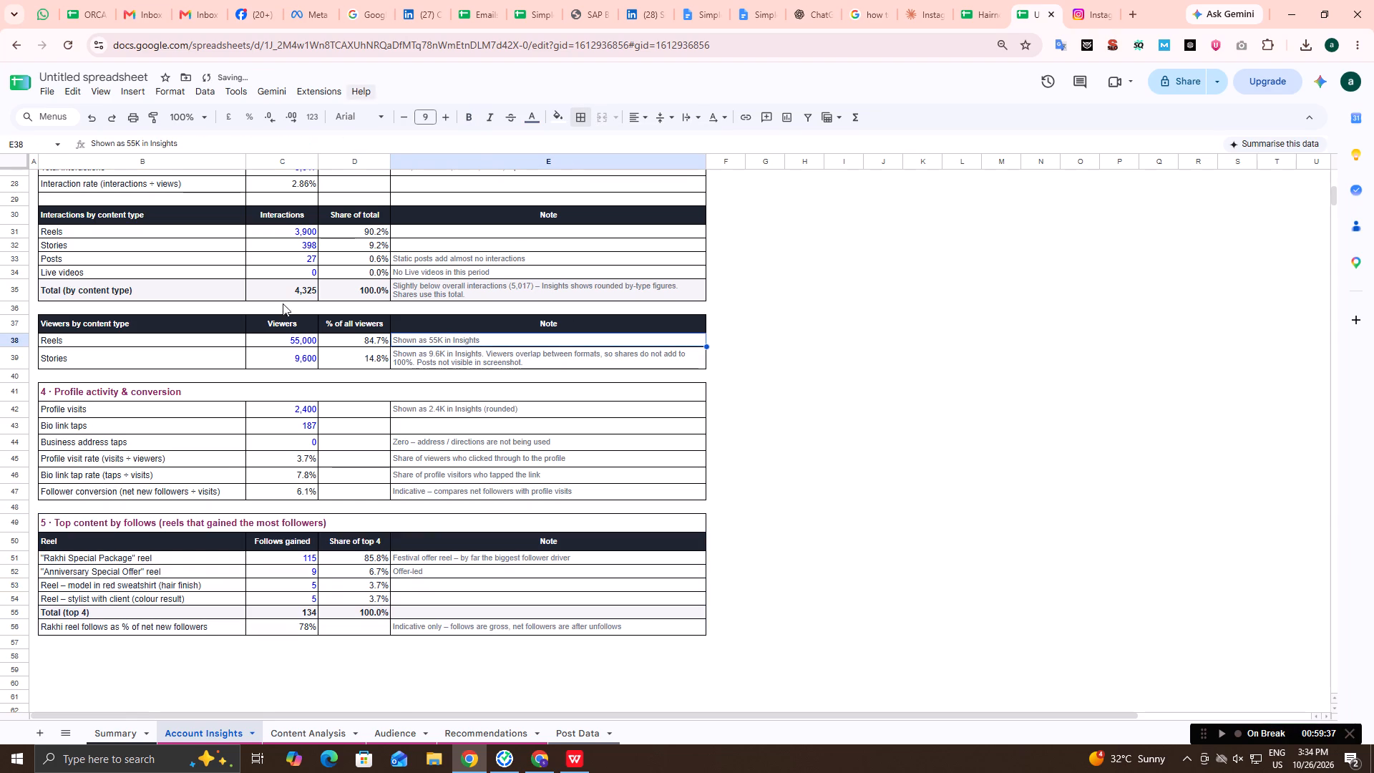
Centre-align all of column C horizontally in the Account Insights sheet.
{"action": "scroll", "coordinate": [283, 303], "scroll_direction": "up", "scroll_amount": 8}
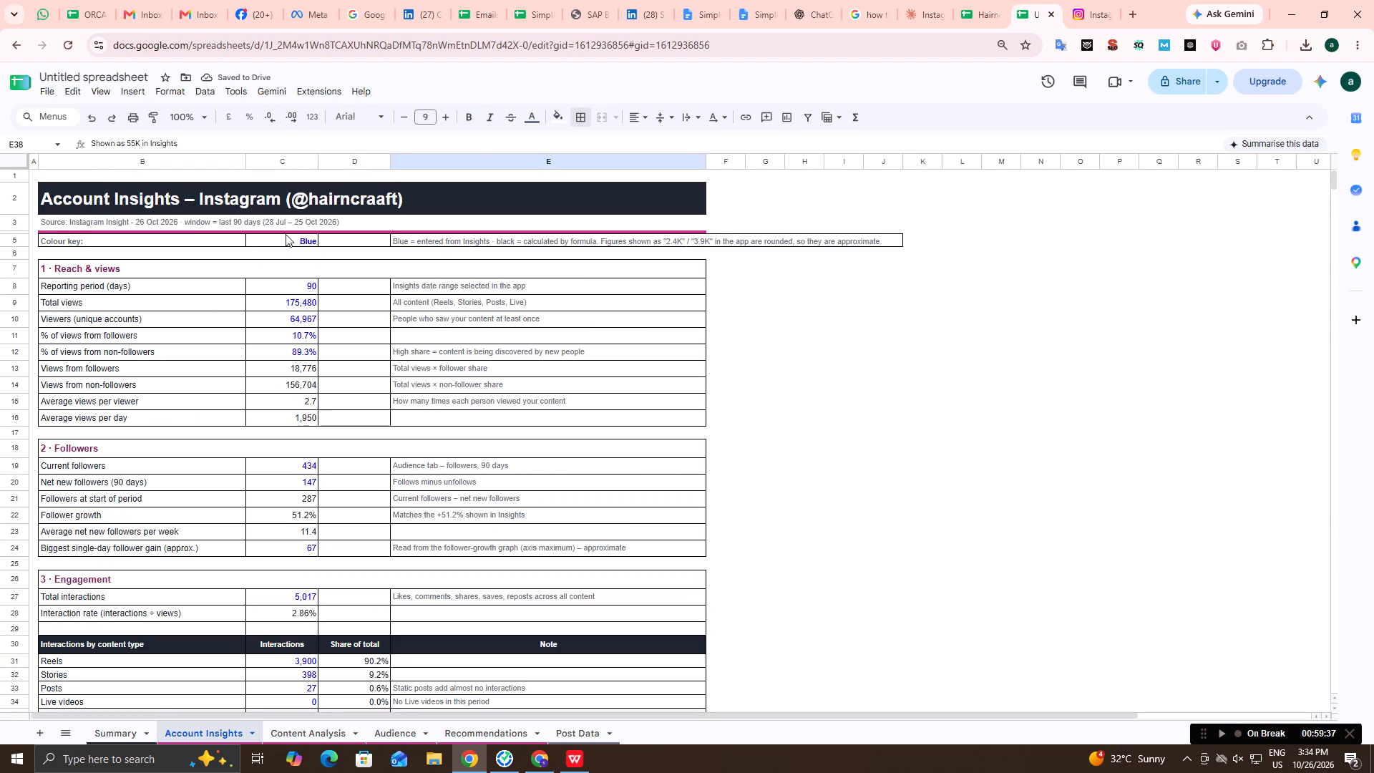
{"action": "left_click", "coordinate": [291, 163]}
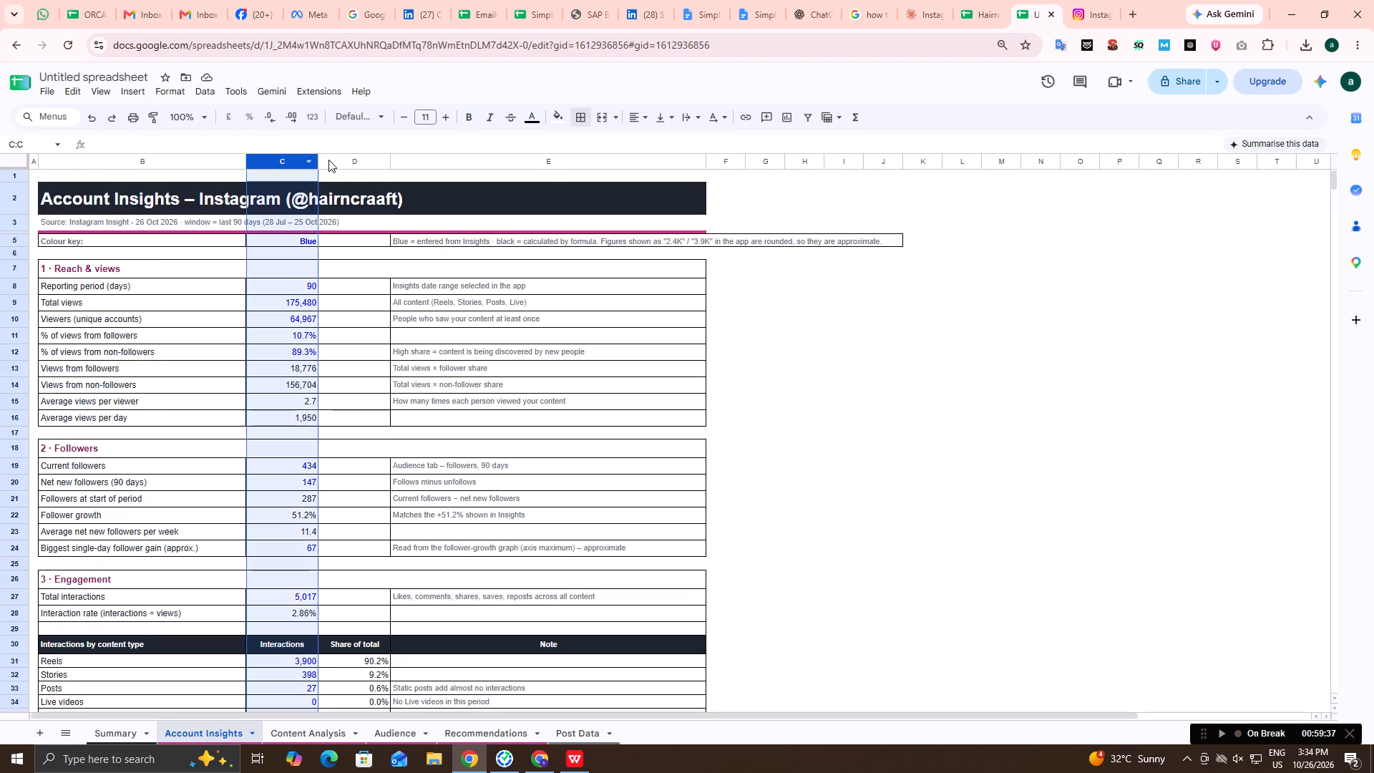
{"action": "left_click", "coordinate": [631, 117]}
{"action": "left_click", "coordinate": [658, 143]}
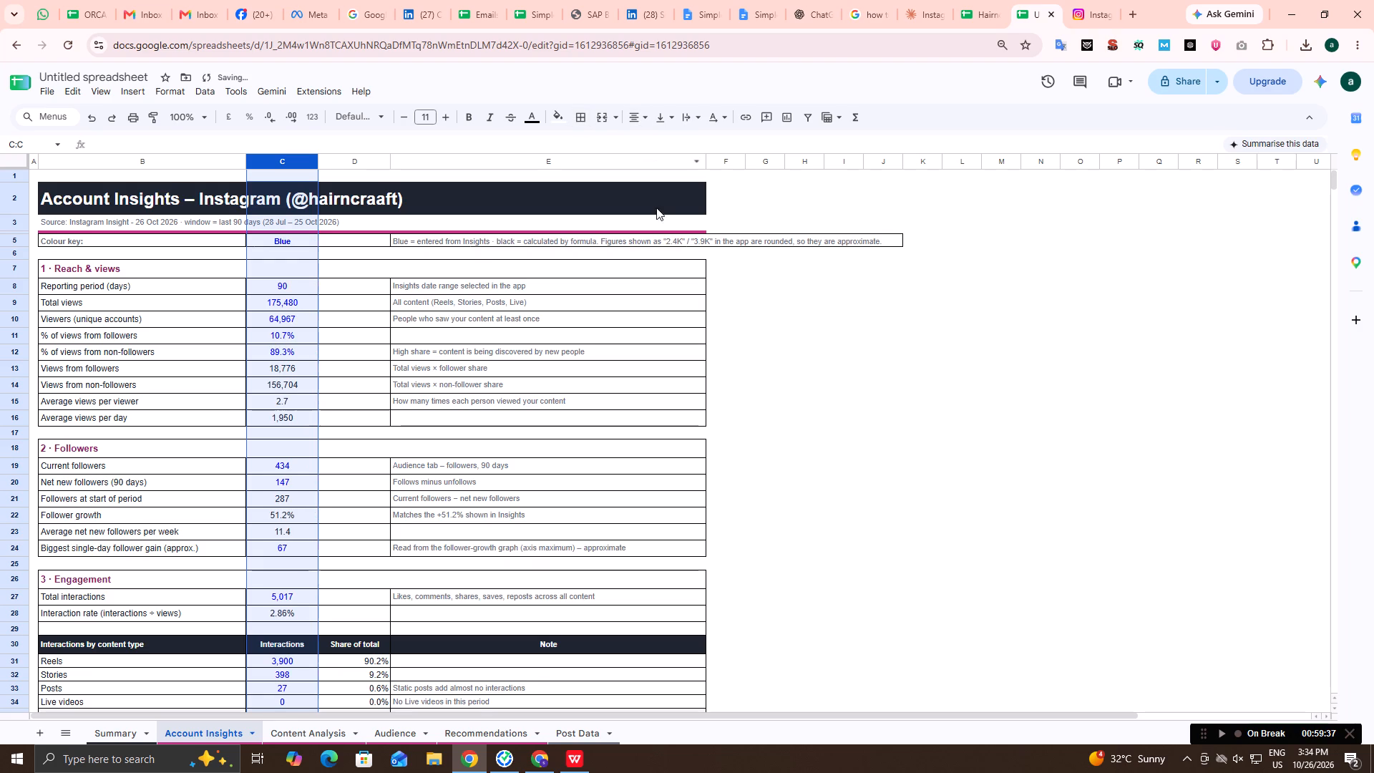
{"action": "left_click", "coordinate": [625, 326]}
Centre-align all of column D horizontally in the Account Insights sheet.
{"action": "scroll", "coordinate": [625, 326], "scroll_direction": "down", "scroll_amount": 2}
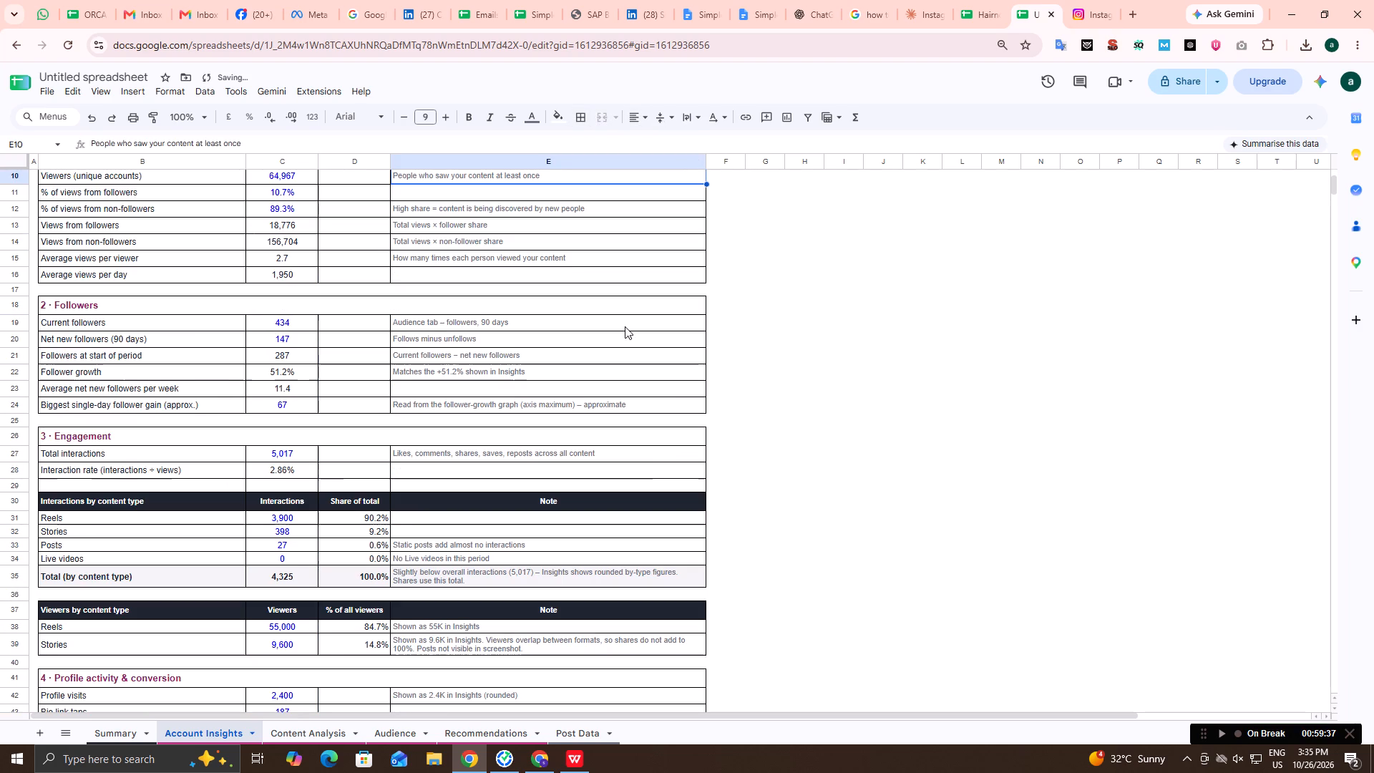
{"action": "scroll", "coordinate": [625, 326], "scroll_direction": "up", "scroll_amount": 5}
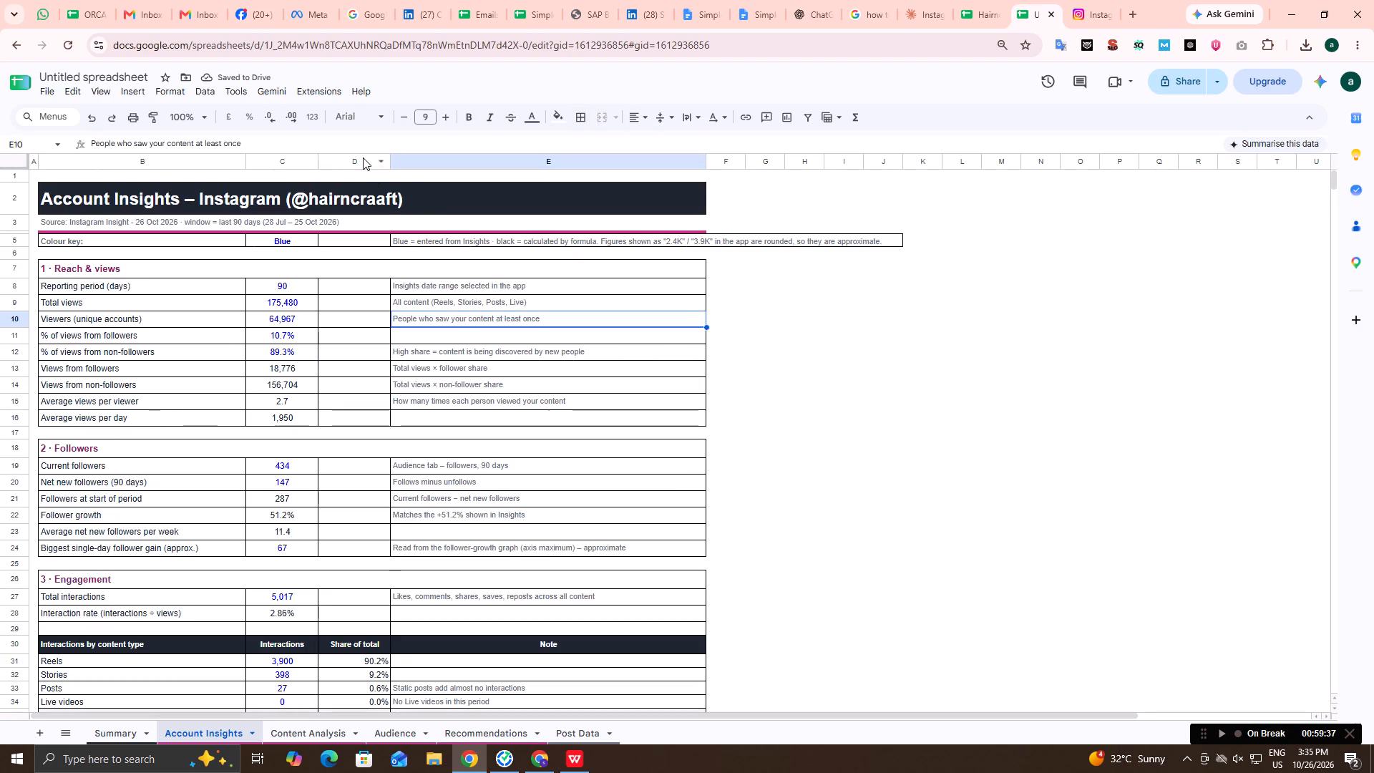
{"action": "left_click", "coordinate": [363, 157]}
{"action": "left_click", "coordinate": [640, 115]}
{"action": "left_click", "coordinate": [658, 142]}
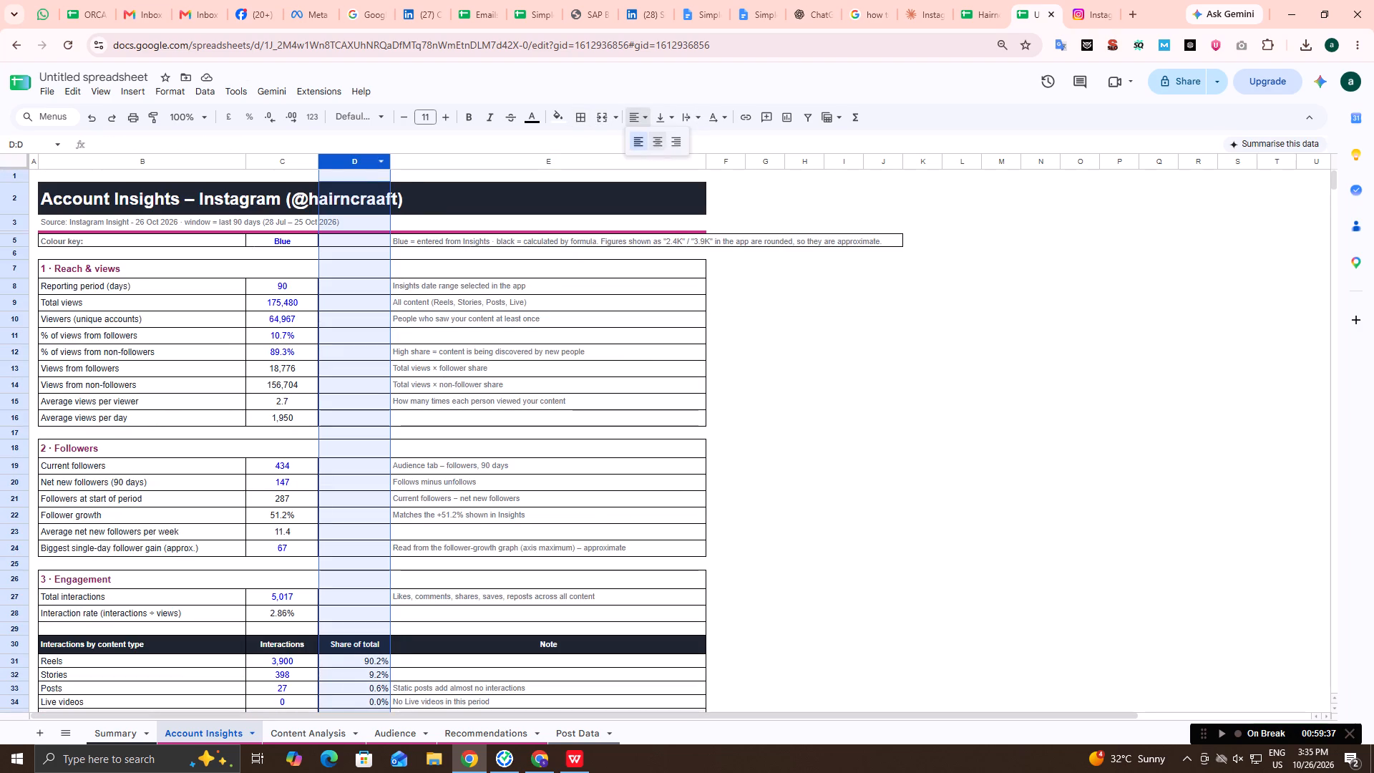
{"action": "left_click", "coordinate": [570, 423]}
Review the Account Insights sheet's sections from Reach & views to Top content by follows, checking their borders and alignment.
{"action": "scroll", "coordinate": [570, 423], "scroll_direction": "down", "scroll_amount": 7}
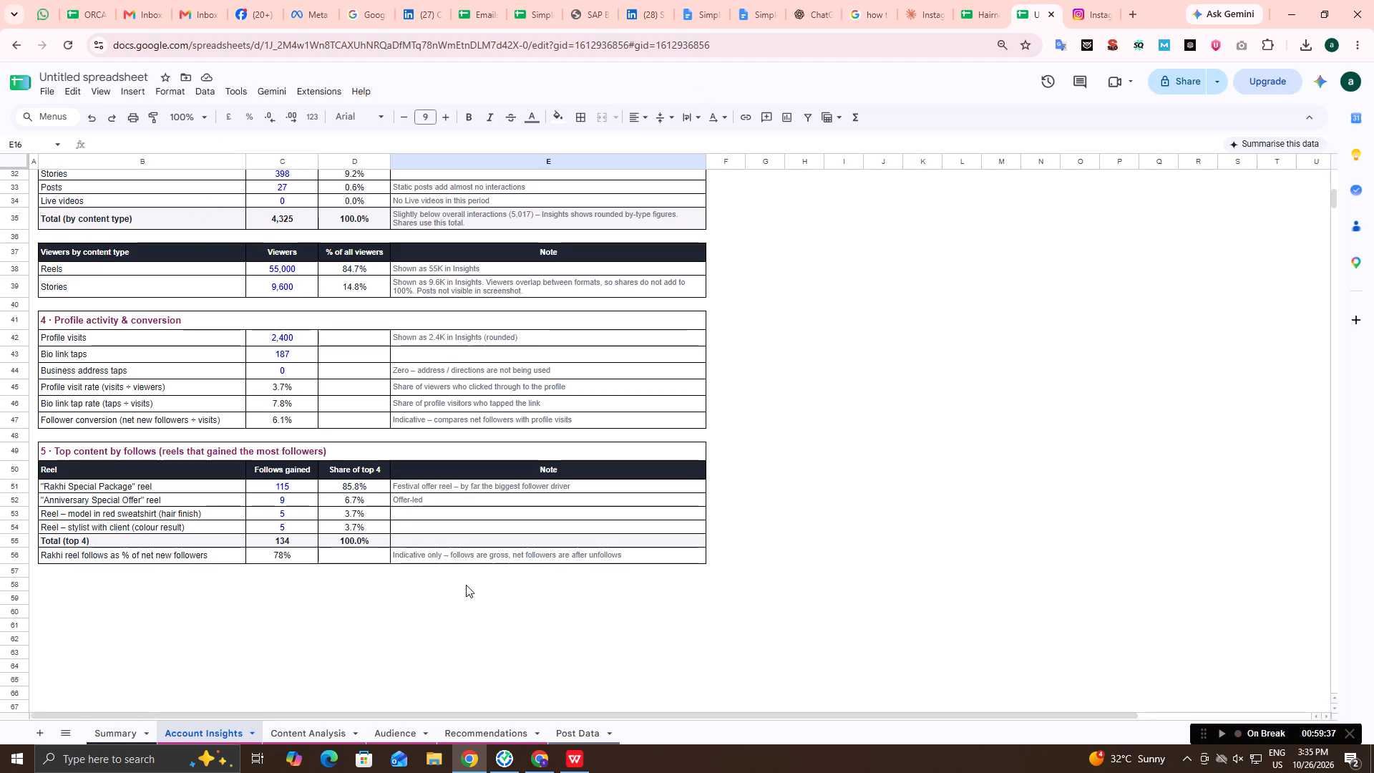
{"action": "scroll", "coordinate": [466, 585], "scroll_direction": "up", "scroll_amount": 2}
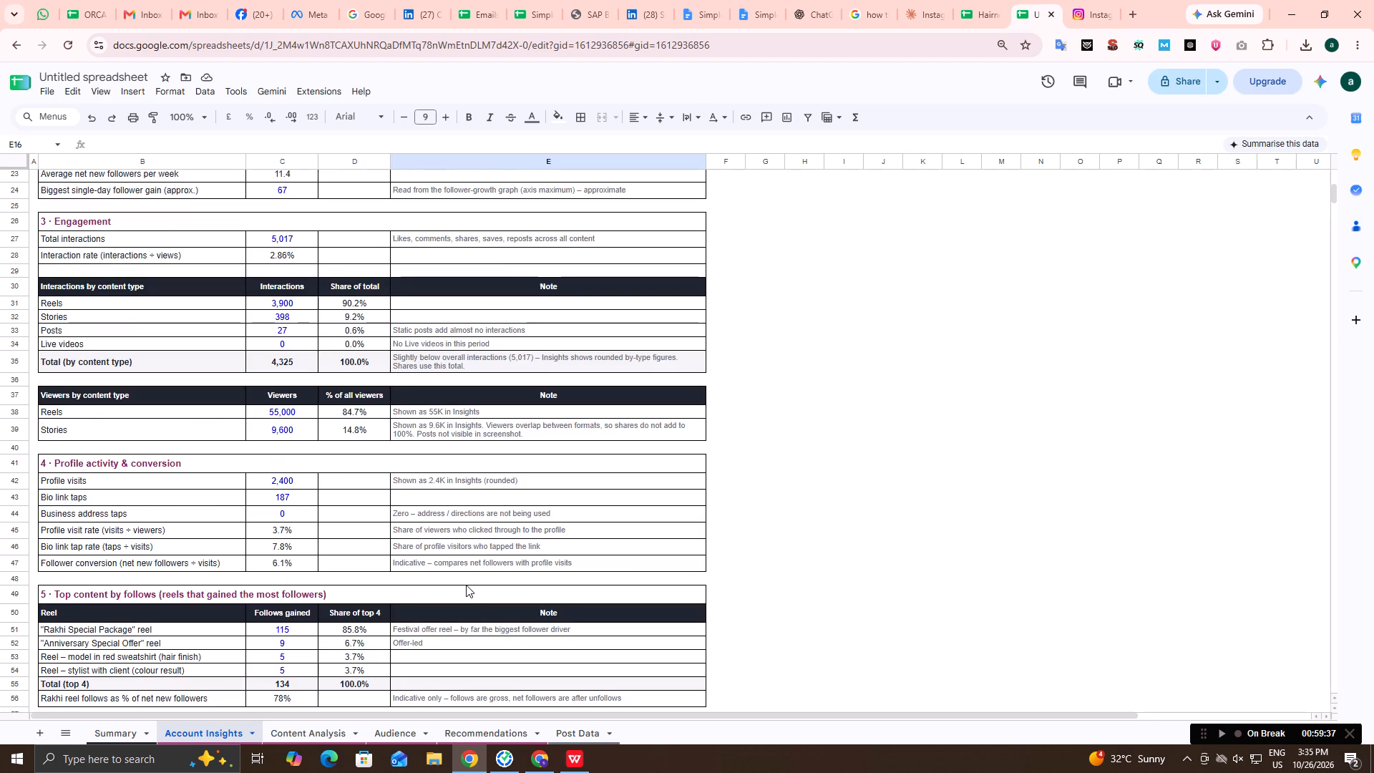
{"action": "scroll", "coordinate": [466, 585], "scroll_direction": "up", "scroll_amount": 2}
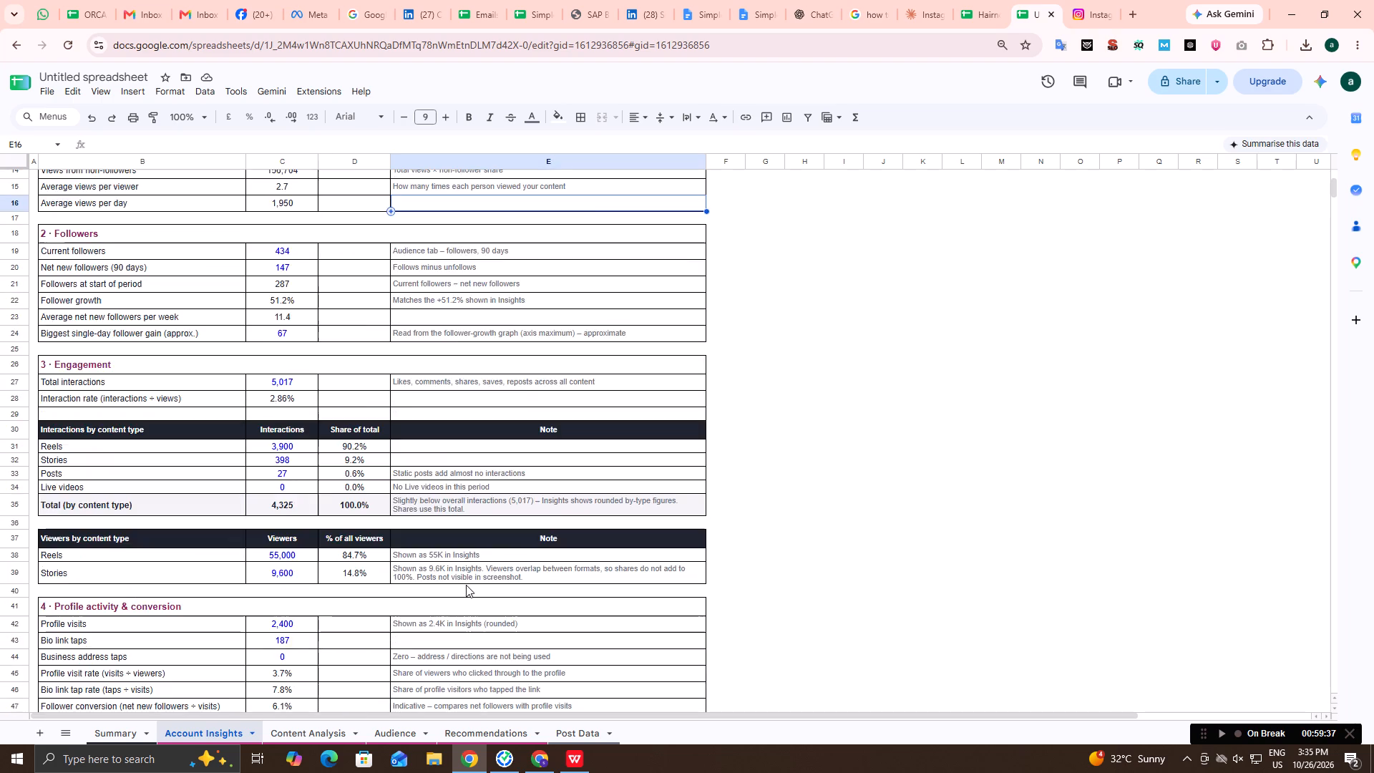
{"action": "scroll", "coordinate": [466, 585], "scroll_direction": "up", "scroll_amount": 3}
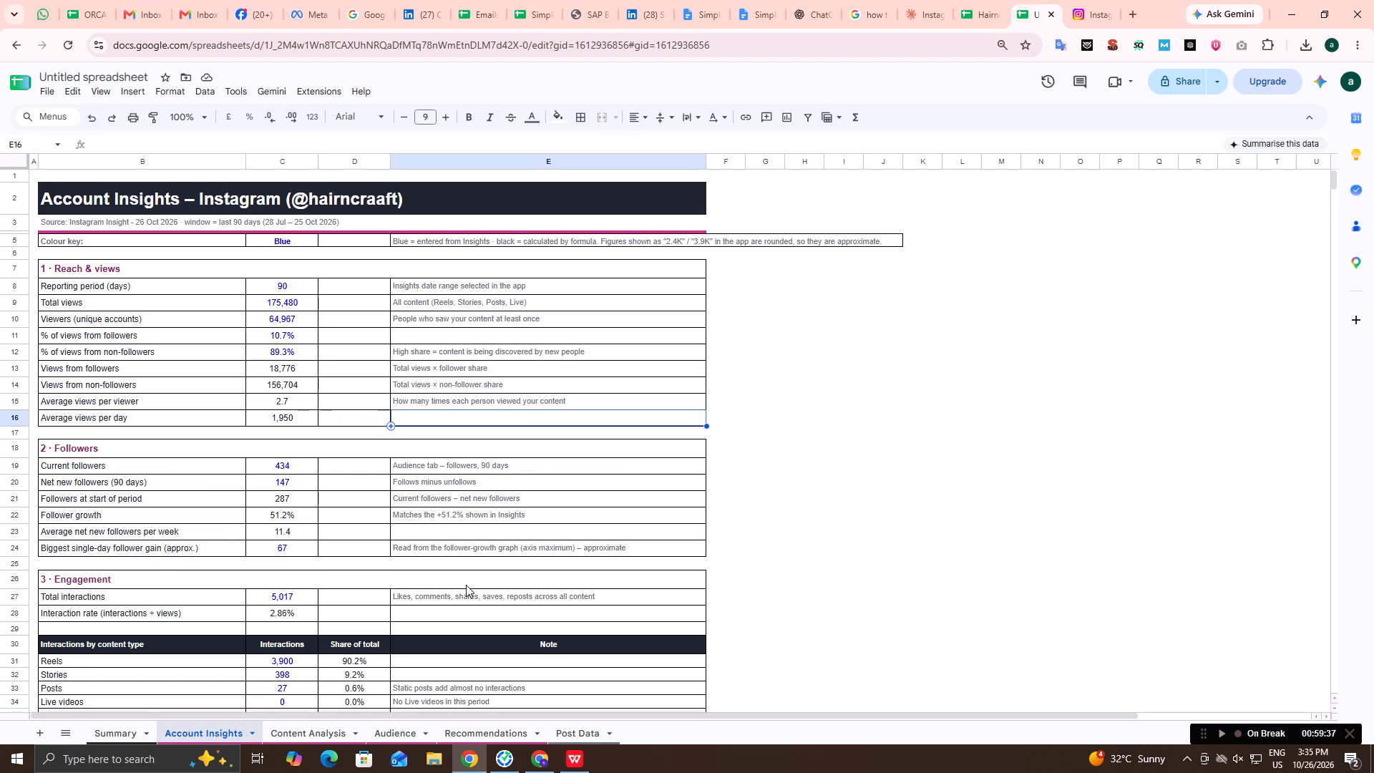
{"action": "scroll", "coordinate": [466, 585], "scroll_direction": "down", "scroll_amount": 1}
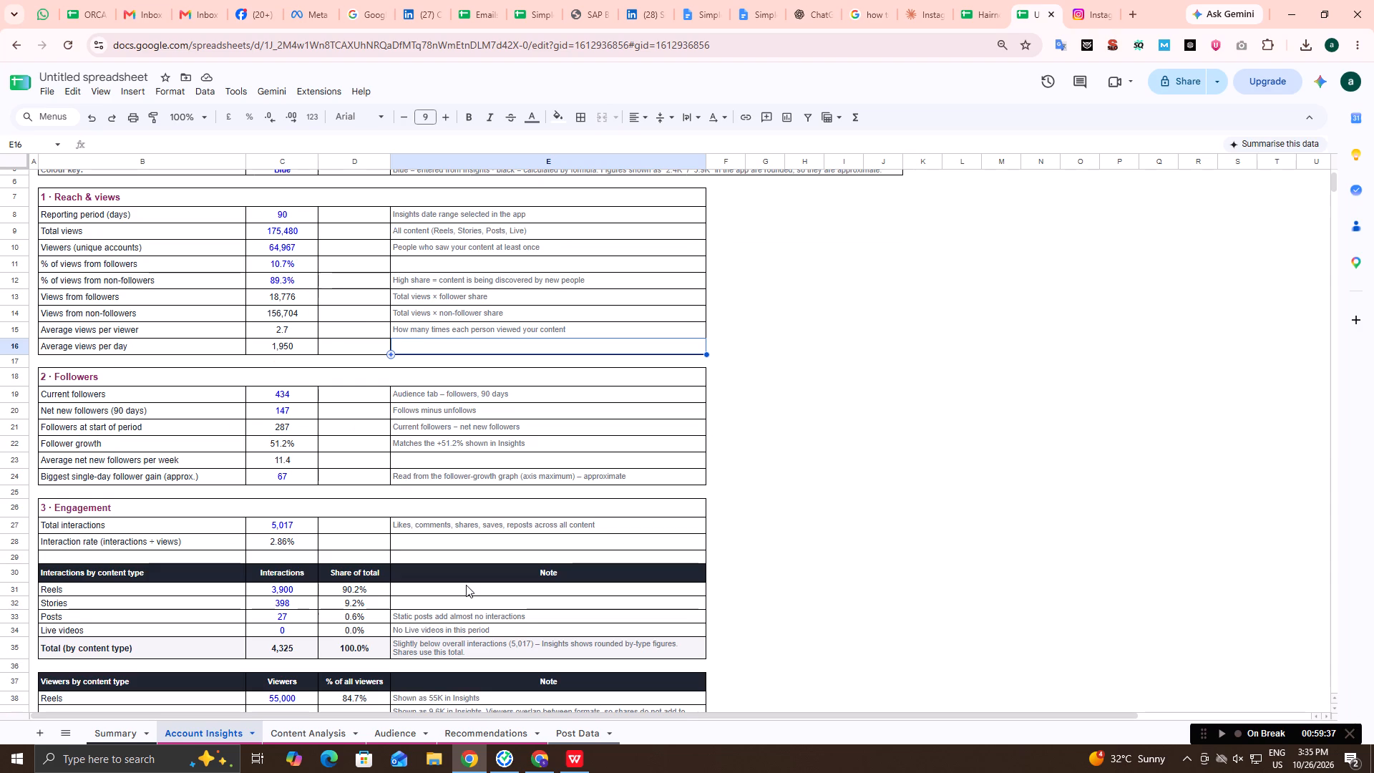
{"action": "scroll", "coordinate": [466, 585], "scroll_direction": "up", "scroll_amount": 3}
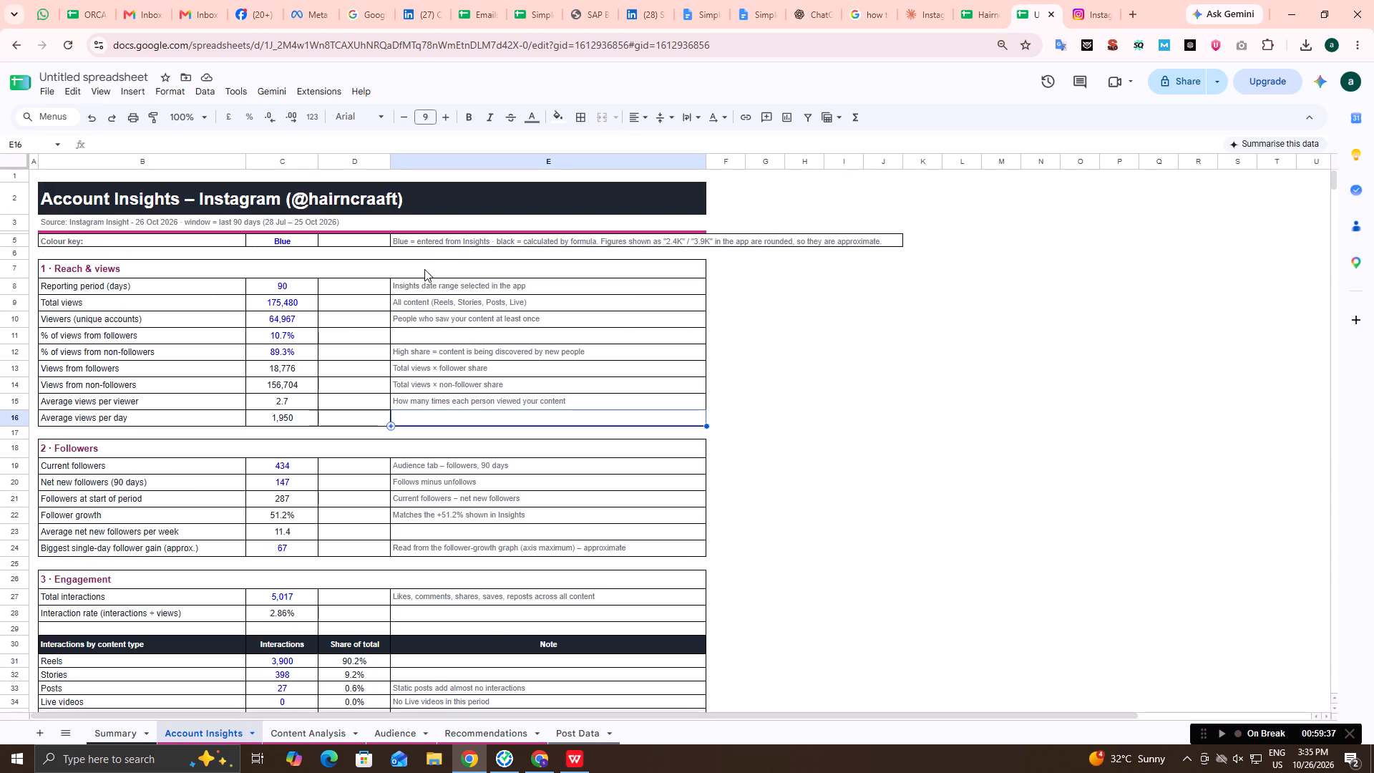
{"action": "scroll", "coordinate": [487, 692], "scroll_direction": "down", "scroll_amount": 4}
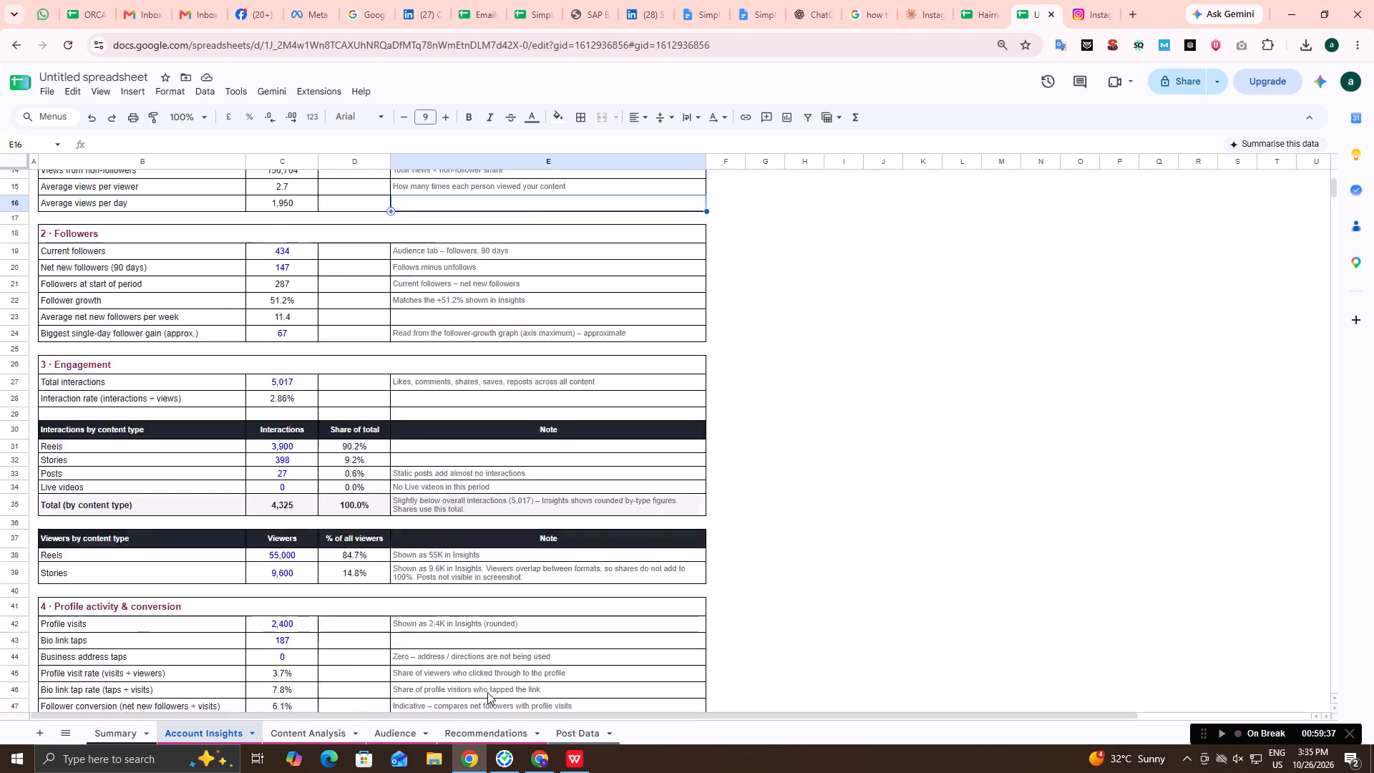
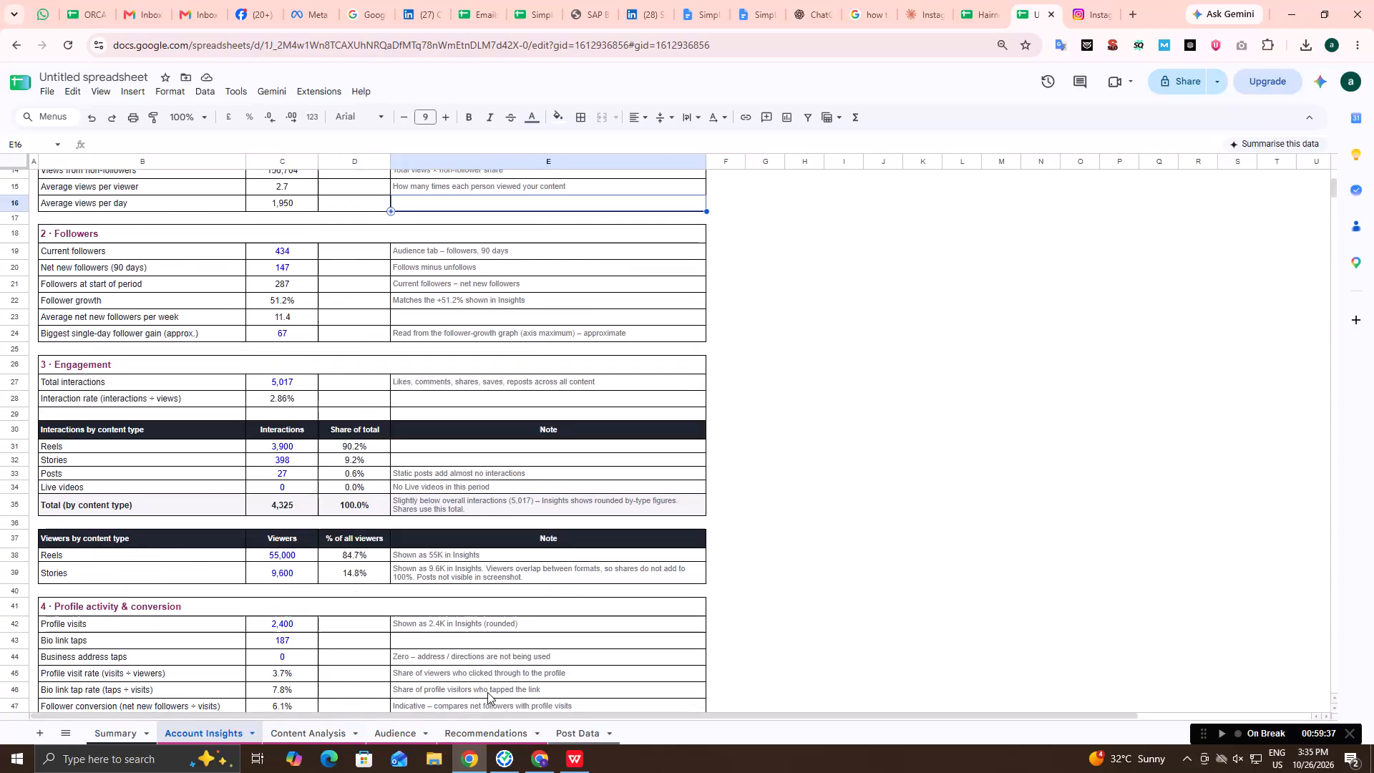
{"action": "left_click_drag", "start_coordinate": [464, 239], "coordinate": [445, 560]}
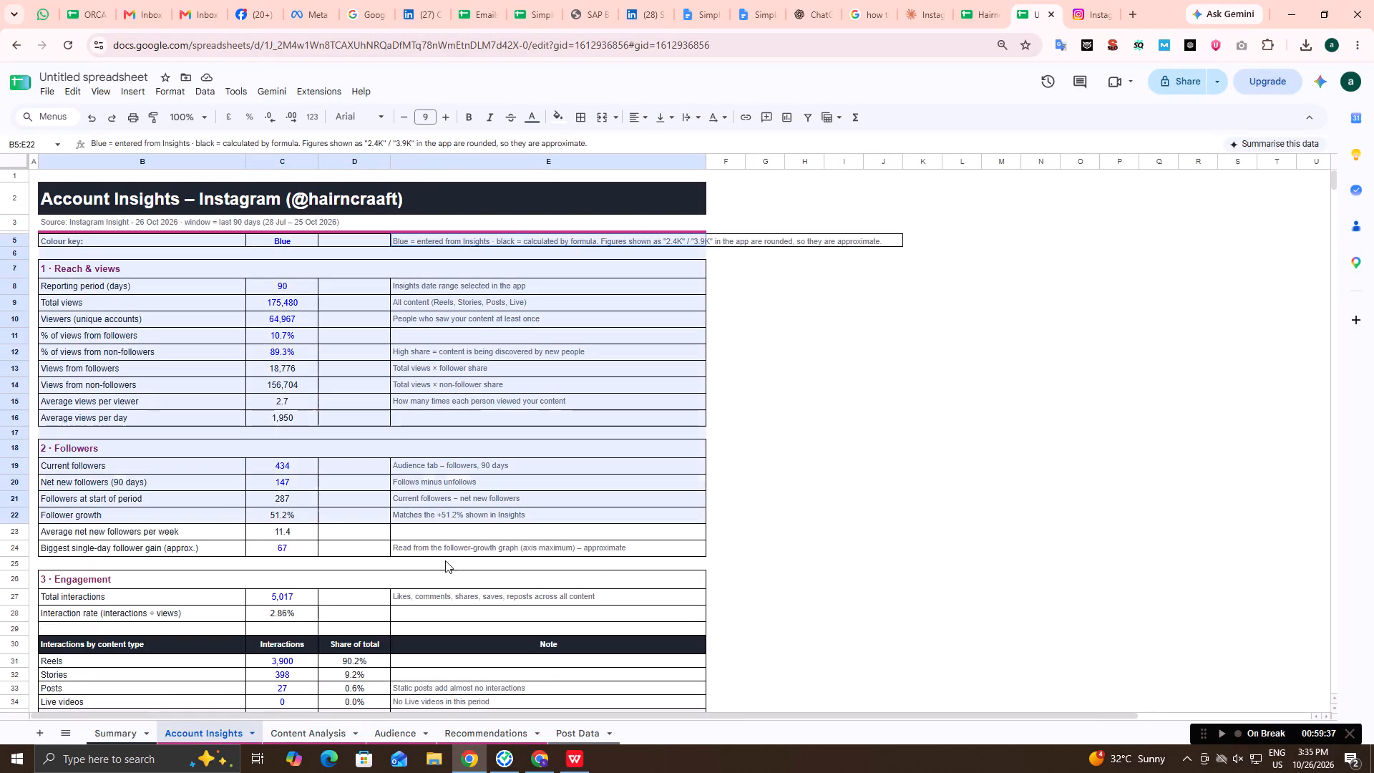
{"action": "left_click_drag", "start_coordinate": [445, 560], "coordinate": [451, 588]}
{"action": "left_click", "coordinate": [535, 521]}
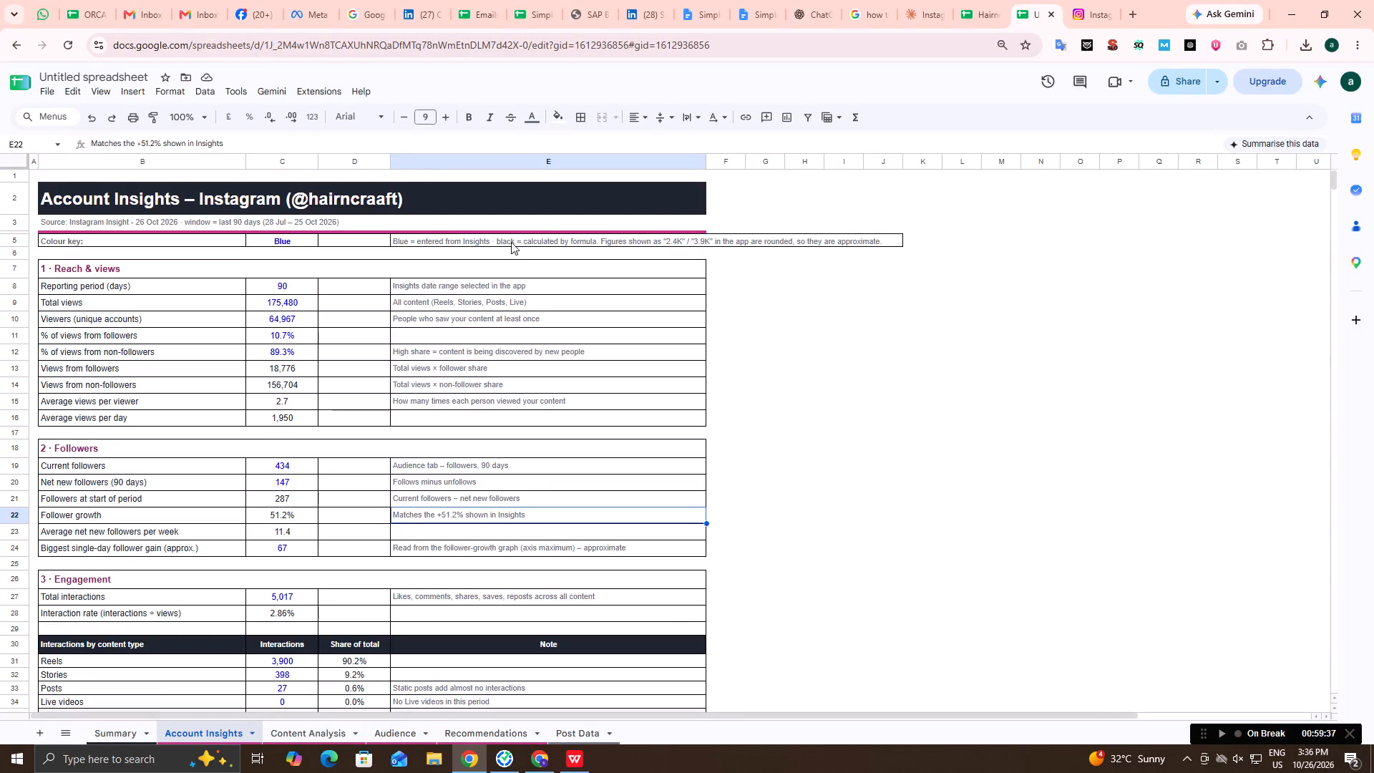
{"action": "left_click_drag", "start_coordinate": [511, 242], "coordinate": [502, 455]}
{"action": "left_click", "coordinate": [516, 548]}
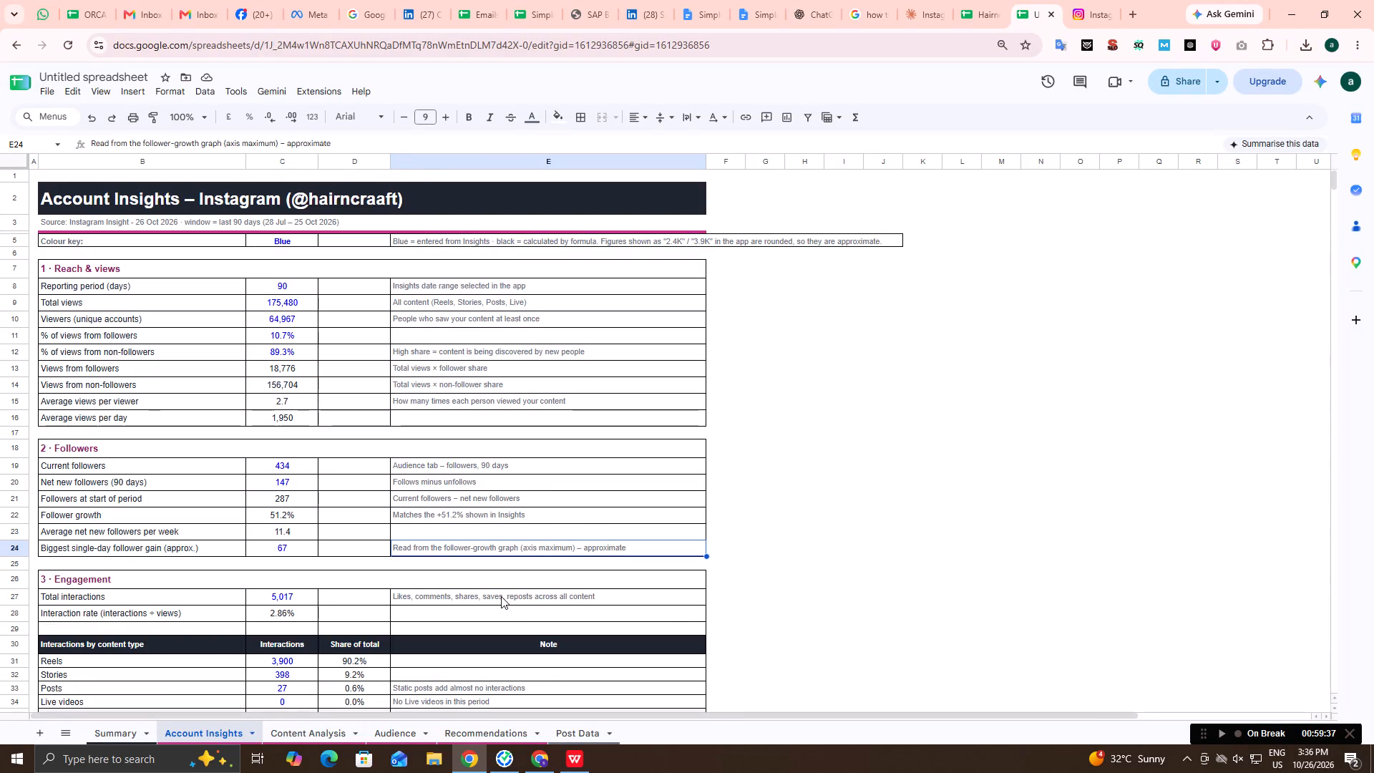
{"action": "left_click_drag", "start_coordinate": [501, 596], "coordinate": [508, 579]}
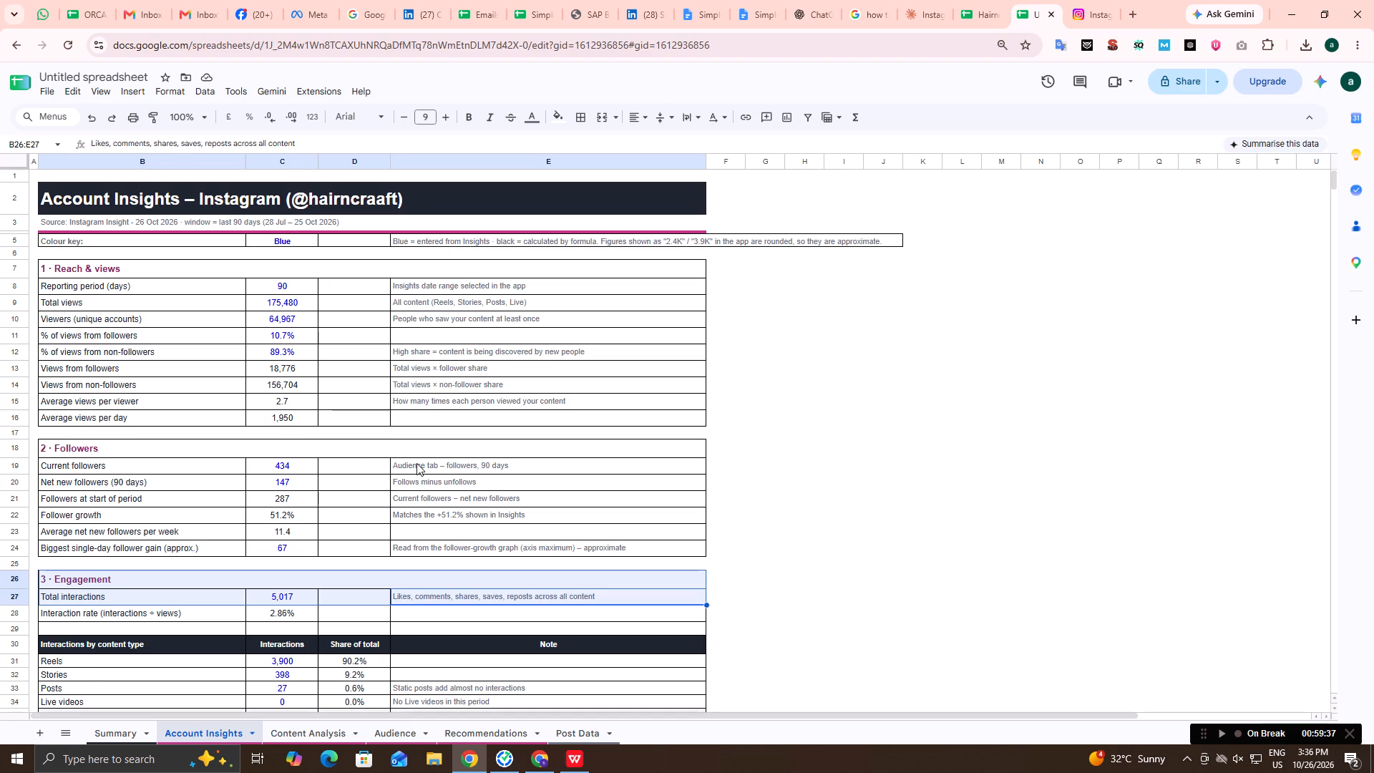
Set the text colour of the Followers notes, E19:E24, to black in the Account Insights sheet.
{"action": "left_click", "coordinate": [416, 463]}
{"action": "left_click_drag", "start_coordinate": [416, 463], "coordinate": [419, 535]}
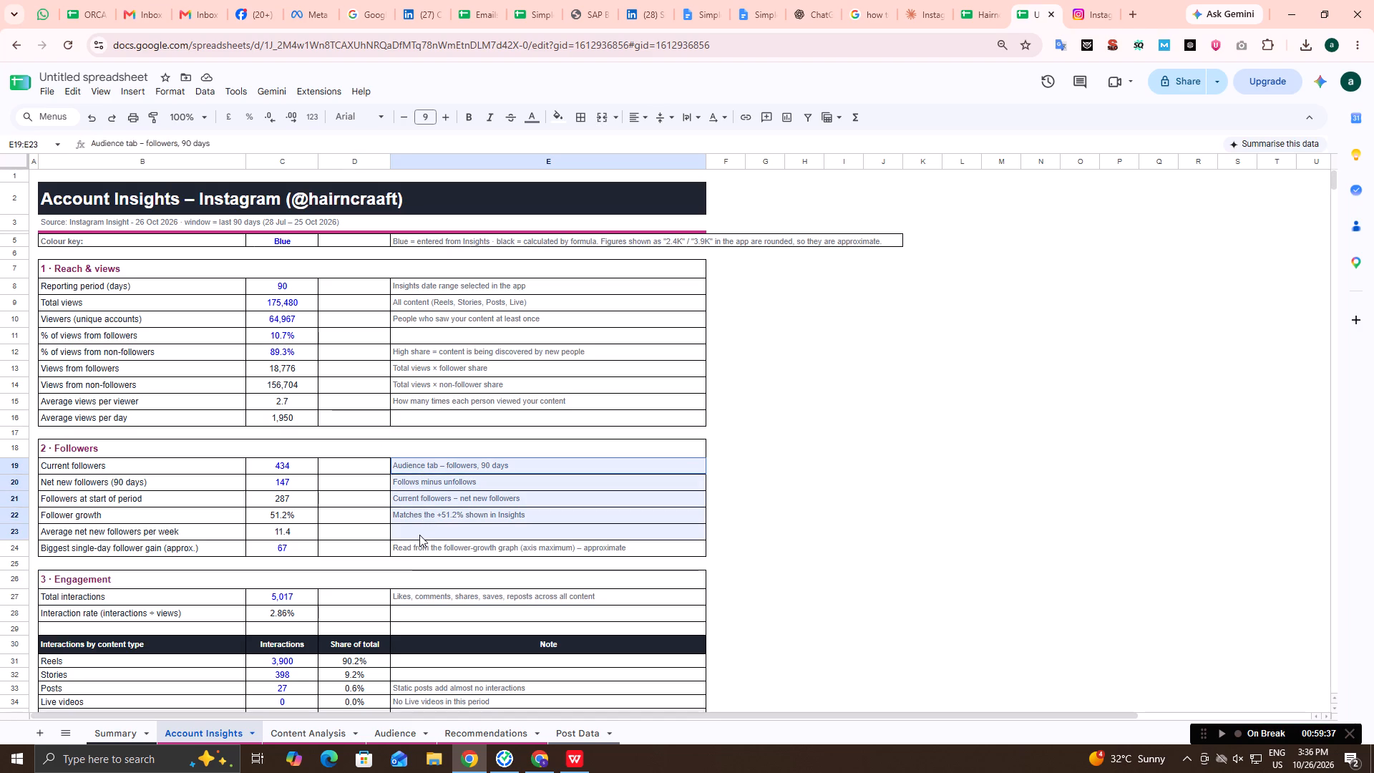
{"action": "left_click_drag", "start_coordinate": [419, 535], "coordinate": [487, 595]}
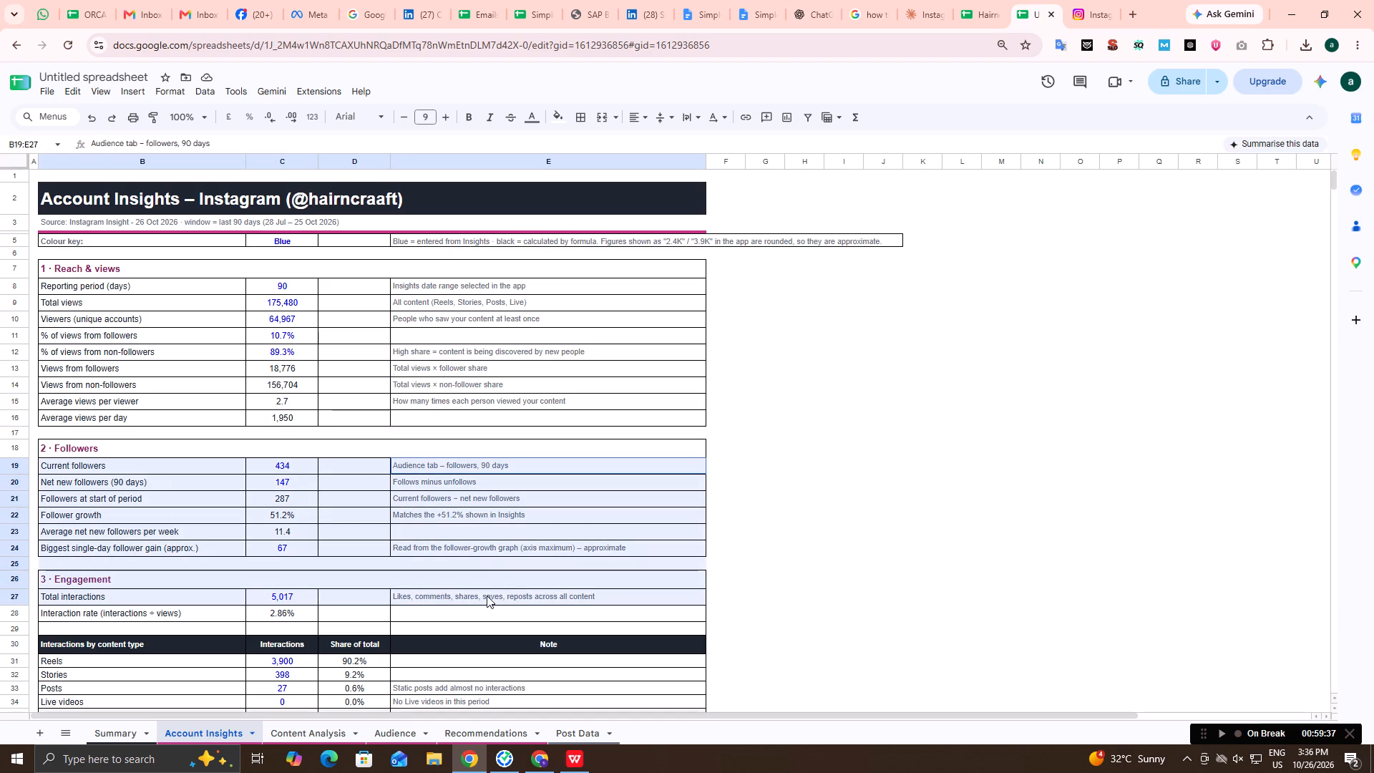
{"action": "left_click_drag", "start_coordinate": [487, 595], "coordinate": [484, 553]}
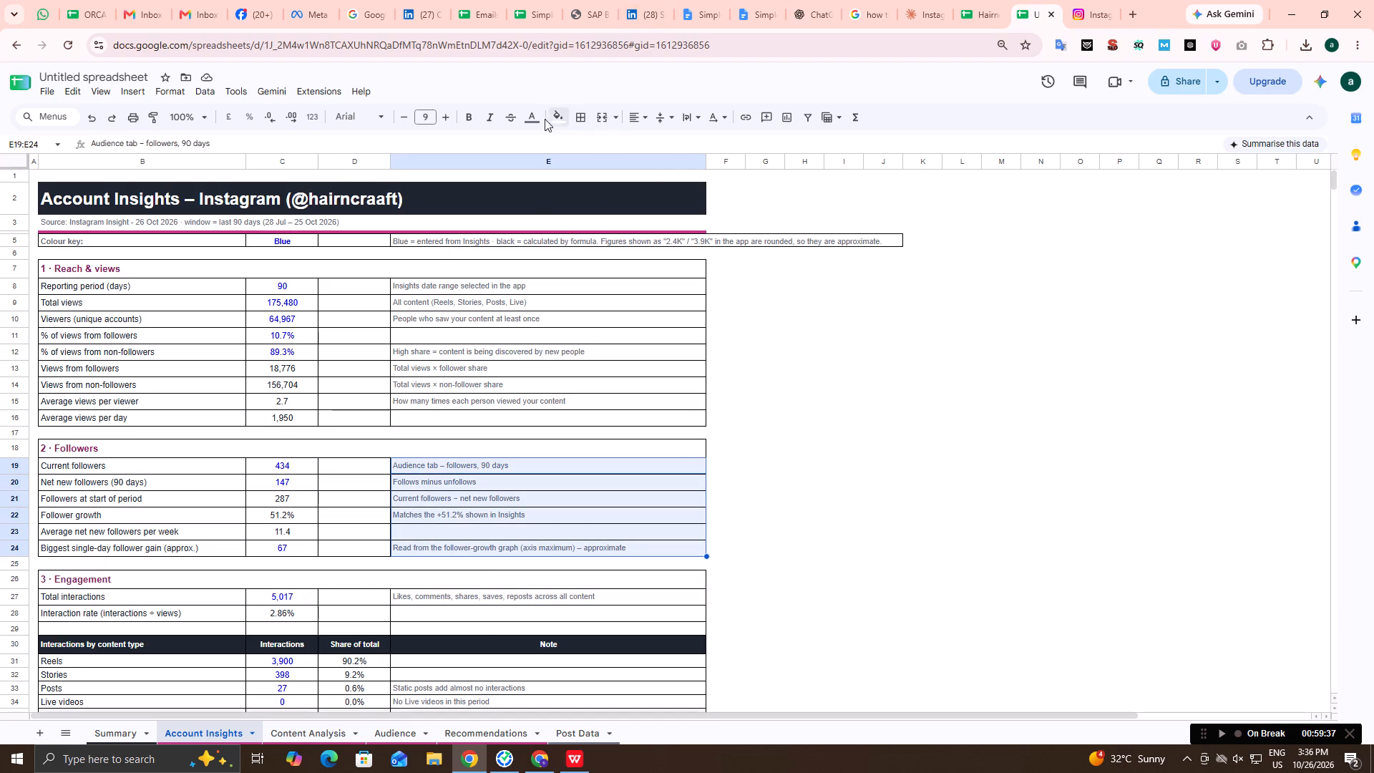
{"action": "left_click", "coordinate": [535, 117]}
{"action": "left_click", "coordinate": [534, 160]}
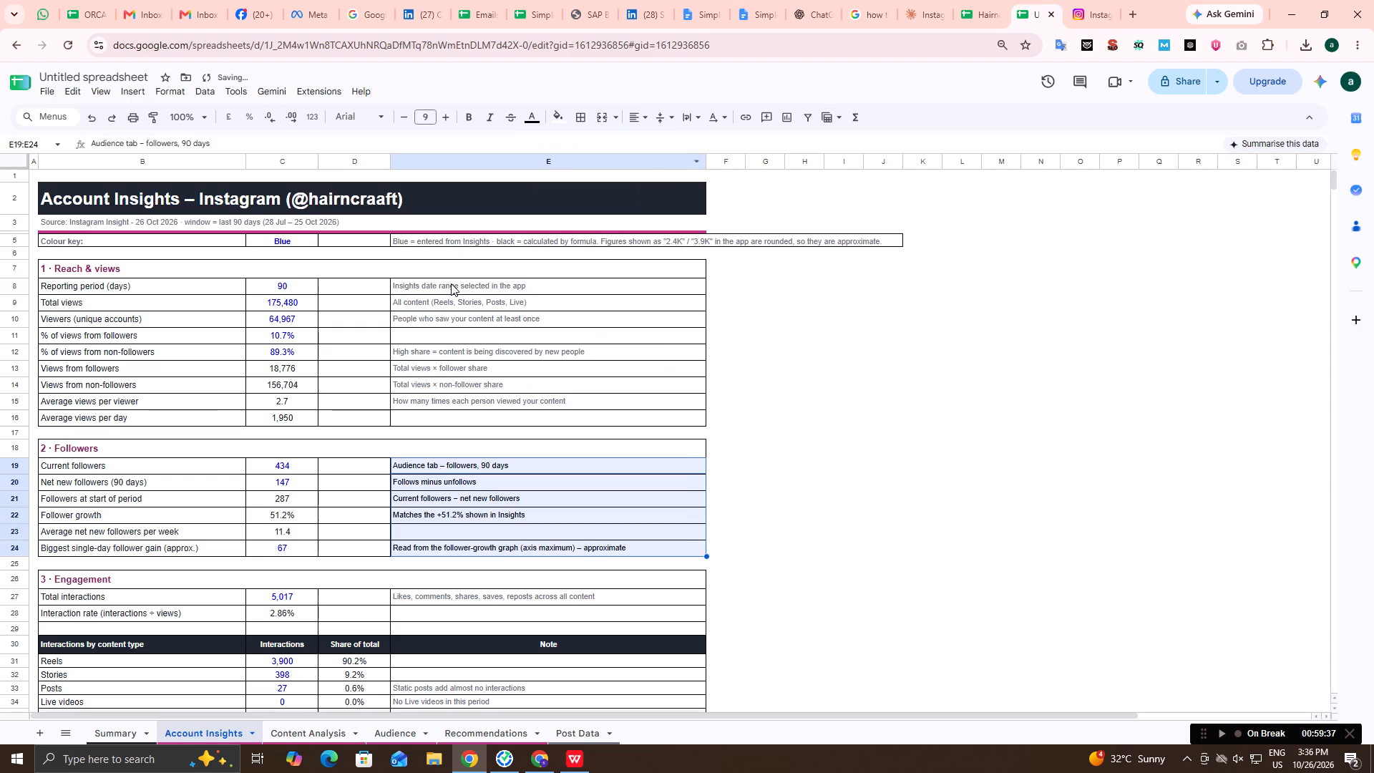
Set the text colour to black for the Reach & views notes, E8:E16, and the colour key note in E5.
{"action": "left_click_drag", "start_coordinate": [451, 283], "coordinate": [449, 418]}
{"action": "left_click", "coordinate": [529, 119]}
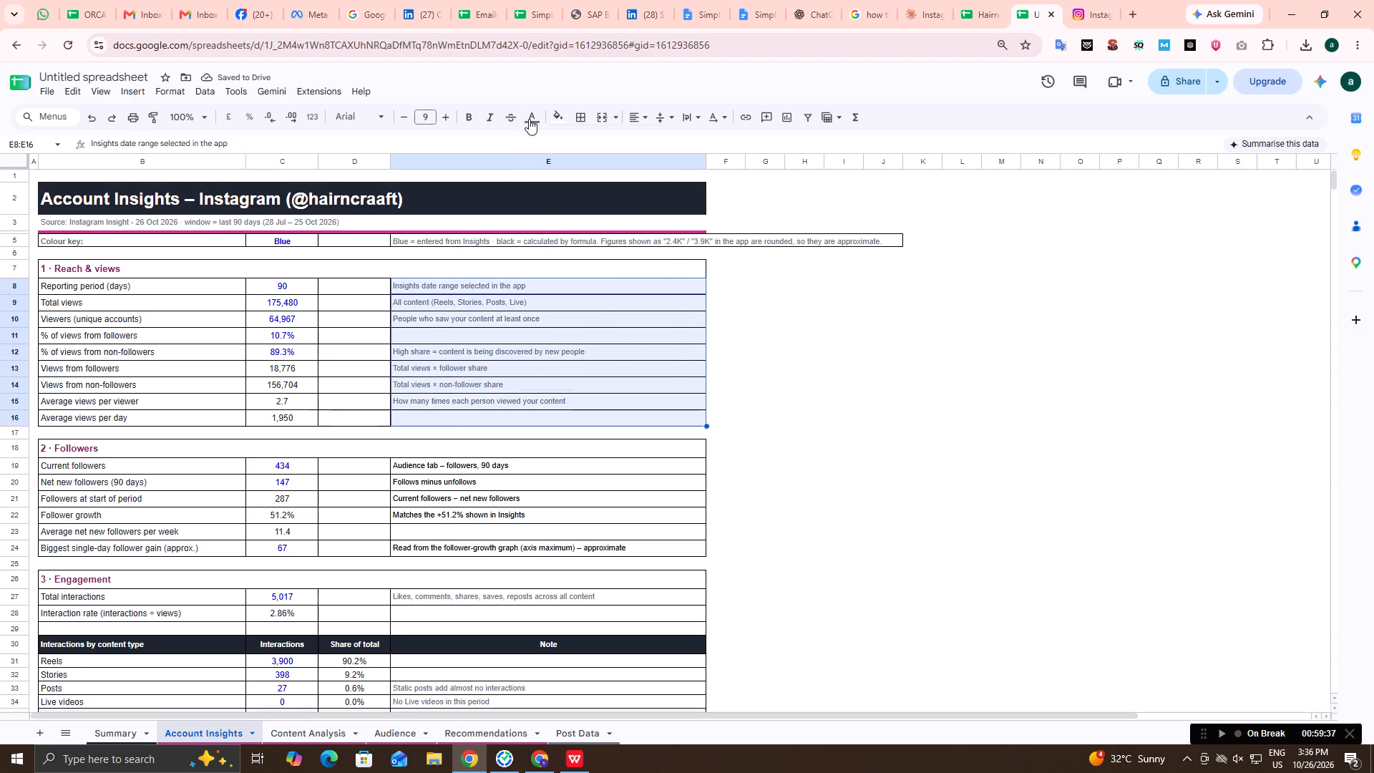
{"action": "left_click", "coordinate": [535, 161]}
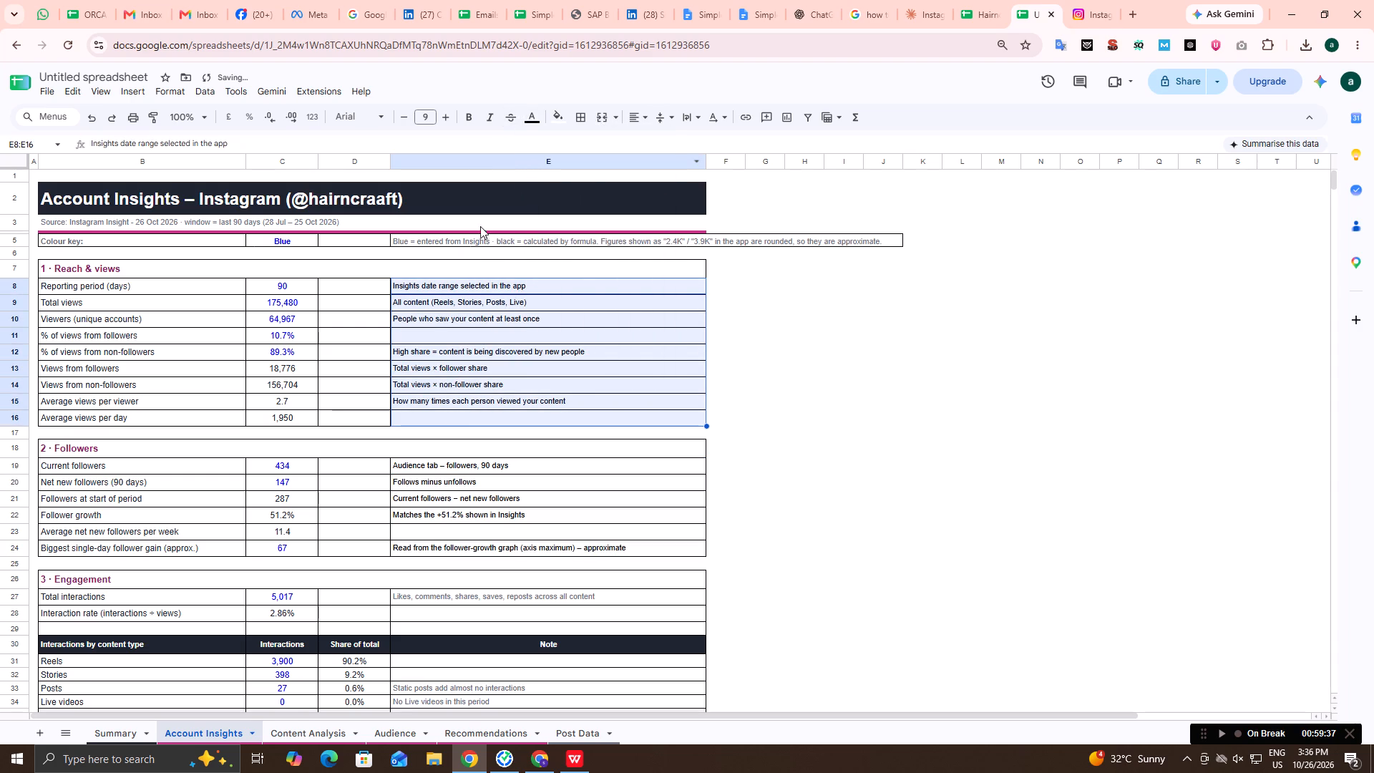
{"action": "left_click", "coordinate": [473, 245]}
{"action": "left_click", "coordinate": [535, 125]}
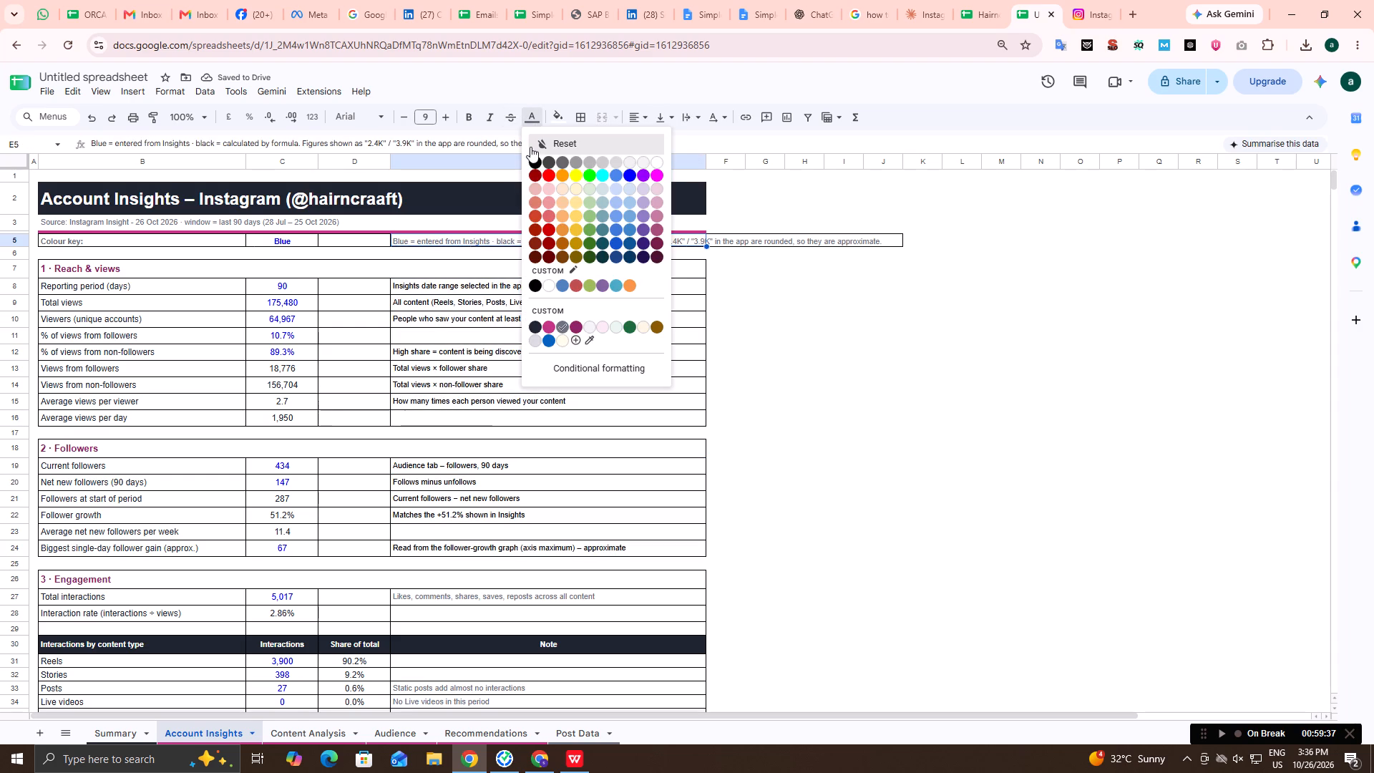
{"action": "left_click", "coordinate": [534, 166]}
Set the text colour of the Engagement section's notes, E27 and E33:E35, to black.
{"action": "scroll", "coordinate": [361, 274], "scroll_direction": "down", "scroll_amount": 2}
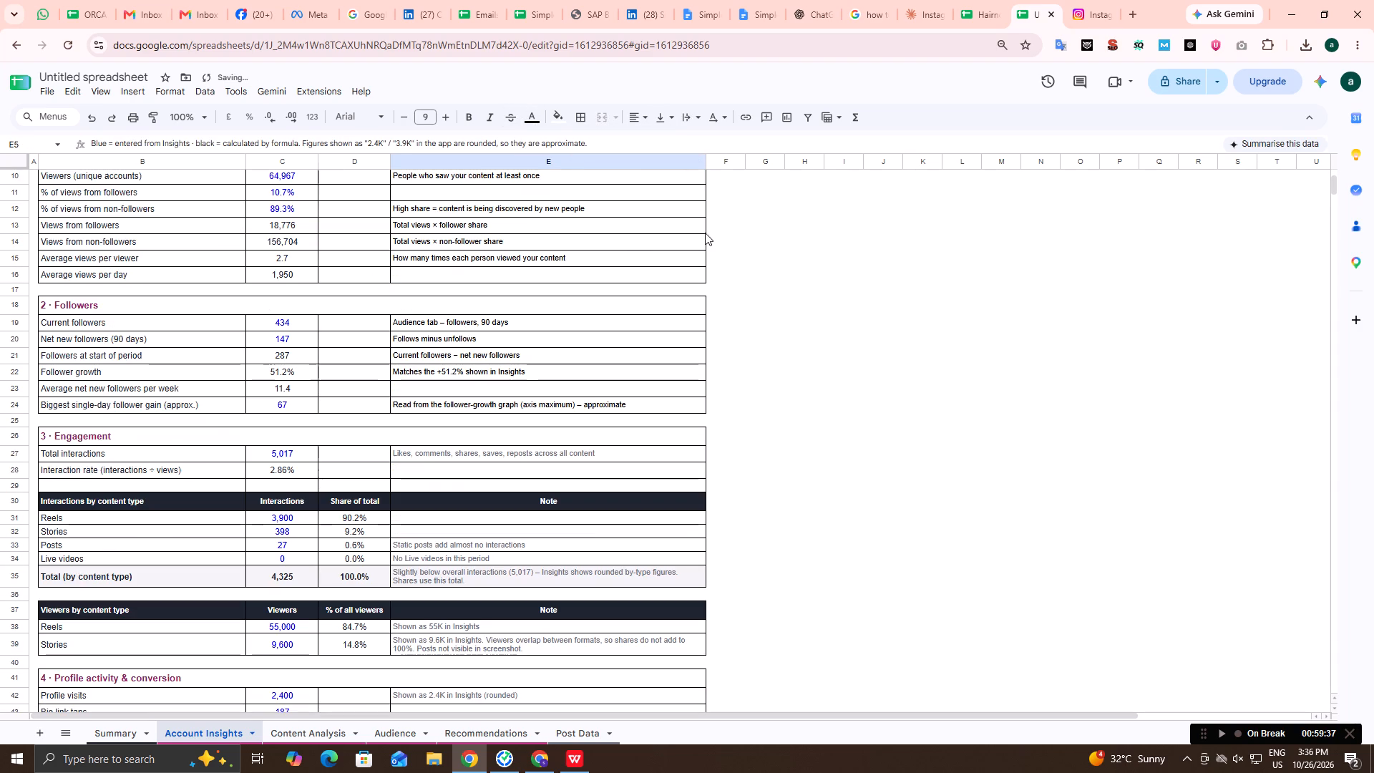
{"action": "left_click", "coordinate": [464, 449]}
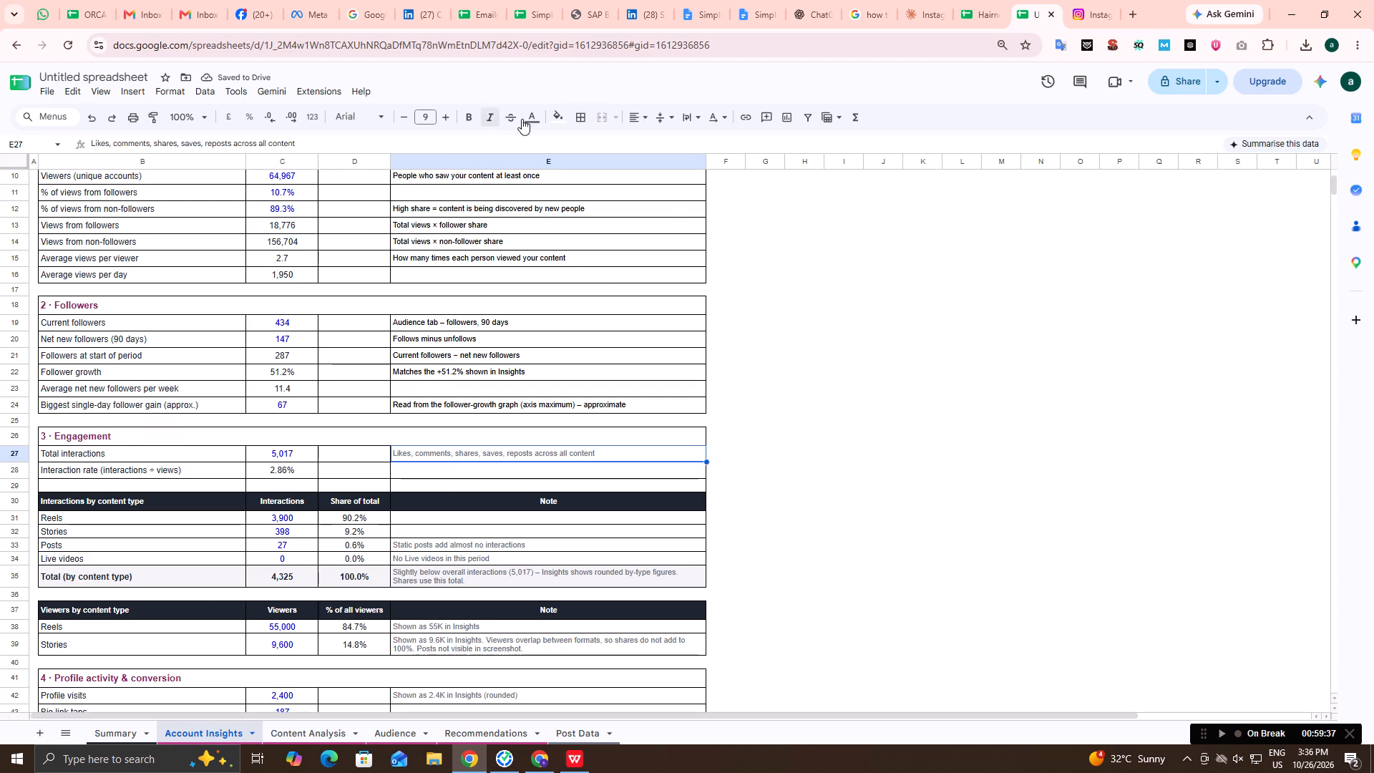
{"action": "left_click", "coordinate": [530, 120]}
{"action": "left_click", "coordinate": [530, 167]}
{"action": "scroll", "coordinate": [449, 492], "scroll_direction": "down", "scroll_amount": 2}
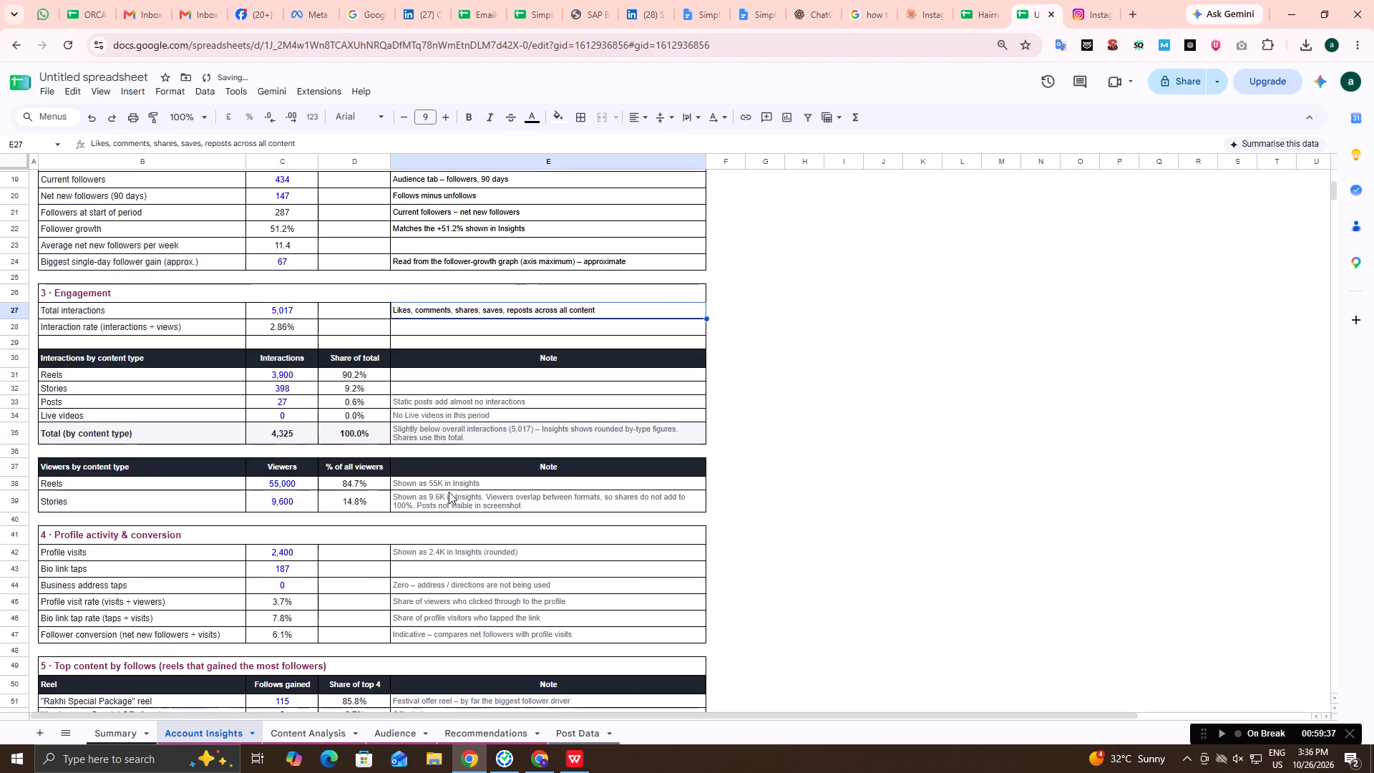
{"action": "left_click_drag", "start_coordinate": [420, 402], "coordinate": [419, 436]}
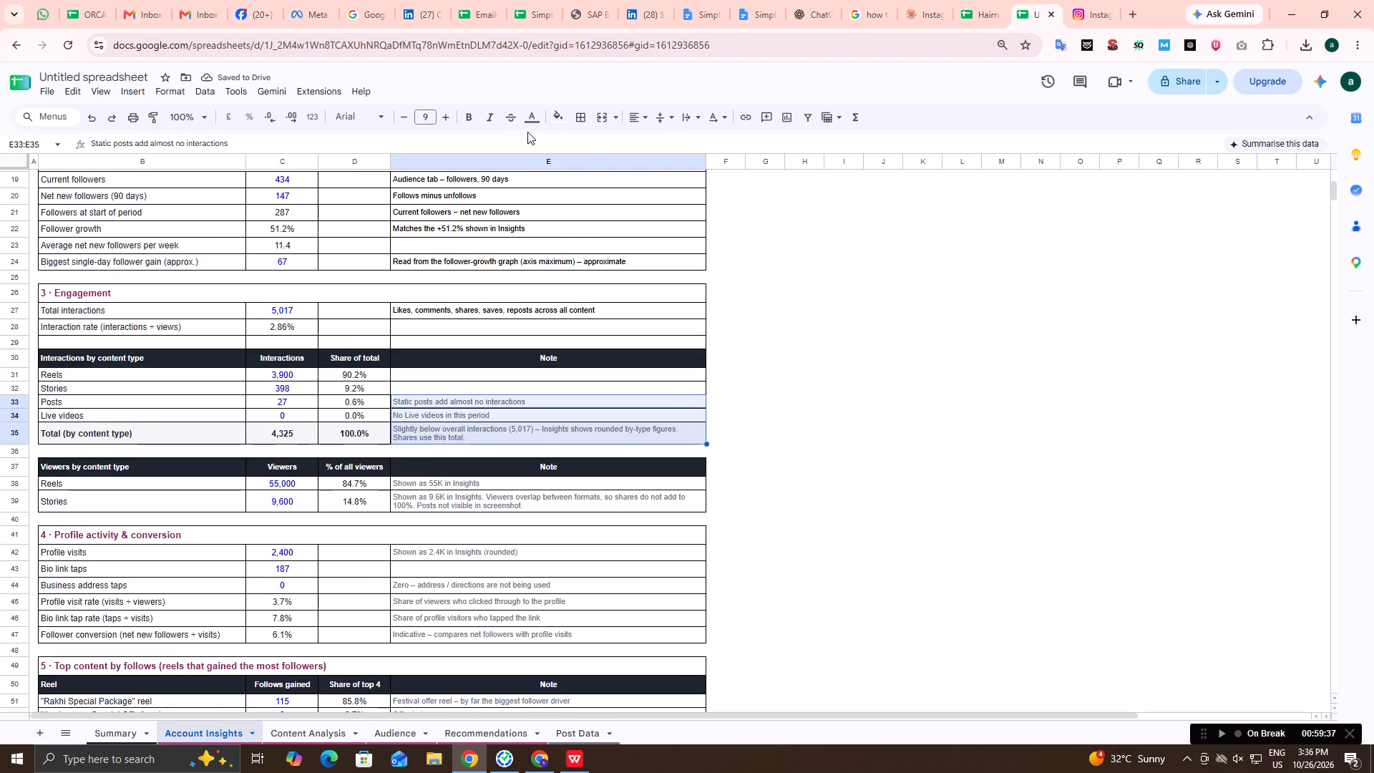
{"action": "left_click", "coordinate": [532, 114]}
{"action": "left_click", "coordinate": [537, 157]}
Set the text colour of the Viewers by content type notes, E38:E39, to black.
{"action": "scroll", "coordinate": [426, 460], "scroll_direction": "down", "scroll_amount": 2}
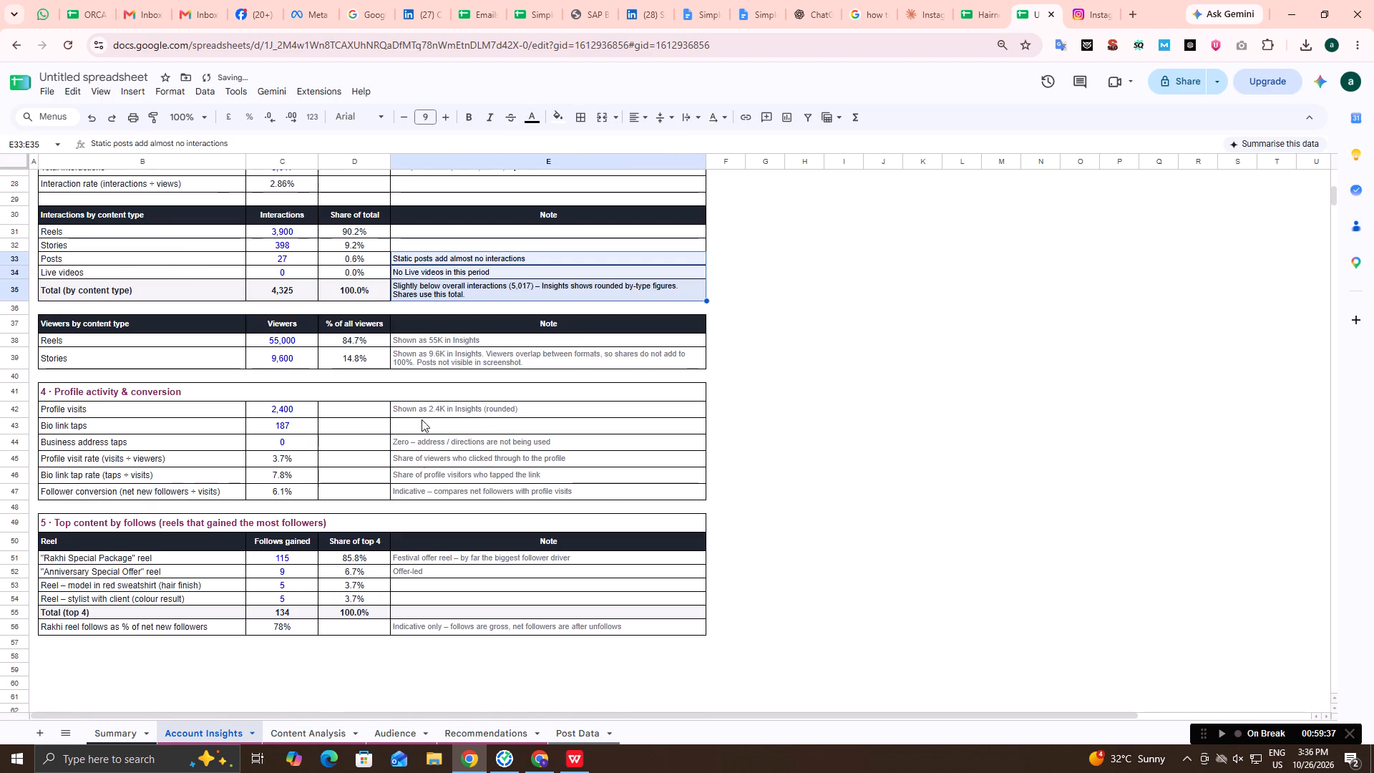
{"action": "left_click_drag", "start_coordinate": [432, 346], "coordinate": [437, 475]}
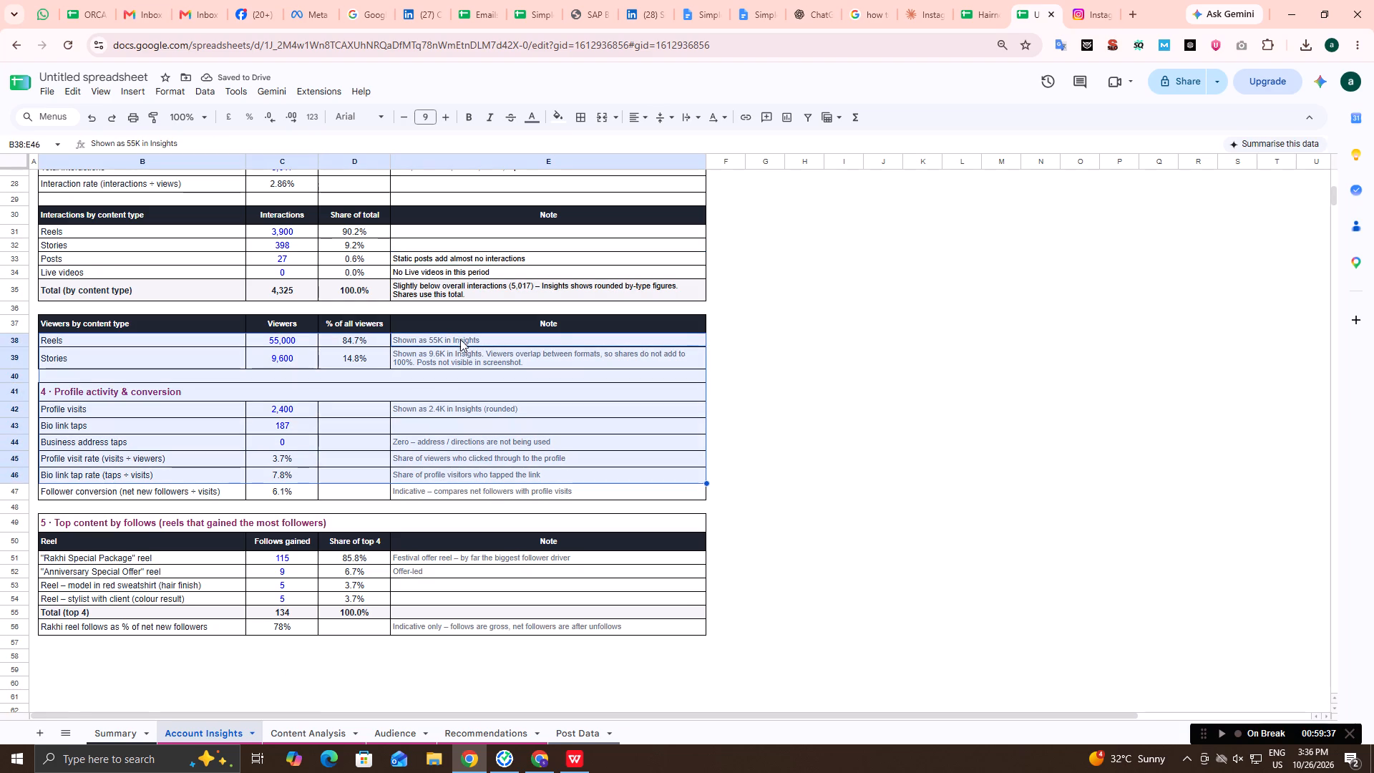
{"action": "left_click", "coordinate": [463, 338]}
{"action": "left_click_drag", "start_coordinate": [472, 341], "coordinate": [477, 372]}
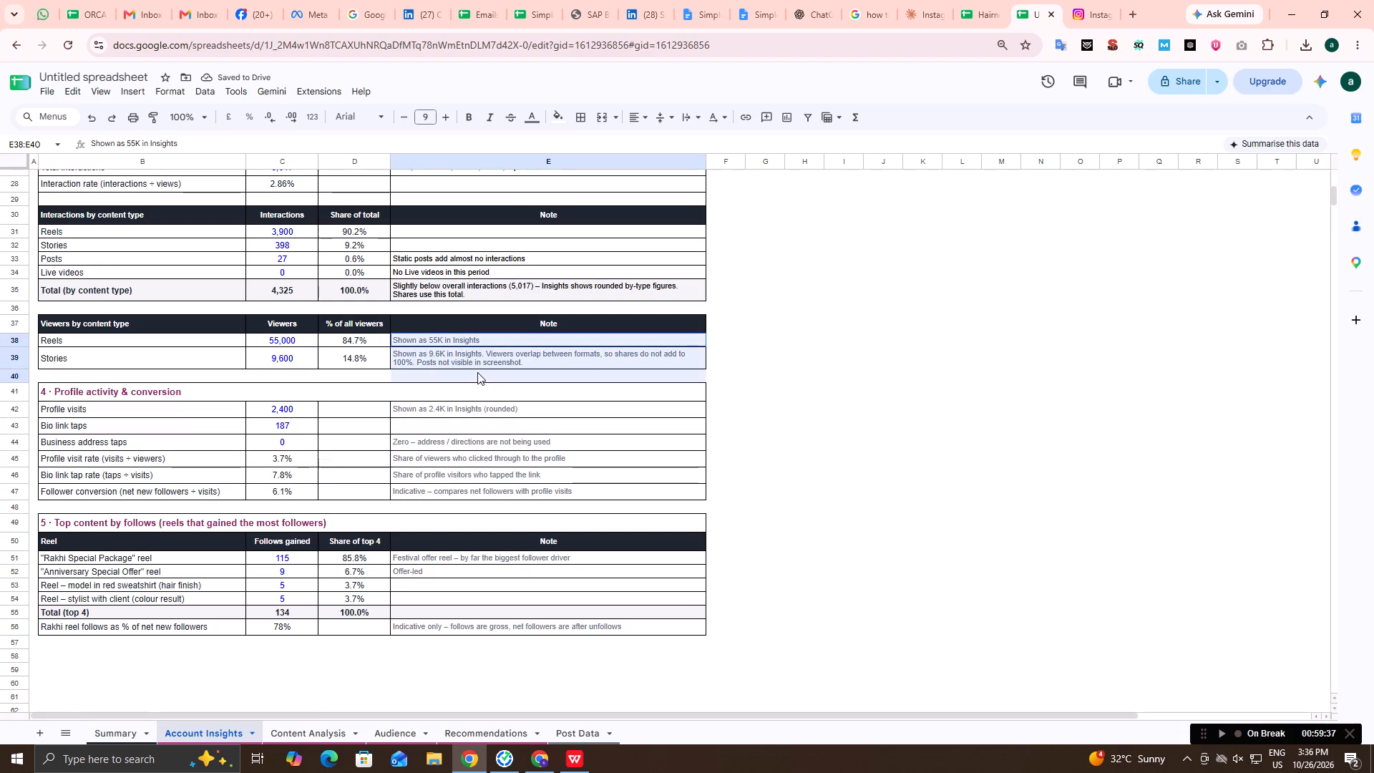
{"action": "left_click_drag", "start_coordinate": [477, 372], "coordinate": [481, 362]}
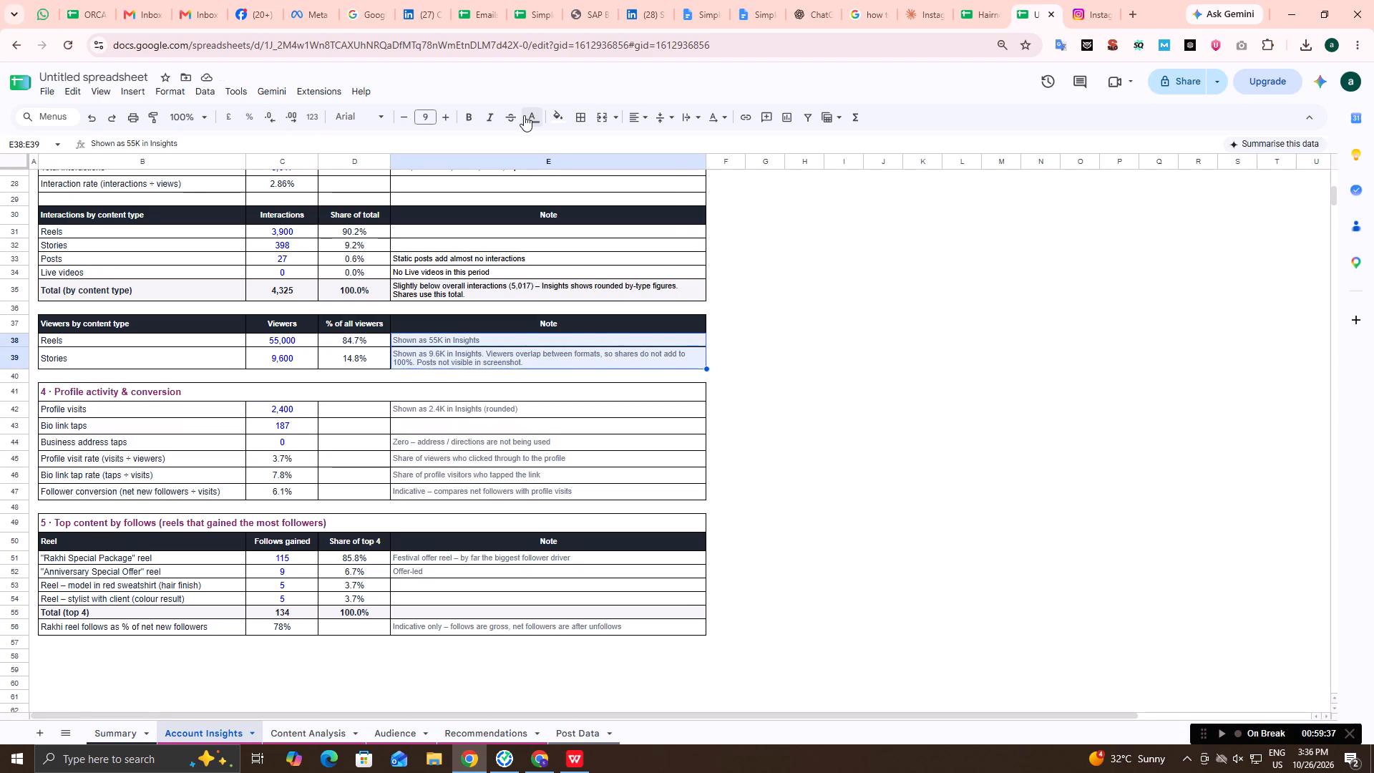
{"action": "left_click", "coordinate": [524, 115]}
{"action": "left_click", "coordinate": [530, 166]}
Set the text colour of the Profile activity & conversion notes, E42:E47, to black.
{"action": "left_click_drag", "start_coordinate": [417, 404], "coordinate": [423, 486]}
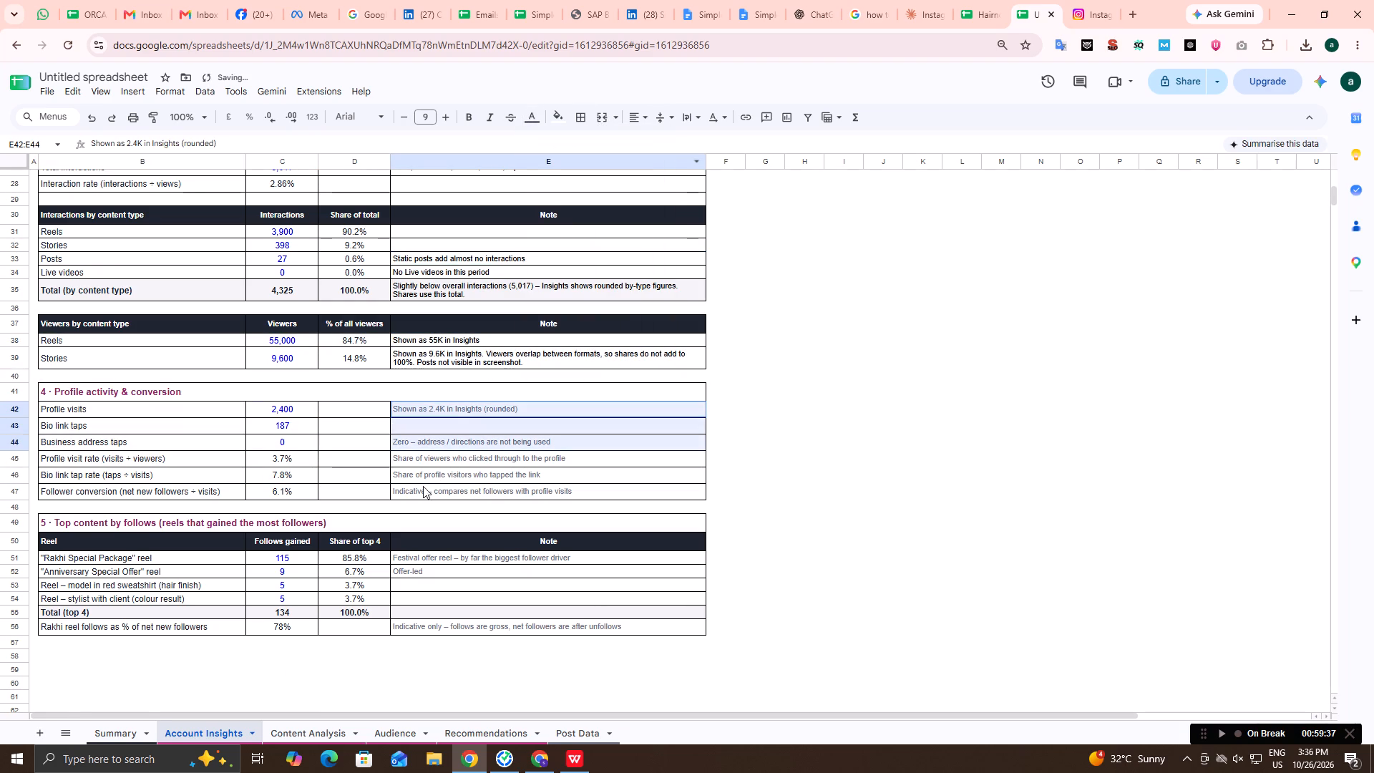
{"action": "left_click_drag", "start_coordinate": [423, 486], "coordinate": [422, 495]}
{"action": "left_click", "coordinate": [529, 122]}
{"action": "left_click", "coordinate": [537, 162]}
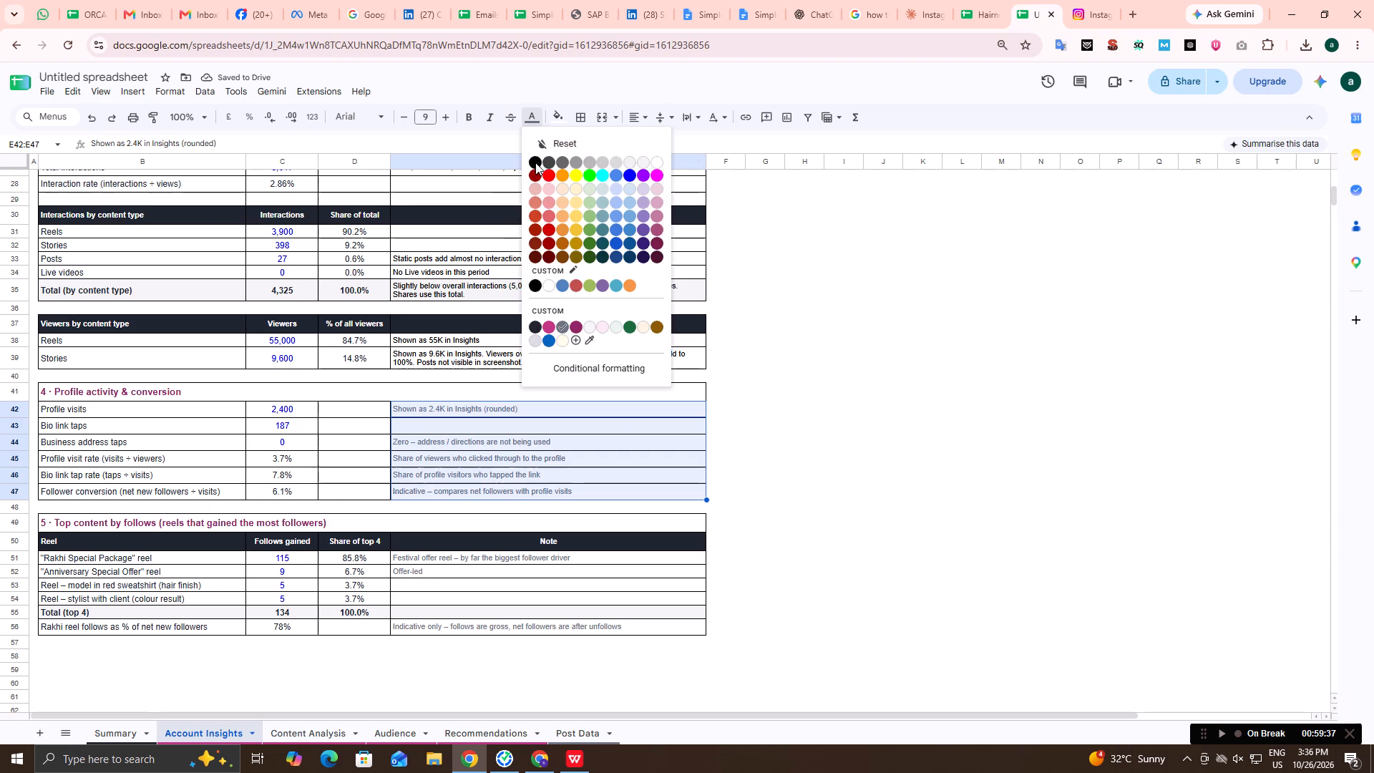
Set the text colour of the Top content by follows notes, E51:E56, to black.
{"action": "scroll", "coordinate": [412, 260], "scroll_direction": "down", "scroll_amount": 2}
{"action": "left_click_drag", "start_coordinate": [438, 417], "coordinate": [436, 484]}
{"action": "left_click", "coordinate": [531, 122]}
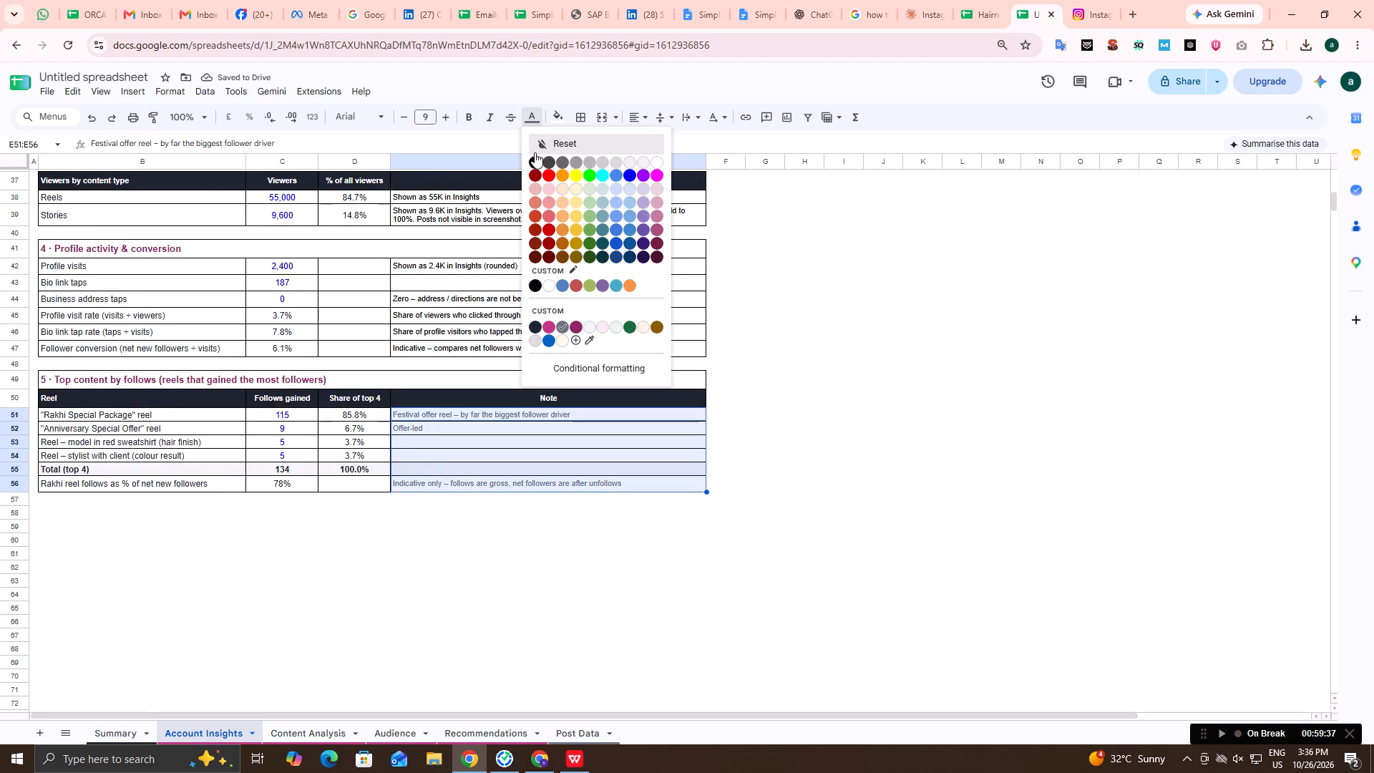
{"action": "left_click", "coordinate": [533, 160]}
{"action": "left_click", "coordinate": [507, 392]}
Review the Account Insights sheet's sections and the recoloured notes, from Top content by follows up to the colour key.
{"action": "scroll", "coordinate": [505, 382], "scroll_direction": "up", "scroll_amount": 3}
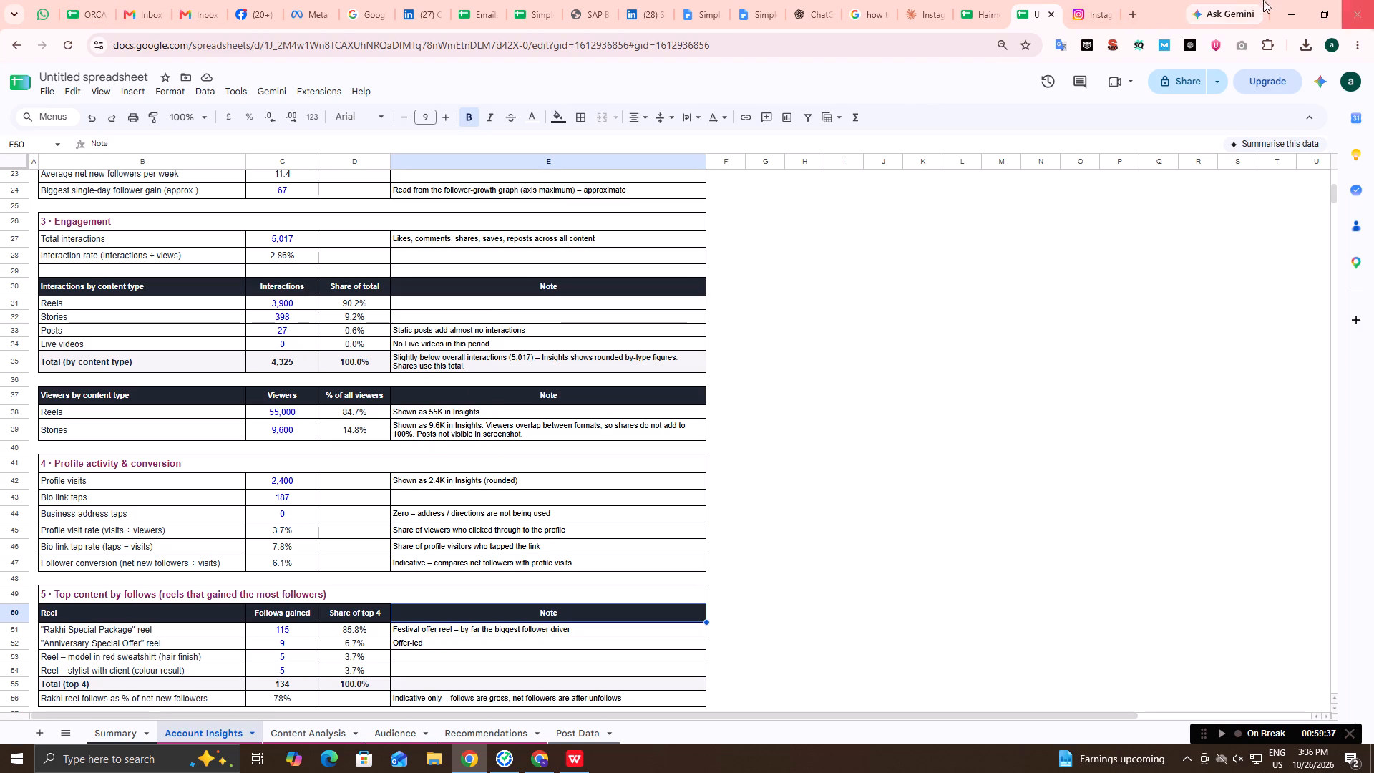
{"action": "scroll", "coordinate": [469, 340], "scroll_direction": "up", "scroll_amount": 3}
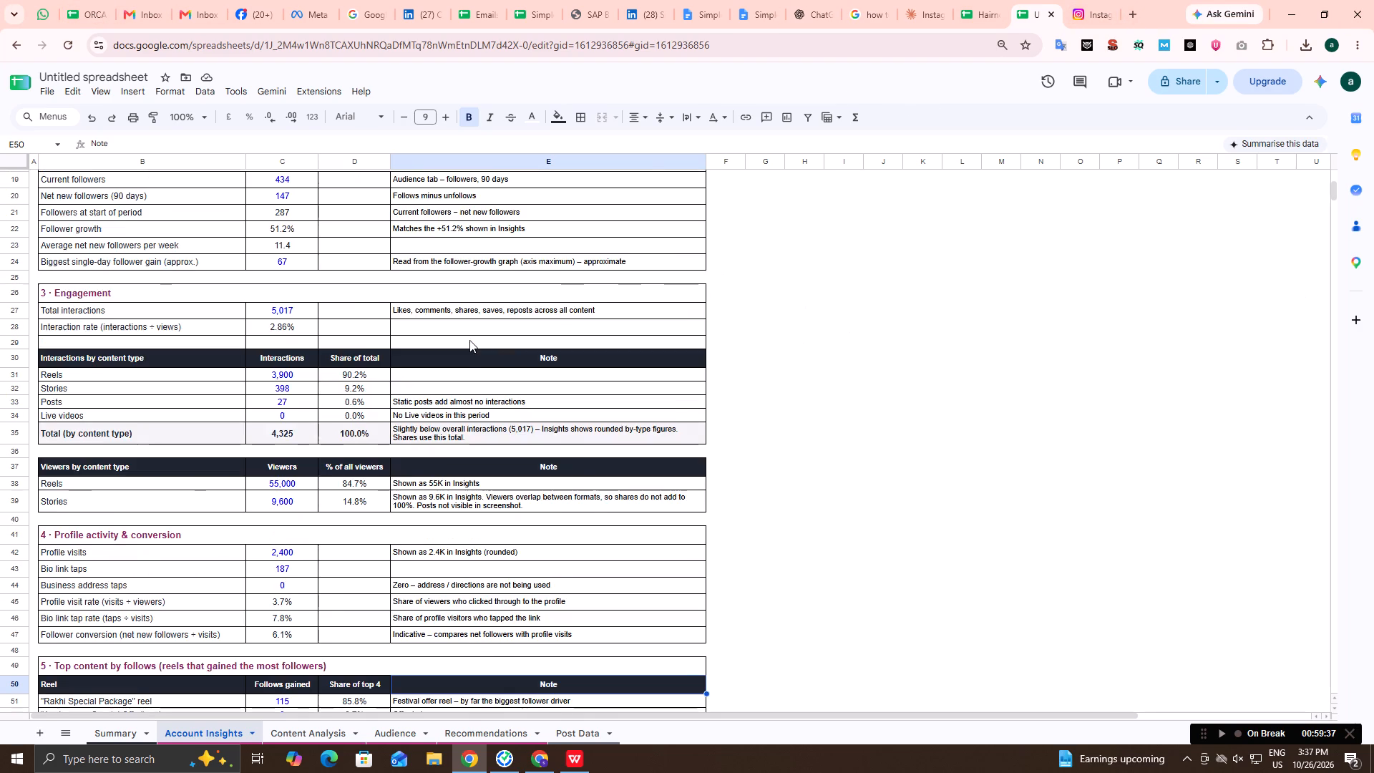
{"action": "scroll", "coordinate": [469, 340], "scroll_direction": "up", "scroll_amount": 4}
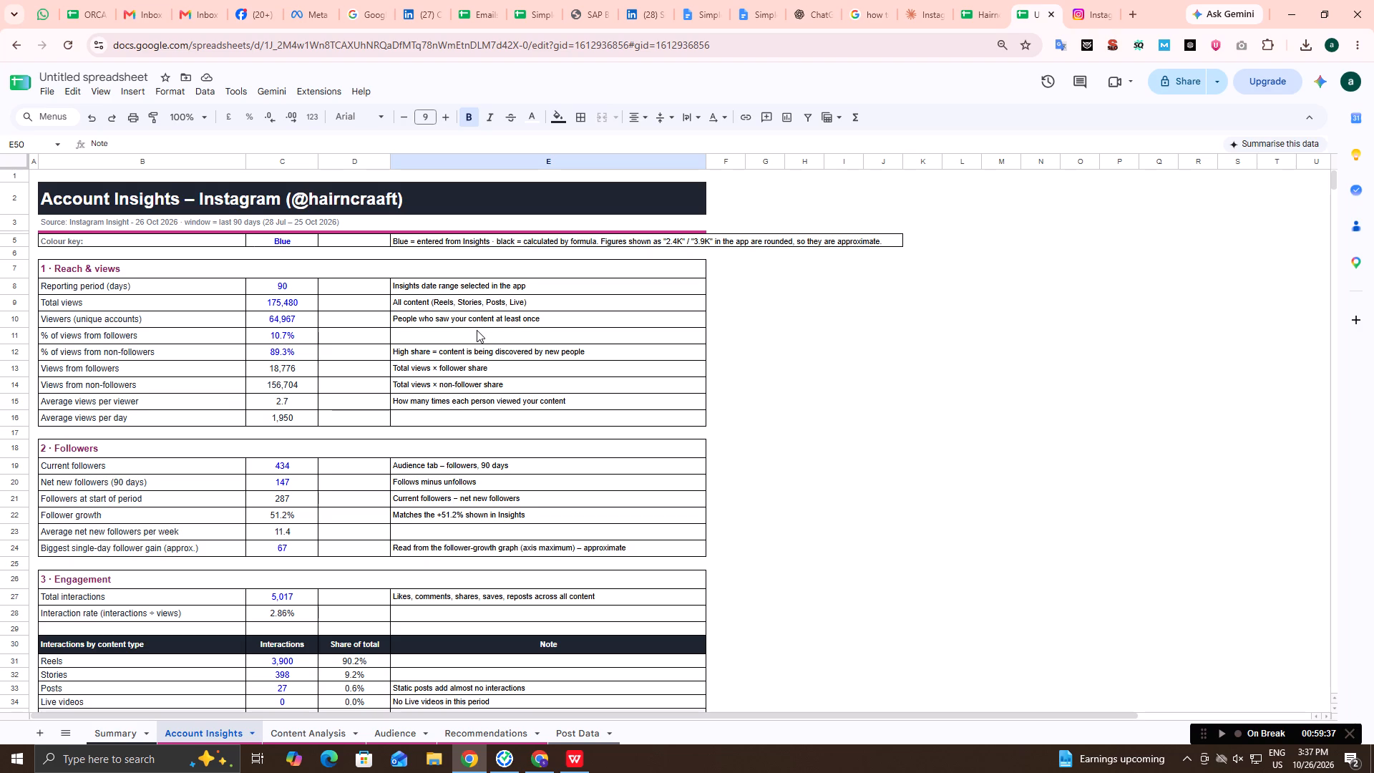
{"action": "scroll", "coordinate": [477, 330], "scroll_direction": "down", "scroll_amount": 1}
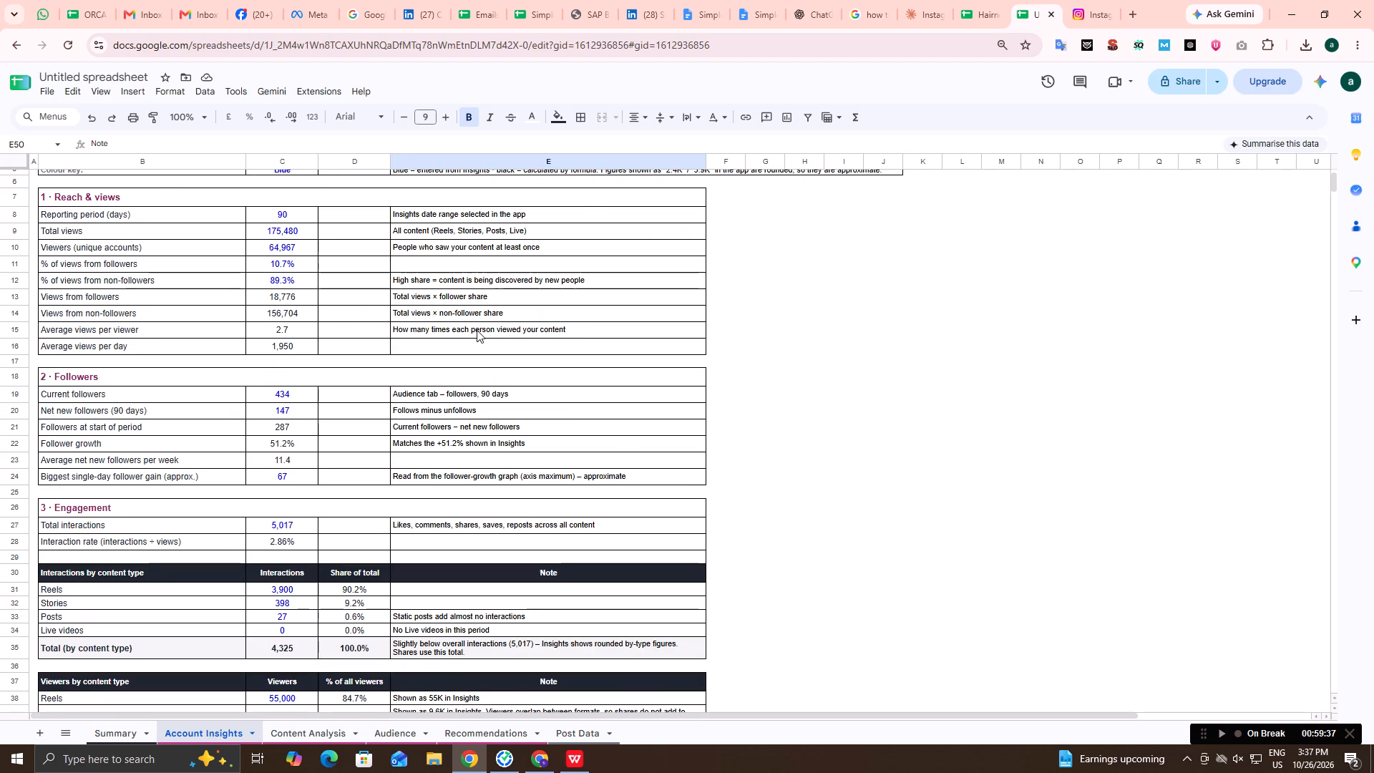
{"action": "scroll", "coordinate": [477, 330], "scroll_direction": "down", "scroll_amount": 1}
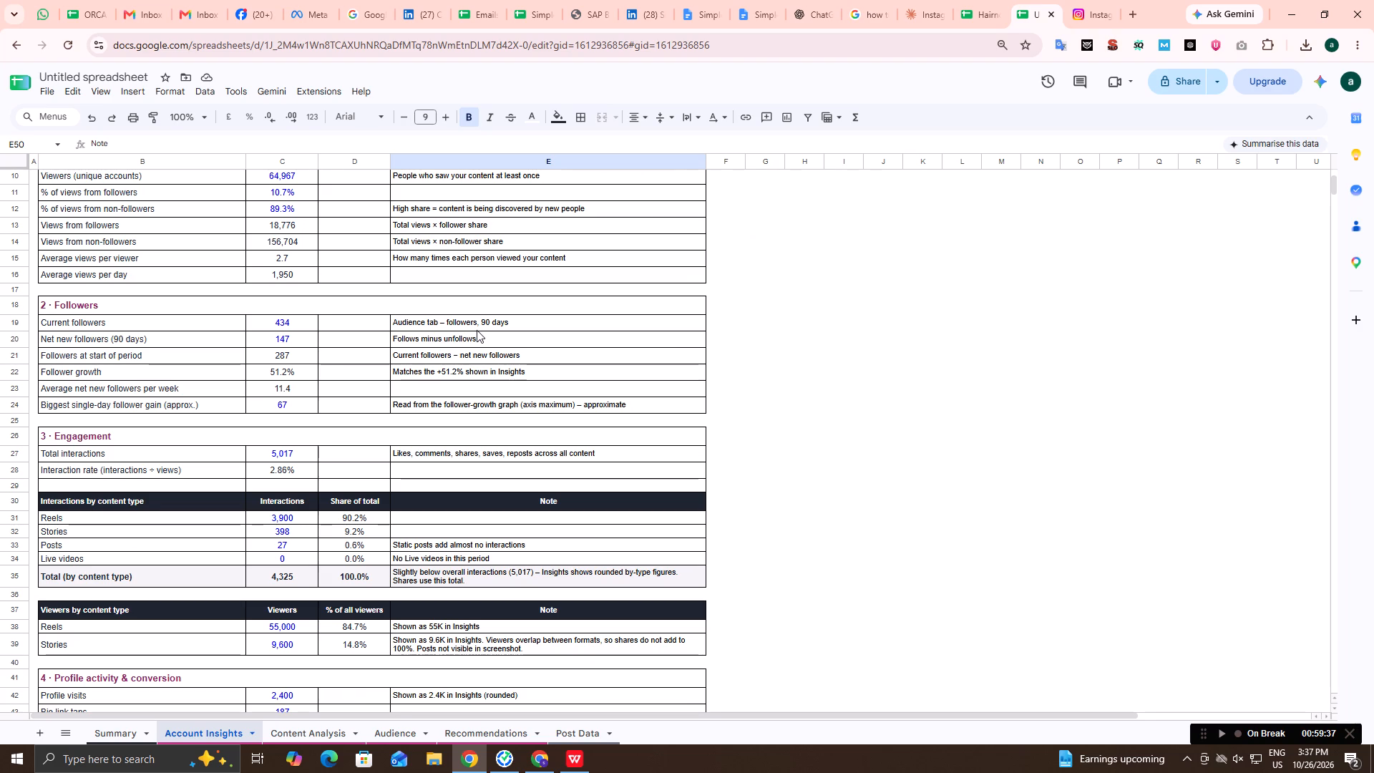
Switch to the hairncraaft Instagram reels page and reload it to check the current figures.
{"action": "left_click", "coordinate": [1103, 14]}
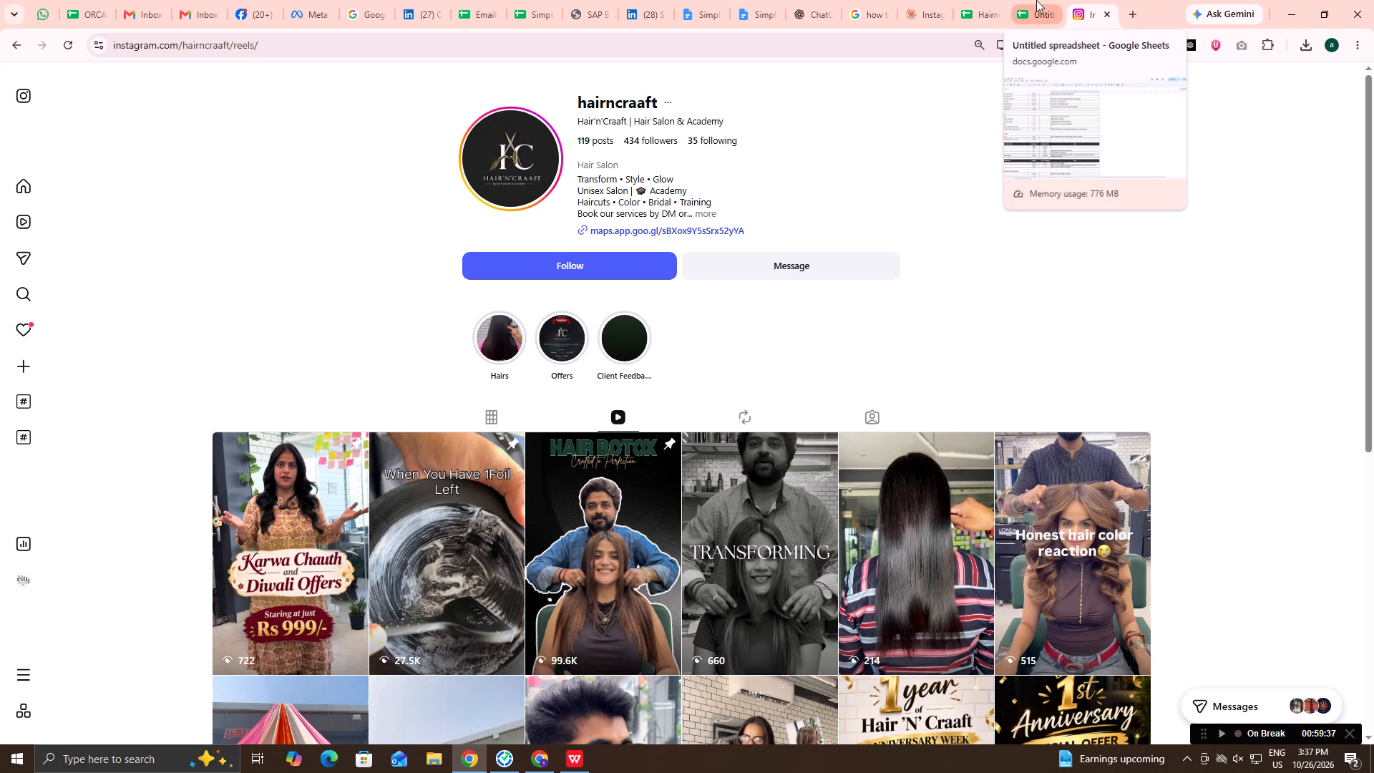
{"action": "left_click", "coordinate": [67, 45]}
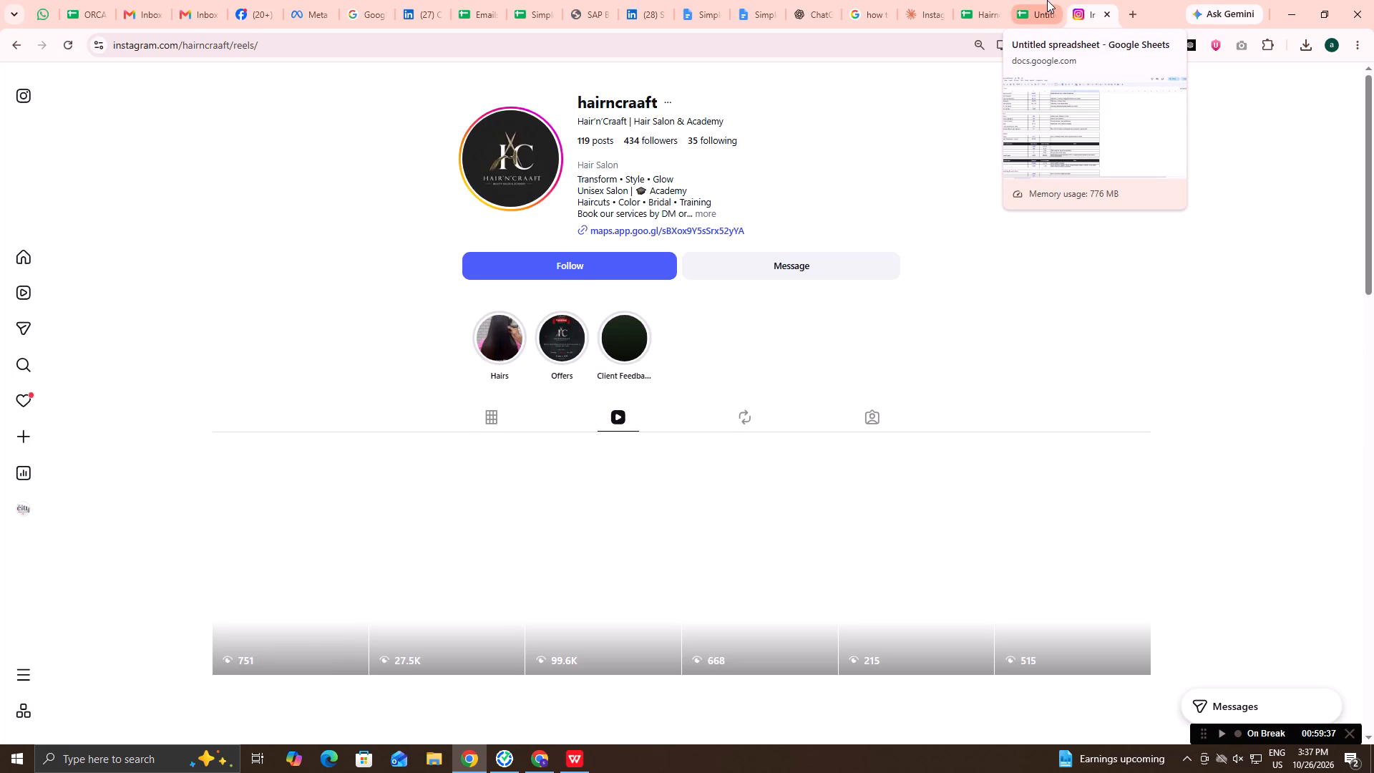
Back in the spreadsheet, review the rest of the Account Insights sheet and the Summary sheet down to its notes.
{"action": "left_click", "coordinate": [1047, 0]}
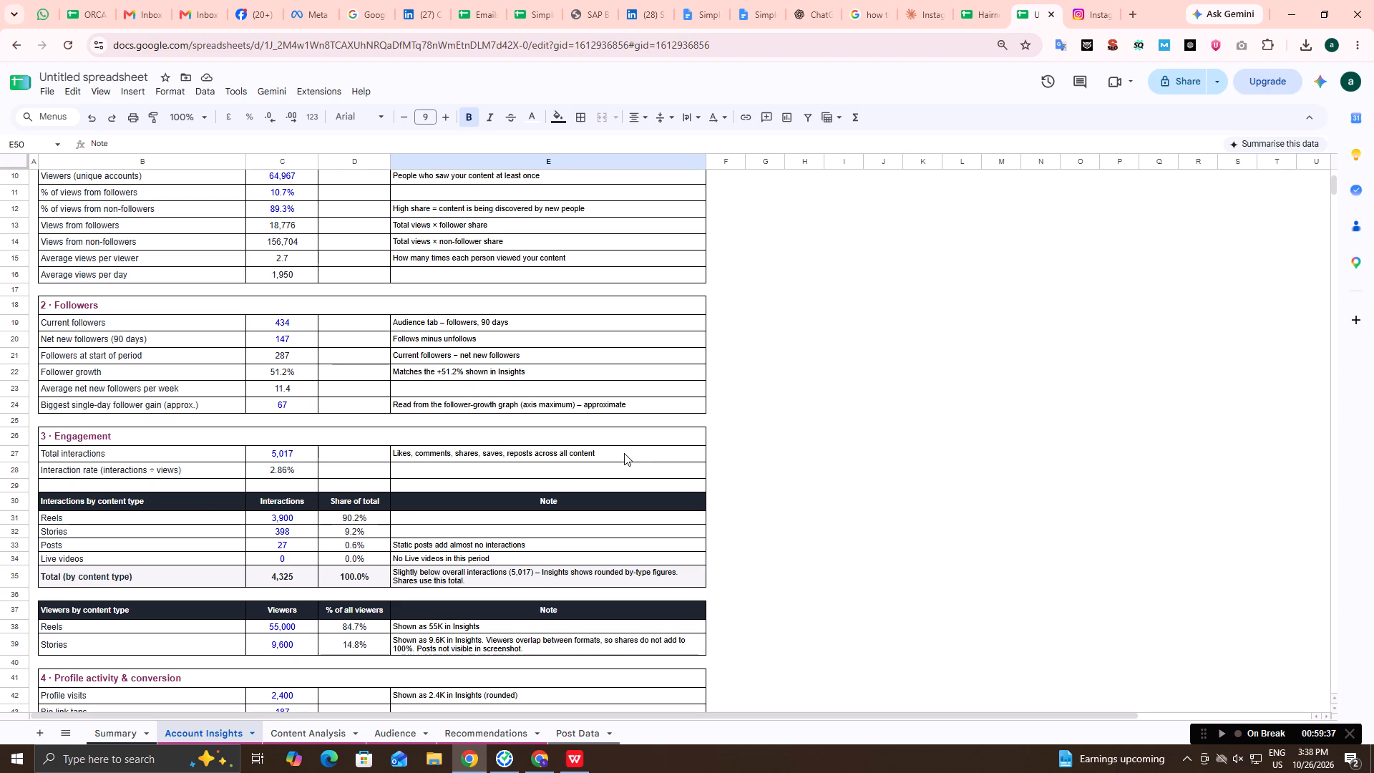
{"action": "scroll", "coordinate": [624, 453], "scroll_direction": "down", "scroll_amount": 1}
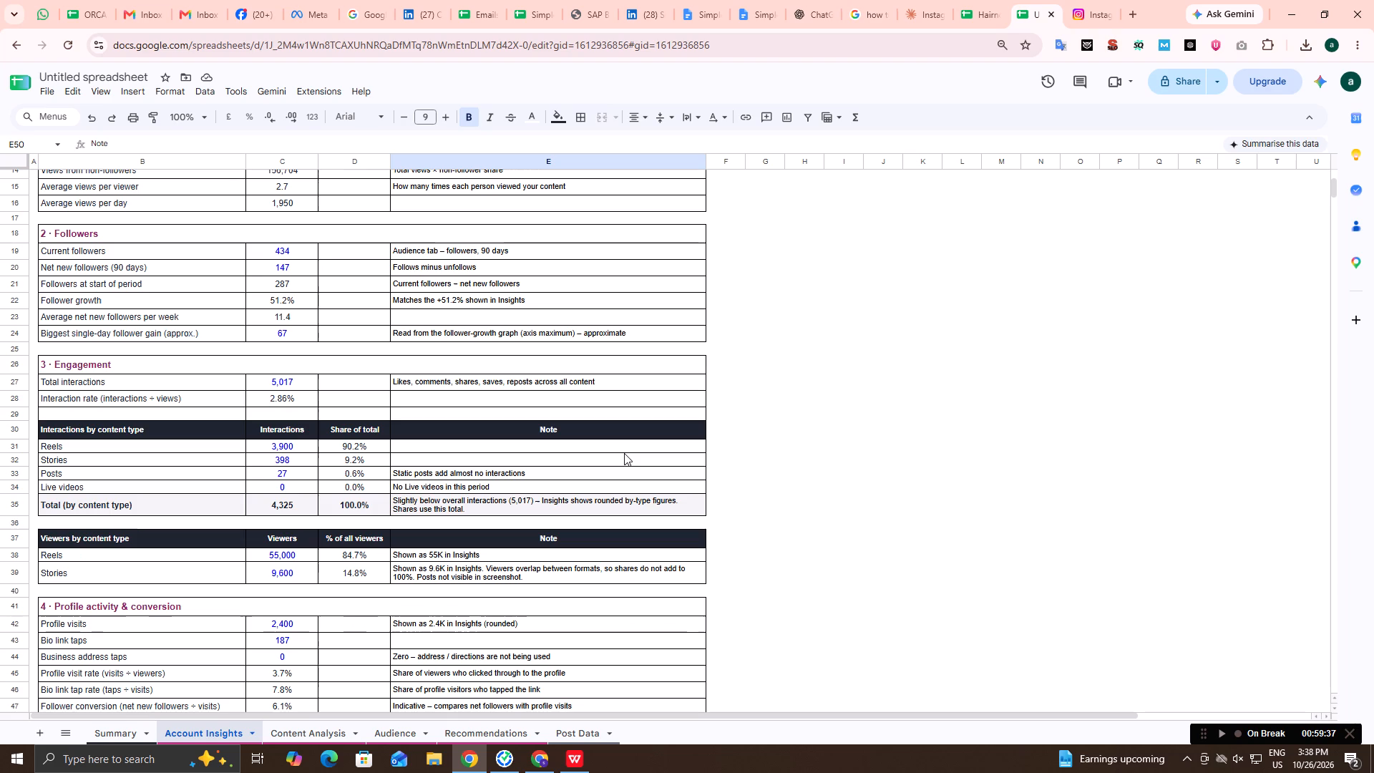
{"action": "scroll", "coordinate": [624, 453], "scroll_direction": "down", "scroll_amount": 1}
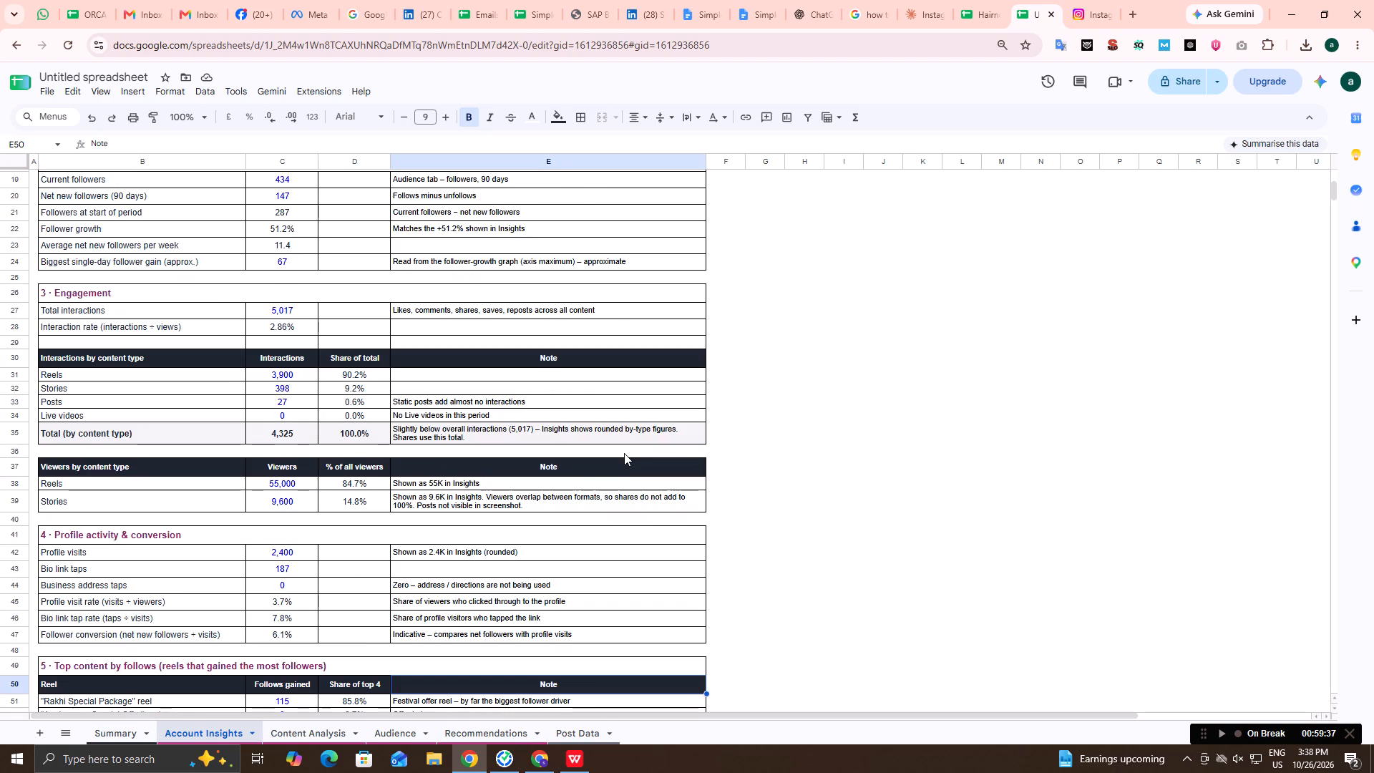
{"action": "scroll", "coordinate": [624, 453], "scroll_direction": "down", "scroll_amount": 1}
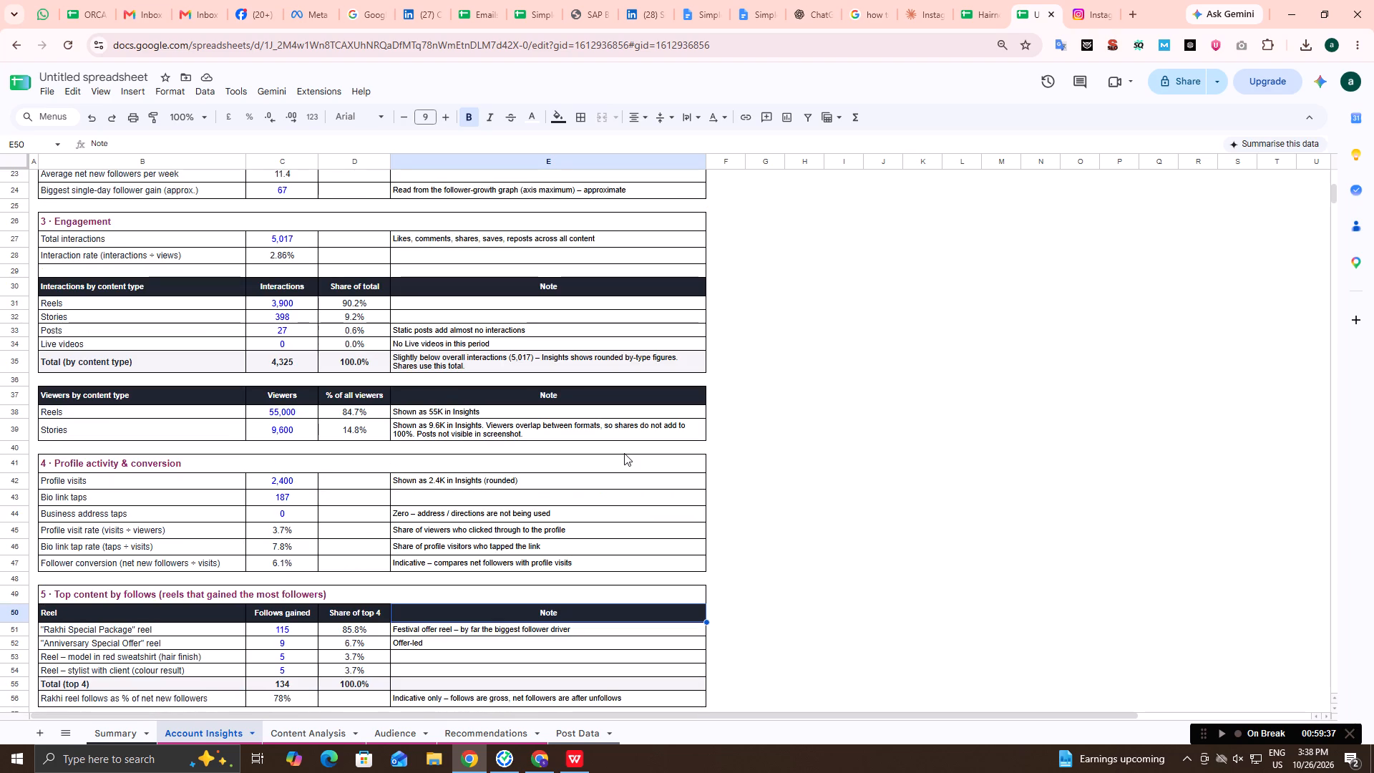
{"action": "scroll", "coordinate": [624, 453], "scroll_direction": "down", "scroll_amount": 1}
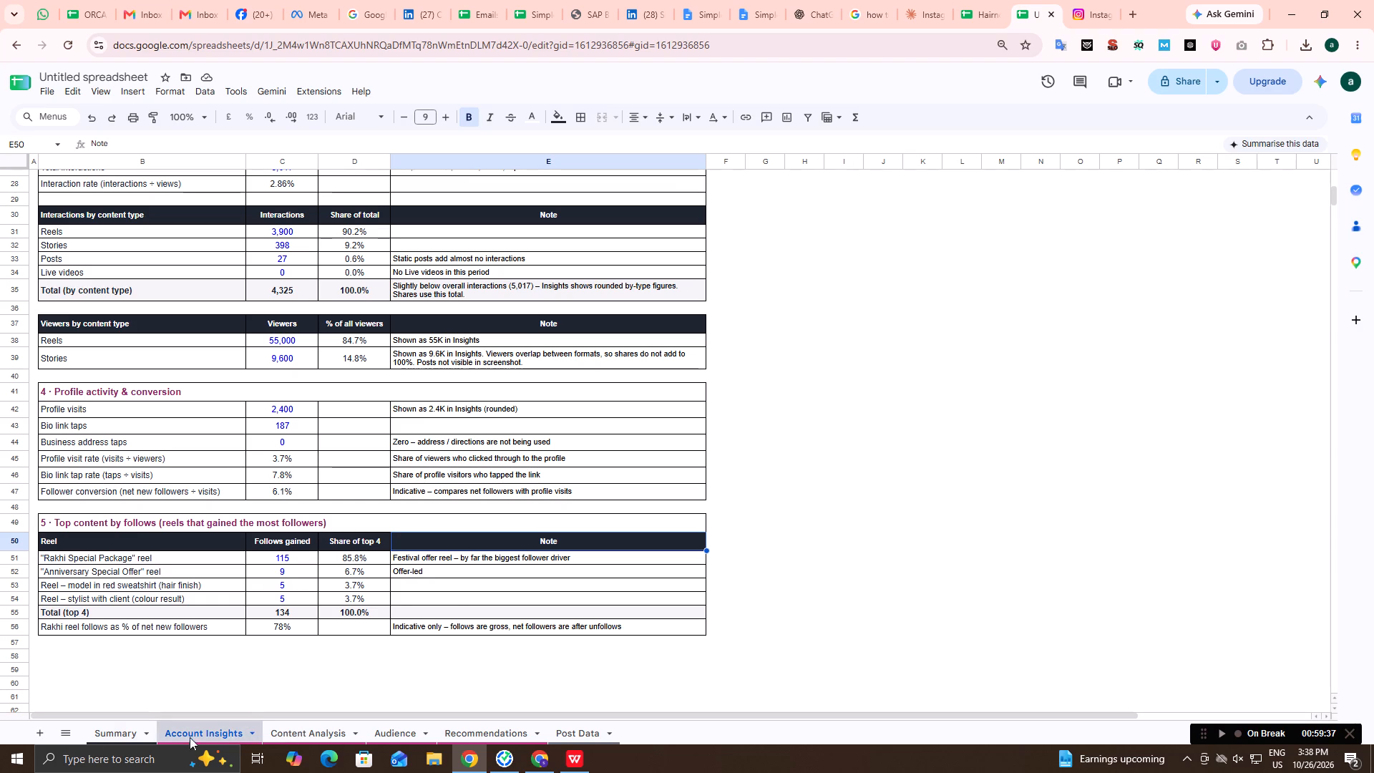
{"action": "left_click", "coordinate": [111, 731]}
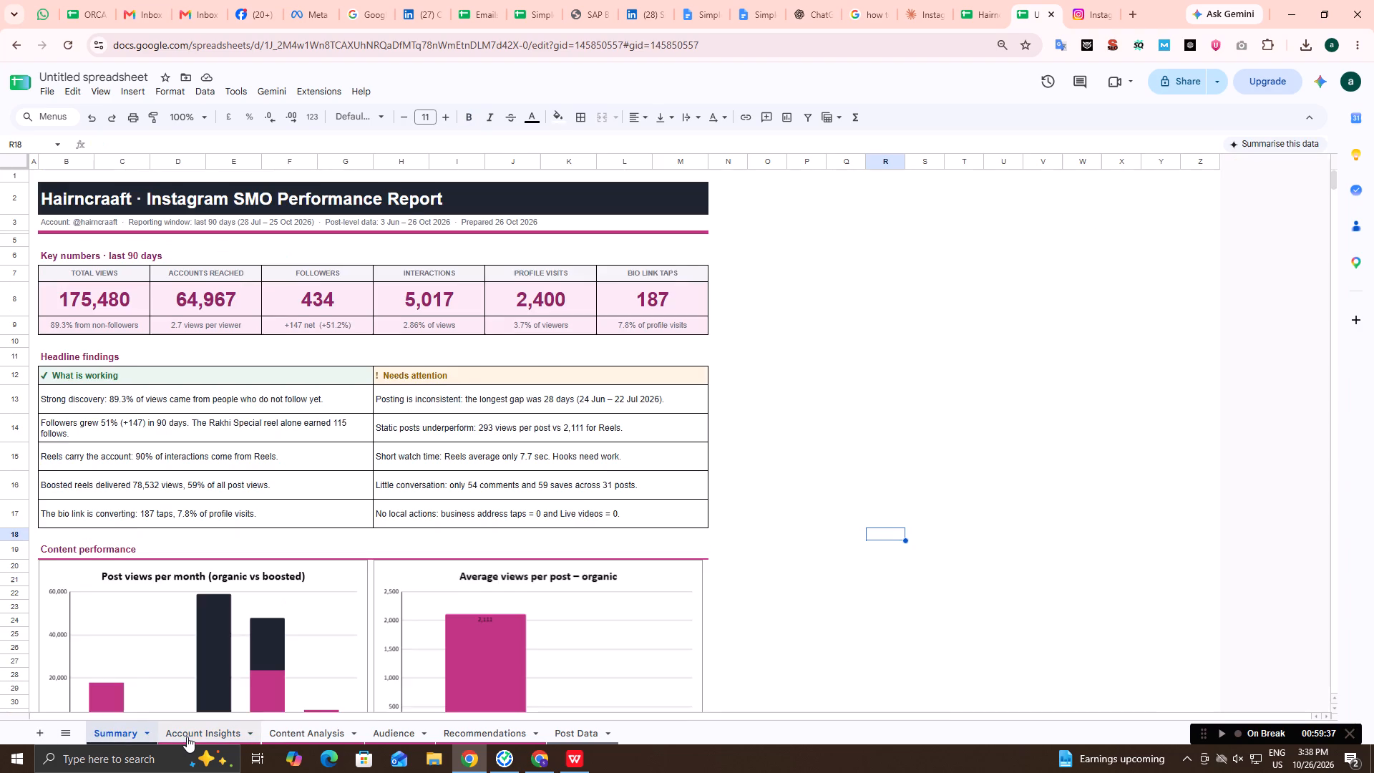
{"action": "scroll", "coordinate": [197, 680], "scroll_direction": "down", "scroll_amount": 3}
{"action": "scroll", "coordinate": [197, 680], "scroll_direction": "up", "scroll_amount": 2}
{"action": "scroll", "coordinate": [133, 669], "scroll_direction": "down", "scroll_amount": 3}
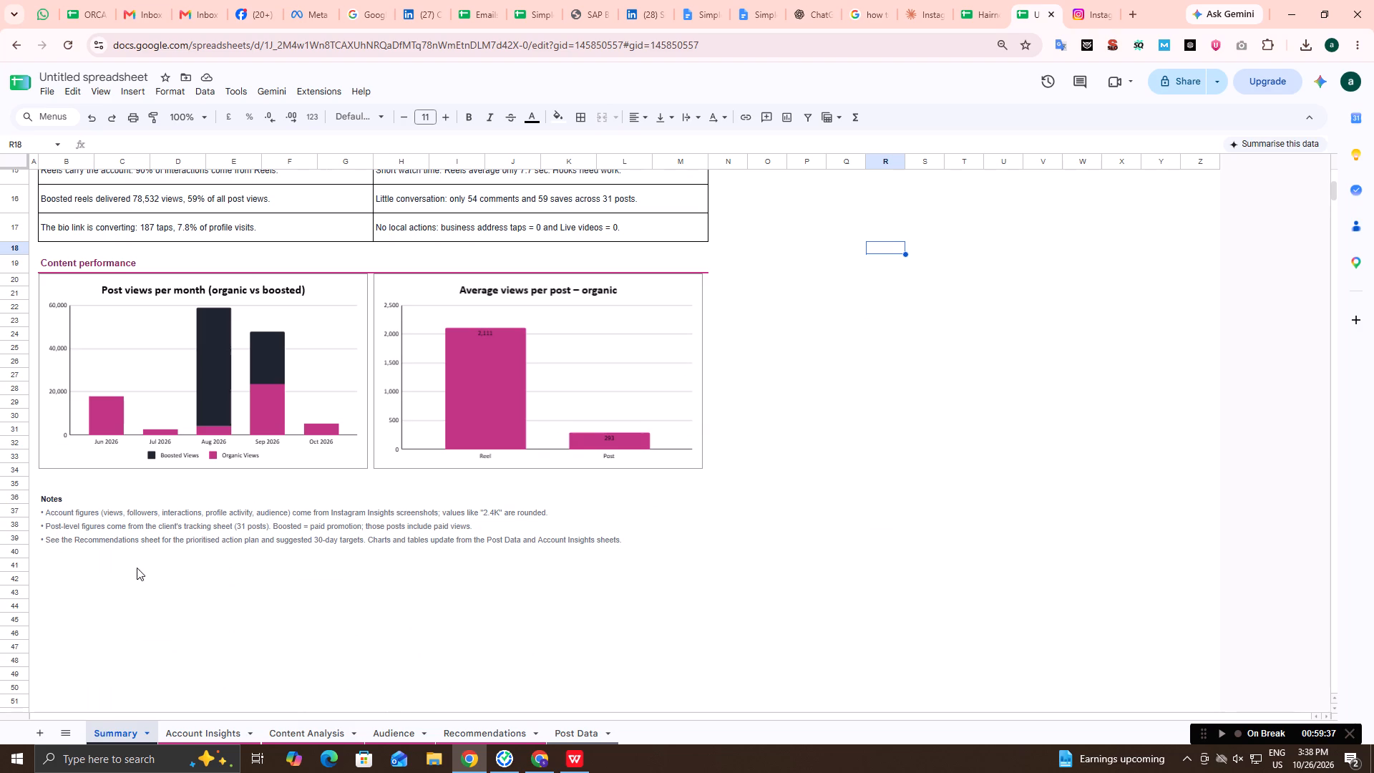
{"action": "scroll", "coordinate": [120, 525], "scroll_direction": "up", "scroll_amount": 5}
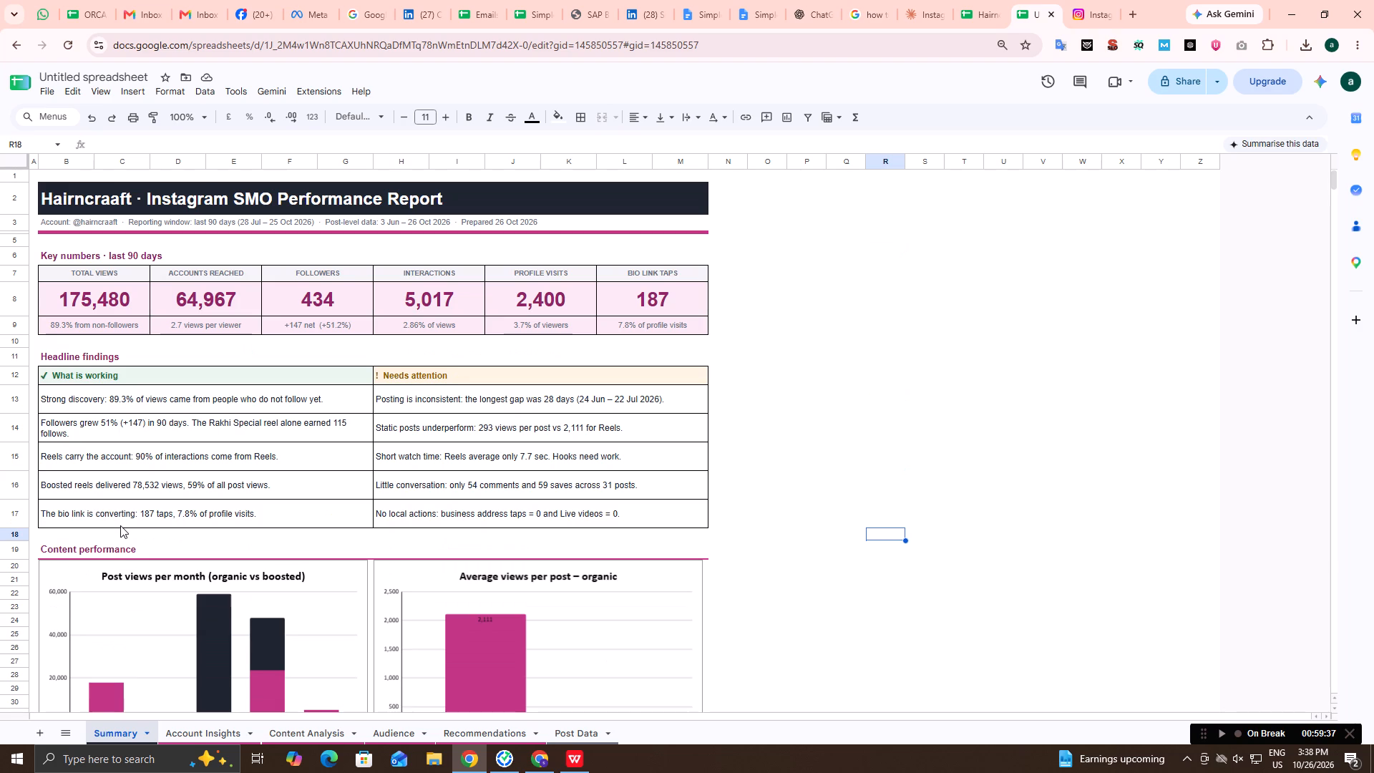
Delete the contents of the Notes block below the charts, B36:M39, in the Summary sheet.
{"action": "scroll", "coordinate": [120, 525], "scroll_direction": "down", "scroll_amount": 2}
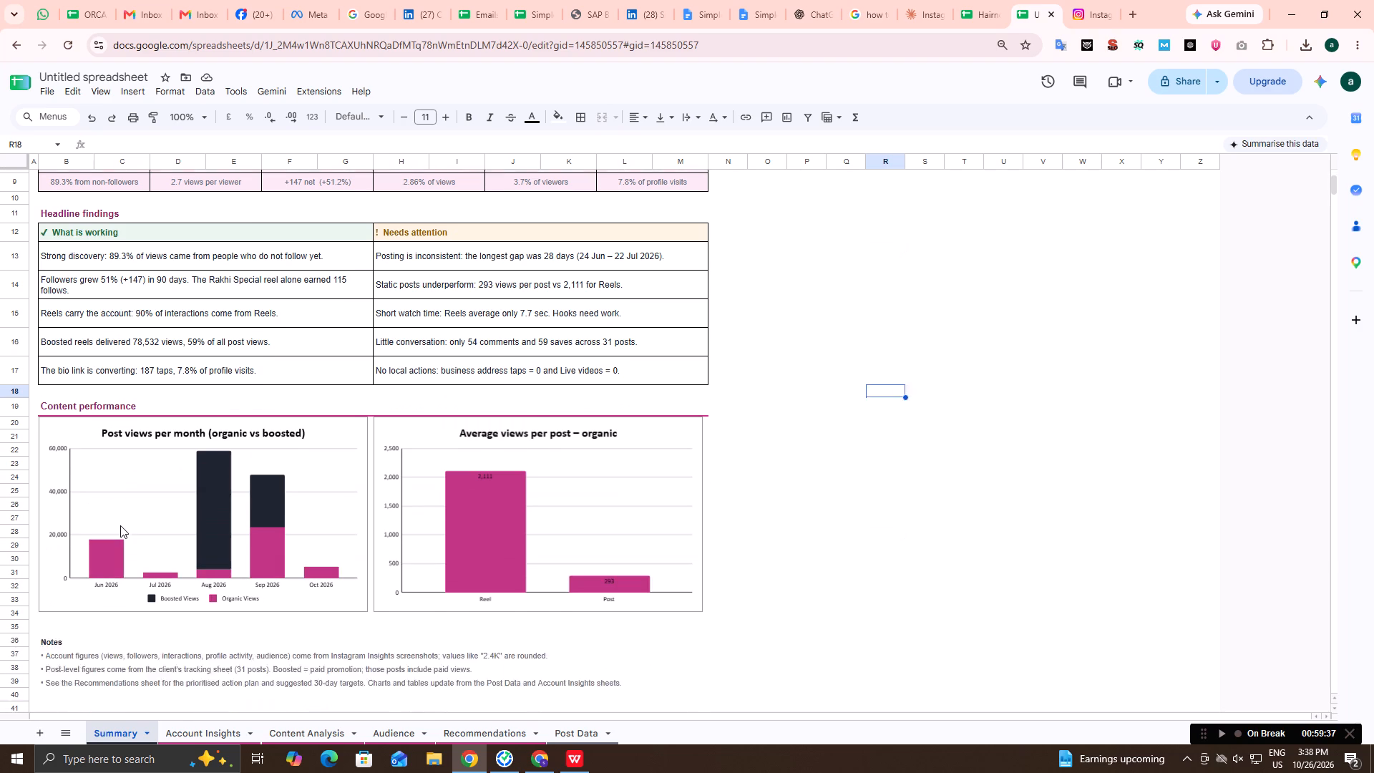
{"action": "scroll", "coordinate": [120, 525], "scroll_direction": "down", "scroll_amount": 1}
{"action": "left_click", "coordinate": [175, 454]}
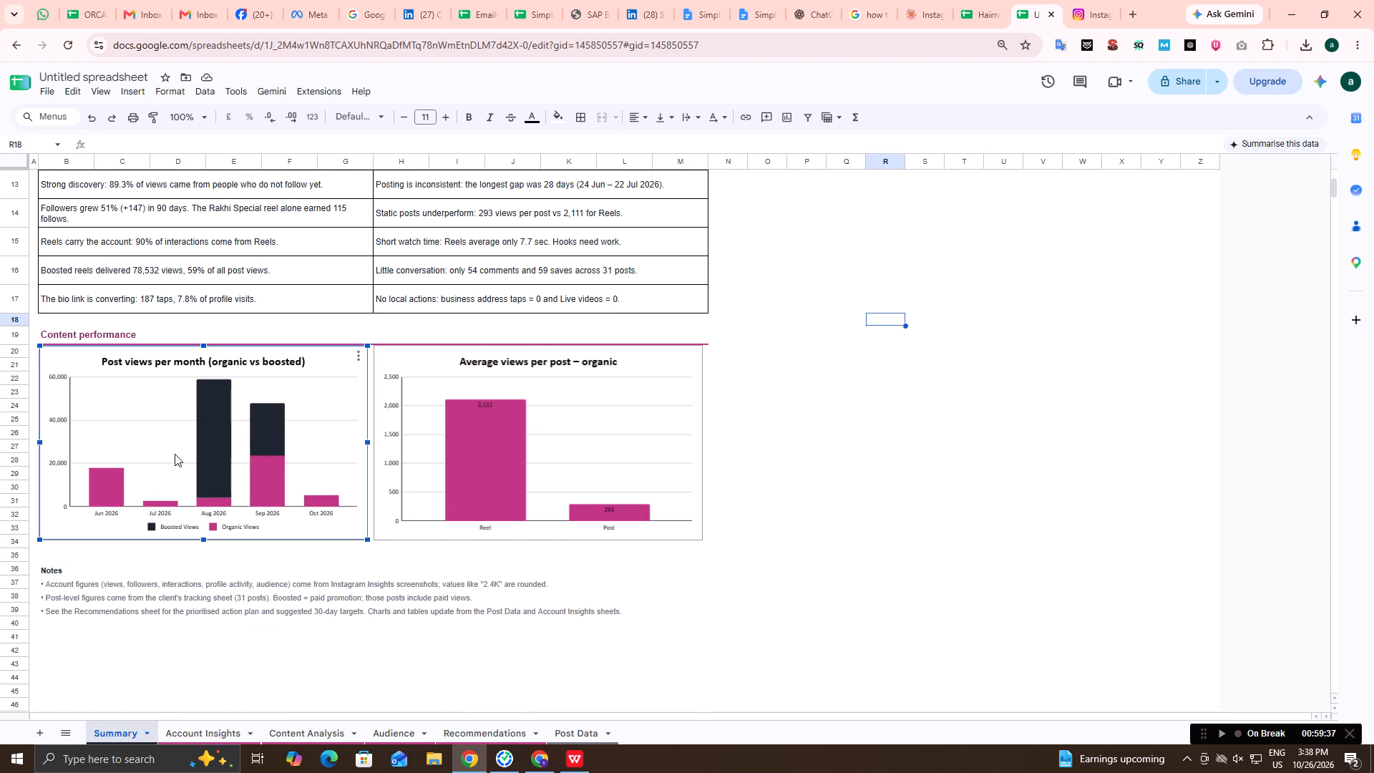
{"action": "left_click_drag", "start_coordinate": [57, 570], "coordinate": [64, 607]}
{"action": "key", "text": "BackSpace"}
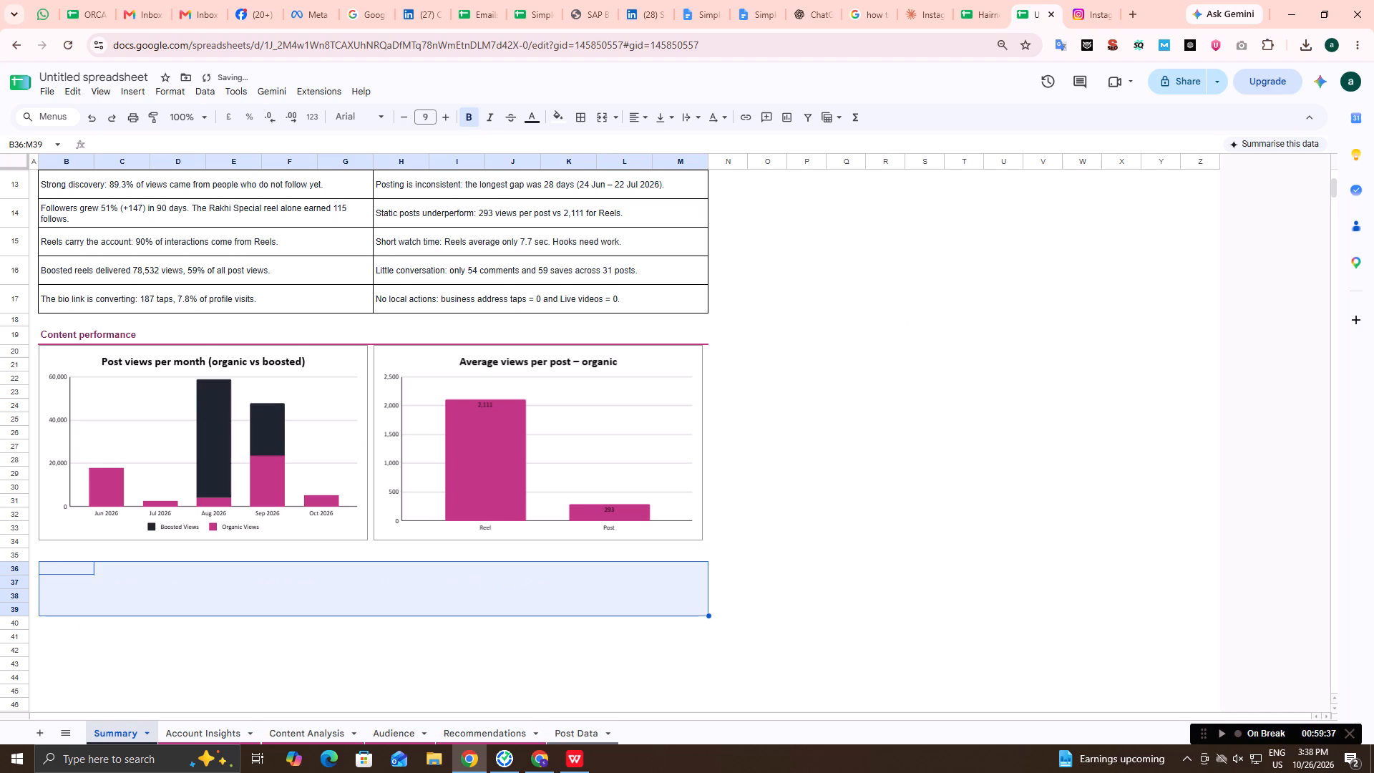
Apply all borders to the Performance by content type table, B7:N12, in the Content Analysis sheet.
{"action": "left_click", "coordinate": [248, 724]}
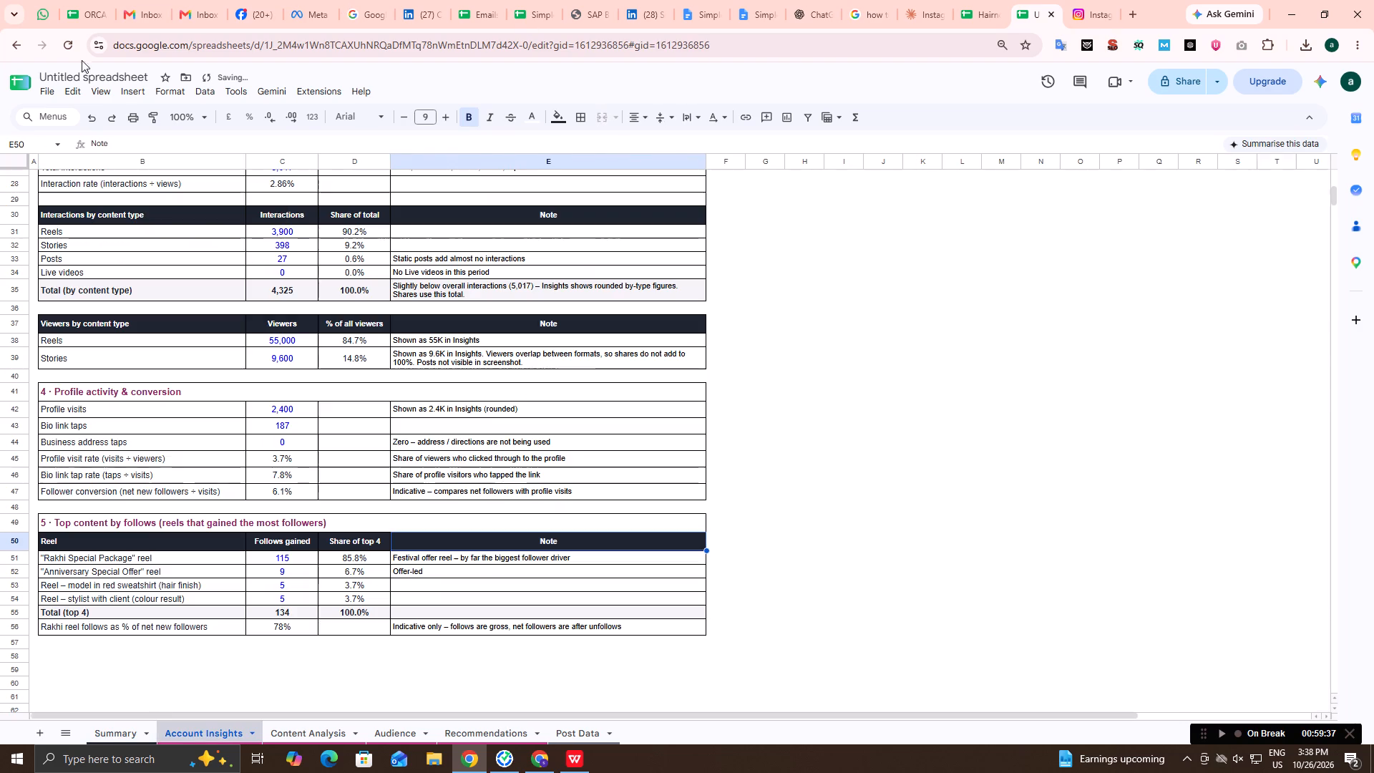
{"action": "left_click", "coordinate": [296, 731]}
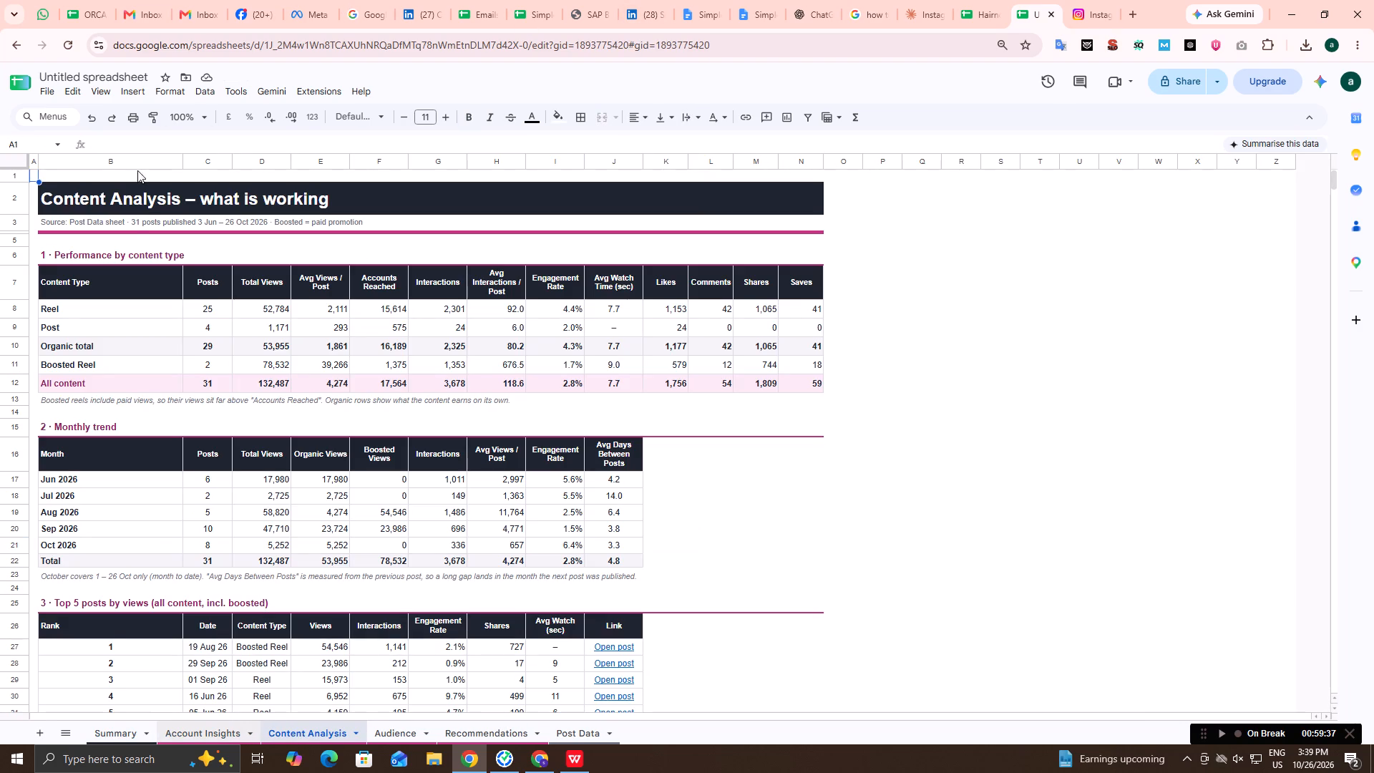
{"action": "left_click_drag", "start_coordinate": [144, 272], "coordinate": [153, 277]}
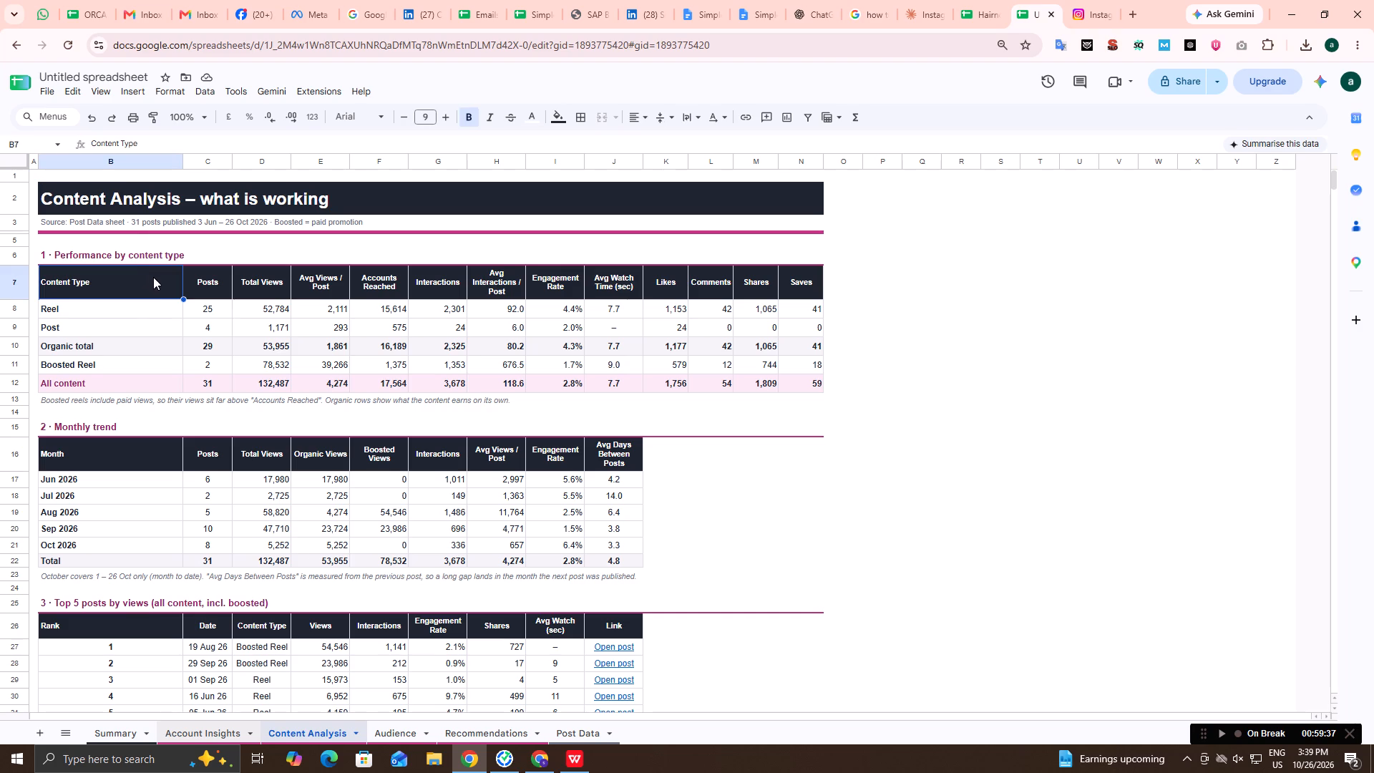
{"action": "left_click_drag", "start_coordinate": [125, 279], "coordinate": [650, 400]}
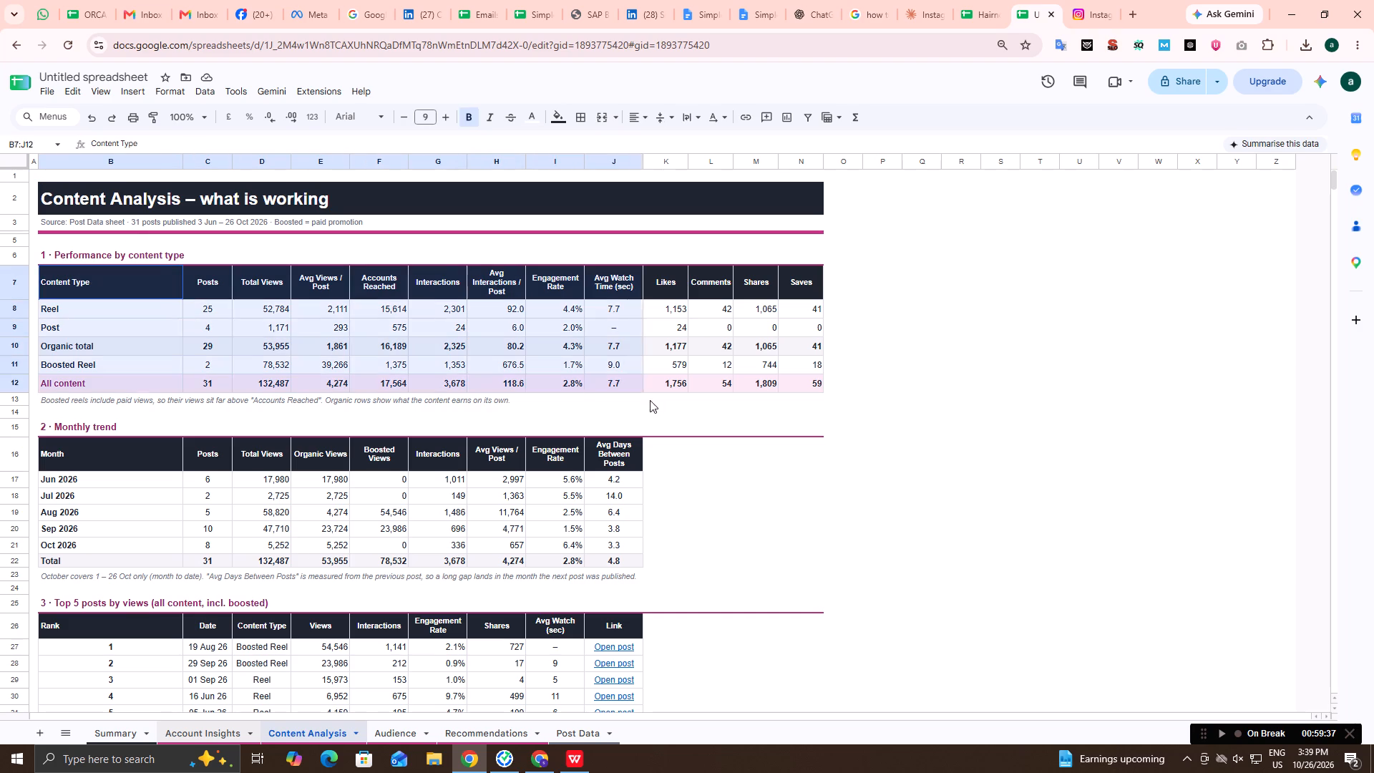
{"action": "left_click_drag", "start_coordinate": [650, 400], "coordinate": [803, 389]}
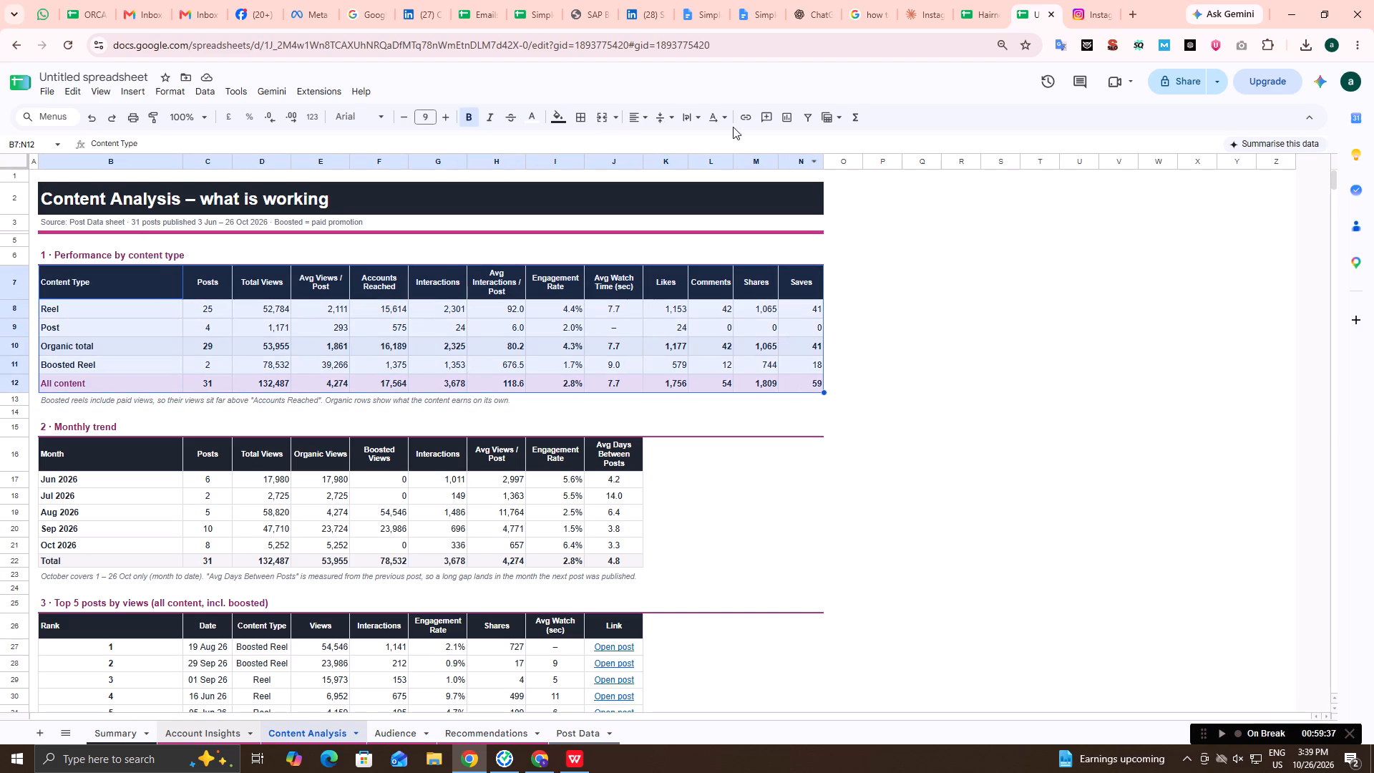
{"action": "left_click", "coordinate": [580, 116]}
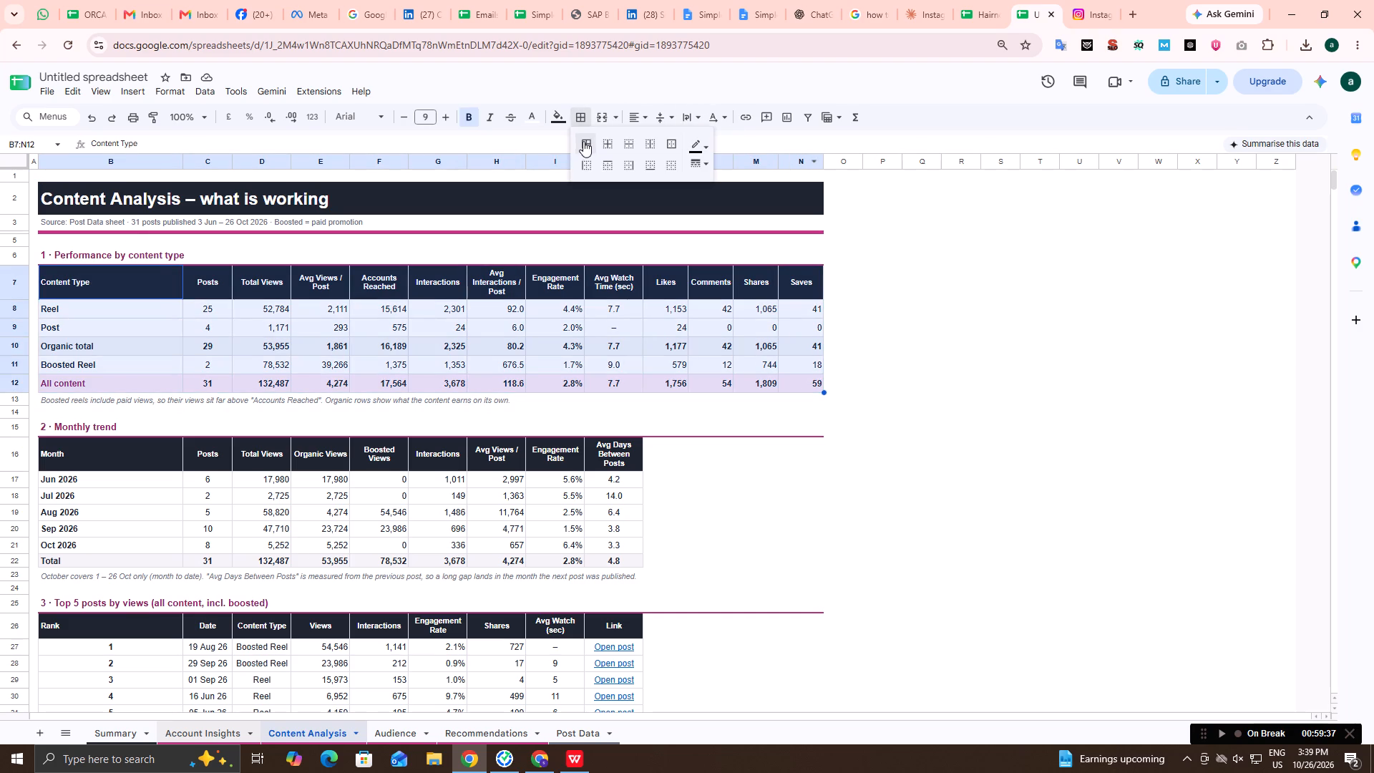
{"action": "left_click", "coordinate": [583, 142]}
{"action": "left_click", "coordinate": [524, 335]}
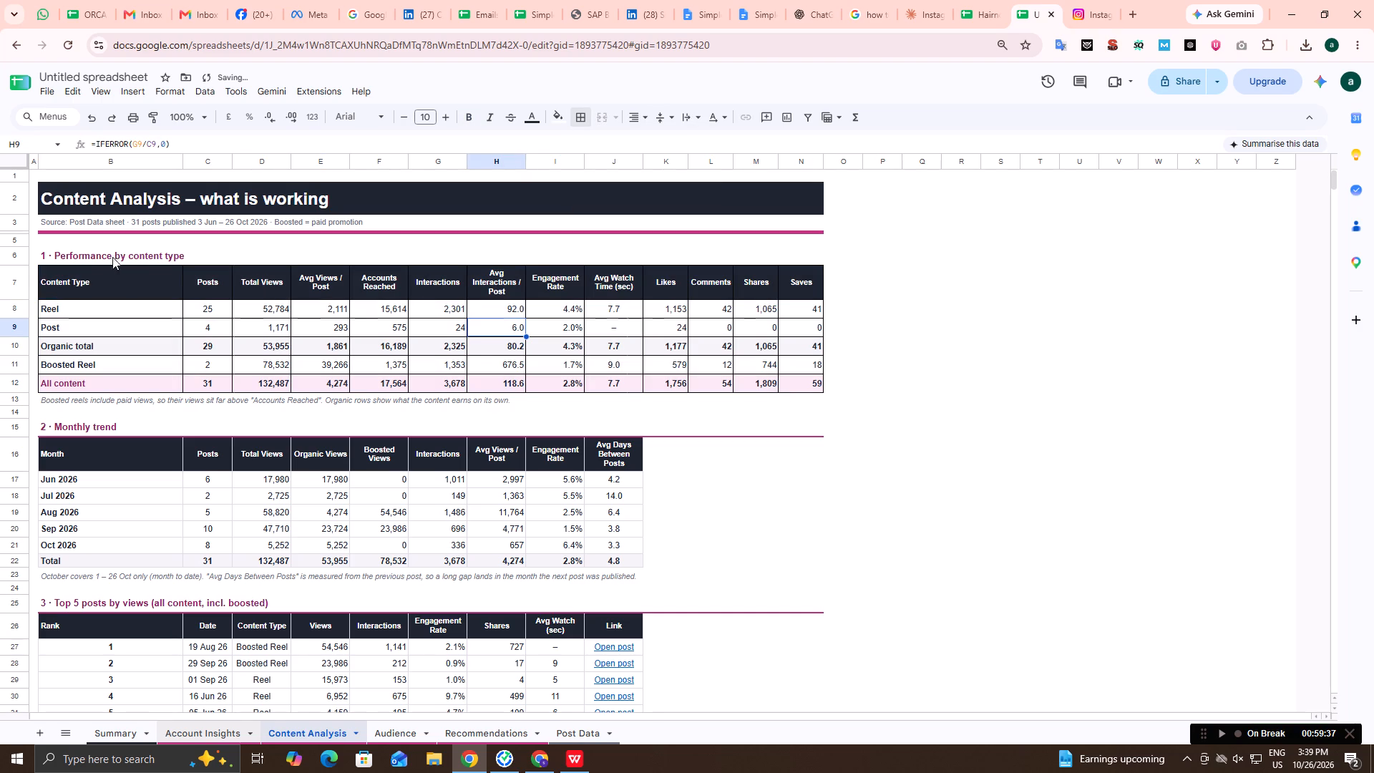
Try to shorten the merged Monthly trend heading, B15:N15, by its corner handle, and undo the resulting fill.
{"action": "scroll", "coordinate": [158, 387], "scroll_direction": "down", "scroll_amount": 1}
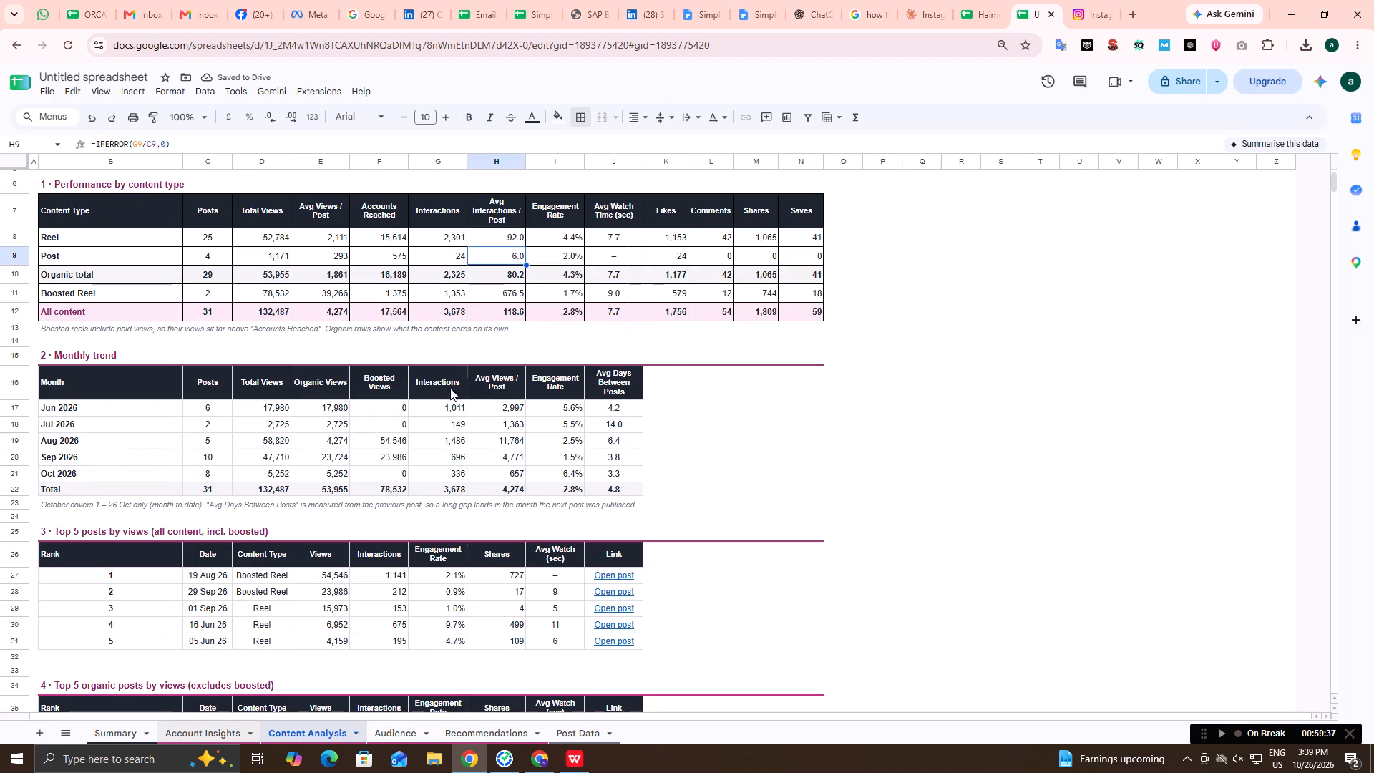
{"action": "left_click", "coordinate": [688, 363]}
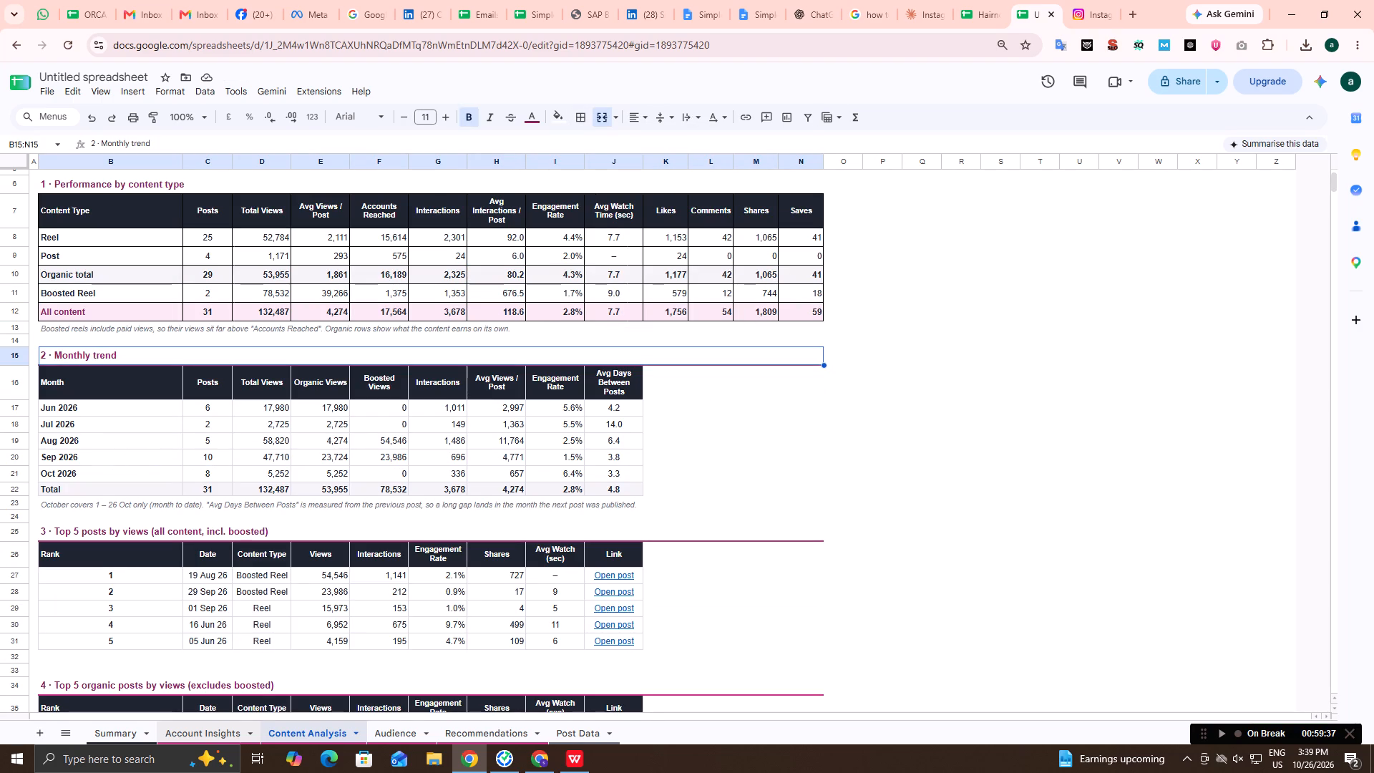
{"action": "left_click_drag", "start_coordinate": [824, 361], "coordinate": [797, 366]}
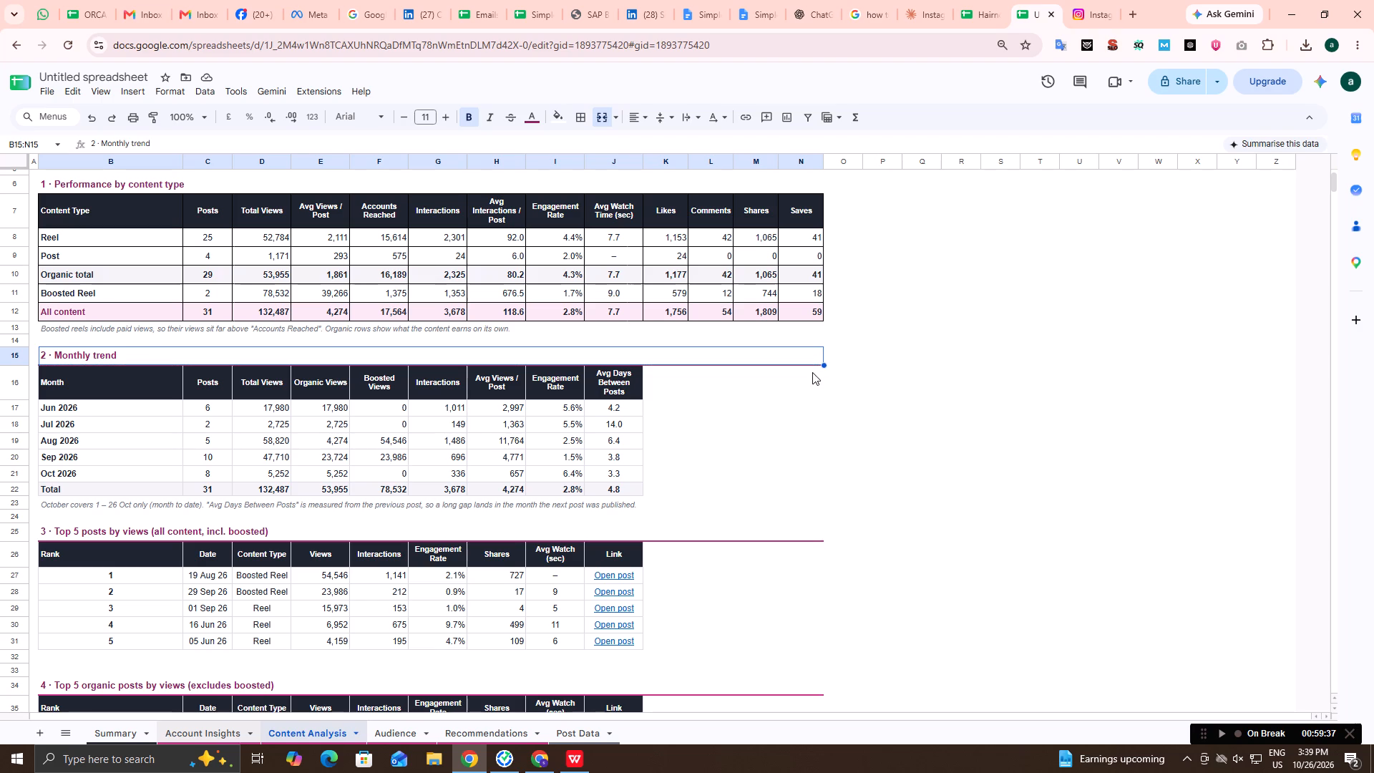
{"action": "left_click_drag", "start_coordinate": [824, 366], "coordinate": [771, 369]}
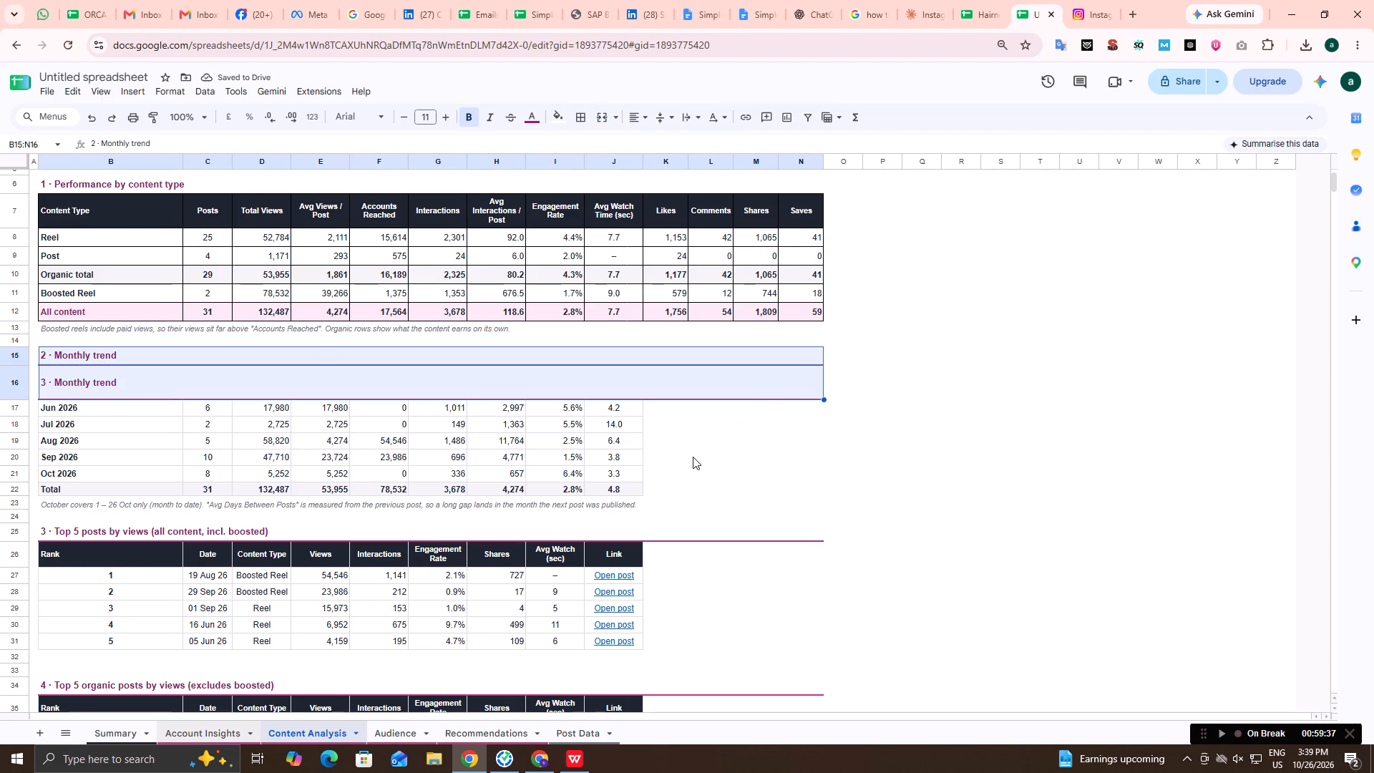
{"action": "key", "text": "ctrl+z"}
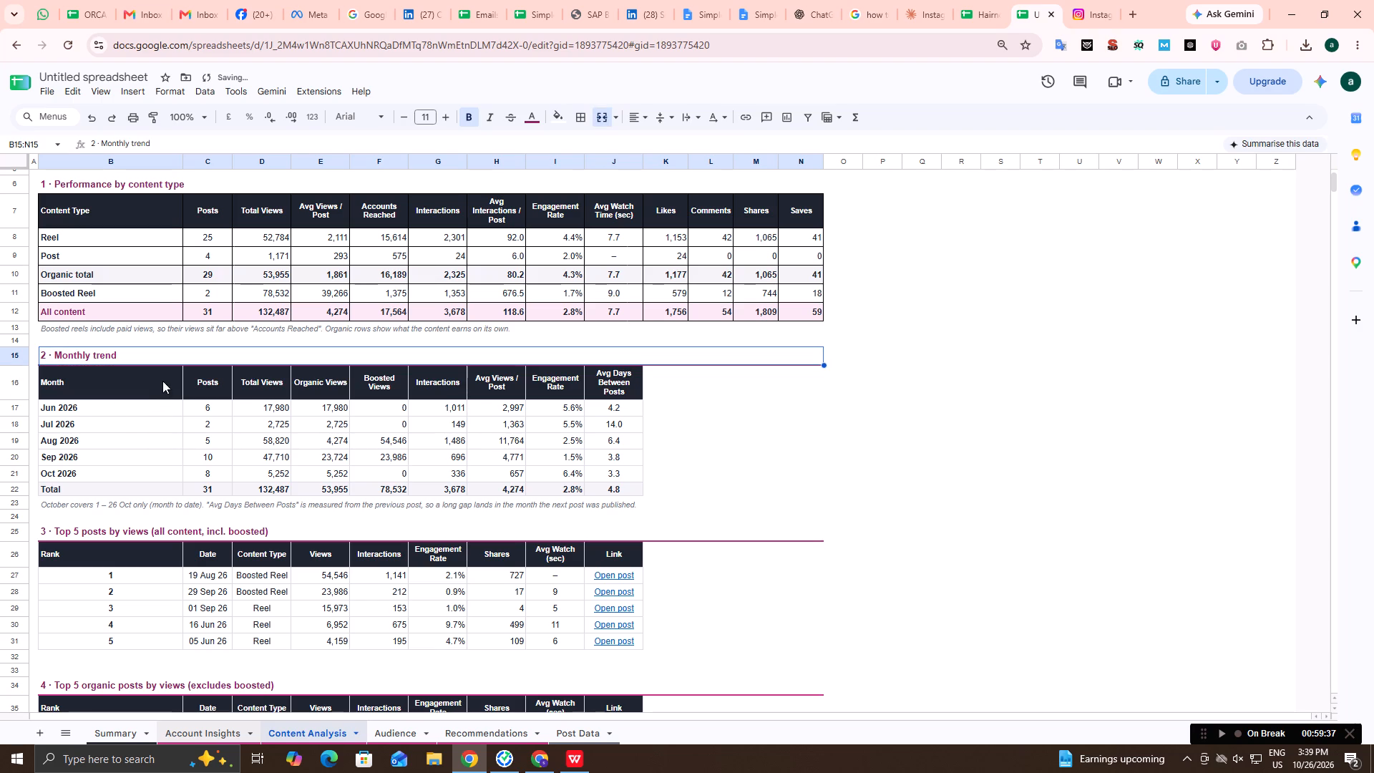
Apply all borders to the Monthly trend table, B16:J22.
{"action": "left_click_drag", "start_coordinate": [172, 389], "coordinate": [596, 483]}
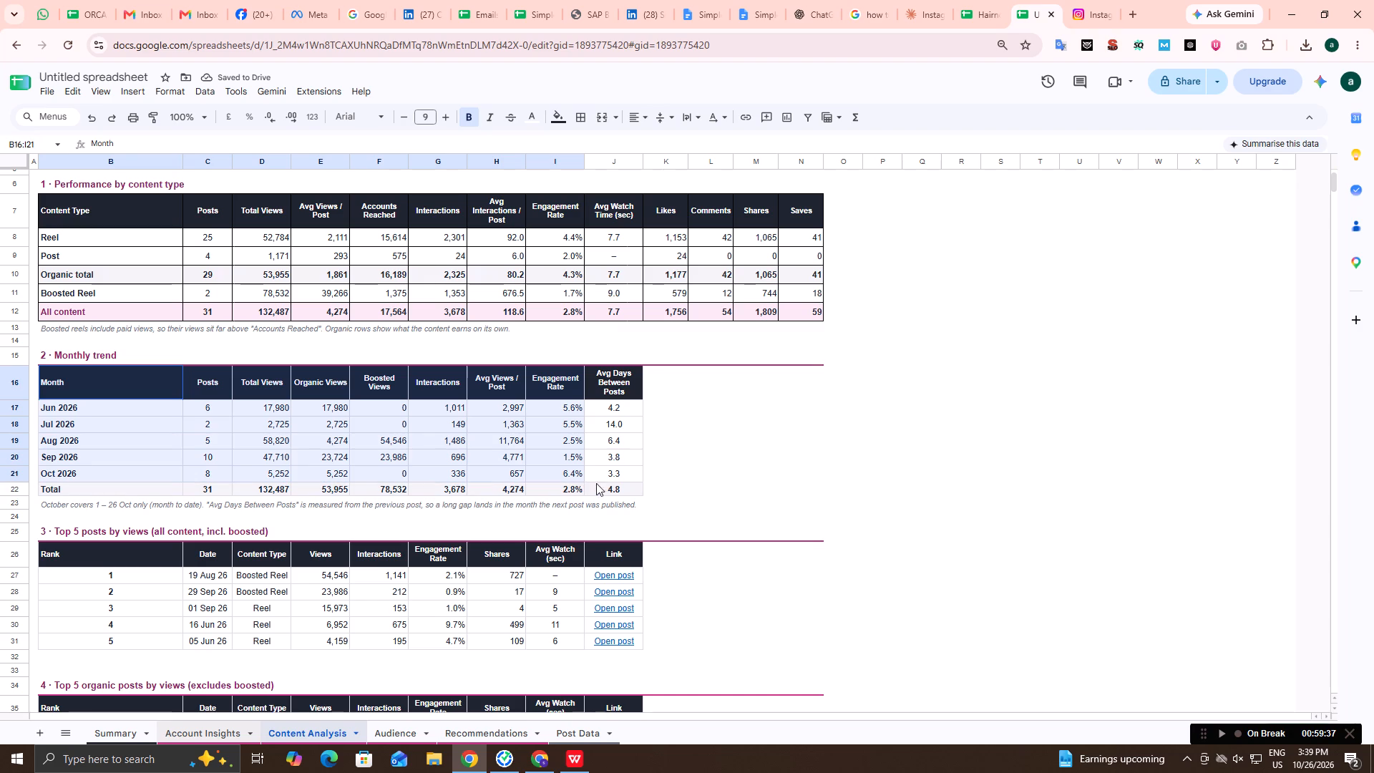
{"action": "left_click_drag", "start_coordinate": [596, 483], "coordinate": [605, 490]}
{"action": "left_click", "coordinate": [580, 114]}
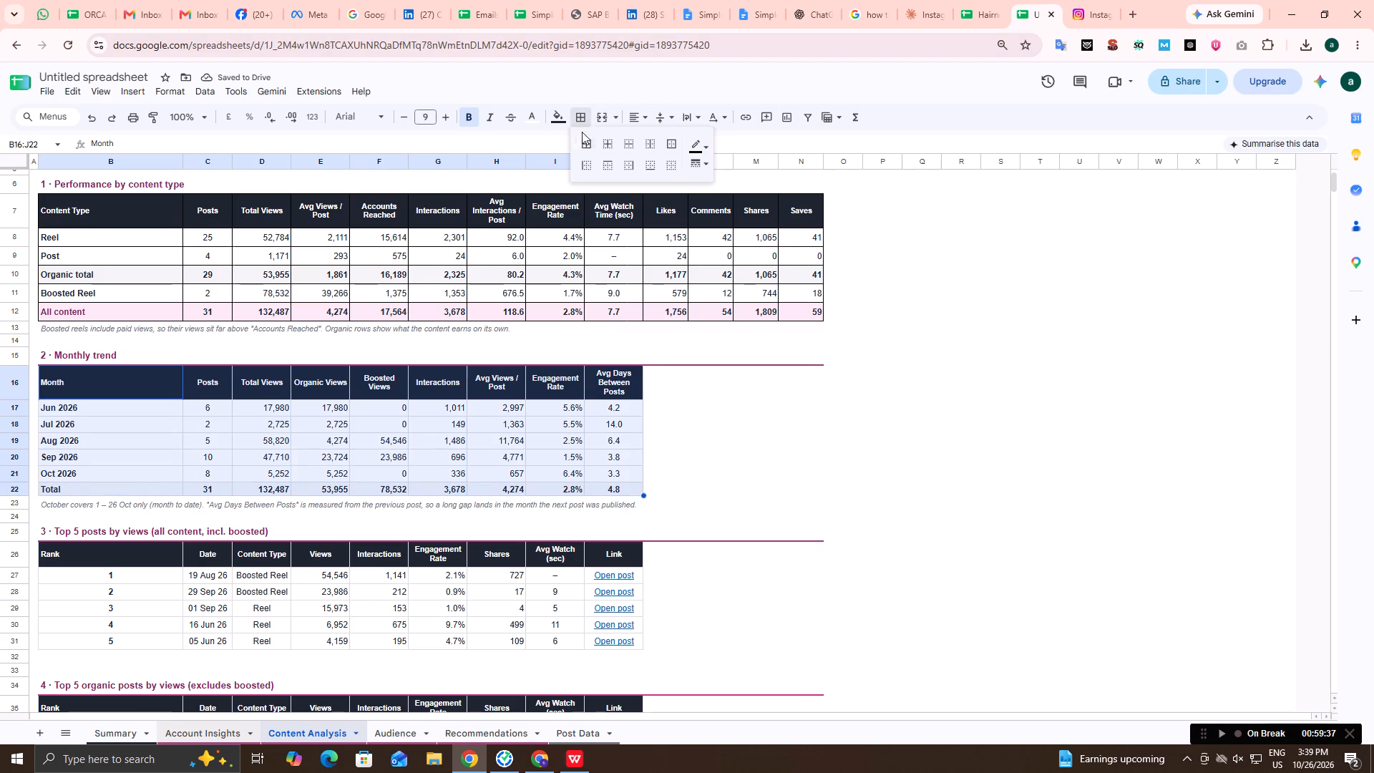
{"action": "left_click", "coordinate": [581, 140]}
Apply all borders to the Top 5 posts by views table for all content, B26:J31.
{"action": "scroll", "coordinate": [91, 649], "scroll_direction": "down", "scroll_amount": 2}
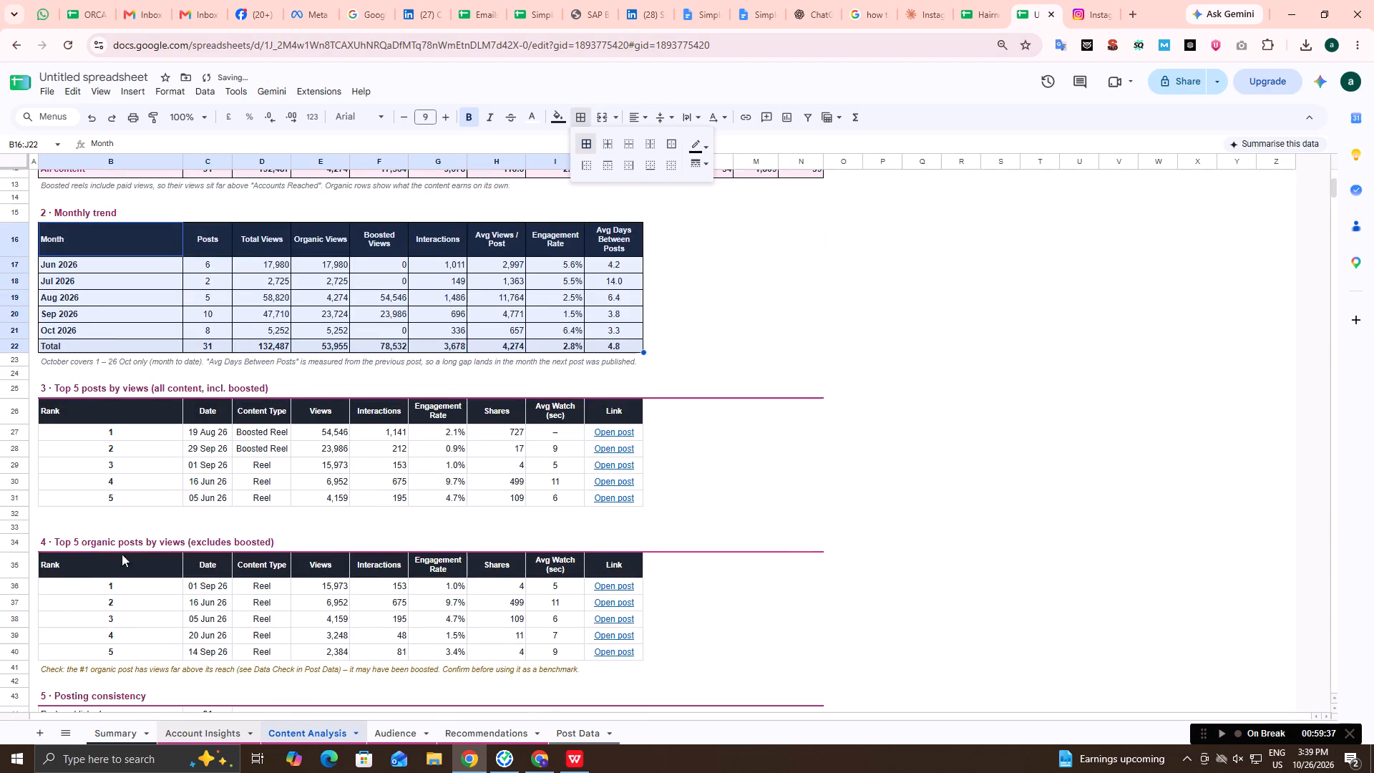
{"action": "left_click_drag", "start_coordinate": [167, 416], "coordinate": [609, 503]}
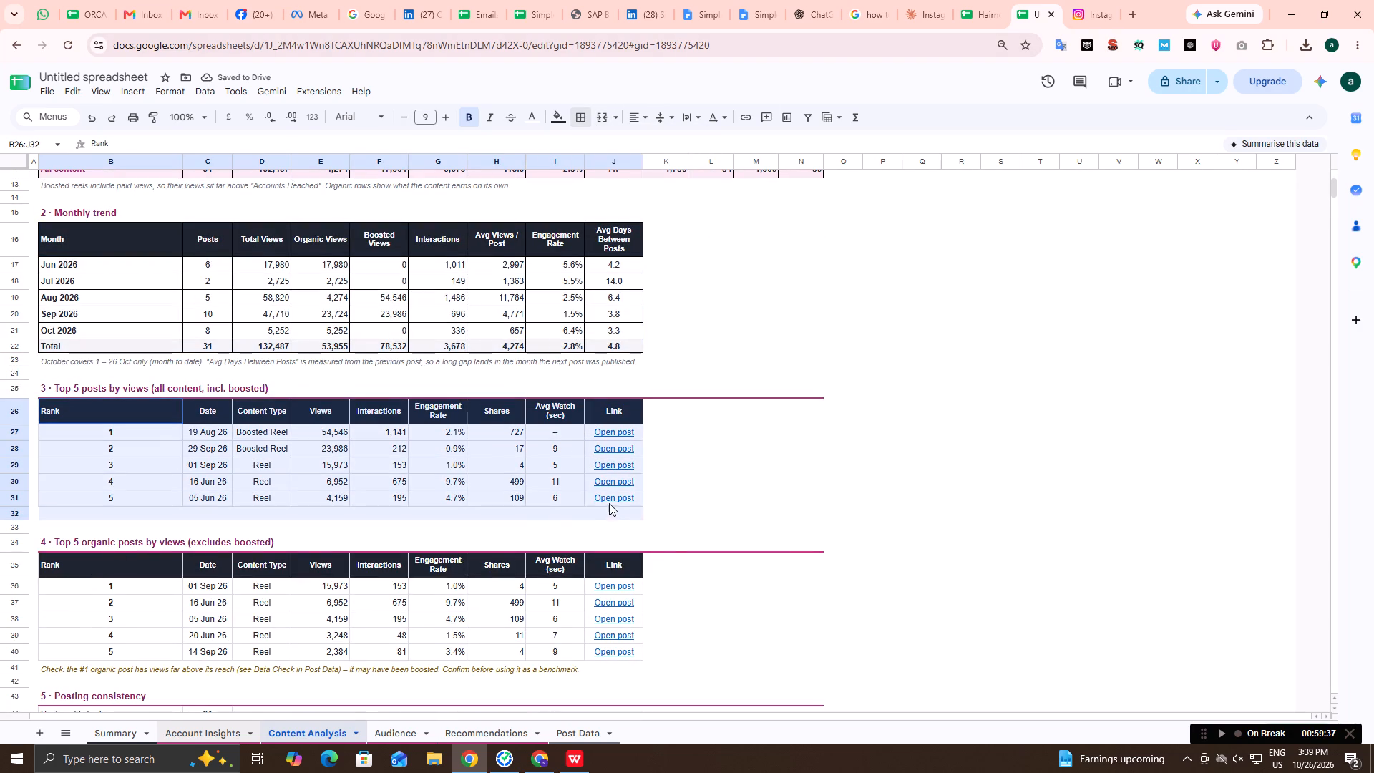
{"action": "left_click_drag", "start_coordinate": [609, 503], "coordinate": [609, 500]}
{"action": "left_click", "coordinate": [577, 116]}
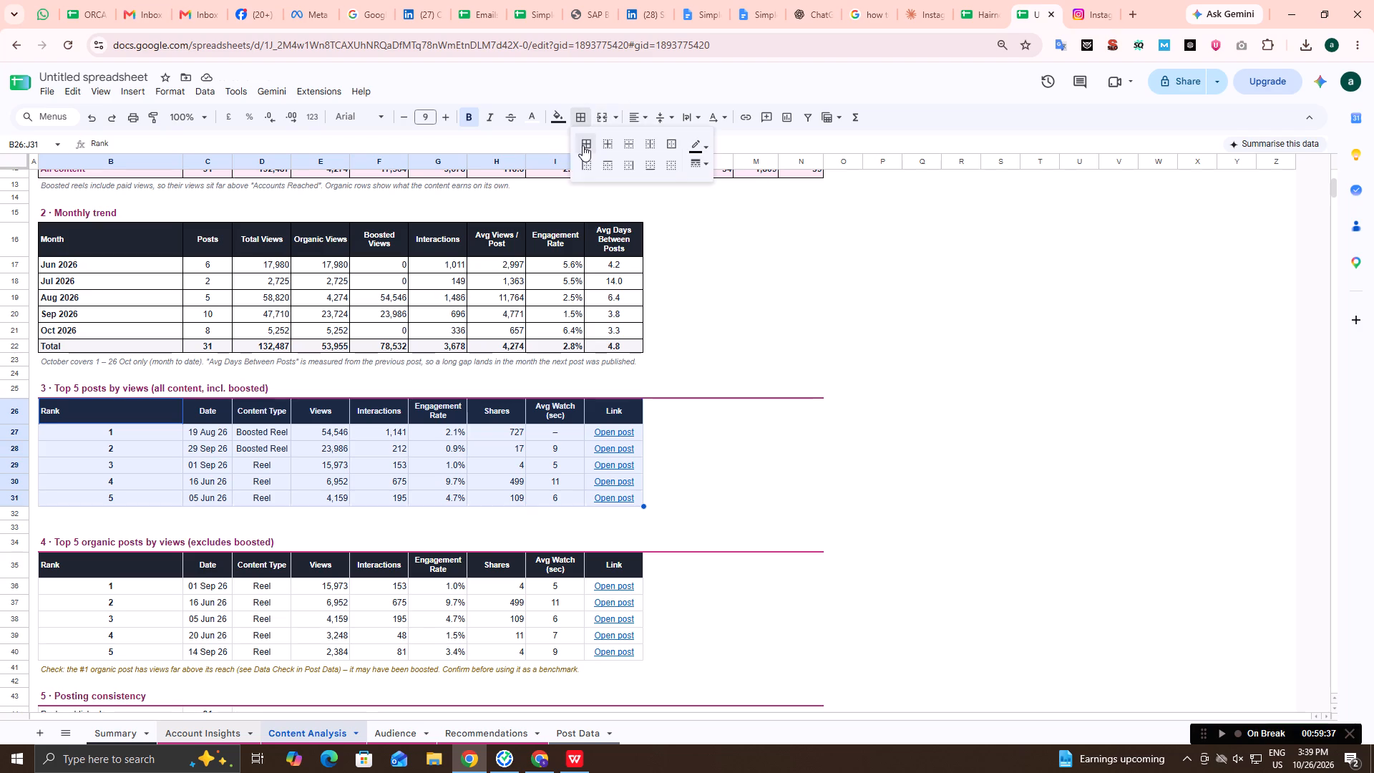
{"action": "left_click", "coordinate": [583, 142]}
Apply all borders to the Top 5 organic posts by views table, B35:J40.
{"action": "scroll", "coordinate": [390, 447], "scroll_direction": "down", "scroll_amount": 3}
{"action": "left_click_drag", "start_coordinate": [140, 346], "coordinate": [306, 394]}
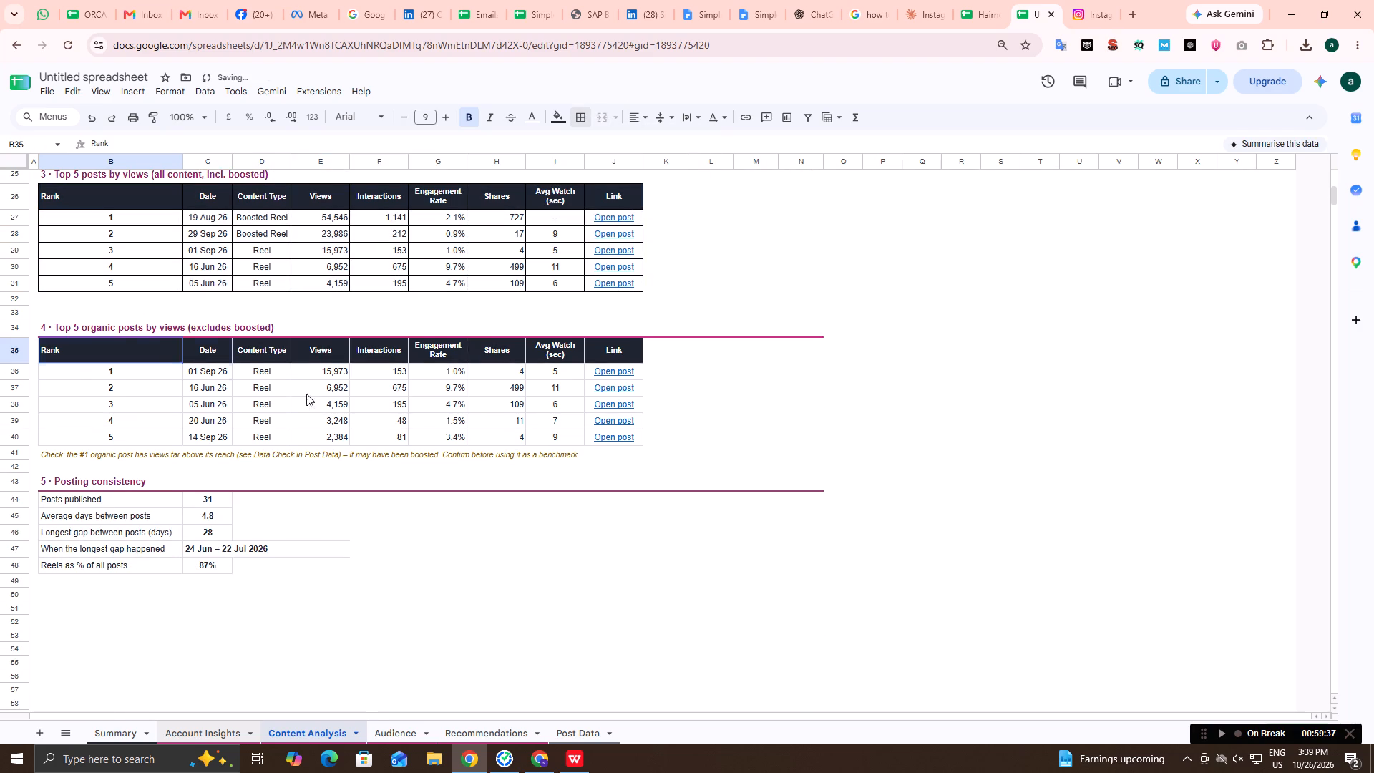
{"action": "left_click_drag", "start_coordinate": [306, 394], "coordinate": [593, 438]}
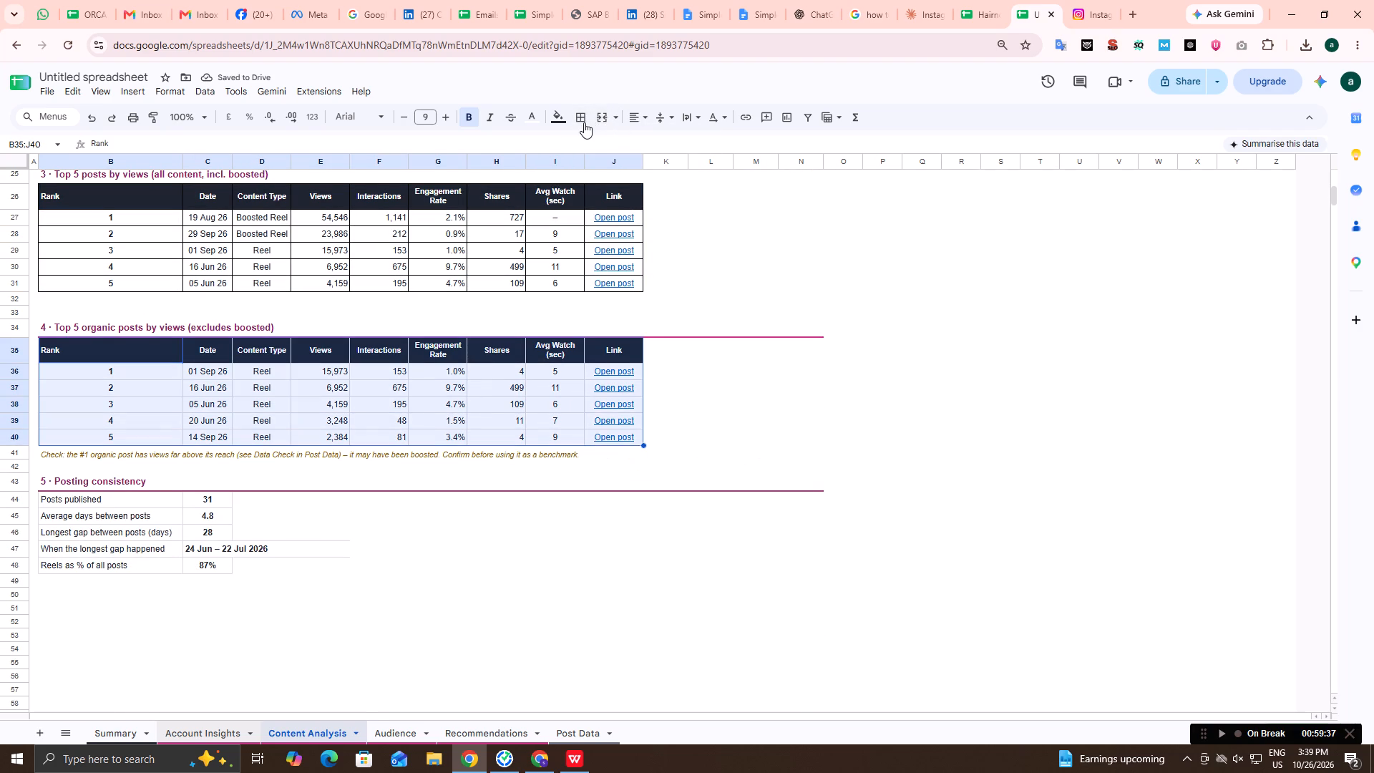
{"action": "left_click", "coordinate": [582, 122]}
{"action": "left_click", "coordinate": [581, 140]}
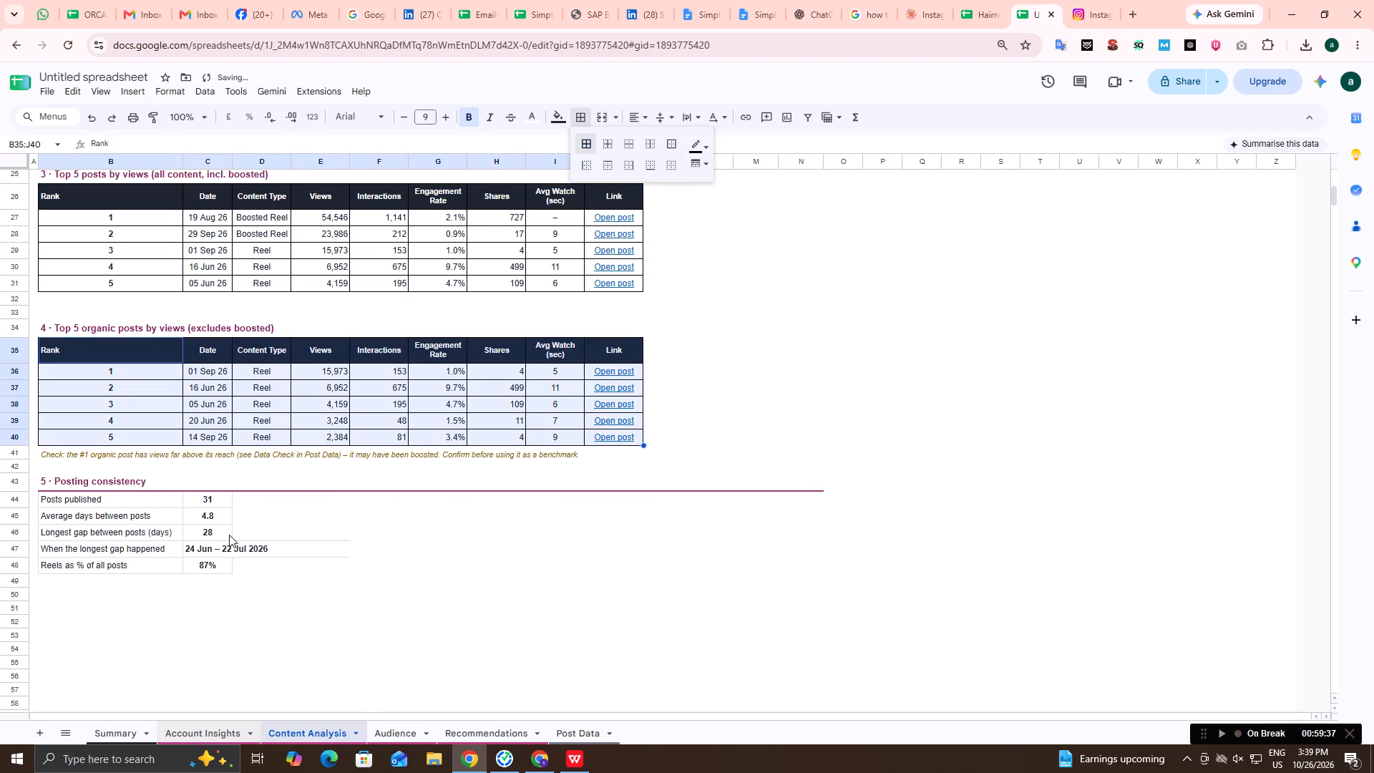
Apply all borders to the Posting consistency block, B44:E48.
{"action": "left_click_drag", "start_coordinate": [142, 505], "coordinate": [187, 563]}
{"action": "left_click", "coordinate": [585, 122]}
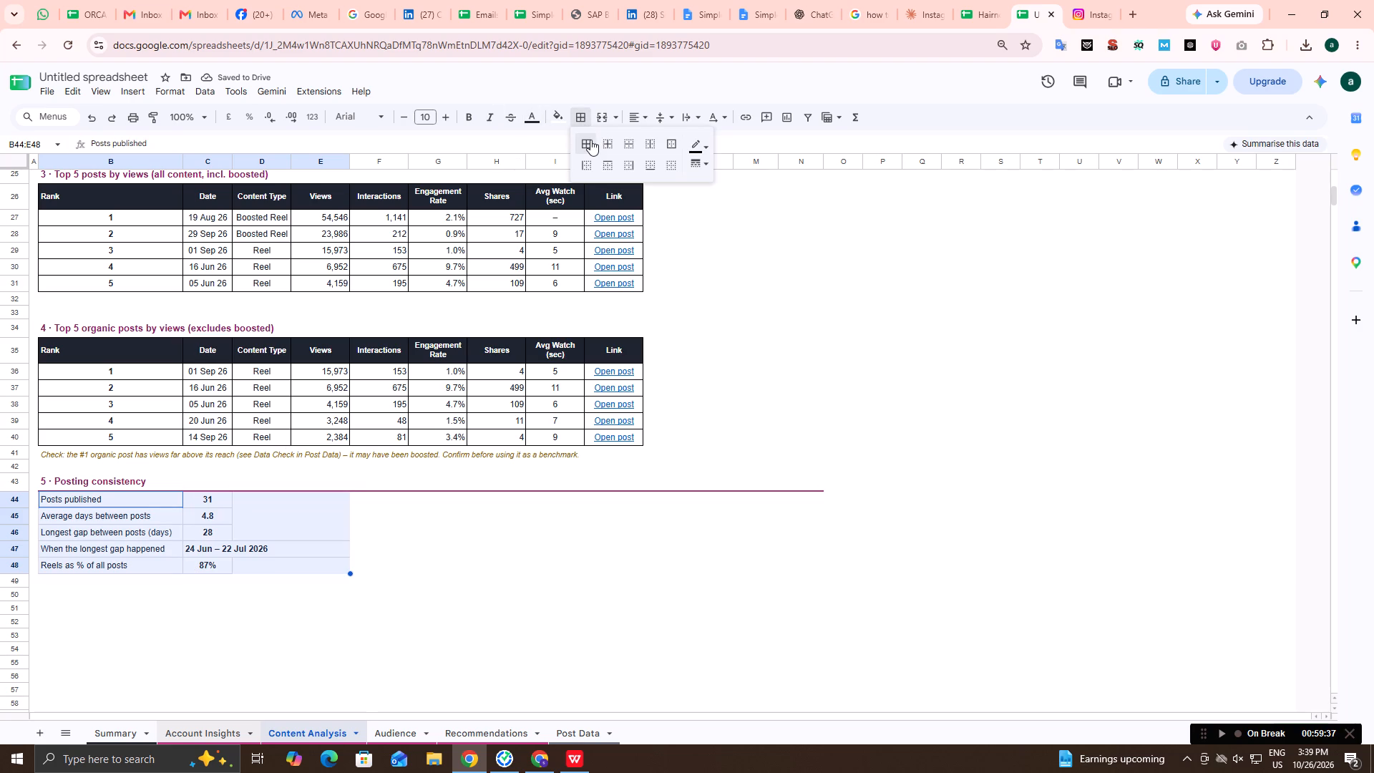
{"action": "left_click", "coordinate": [590, 140]}
{"action": "left_click", "coordinate": [433, 431]}
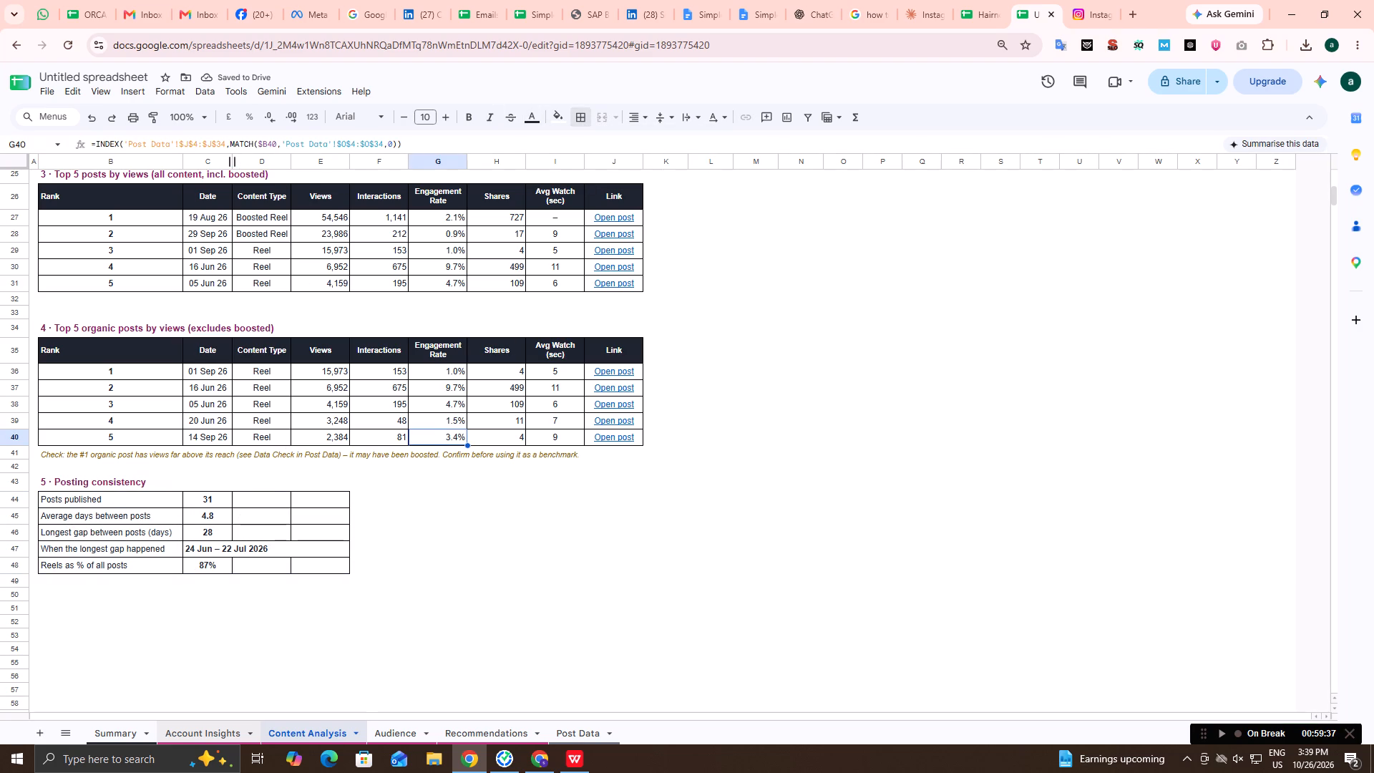
Widen column C so that the longest-gap date range in the Posting consistency block fits within it.
{"action": "left_click_drag", "start_coordinate": [233, 159], "coordinate": [275, 172]}
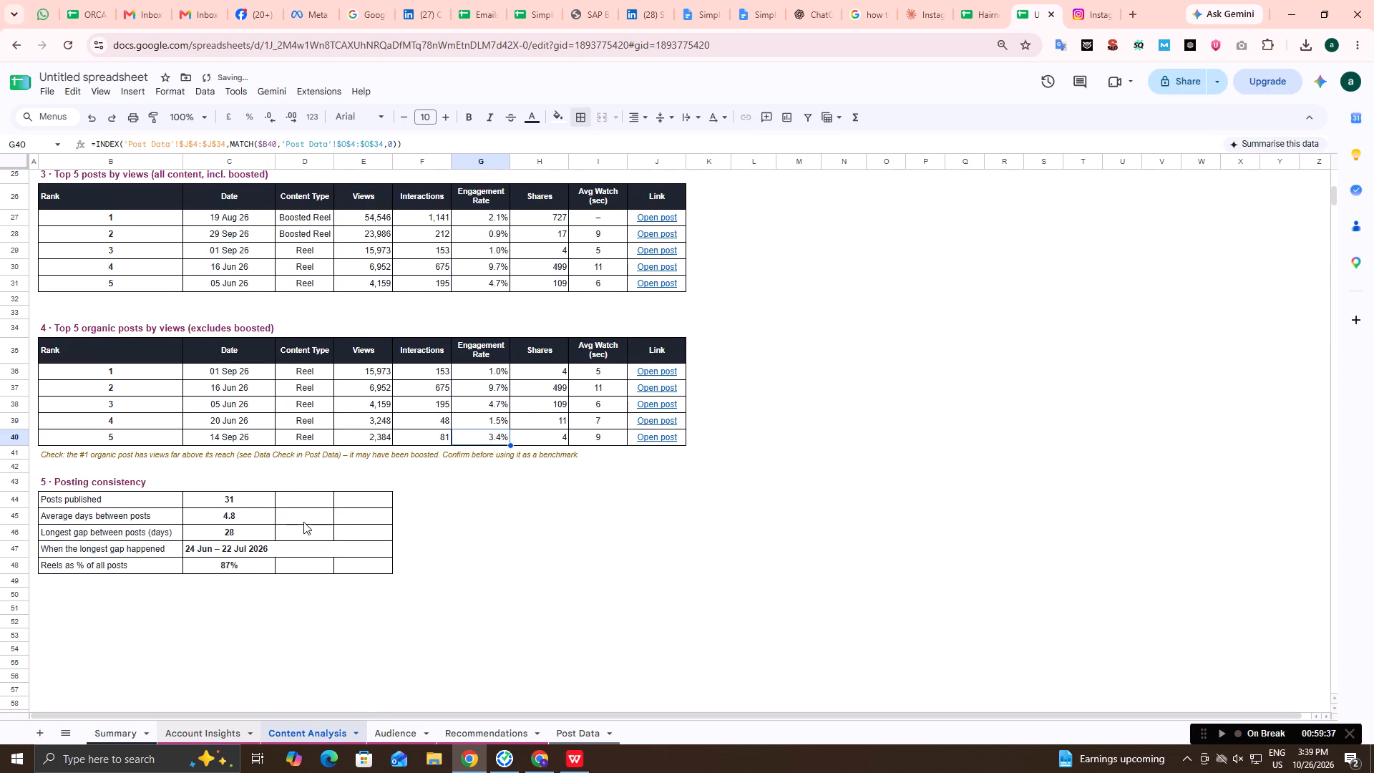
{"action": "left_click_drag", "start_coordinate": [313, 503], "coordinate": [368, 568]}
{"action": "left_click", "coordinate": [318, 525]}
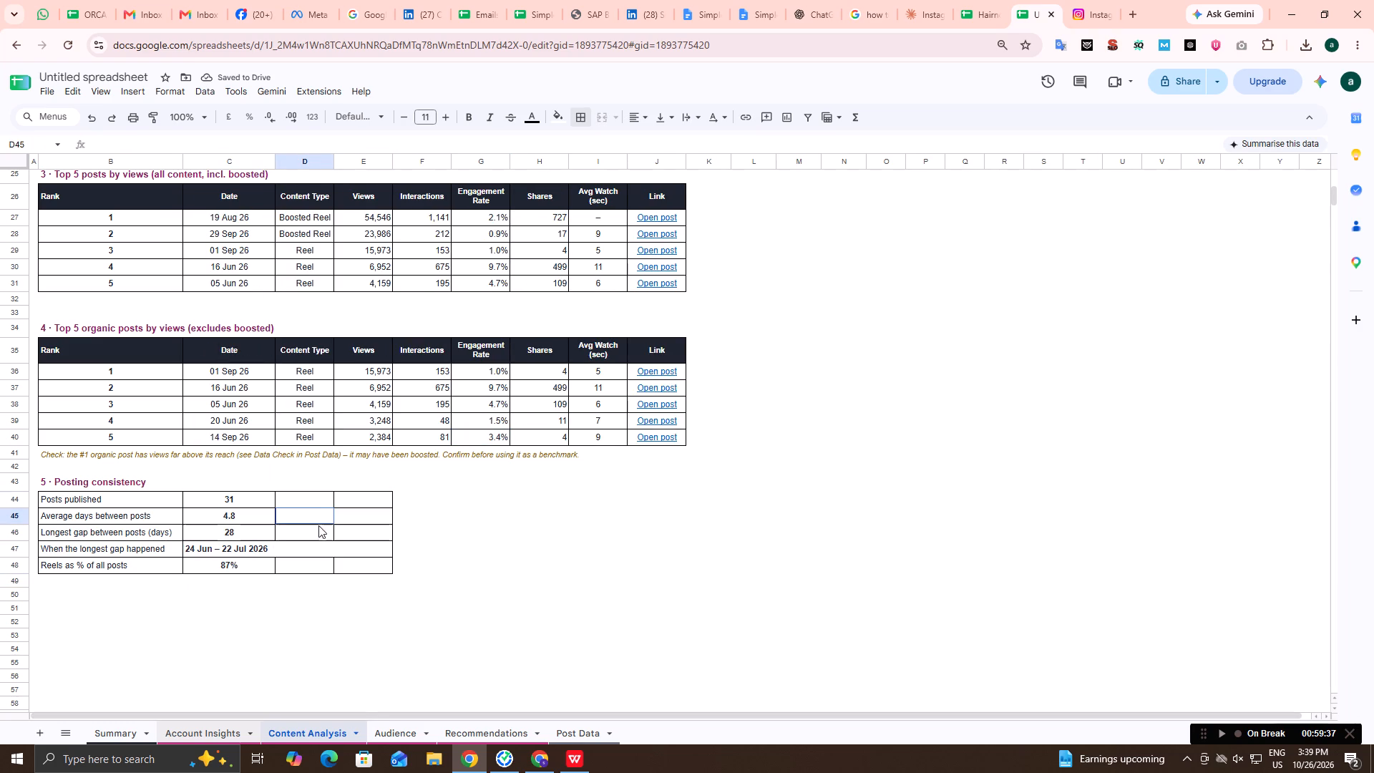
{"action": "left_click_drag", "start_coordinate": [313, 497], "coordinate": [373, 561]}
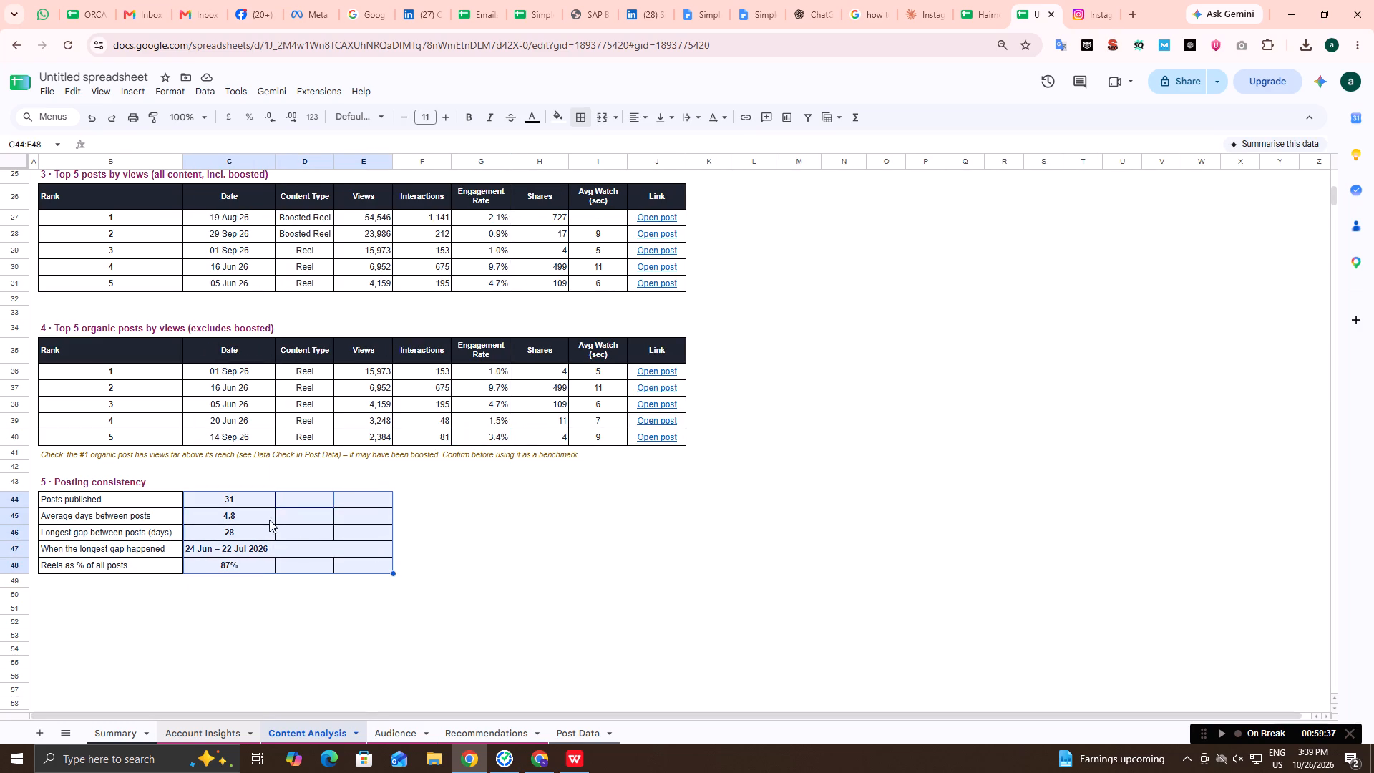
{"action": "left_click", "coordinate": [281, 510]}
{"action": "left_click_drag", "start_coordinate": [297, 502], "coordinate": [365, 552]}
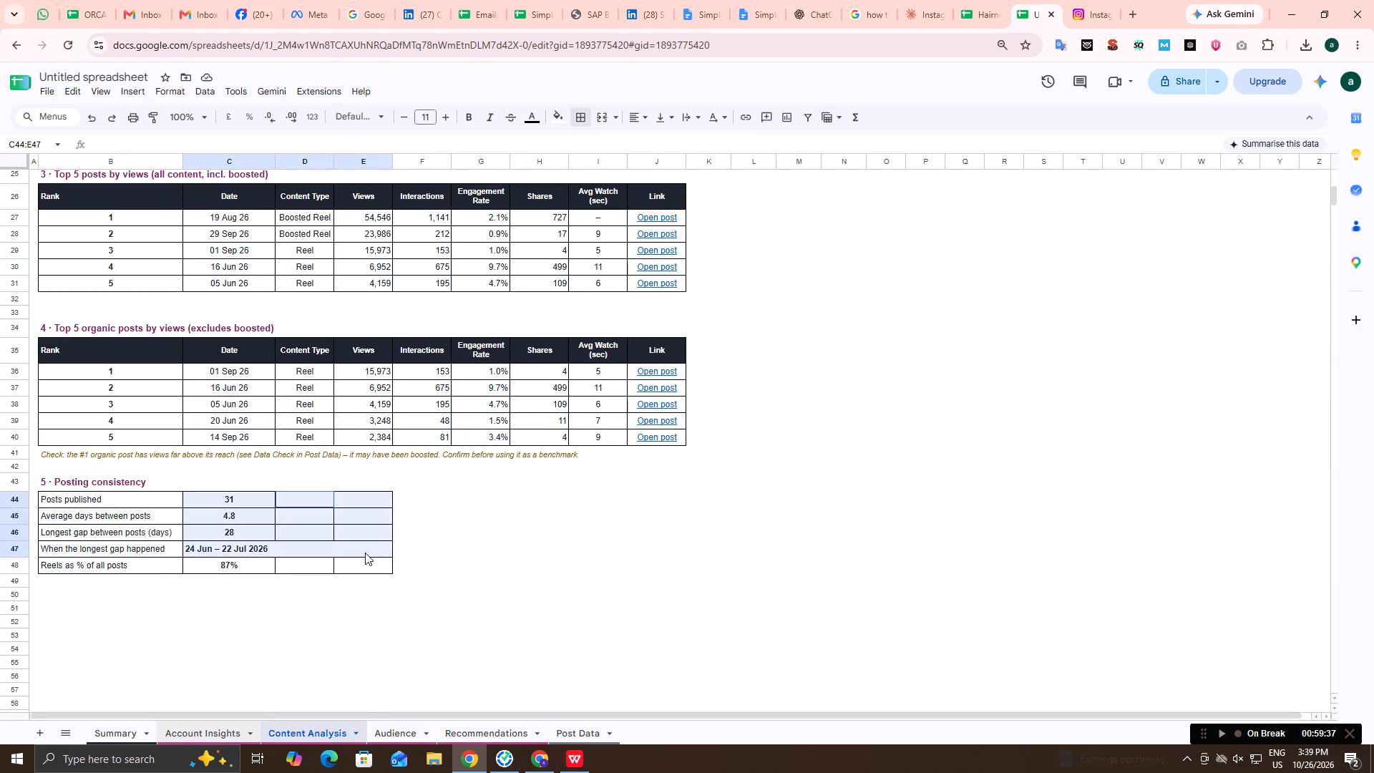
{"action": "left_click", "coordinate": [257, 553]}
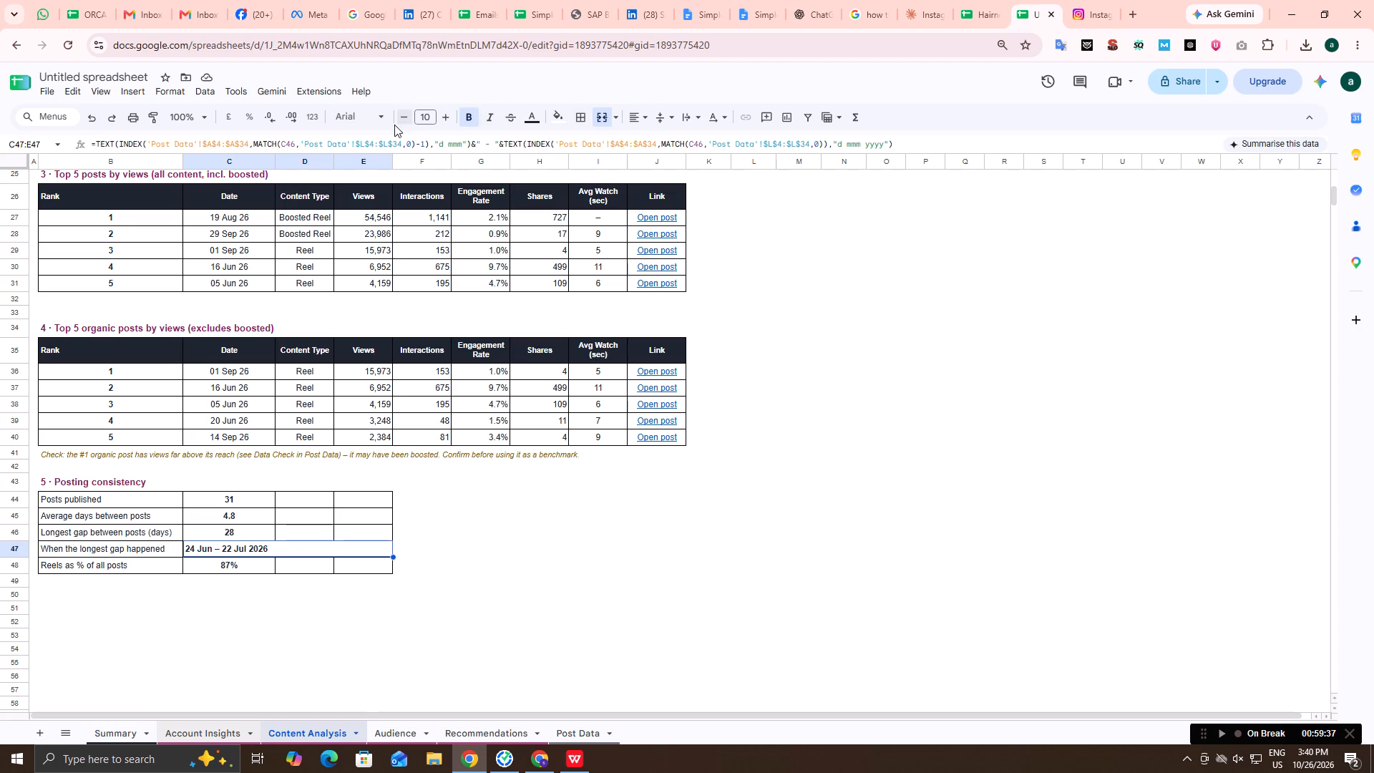
Widen column C of the Content Analysis sheet slightly further.
{"action": "left_click_drag", "start_coordinate": [277, 160], "coordinate": [284, 162]}
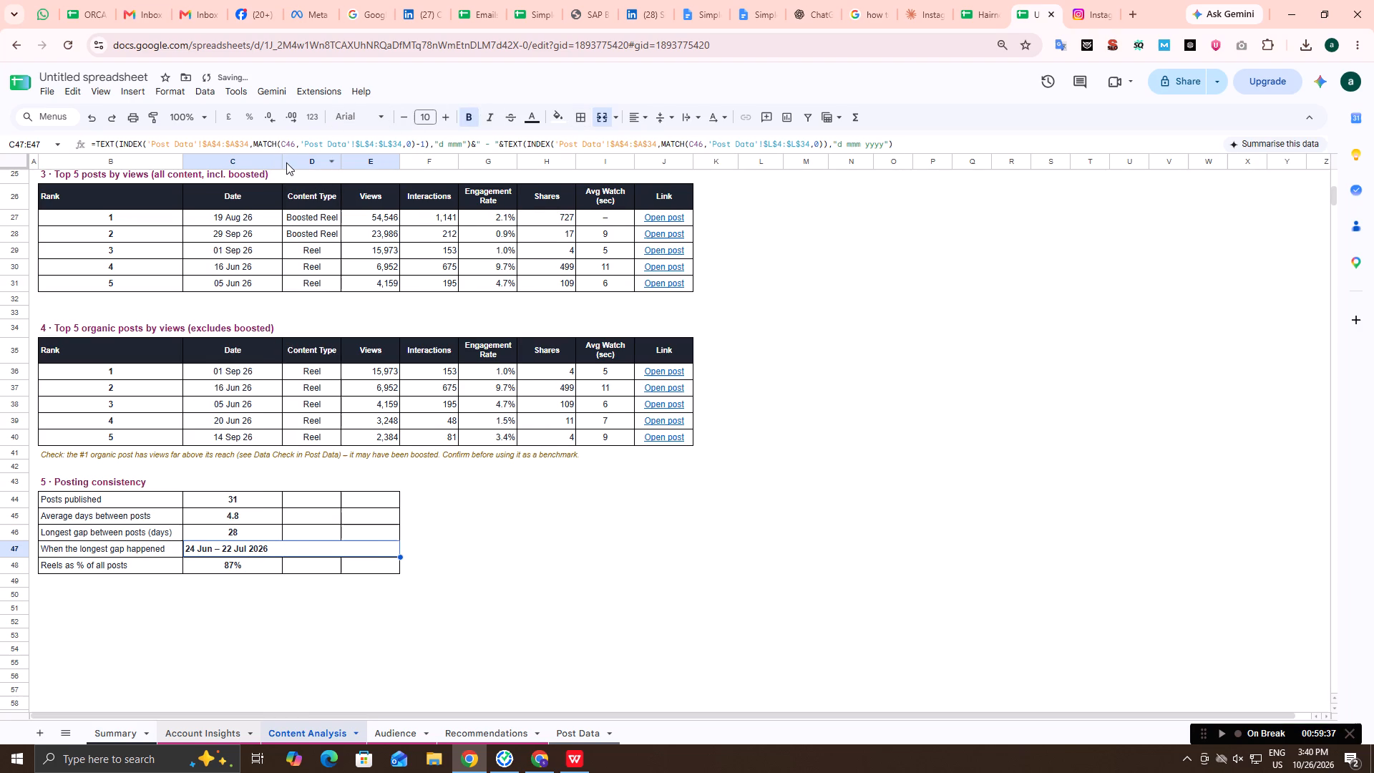
{"action": "left_click_drag", "start_coordinate": [286, 162], "coordinate": [276, 162]}
{"action": "left_click_drag", "start_coordinate": [291, 620], "coordinate": [293, 612]}
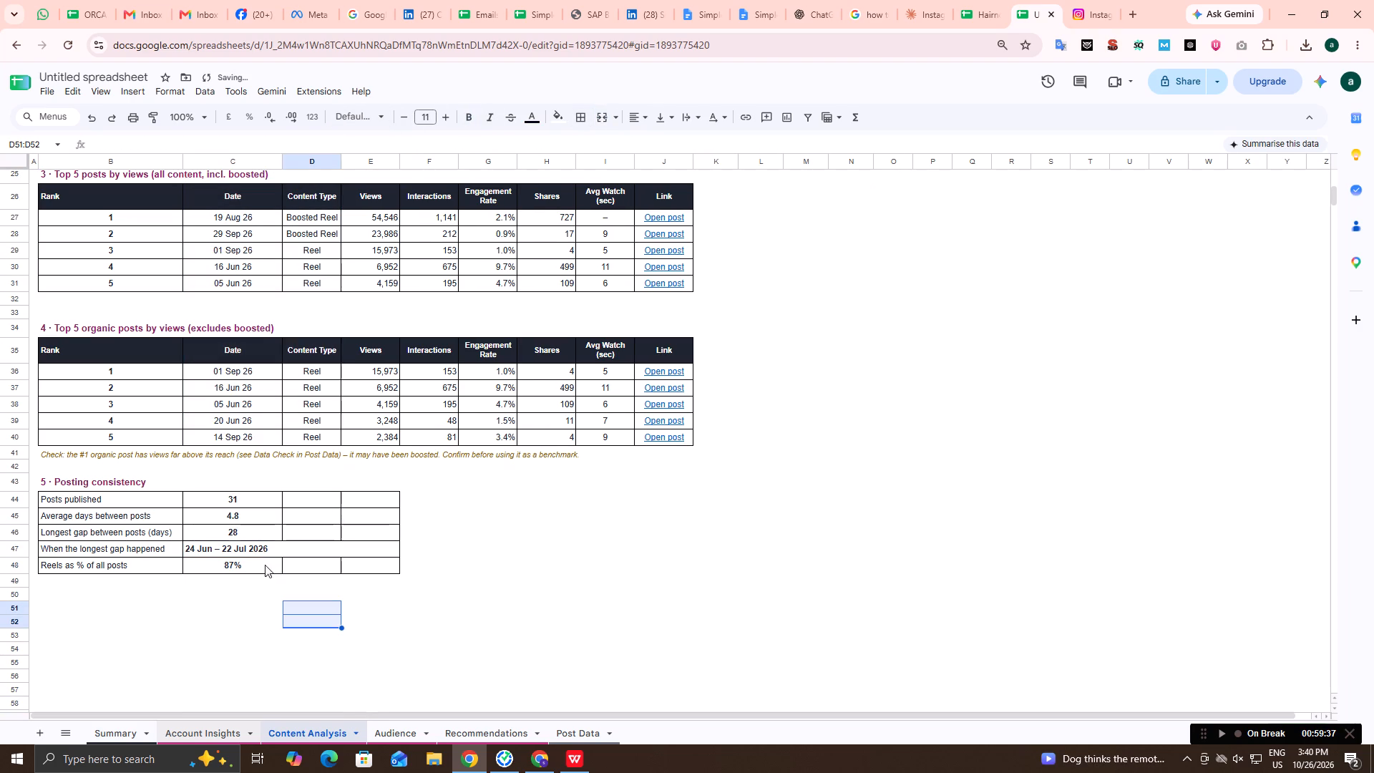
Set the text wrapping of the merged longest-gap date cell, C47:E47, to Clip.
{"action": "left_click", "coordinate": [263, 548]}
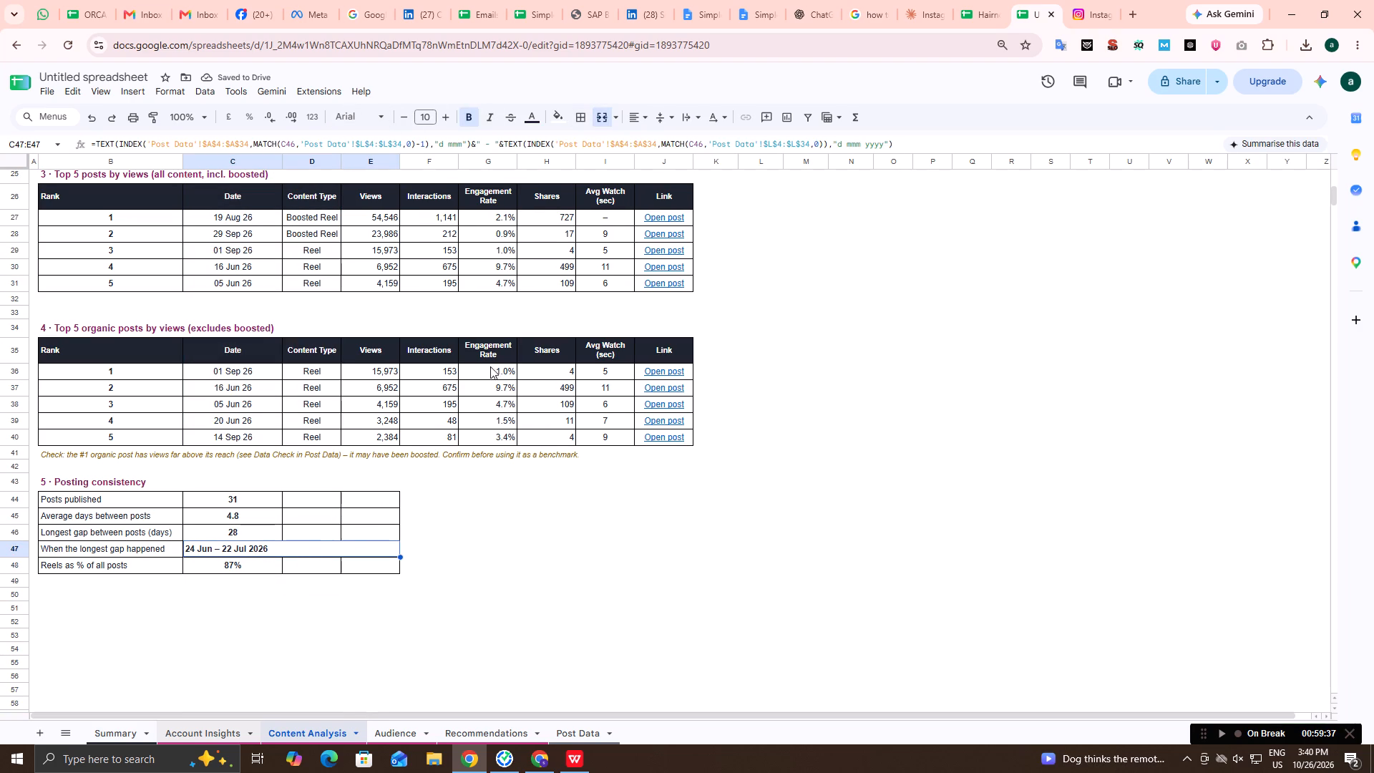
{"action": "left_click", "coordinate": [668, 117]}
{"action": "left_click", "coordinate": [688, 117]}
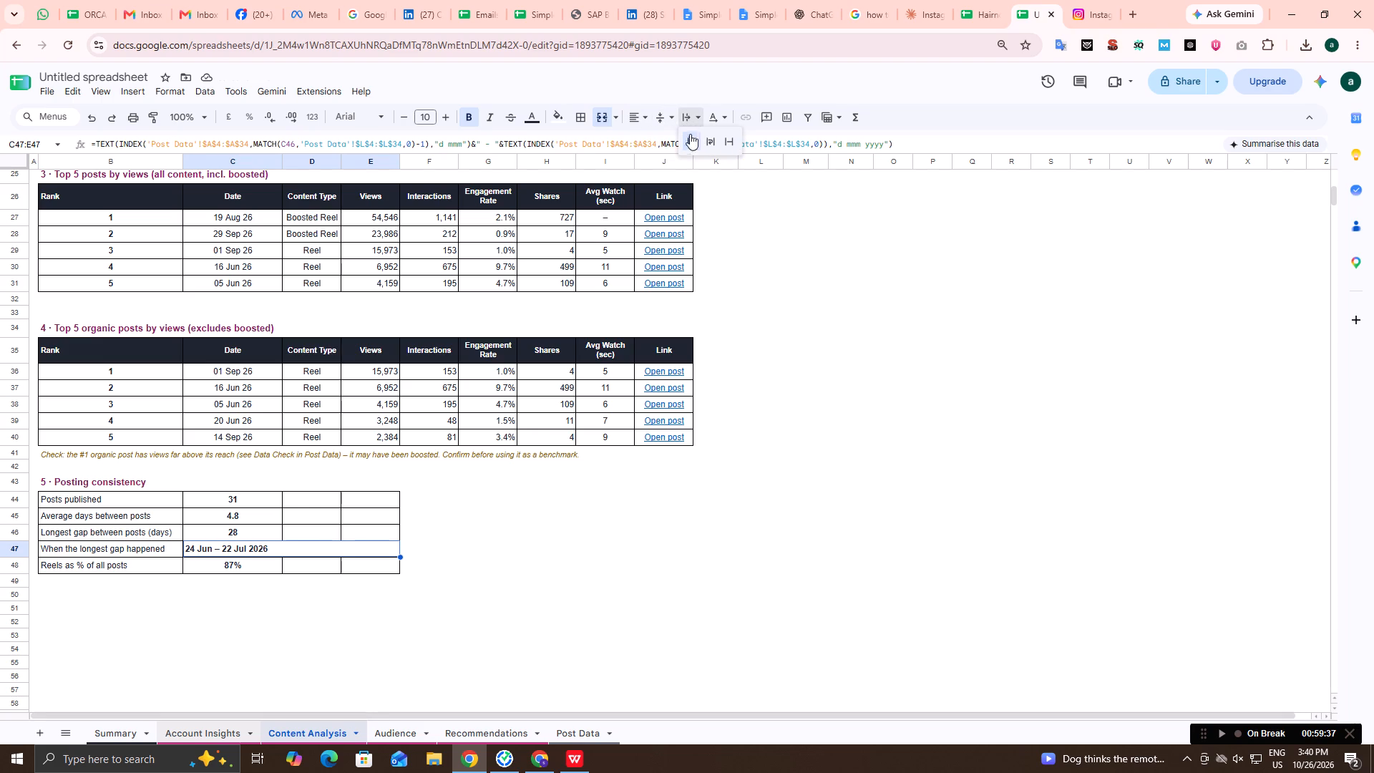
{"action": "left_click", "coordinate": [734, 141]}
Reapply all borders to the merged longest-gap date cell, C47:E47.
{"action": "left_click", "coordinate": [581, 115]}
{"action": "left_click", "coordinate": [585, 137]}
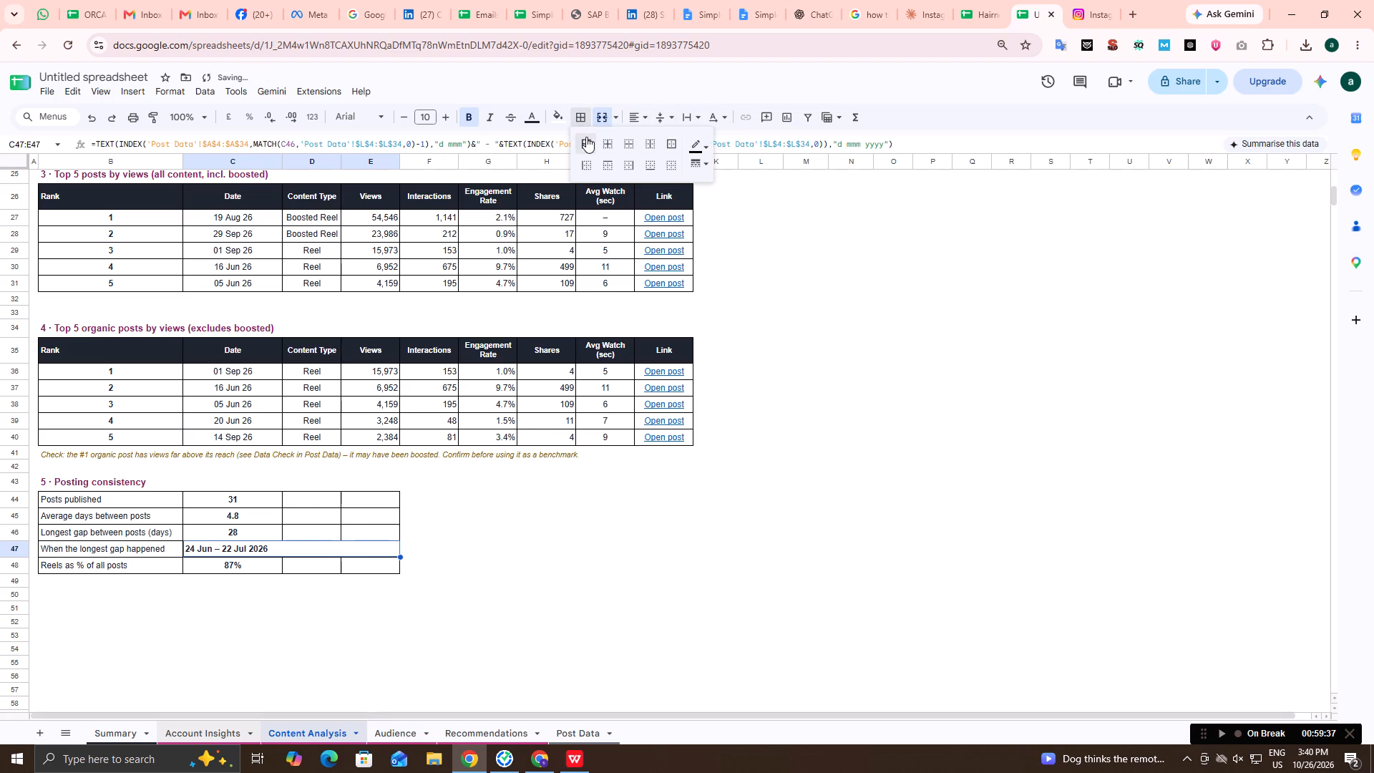
Set the text wrapping of the merged longest-gap date cell, C47:E47, to Wrap.
{"action": "left_click", "coordinate": [658, 113]}
{"action": "left_click", "coordinate": [688, 115]}
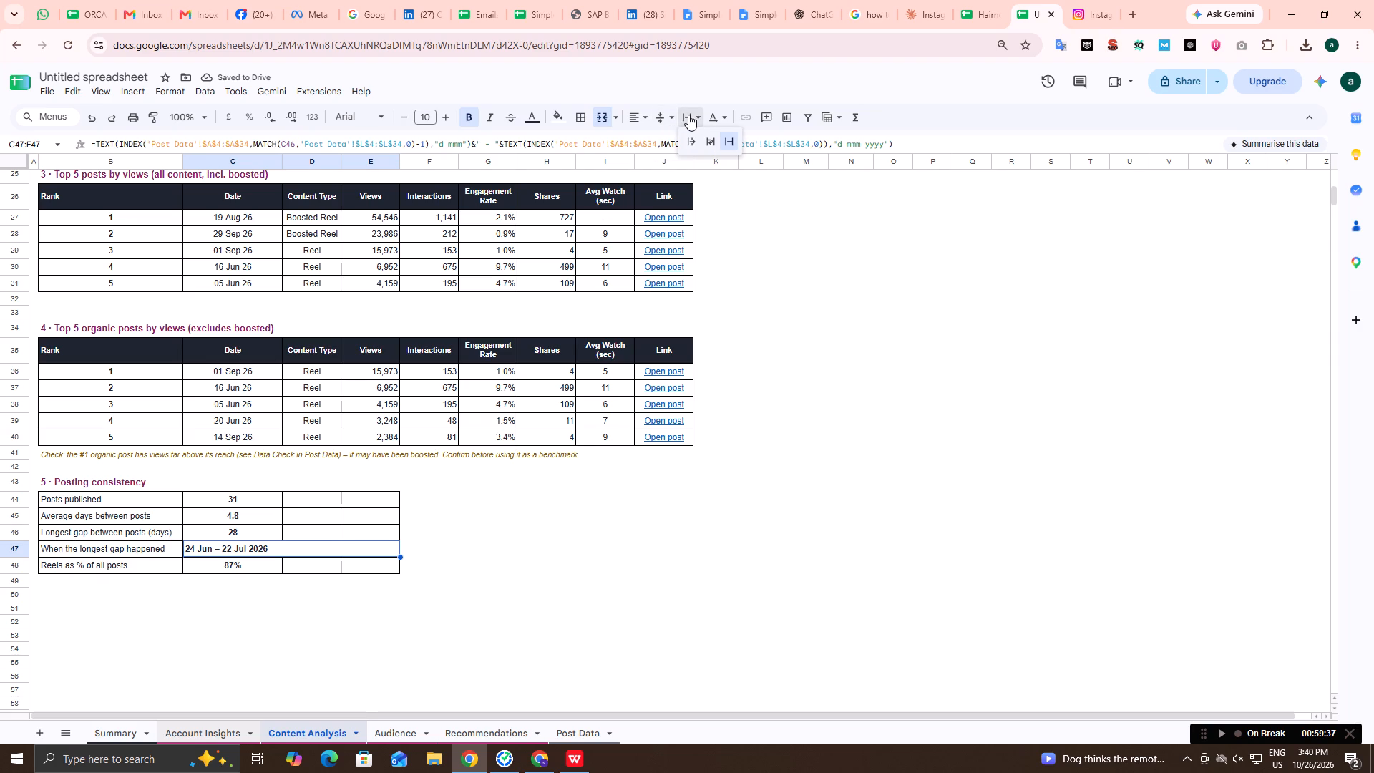
{"action": "left_click", "coordinate": [712, 144]}
Change the text wrapping option of the merged longest-gap date cell, C47:E47.
{"action": "left_click", "coordinate": [686, 115]}
{"action": "left_click", "coordinate": [688, 140]}
Clear all borders from the empty cells D44:E46 beside the Posting consistency figures.
{"action": "left_click", "coordinate": [377, 568]}
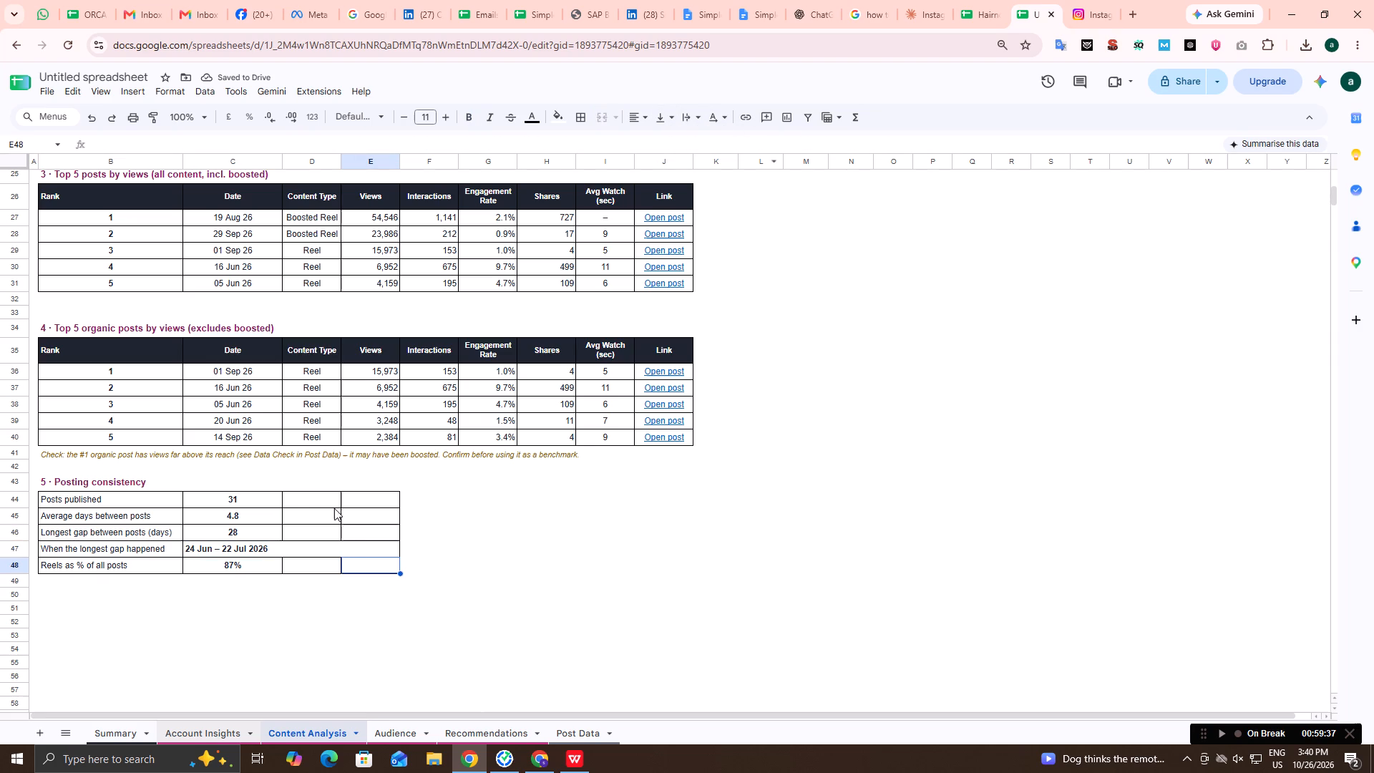
{"action": "left_click_drag", "start_coordinate": [334, 508], "coordinate": [346, 559]}
{"action": "left_click", "coordinate": [346, 560]}
{"action": "left_click_drag", "start_coordinate": [328, 495], "coordinate": [355, 532]}
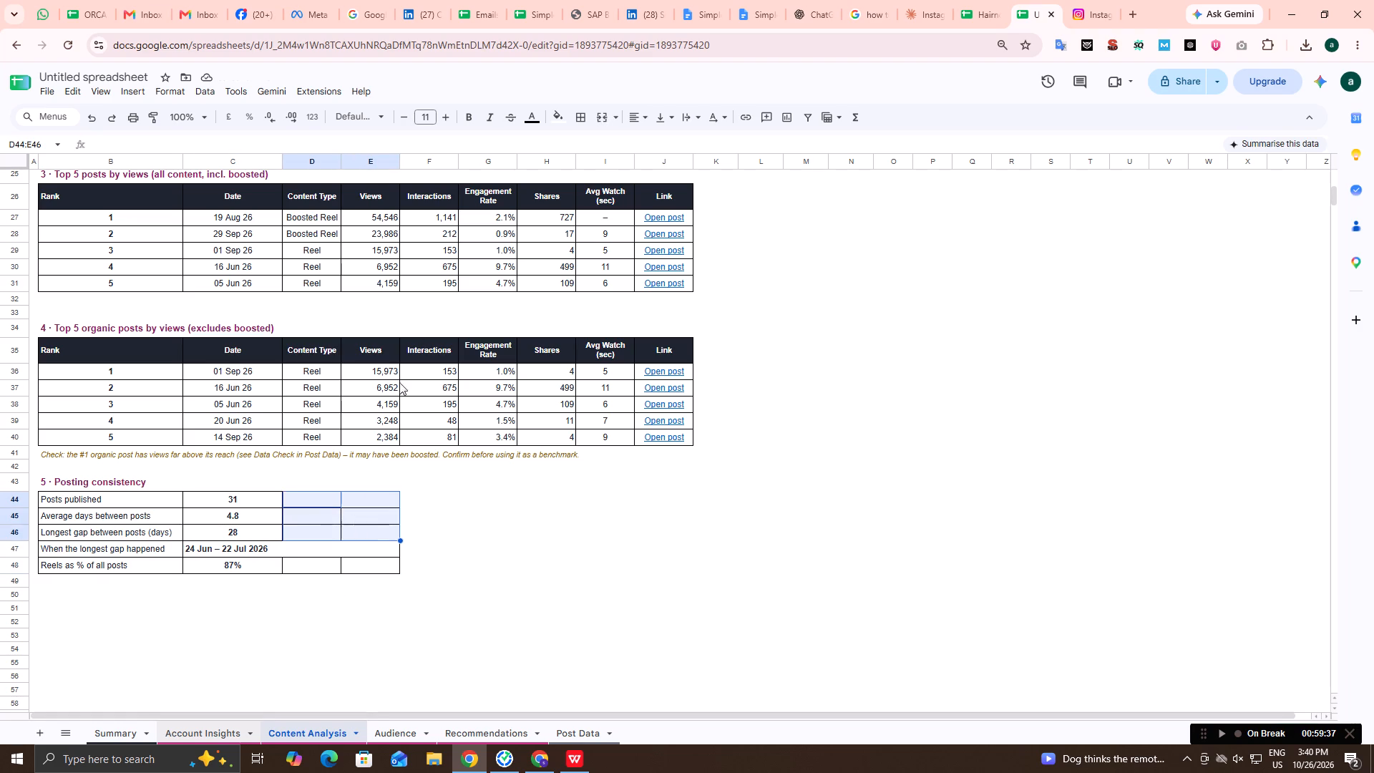
{"action": "left_click", "coordinate": [578, 122]}
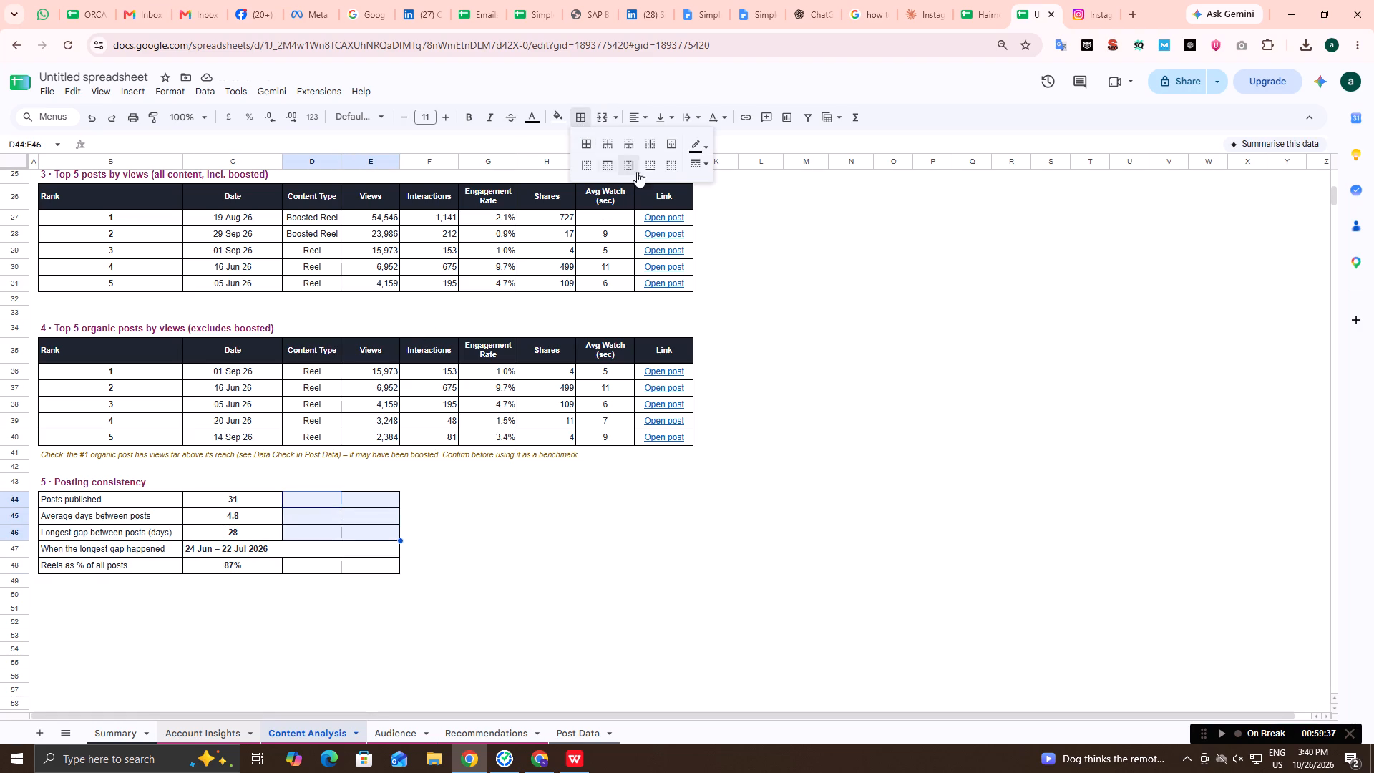
{"action": "left_click", "coordinate": [672, 167]}
{"action": "left_click", "coordinate": [532, 481]}
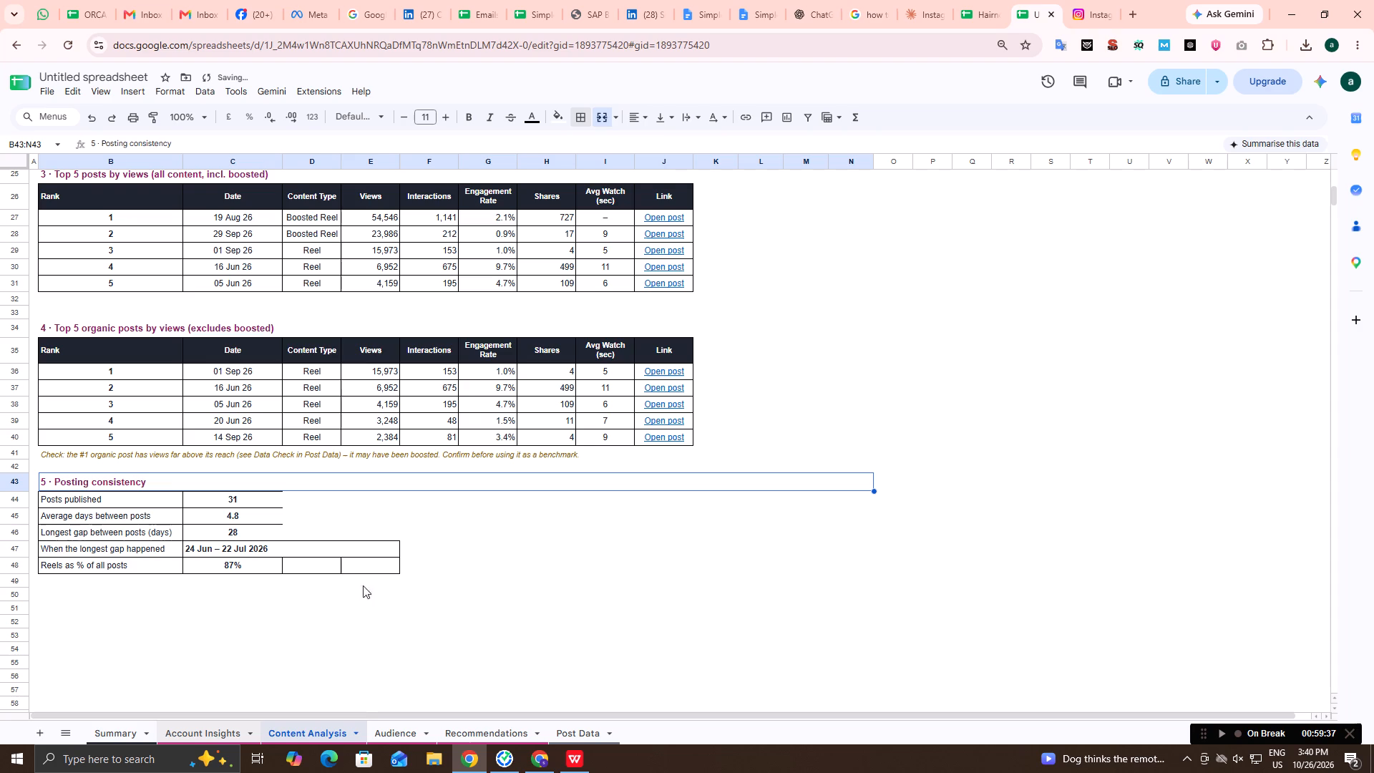
Clear all borders from the empty cells D48:E48 beside the Reels percentage.
{"action": "left_click_drag", "start_coordinate": [269, 494], "coordinate": [254, 557]}
{"action": "left_click", "coordinate": [308, 624]}
{"action": "left_click_drag", "start_coordinate": [330, 573], "coordinate": [373, 569]}
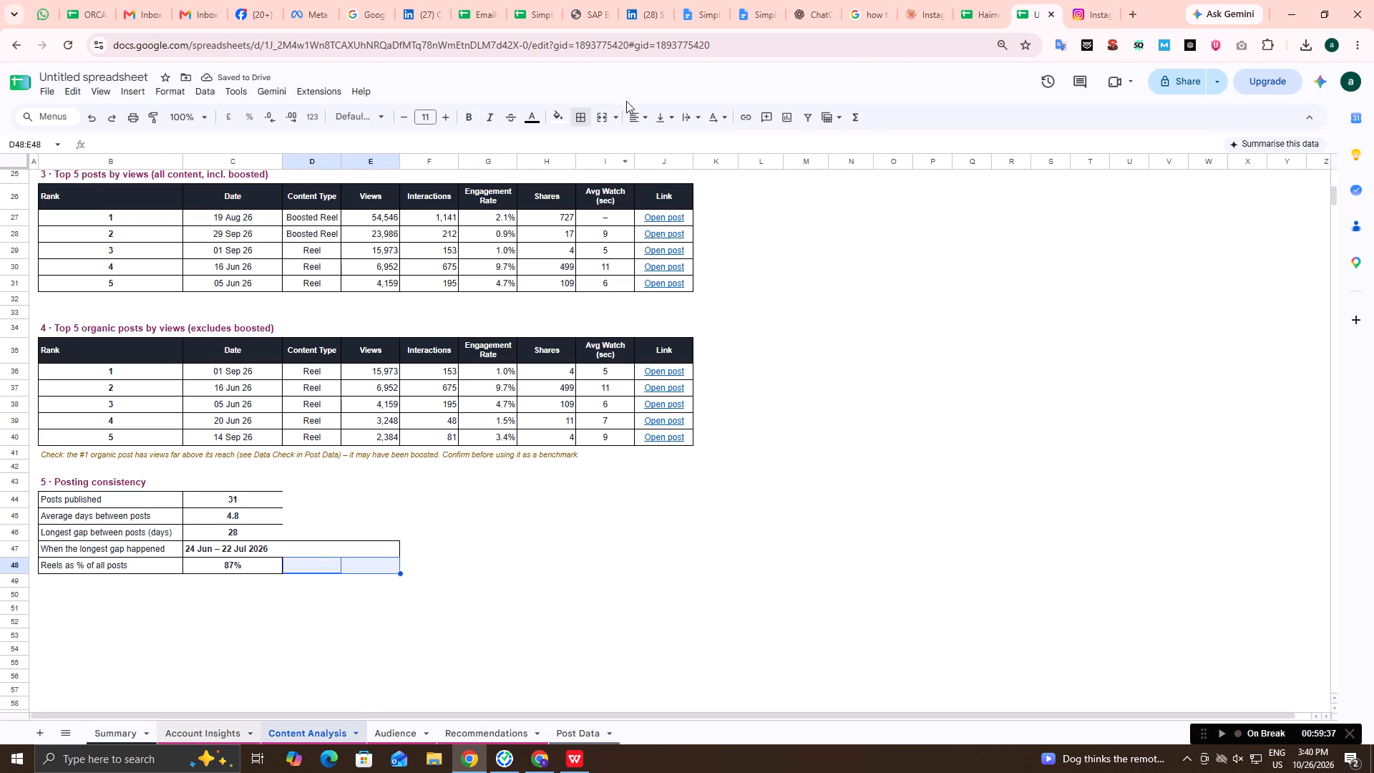
{"action": "left_click", "coordinate": [582, 120]}
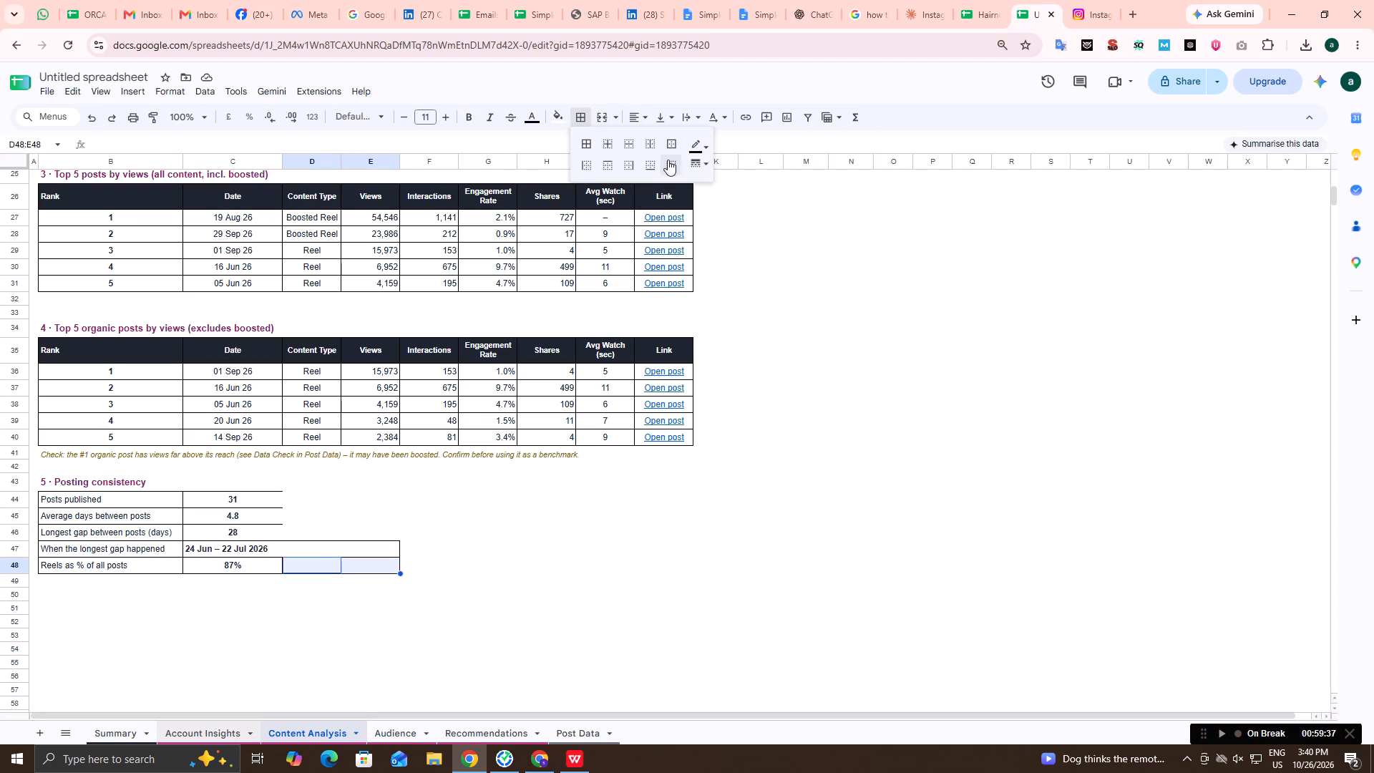
{"action": "left_click", "coordinate": [671, 164]}
Unmerge the longest-gap date cell, C47:E47.
{"action": "left_click", "coordinate": [258, 550]}
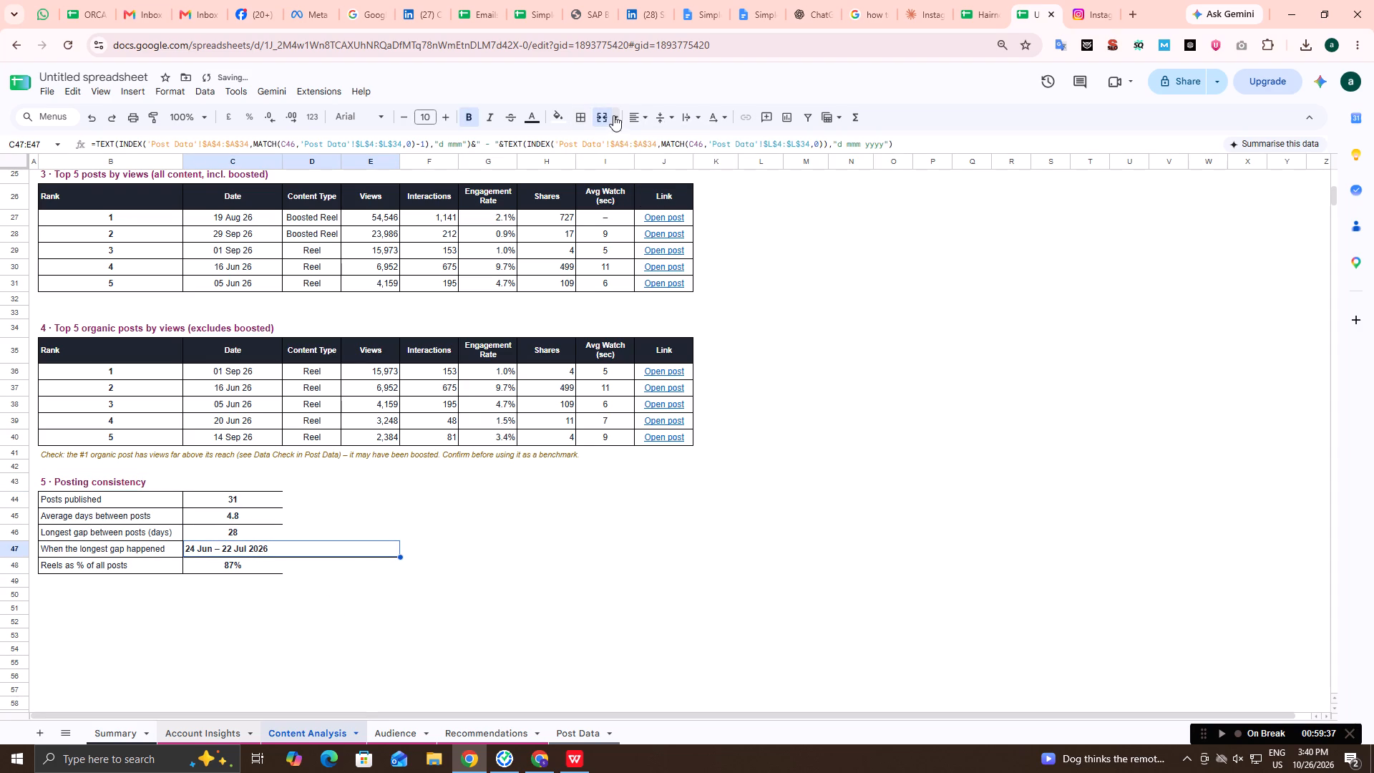
{"action": "left_click", "coordinate": [613, 115]}
{"action": "left_click", "coordinate": [615, 135]}
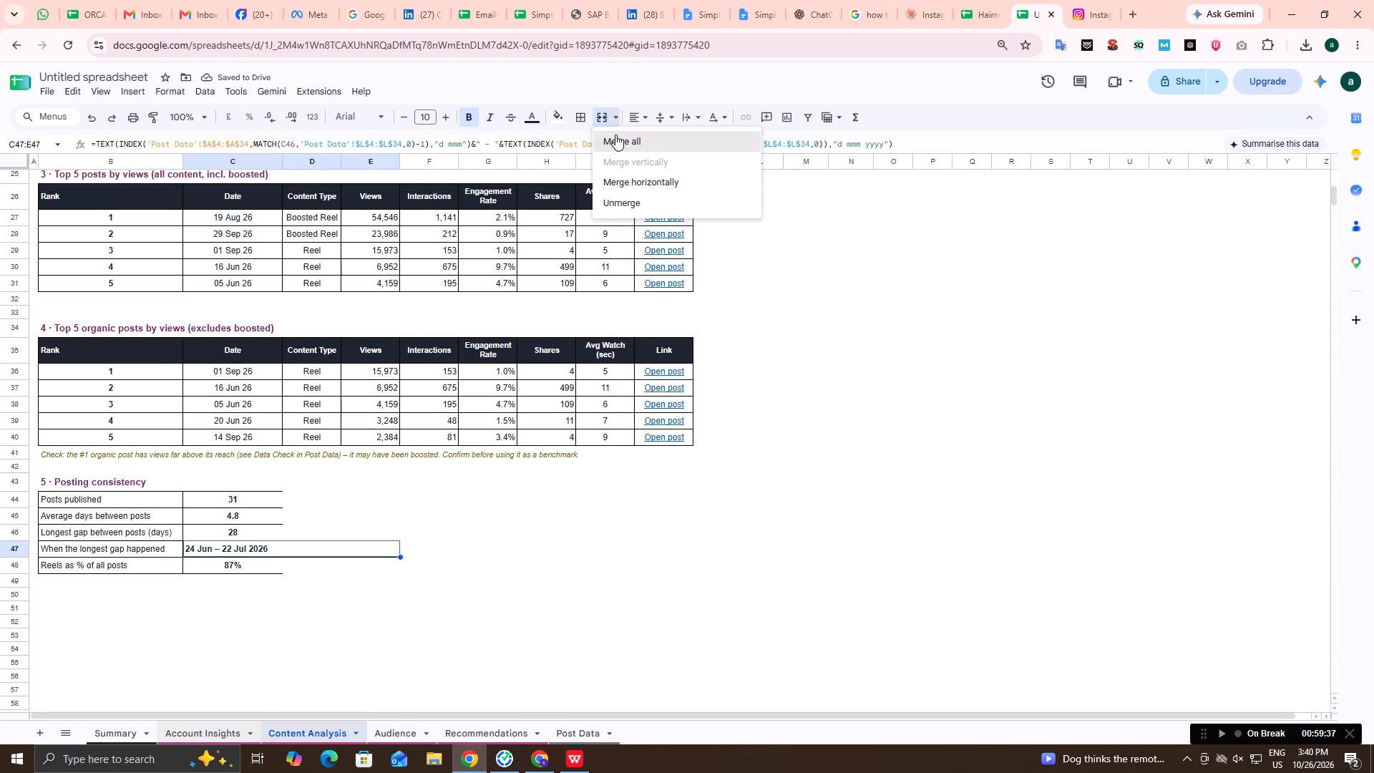
{"action": "left_click", "coordinate": [605, 117]}
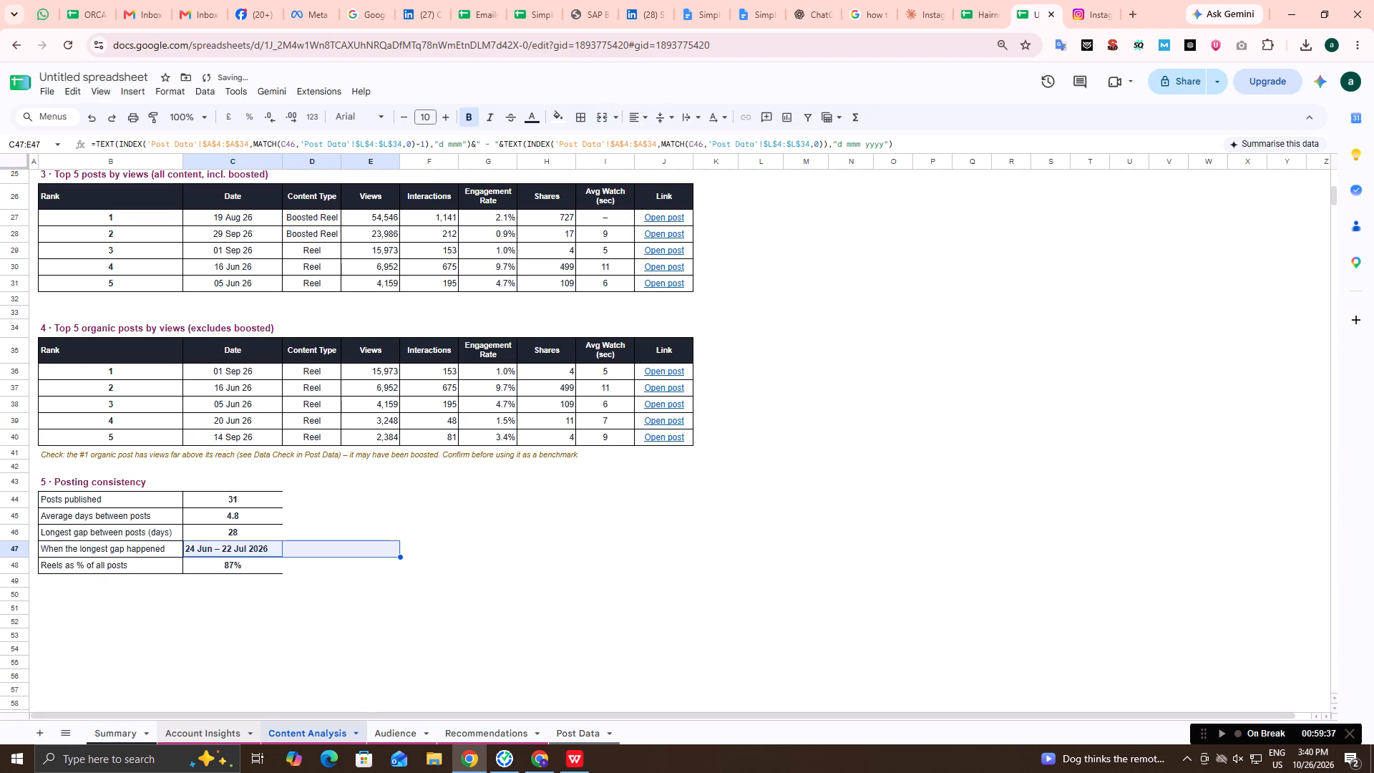
{"action": "left_click", "coordinate": [518, 517]}
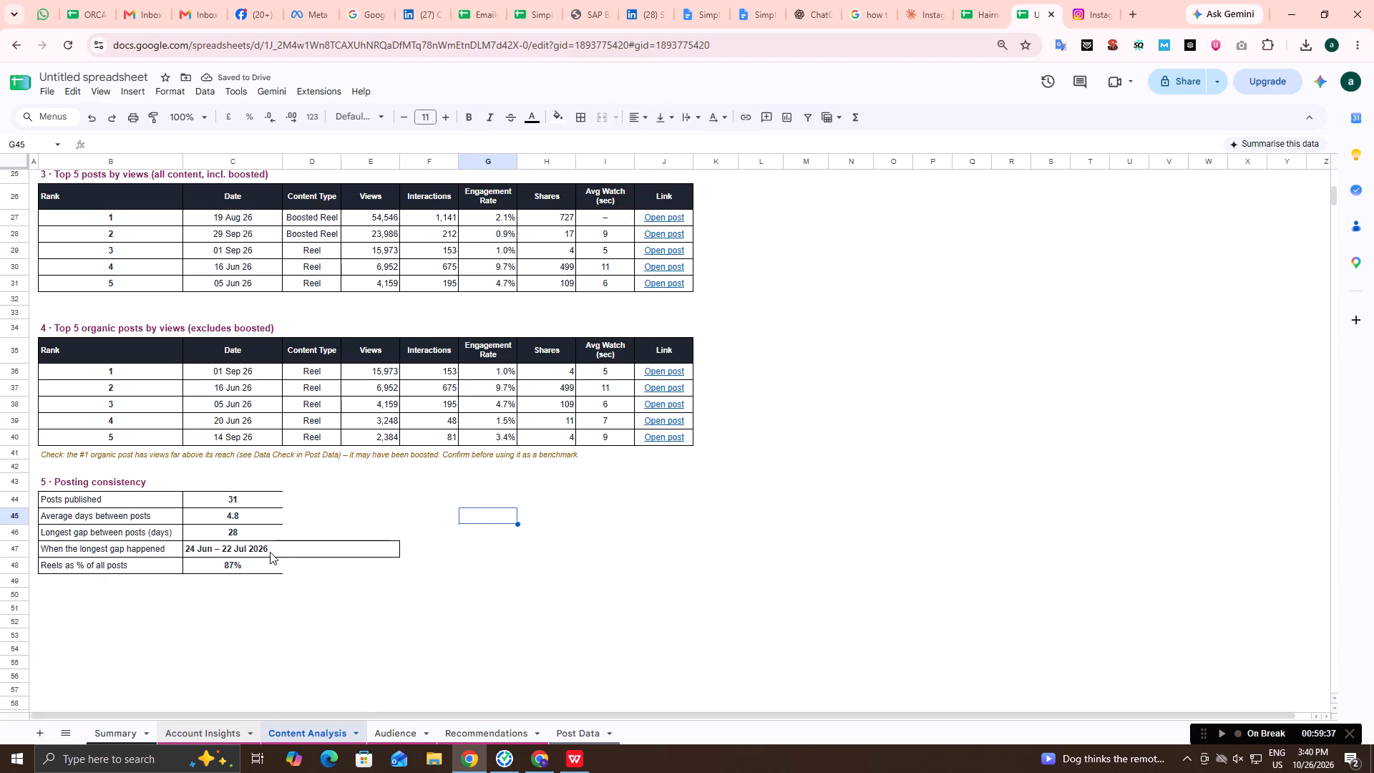
Clear all borders from the empty cells D47 and E47 beside the longest-gap date.
{"action": "left_click", "coordinate": [270, 552]}
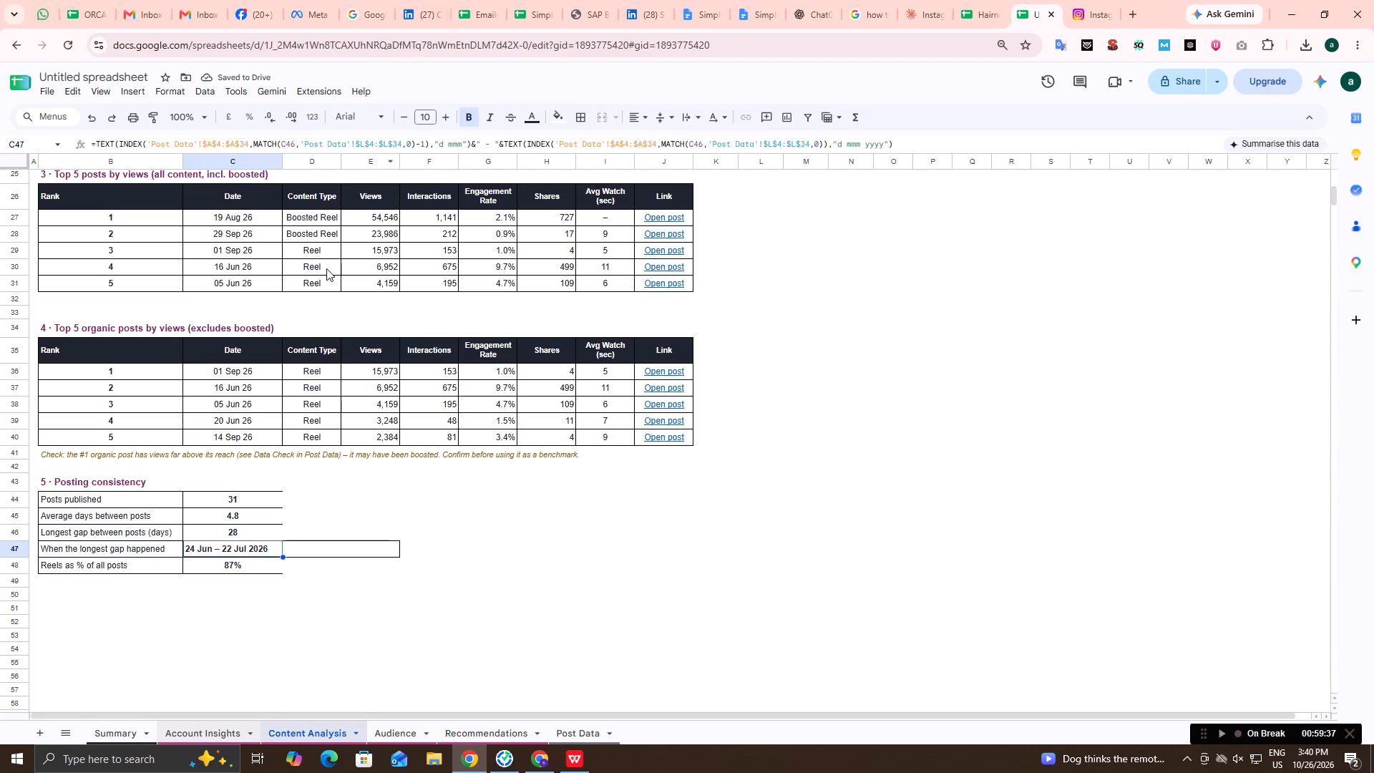
{"action": "left_click", "coordinate": [318, 549]}
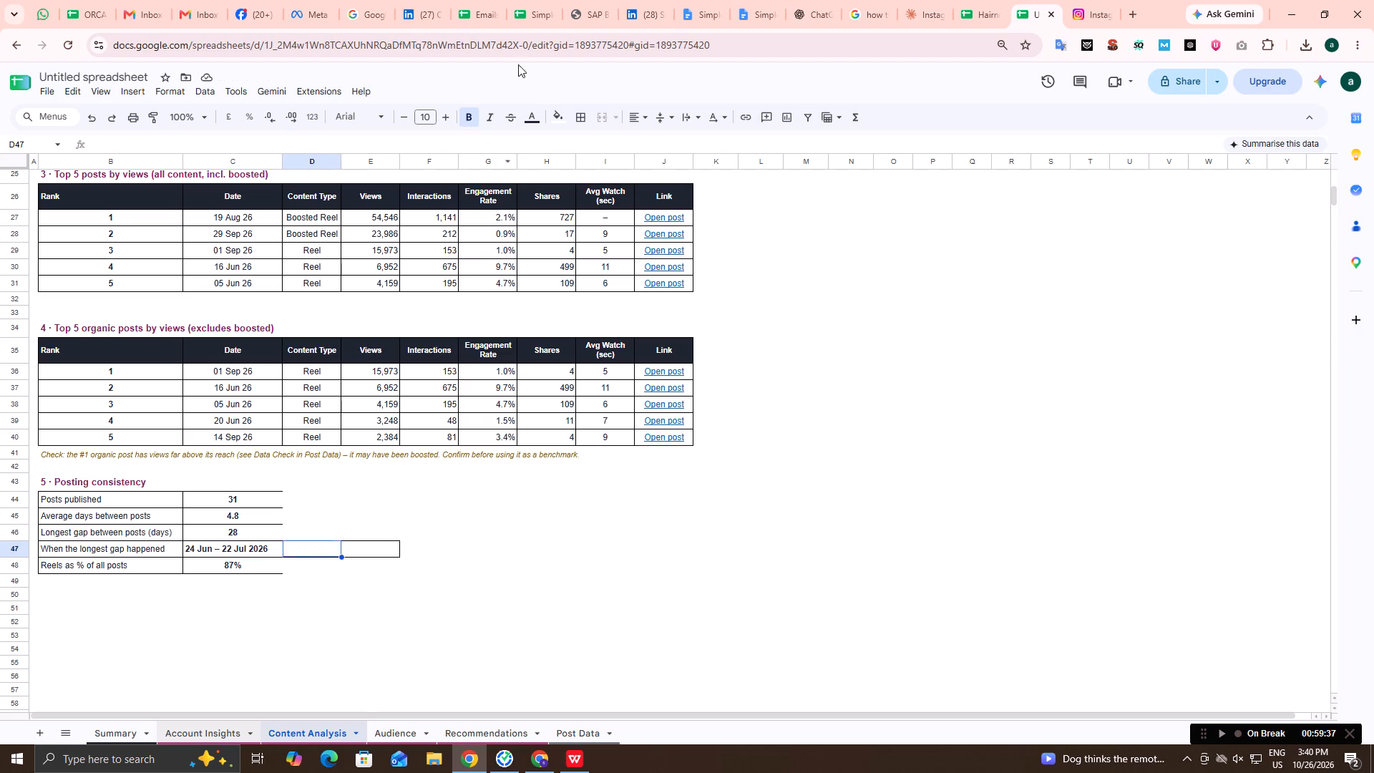
{"action": "left_click", "coordinate": [585, 116]}
{"action": "left_click", "coordinate": [592, 143]}
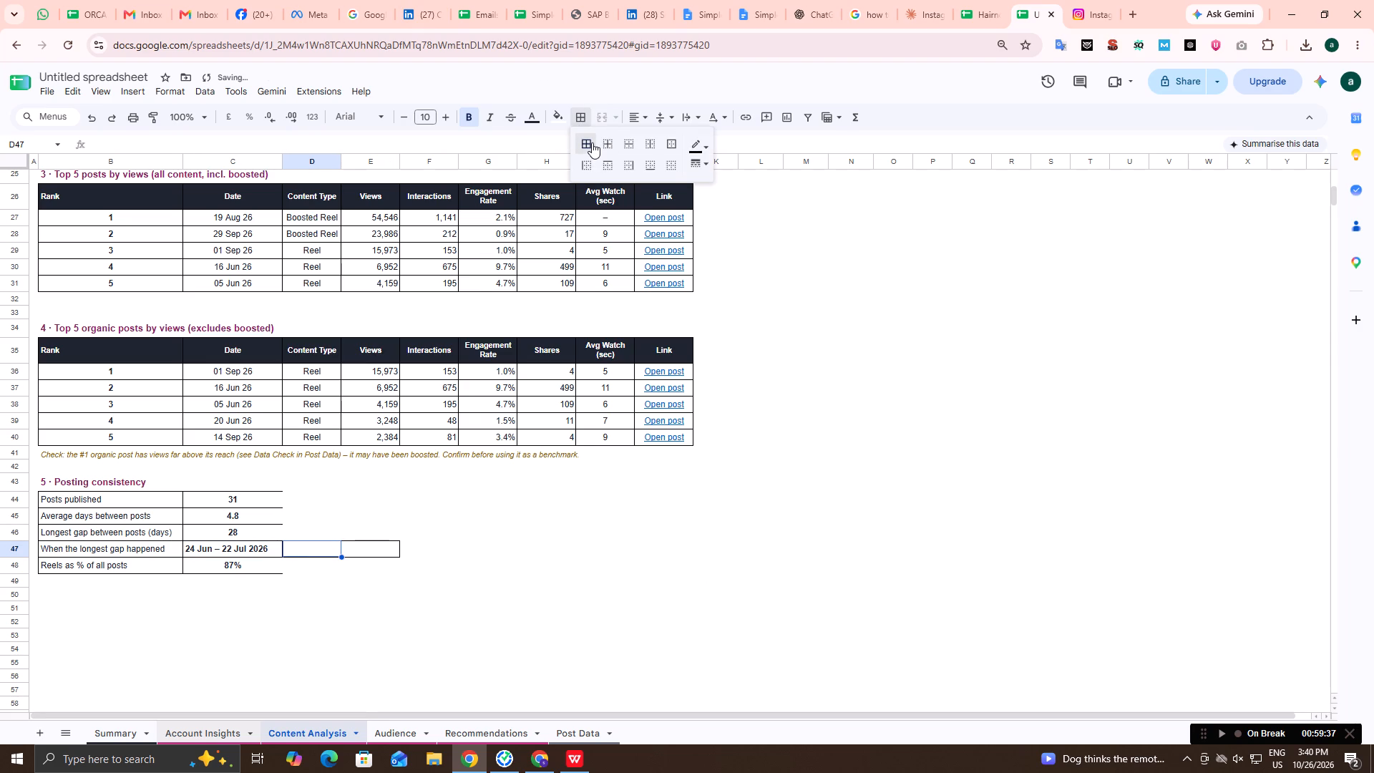
{"action": "left_click", "coordinate": [671, 165]}
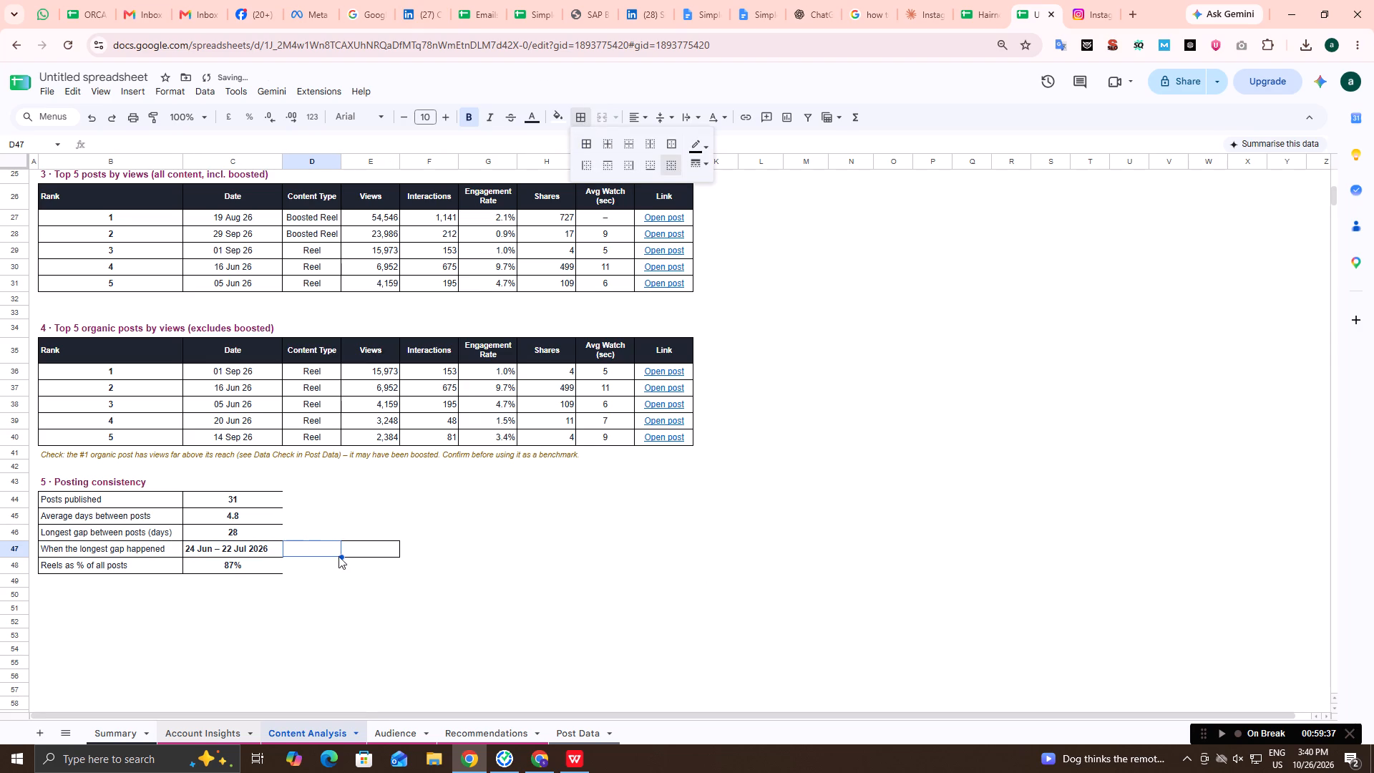
{"action": "left_click", "coordinate": [344, 550]}
{"action": "left_click_drag", "start_coordinate": [578, 109], "coordinate": [580, 115]}
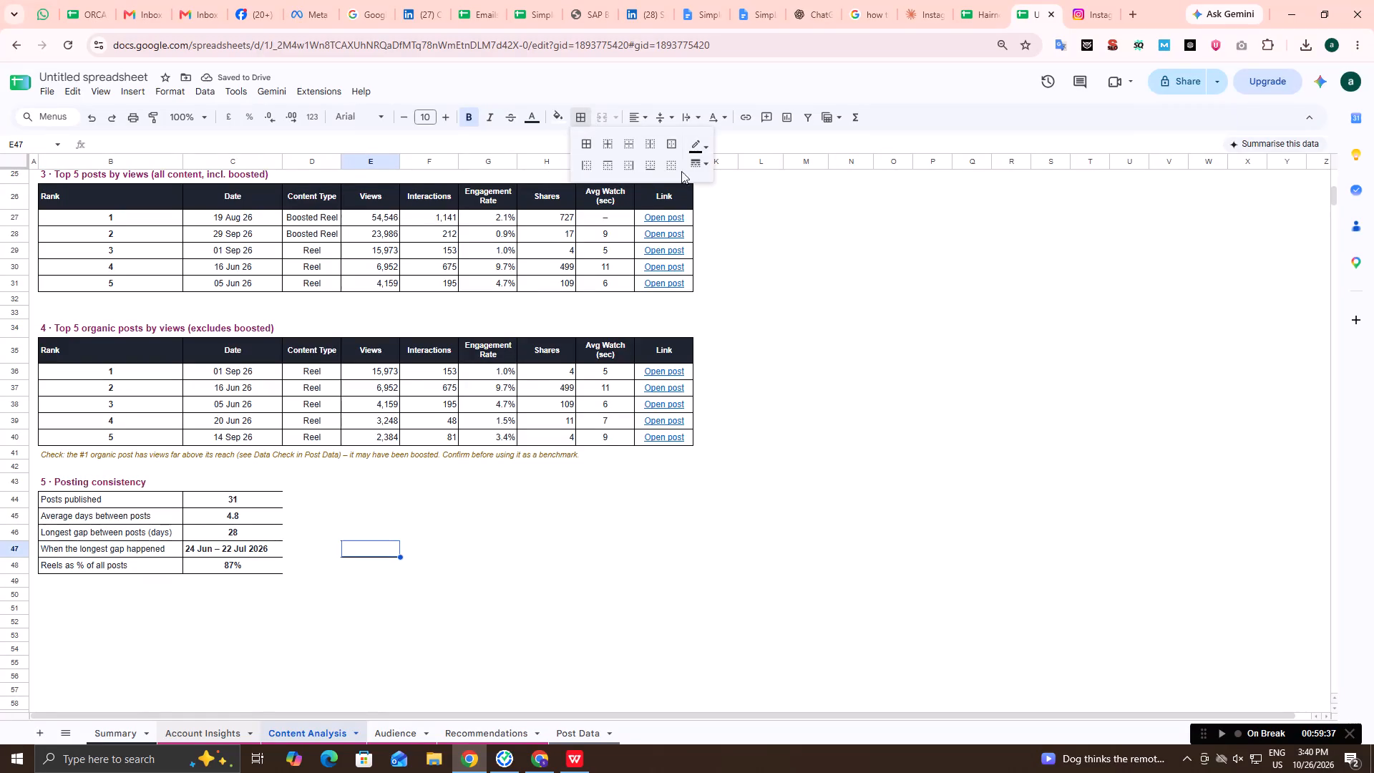
{"action": "left_click", "coordinate": [667, 165]}
Apply all borders to the Posting consistency values in C44:C48.
{"action": "left_click_drag", "start_coordinate": [262, 497], "coordinate": [248, 567]}
{"action": "left_click", "coordinate": [584, 114]}
{"action": "left_click", "coordinate": [584, 140]}
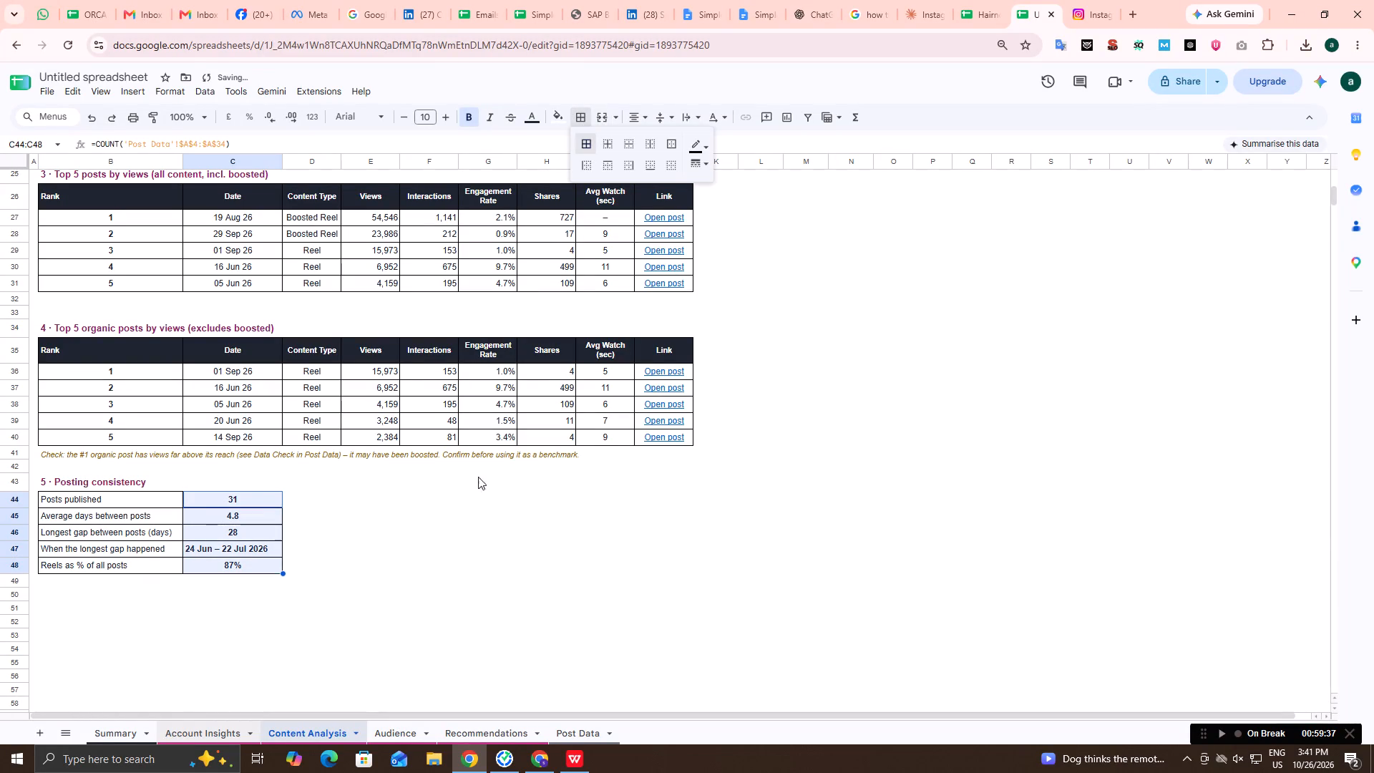
{"action": "left_click", "coordinate": [486, 492]}
{"action": "left_click", "coordinate": [444, 576]}
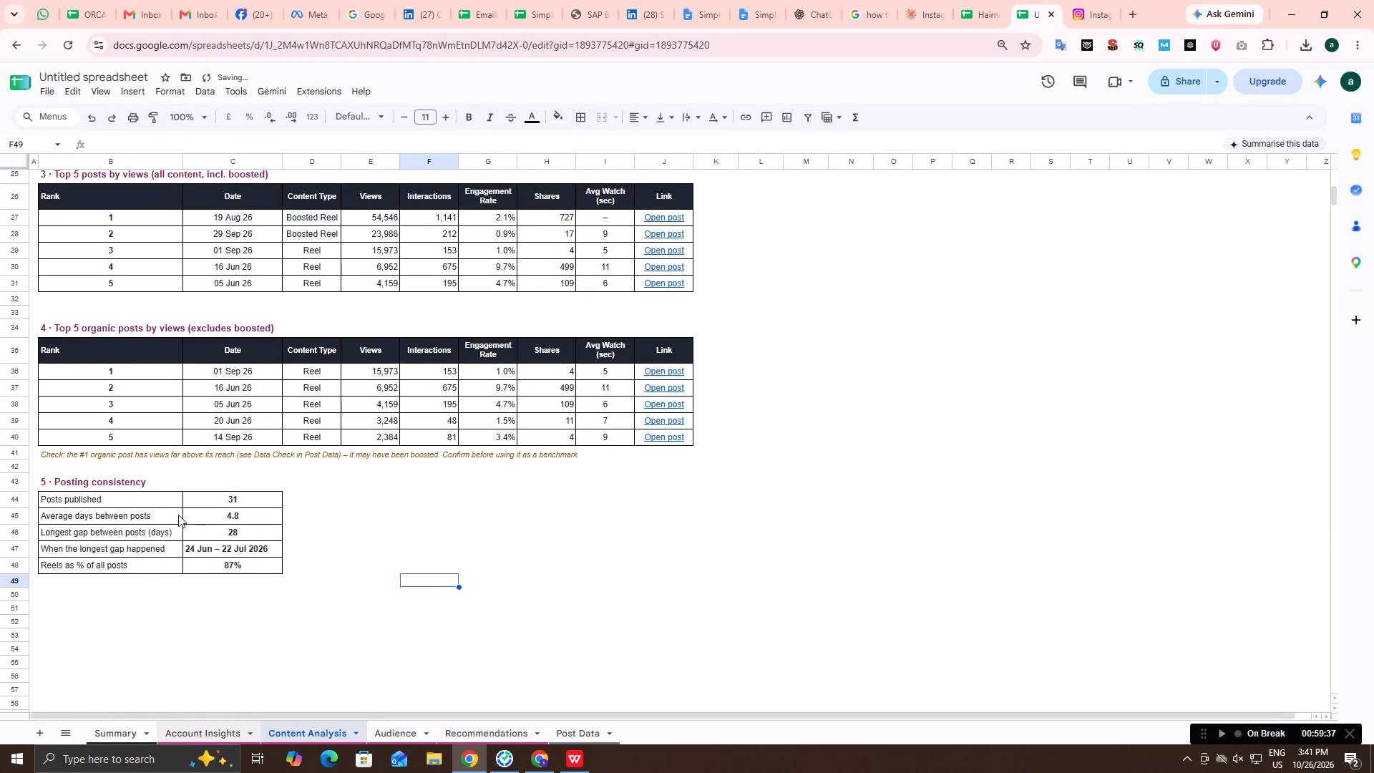
{"action": "left_click", "coordinate": [130, 479]}
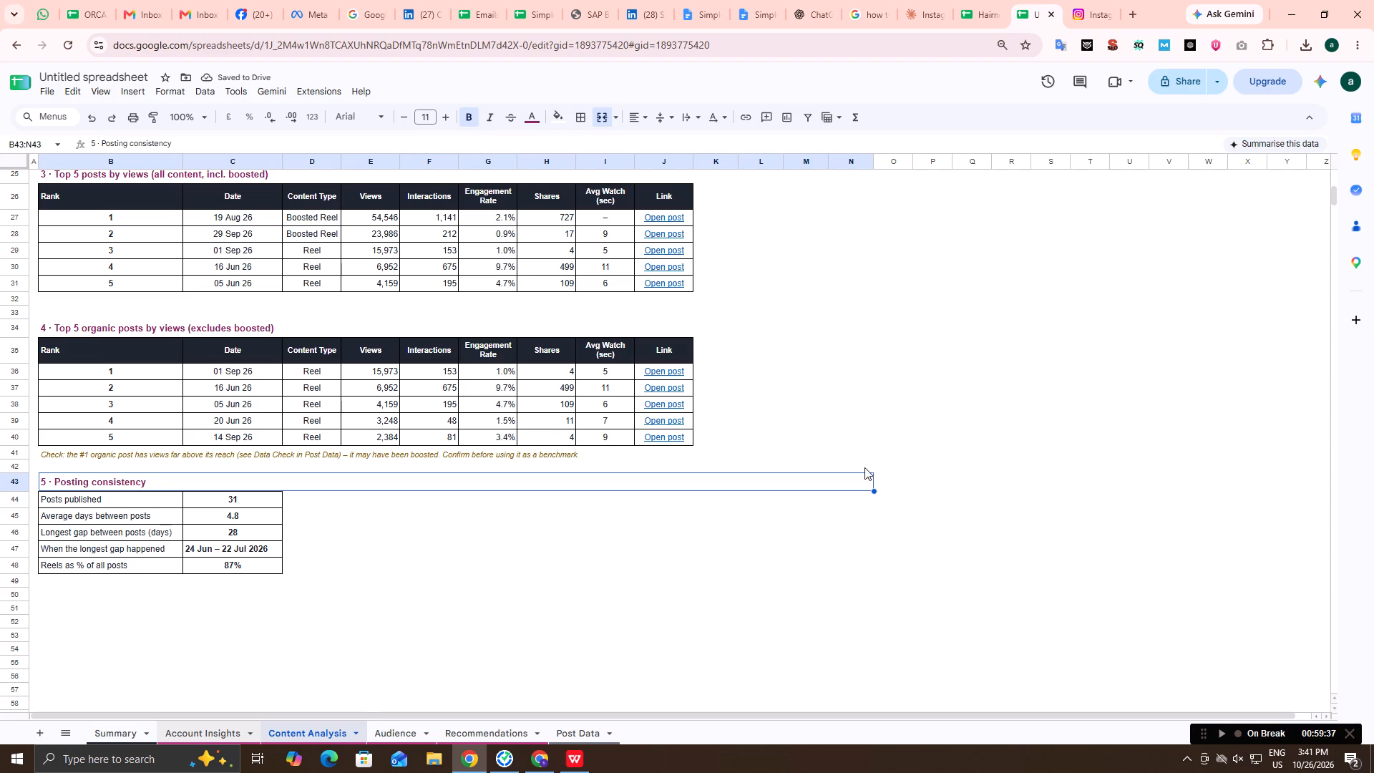
{"action": "left_click", "coordinate": [419, 619]}
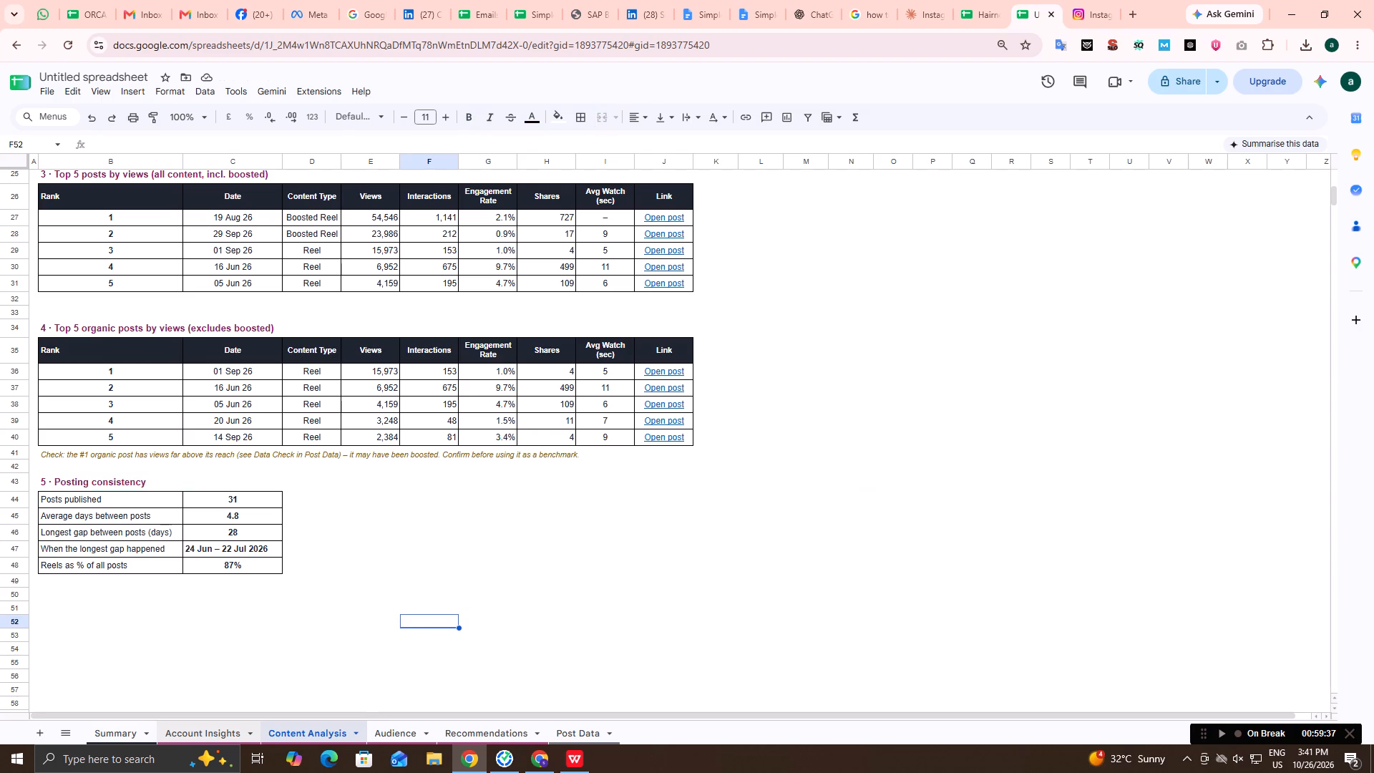
Center the values in D8:N12 of the Performance by content type table horizontally.
{"action": "scroll", "coordinate": [133, 497], "scroll_direction": "up", "scroll_amount": 2}
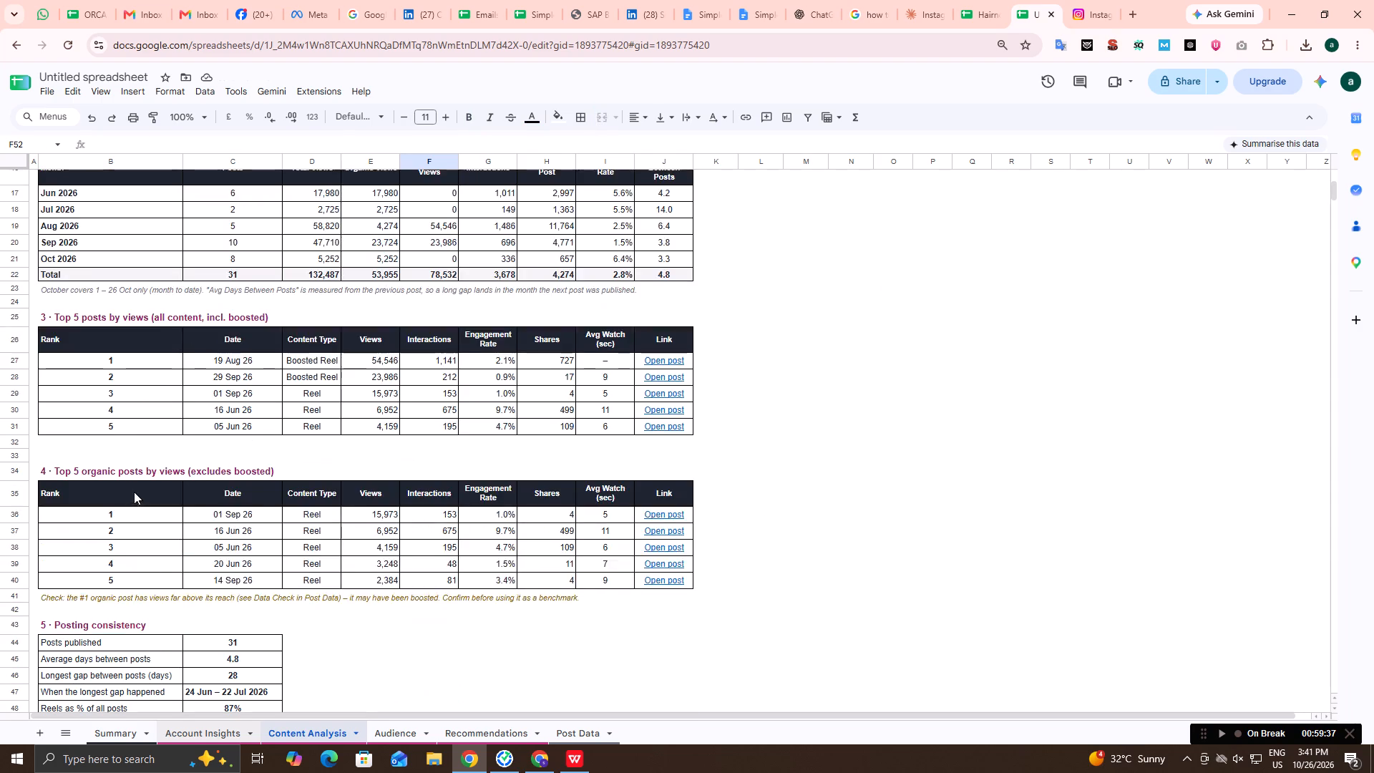
{"action": "scroll", "coordinate": [134, 492], "scroll_direction": "up", "scroll_amount": 4}
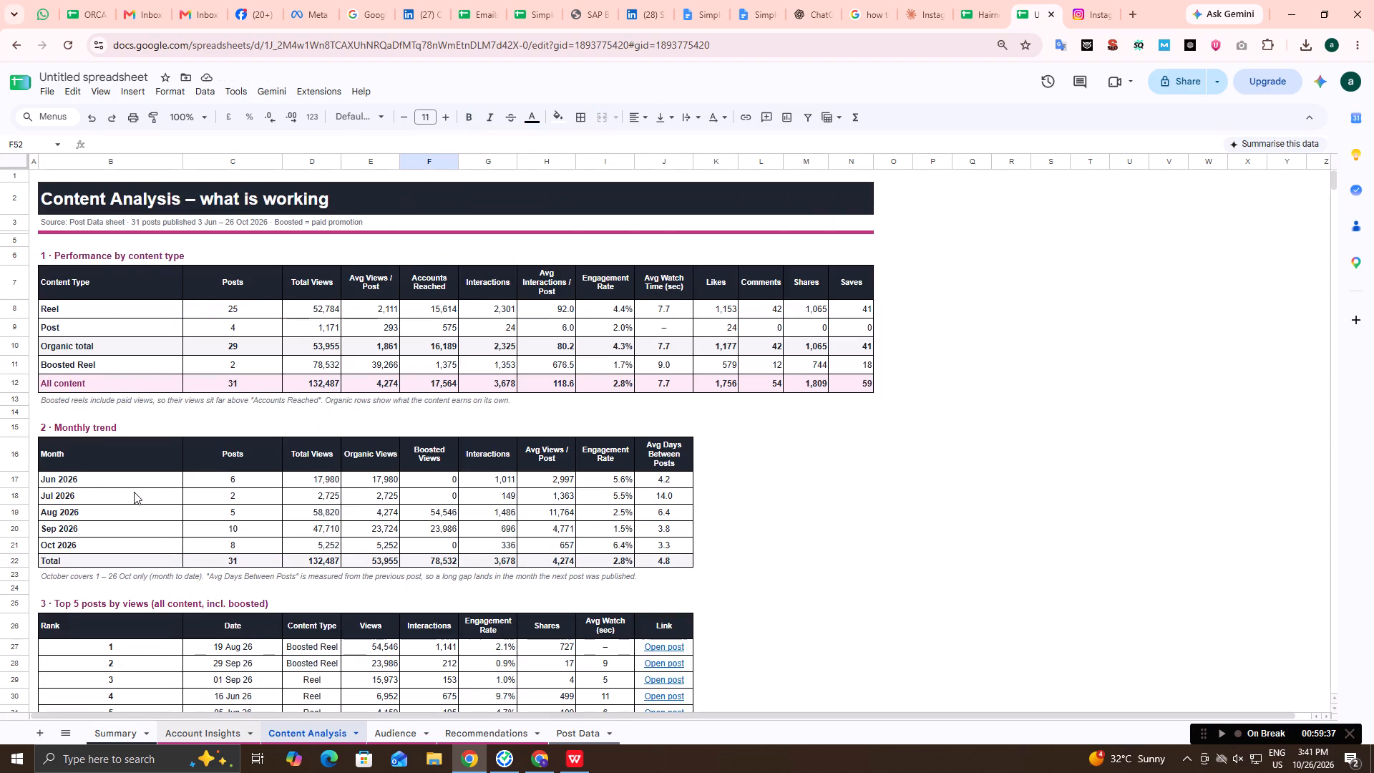
{"action": "scroll", "coordinate": [134, 492], "scroll_direction": "down", "scroll_amount": 4}
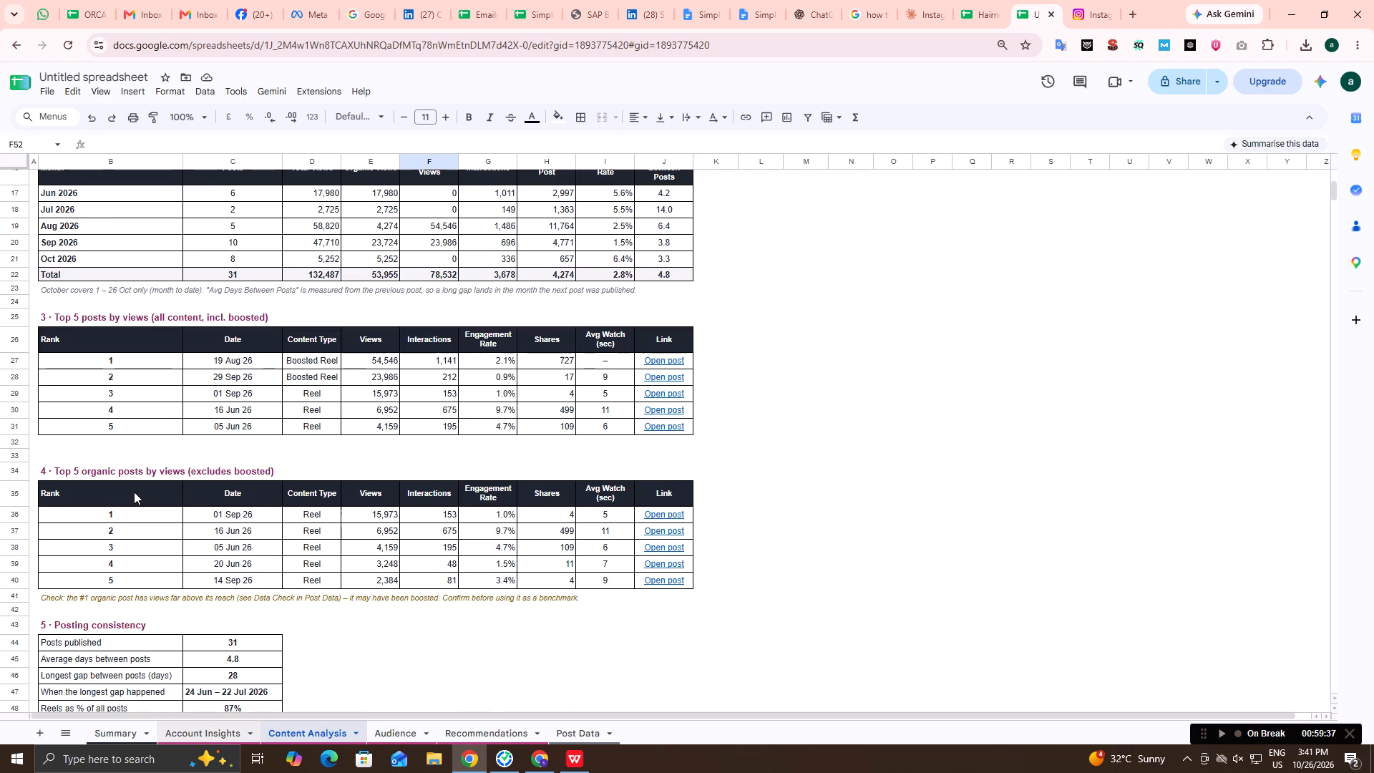
{"action": "scroll", "coordinate": [134, 492], "scroll_direction": "up", "scroll_amount": 4}
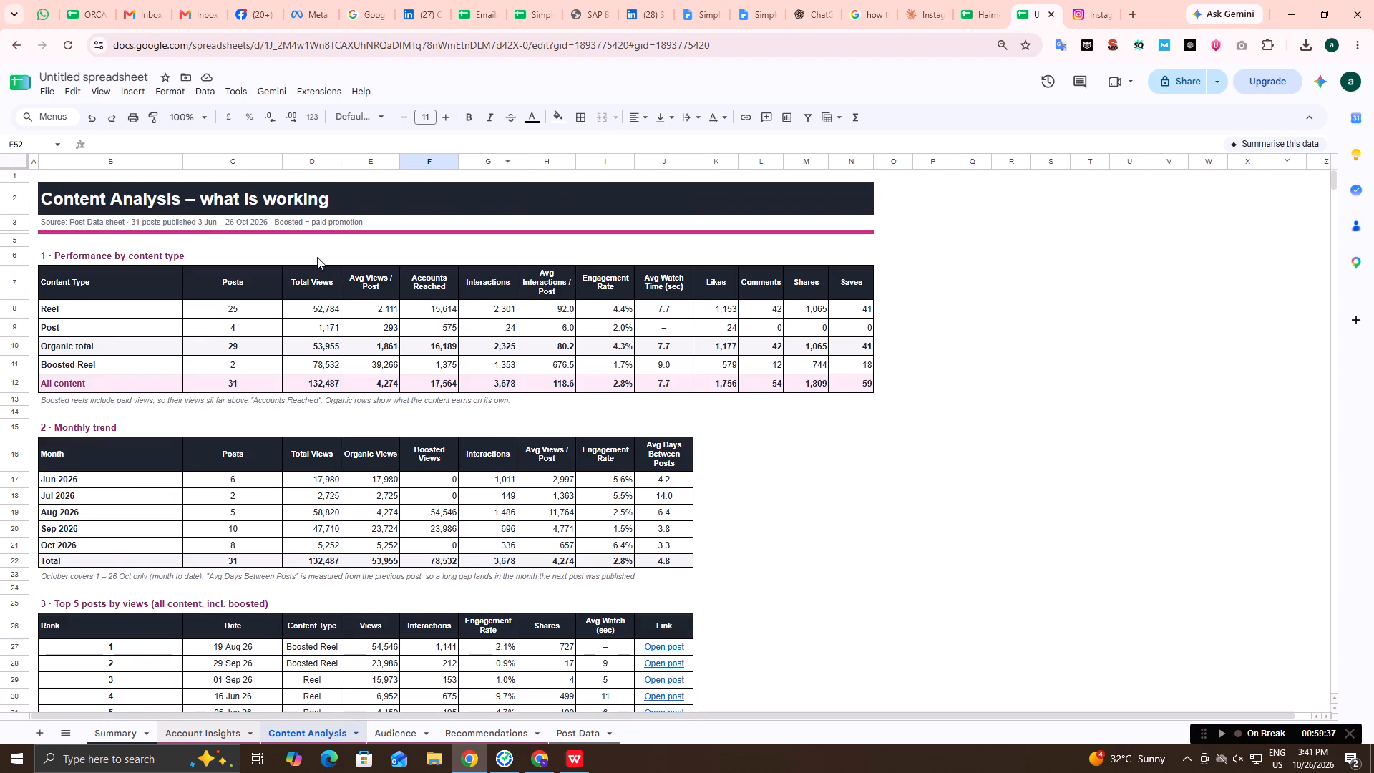
{"action": "left_click_drag", "start_coordinate": [323, 308], "coordinate": [834, 383]}
{"action": "left_click", "coordinate": [640, 112]}
{"action": "left_click", "coordinate": [664, 139]}
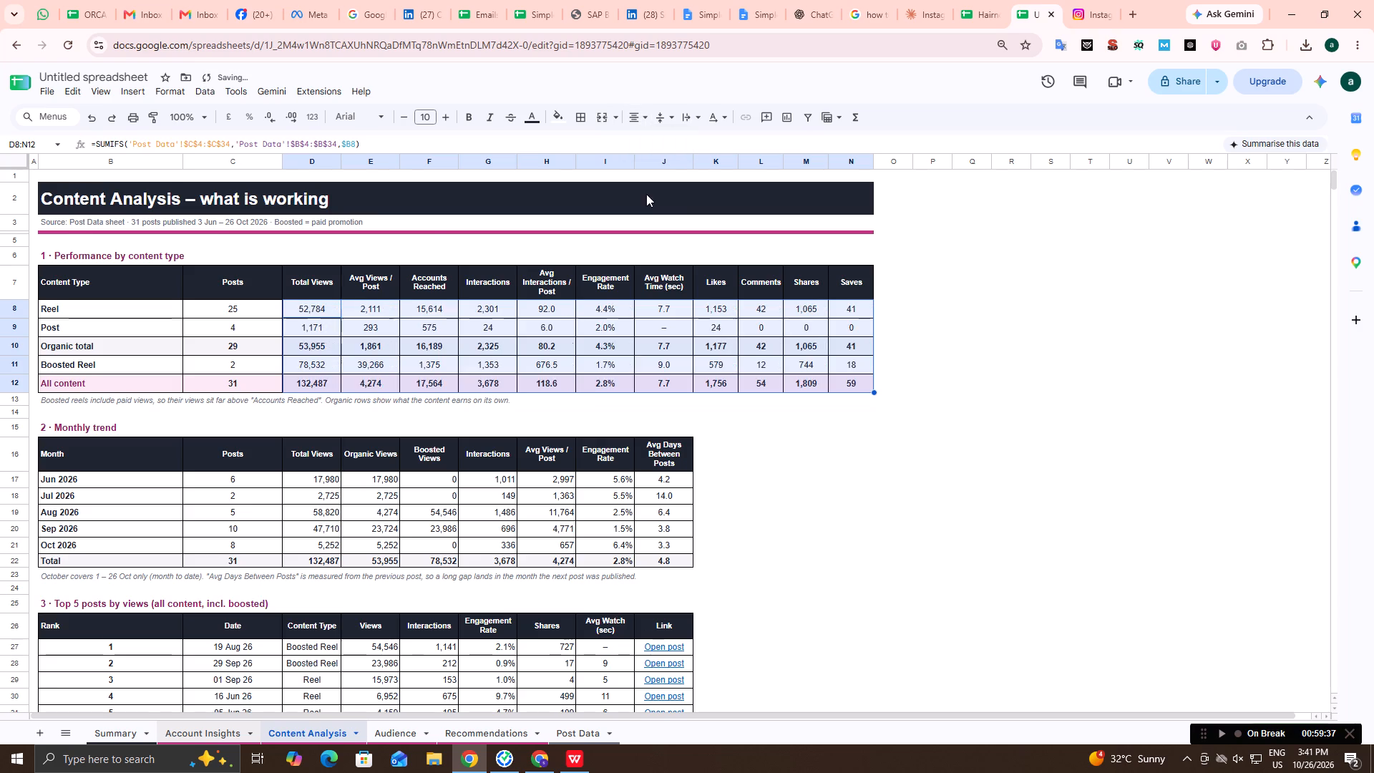
Center the Monthly trend values in D17:J22 horizontally.
{"action": "scroll", "coordinate": [491, 450], "scroll_direction": "down", "scroll_amount": 1}
{"action": "left_click_drag", "start_coordinate": [306, 409], "coordinate": [659, 487]}
{"action": "left_click", "coordinate": [635, 120]}
{"action": "left_click", "coordinate": [654, 143]}
Center the values in D27:J31 of the Top 5 posts by views (all content) table horizontally.
{"action": "scroll", "coordinate": [529, 352], "scroll_direction": "down", "scroll_amount": 2}
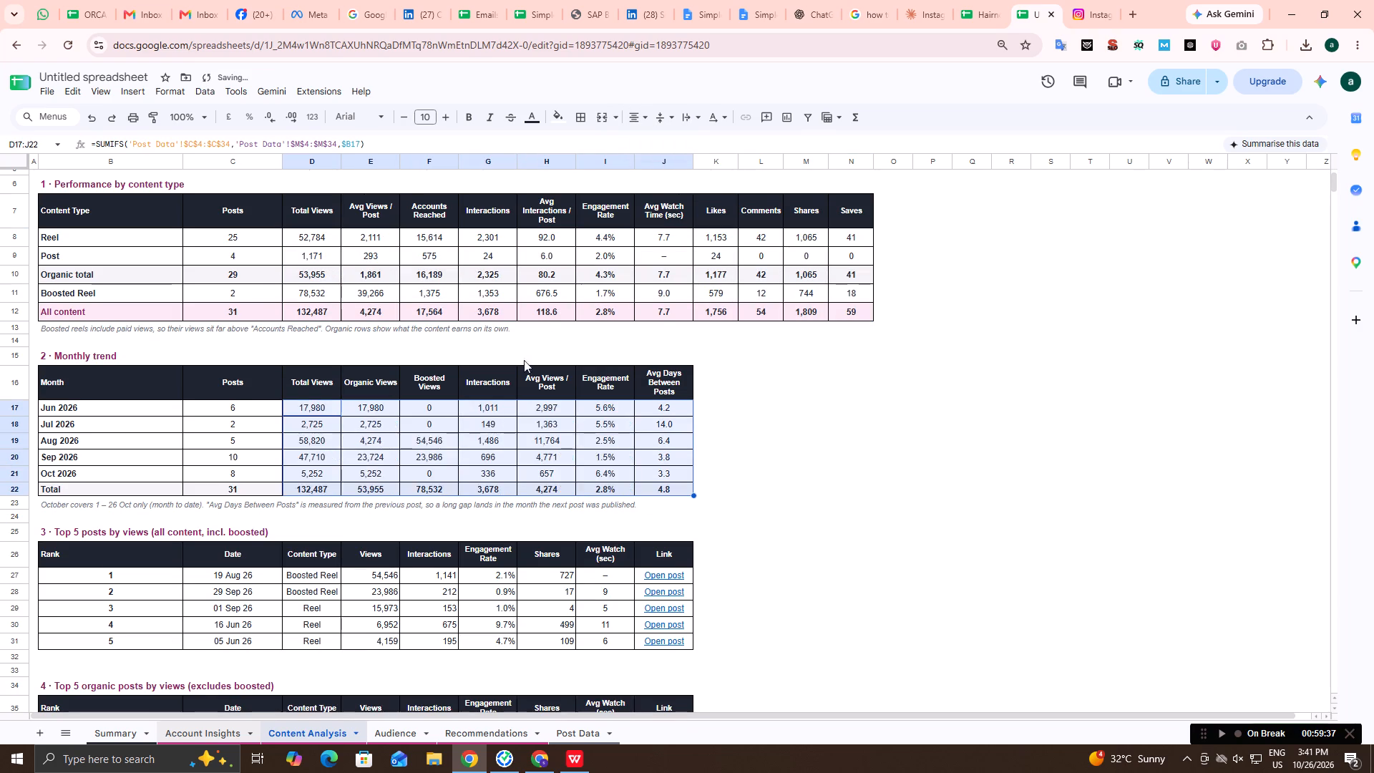
{"action": "scroll", "coordinate": [524, 360], "scroll_direction": "down", "scroll_amount": 2}
{"action": "left_click_drag", "start_coordinate": [331, 290], "coordinate": [354, 311]}
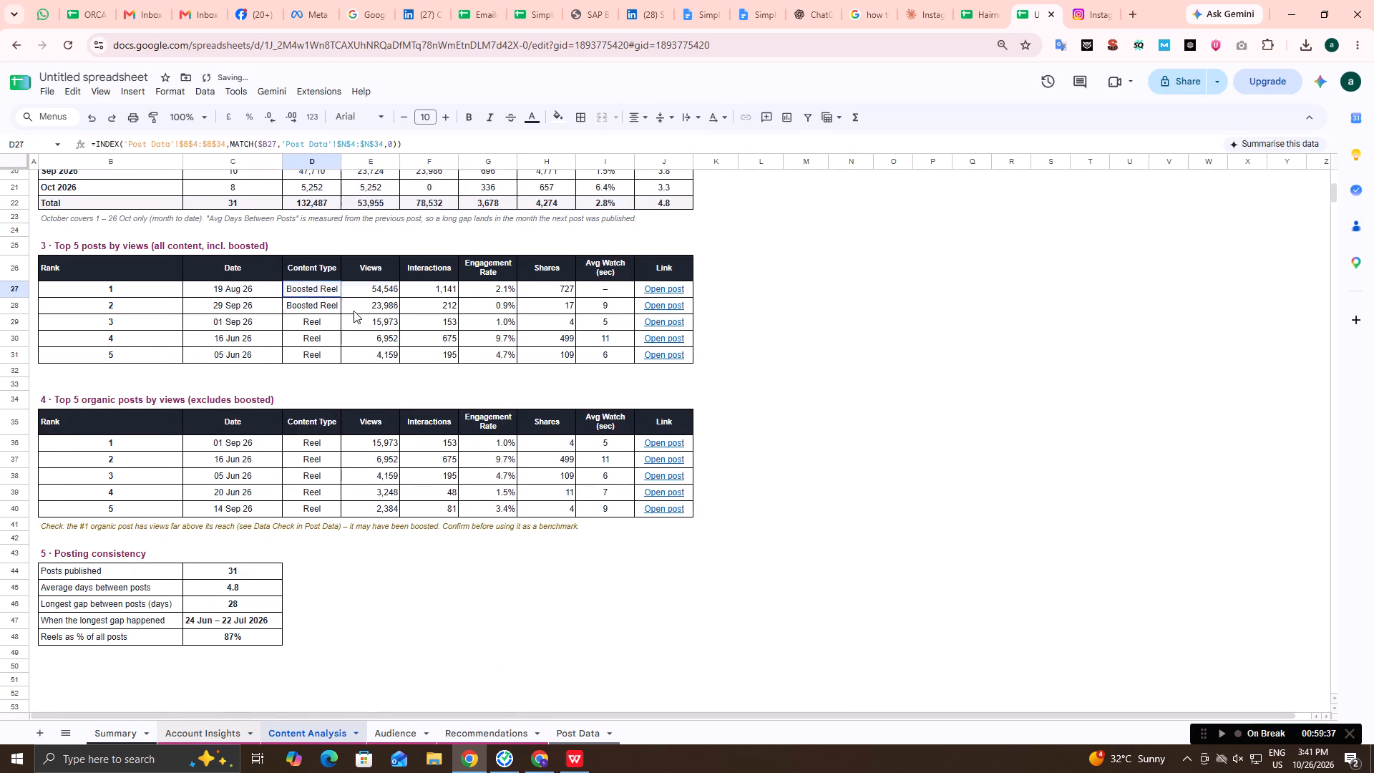
{"action": "left_click_drag", "start_coordinate": [354, 311], "coordinate": [656, 354]}
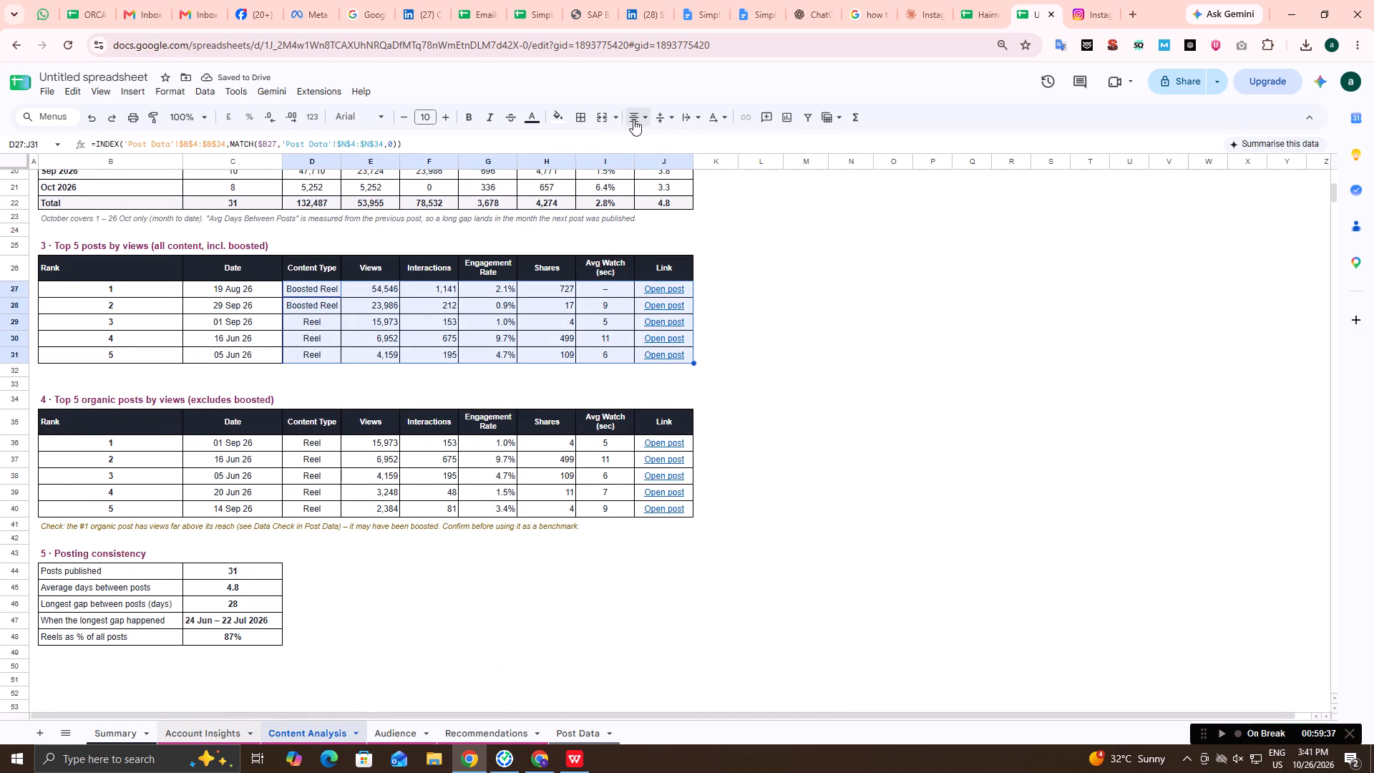
{"action": "left_click", "coordinate": [633, 115]}
{"action": "left_click", "coordinate": [654, 140]}
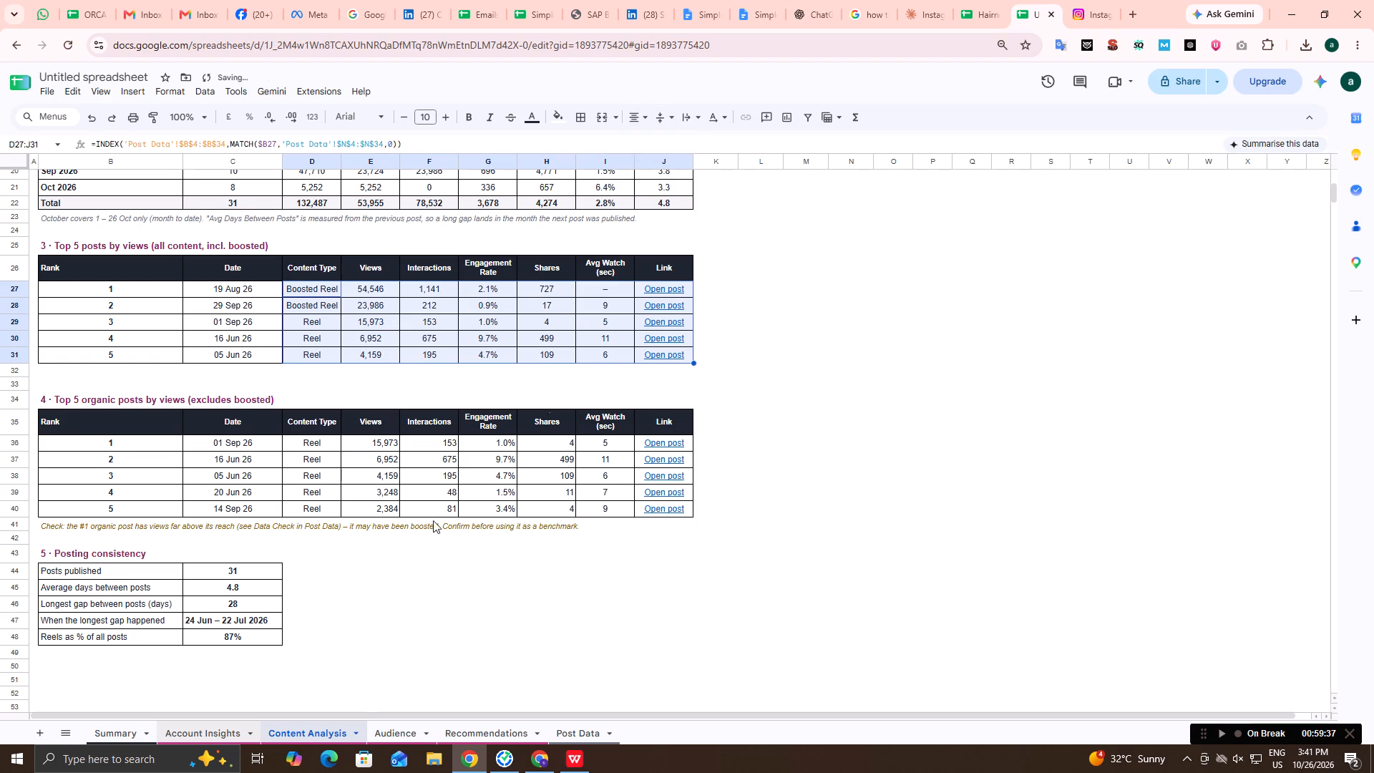
Center the values in D36:J40 of the Top 5 organic posts by views table horizontally.
{"action": "left_click_drag", "start_coordinate": [318, 444], "coordinate": [656, 508]}
{"action": "left_click", "coordinate": [640, 117]}
{"action": "left_click", "coordinate": [656, 138]}
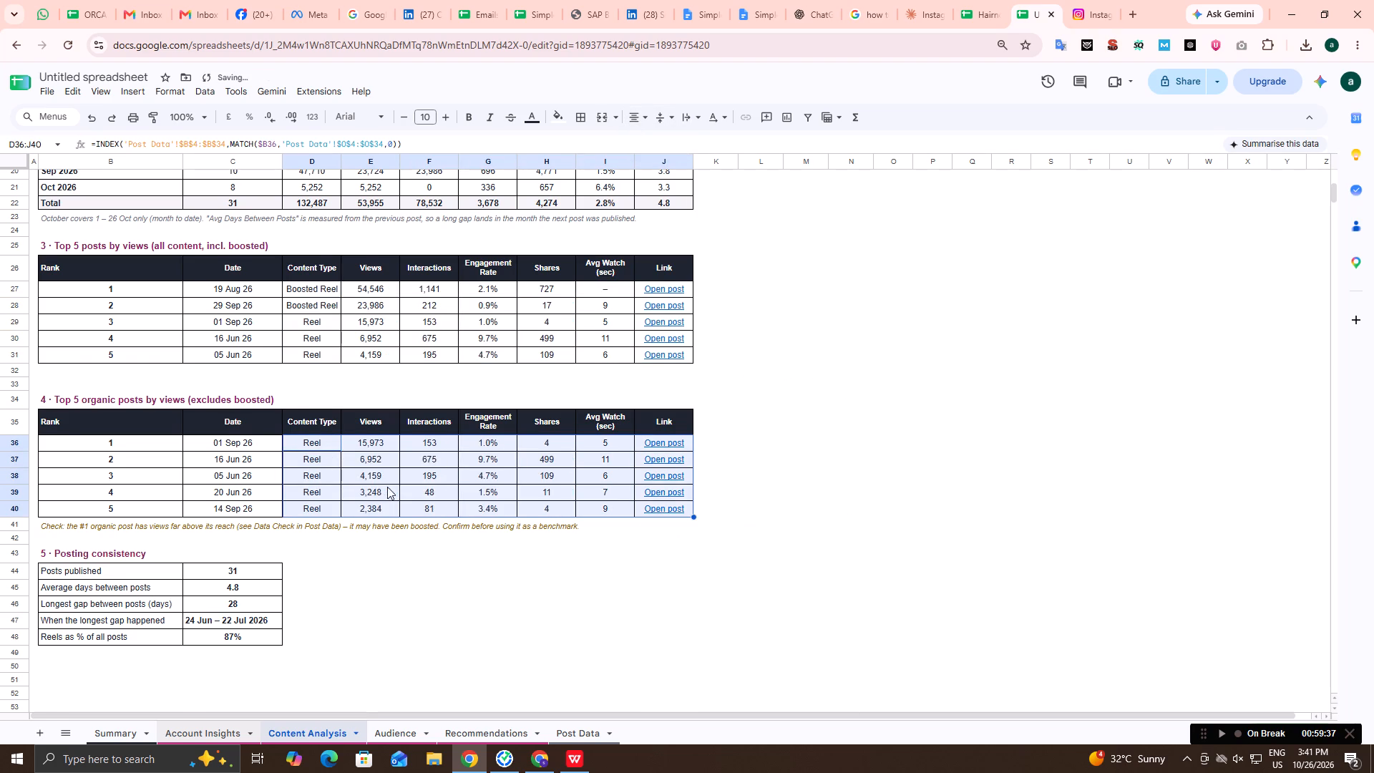
Replace the Boosted Reel post count formula in C11 of the Performance by content type table with the value 3.
{"action": "scroll", "coordinate": [368, 490], "scroll_direction": "up", "scroll_amount": 2}
{"action": "scroll", "coordinate": [144, 434], "scroll_direction": "up", "scroll_amount": 4}
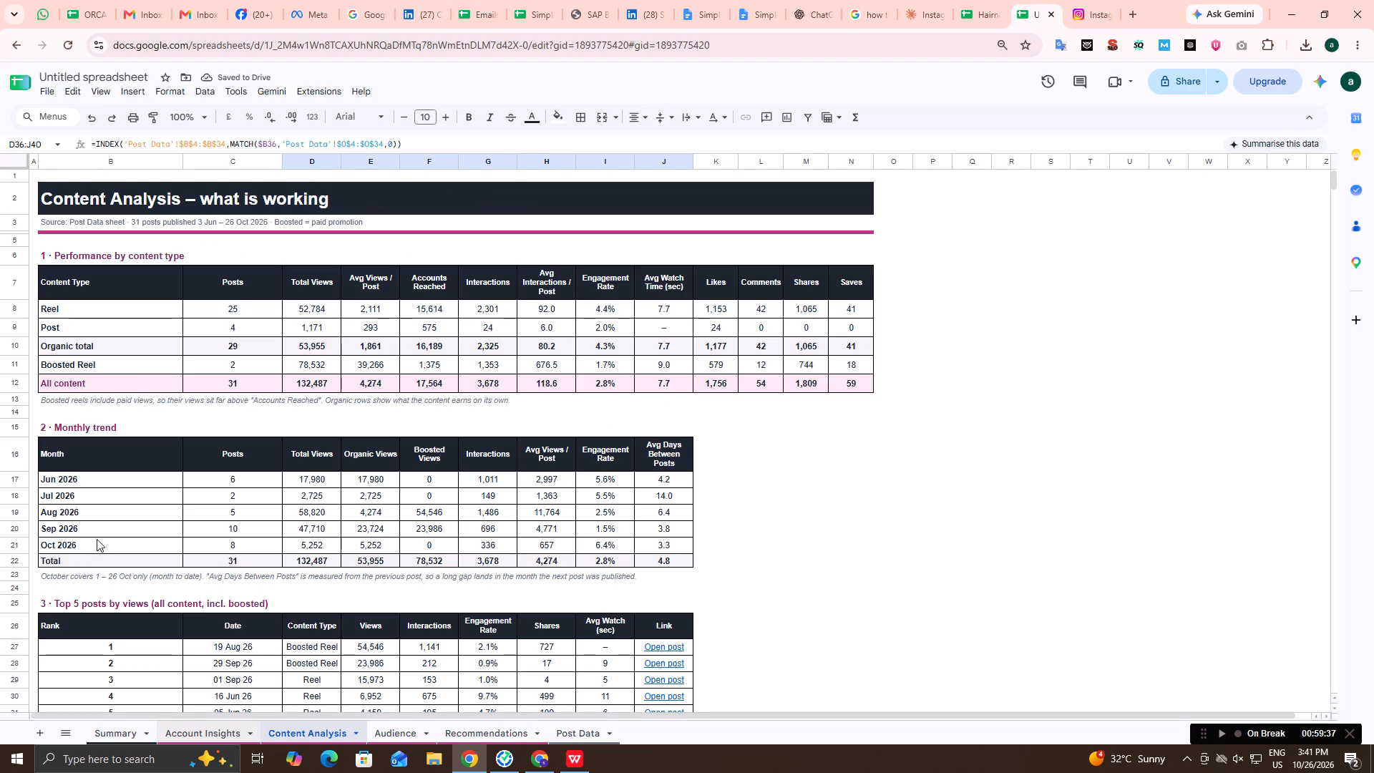
{"action": "scroll", "coordinate": [99, 535], "scroll_direction": "up", "scroll_amount": 1}
{"action": "double_click", "coordinate": [240, 367]}
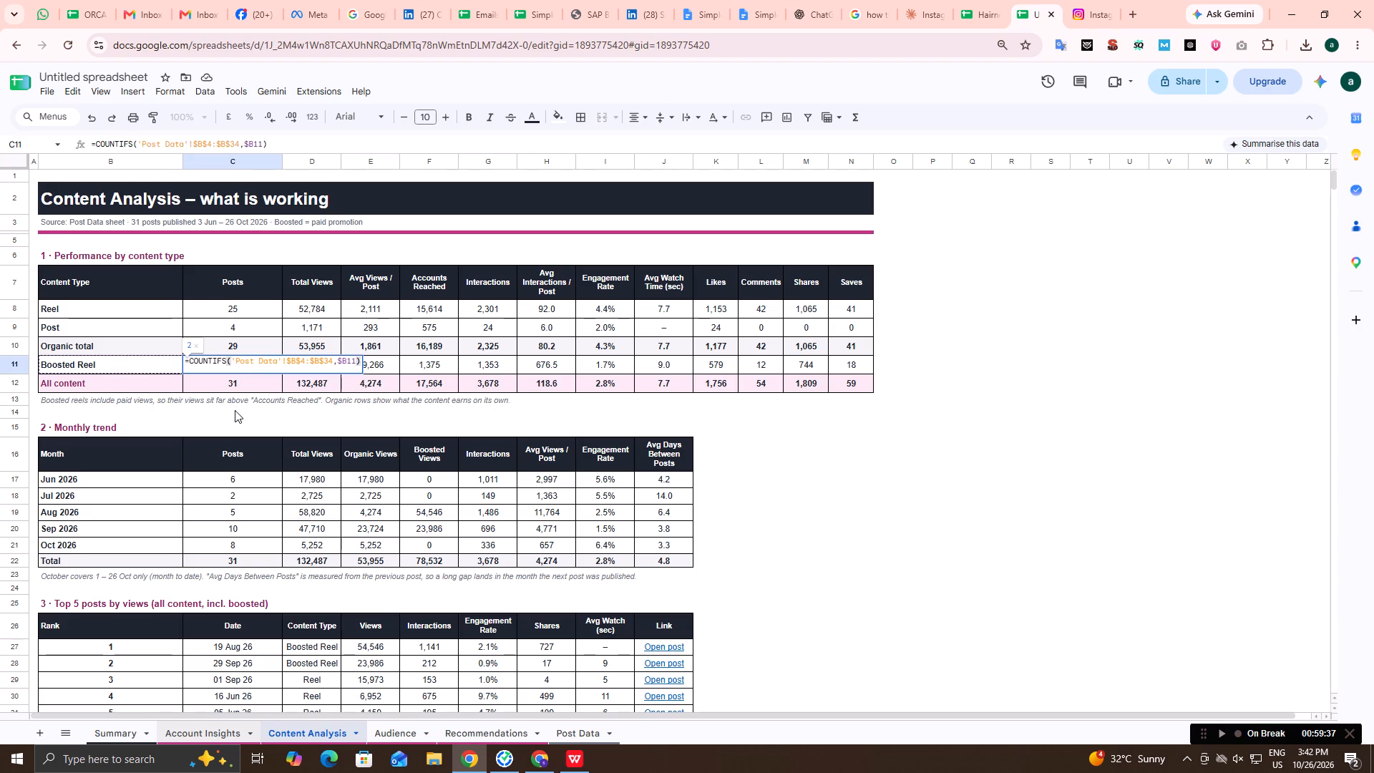
{"action": "left_click", "coordinate": [230, 424]}
{"action": "left_click", "coordinate": [238, 364]}
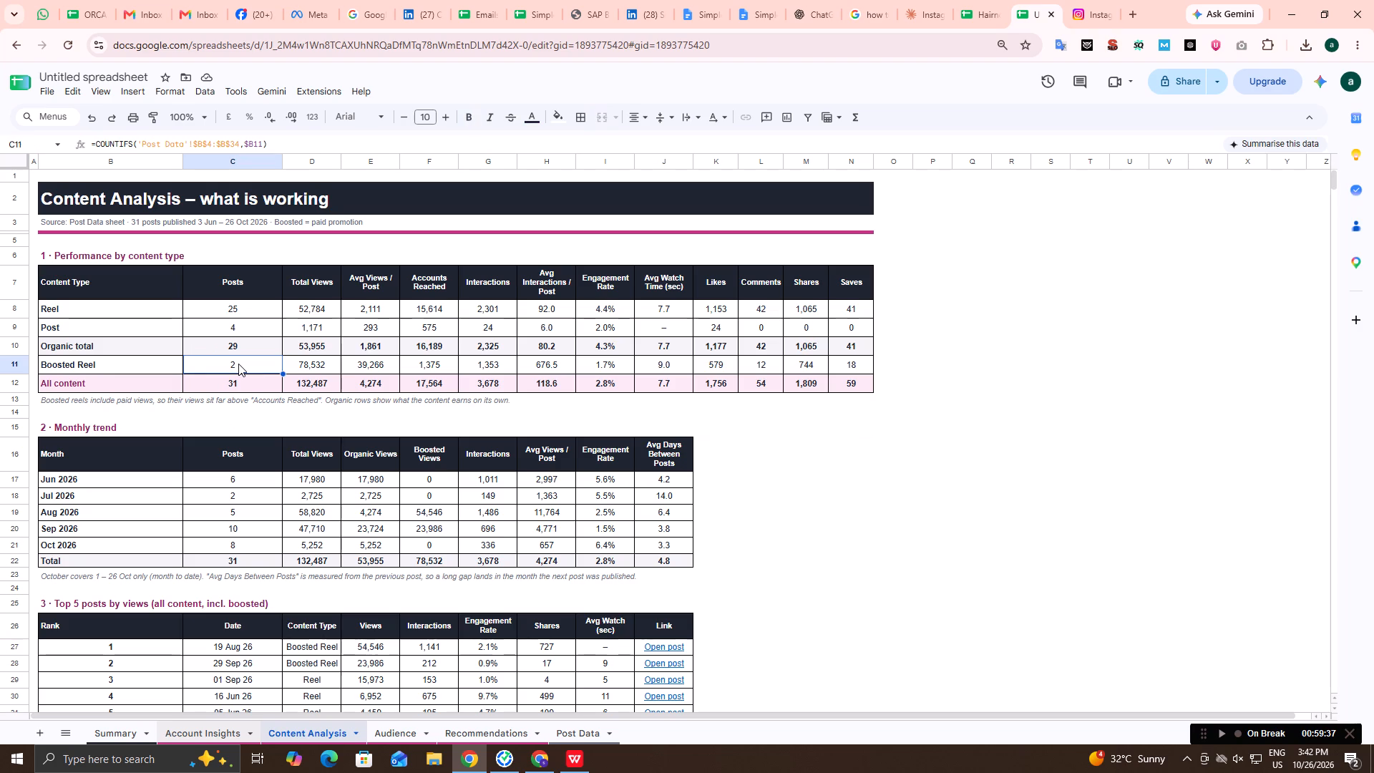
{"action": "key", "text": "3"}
{"action": "key", "text": "Right"}
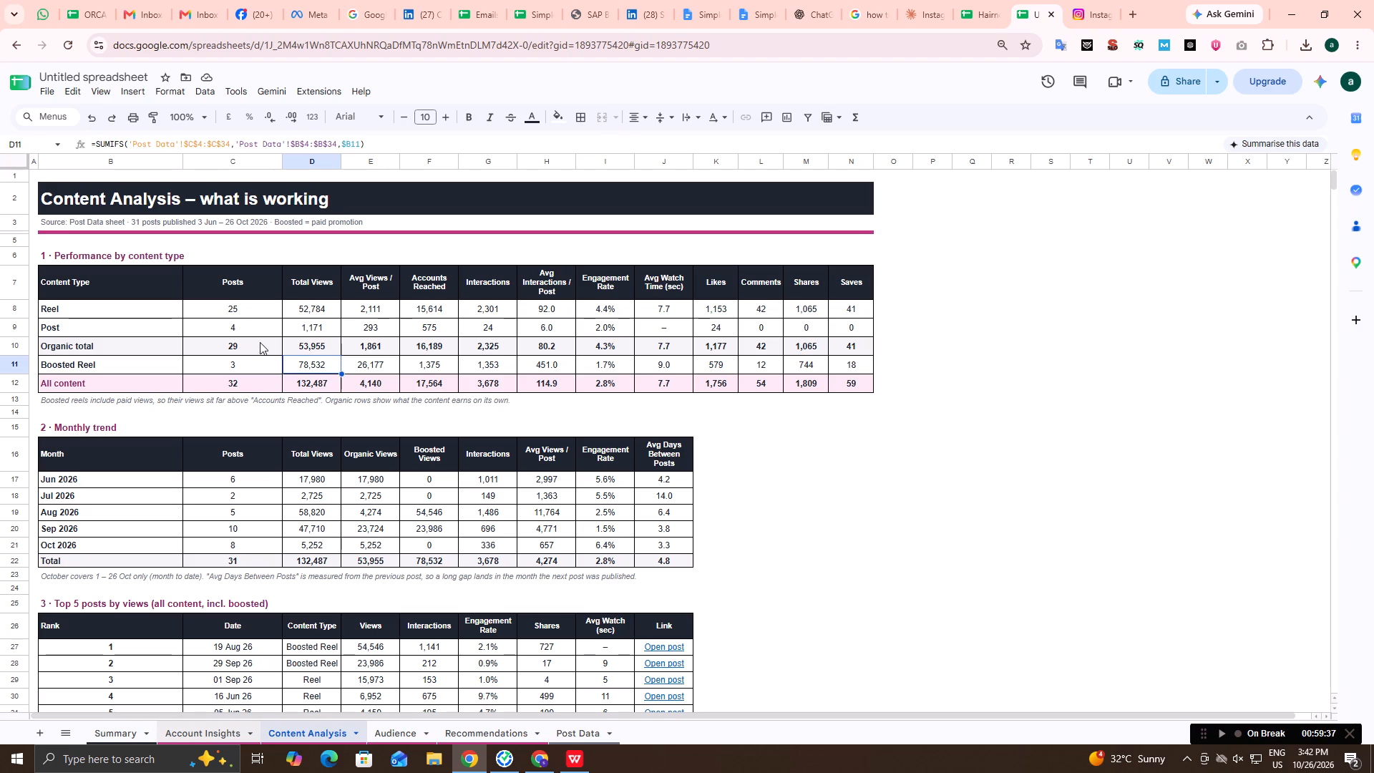
Set the Organic total post count in C10 of the content type performance table to 28.
{"action": "left_click", "coordinate": [247, 349]}
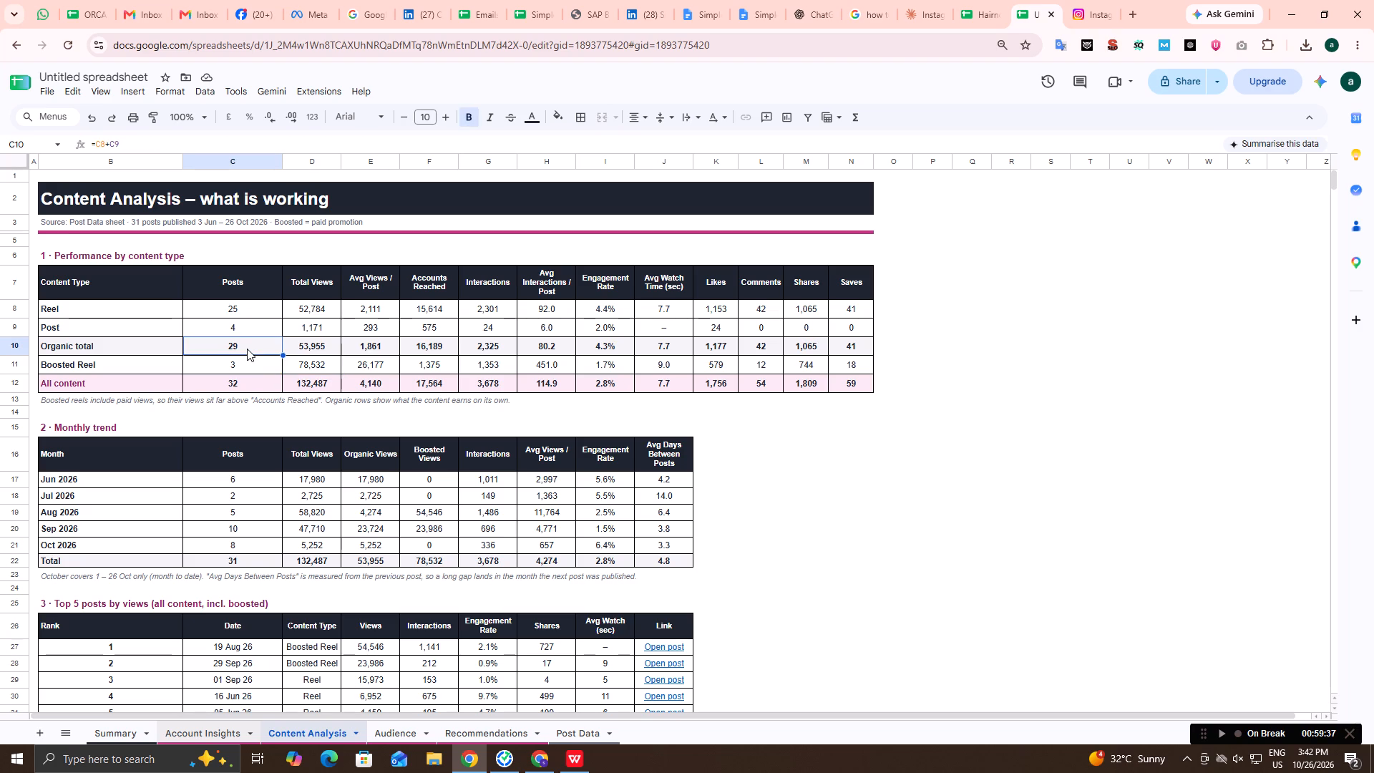
{"action": "type", "text": "28"}
{"action": "left_click", "coordinate": [271, 422]}
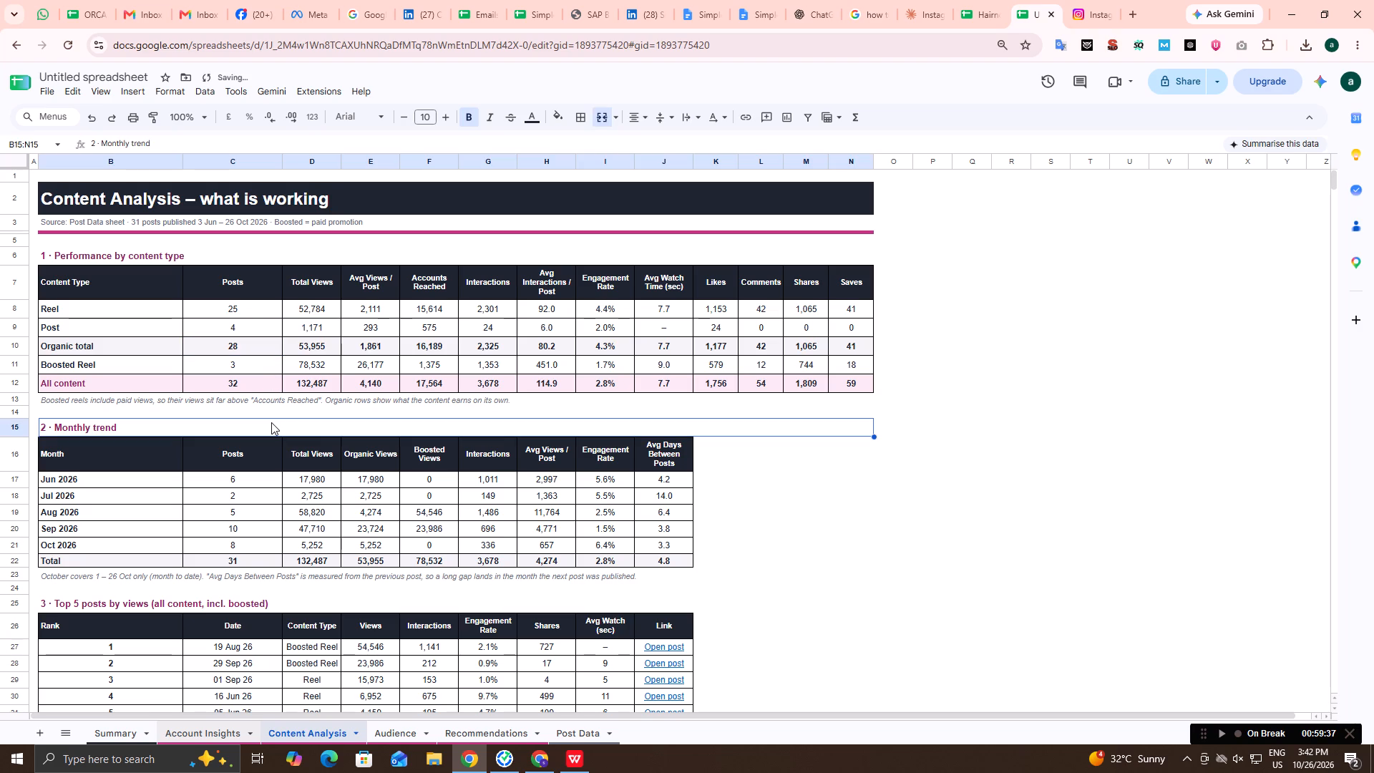
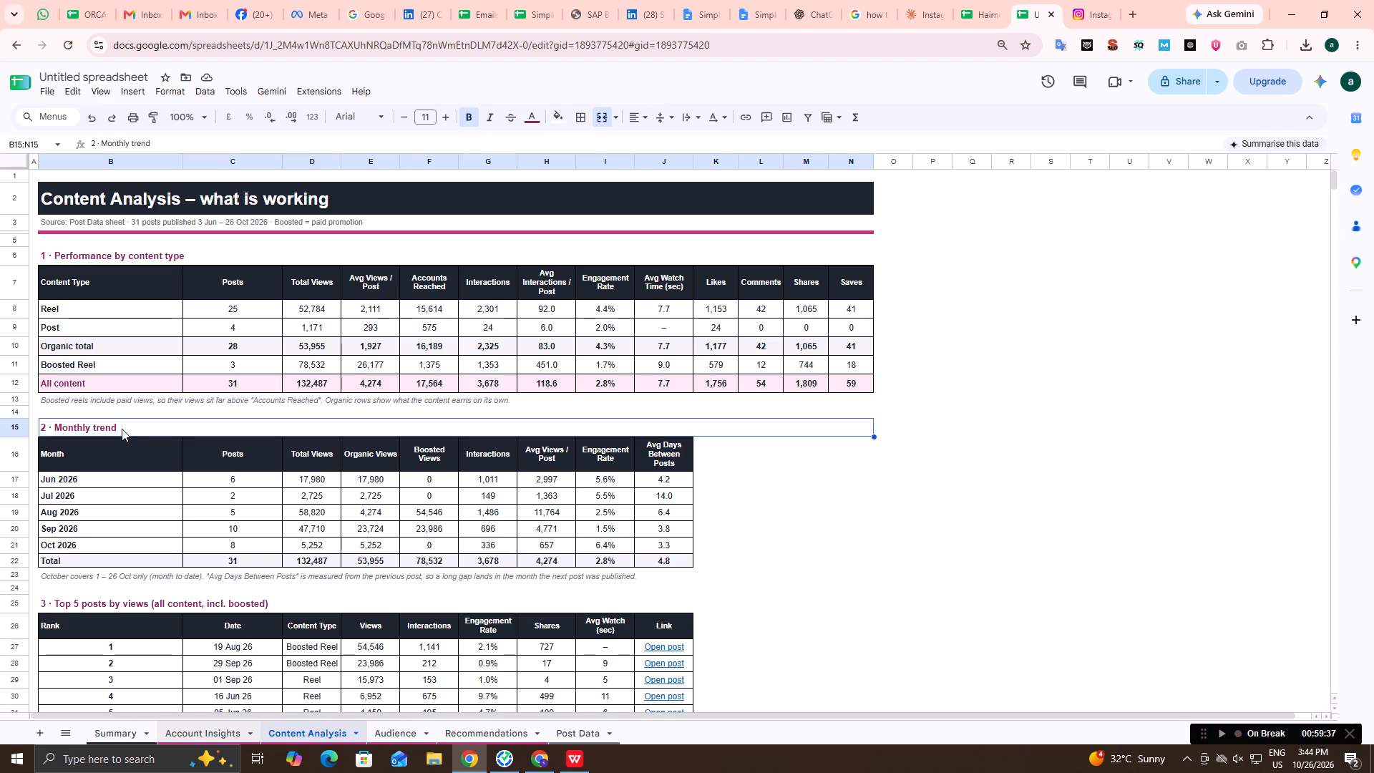
Review the post list in Sheet2 of the Hairncraaft SMO Report, and return to the Content Analysis sheet.
{"action": "left_click", "coordinate": [992, 1]}
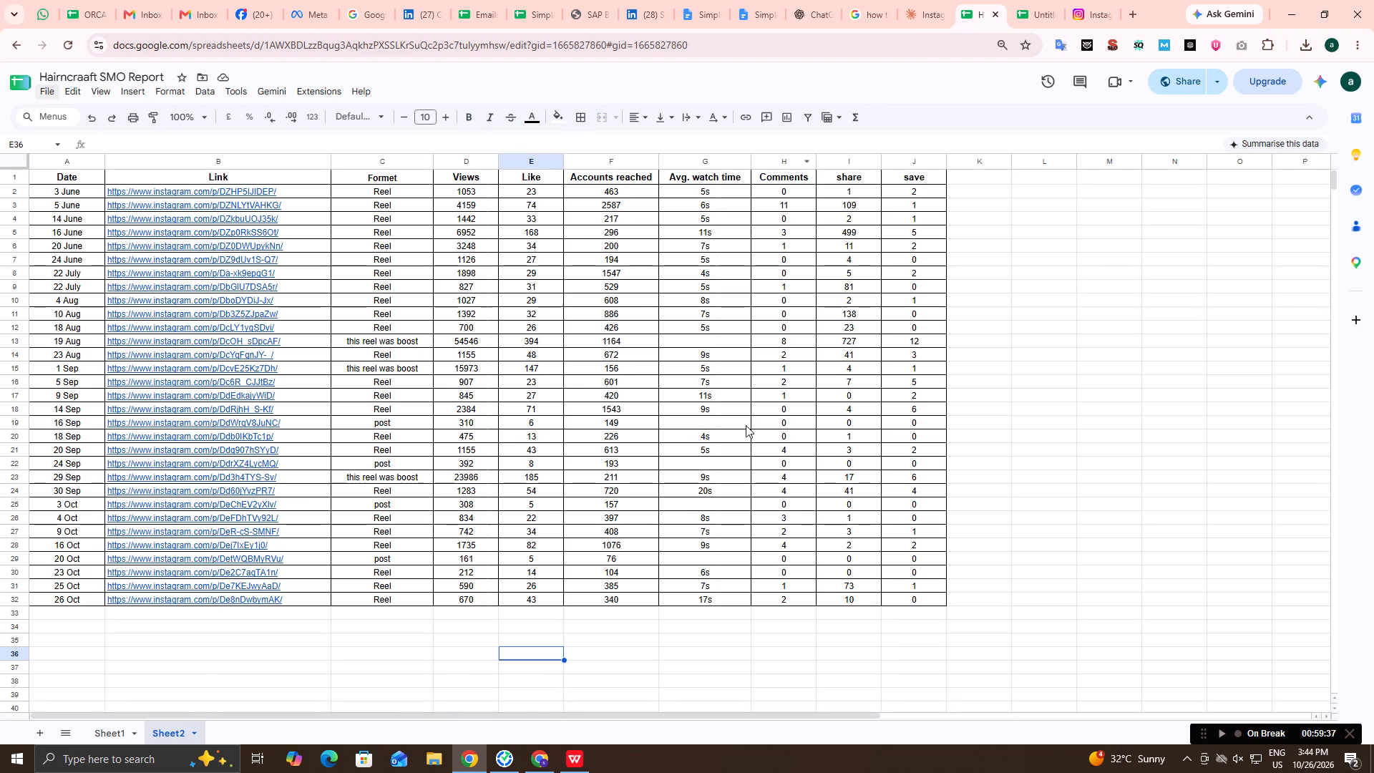
{"action": "scroll", "coordinate": [746, 427], "scroll_direction": "up", "scroll_amount": 4}
{"action": "left_click", "coordinate": [1050, 0]}
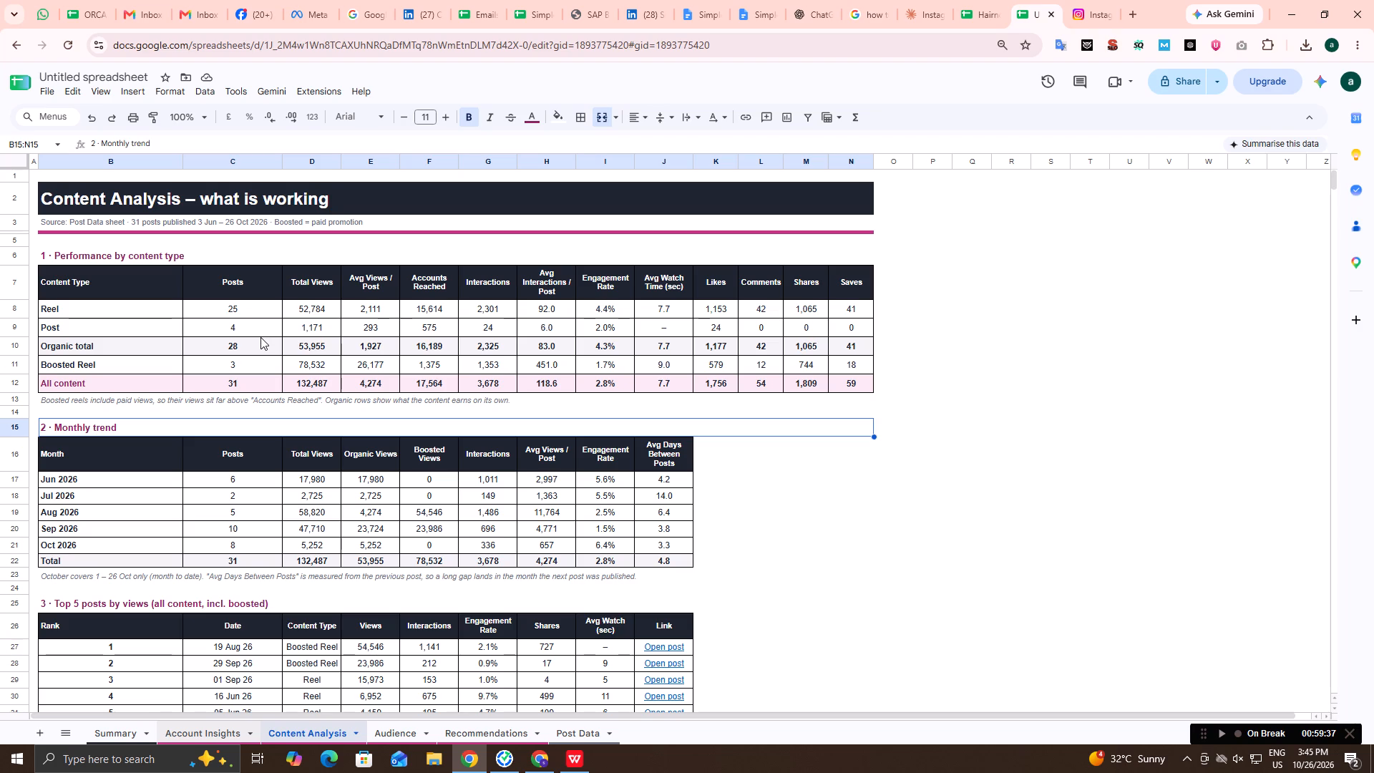
Switch to the Hairncraaft SMO Report spreadsheet and examine the post dates, links and formats listed in Sheet2.
{"action": "left_click", "coordinate": [992, 0]}
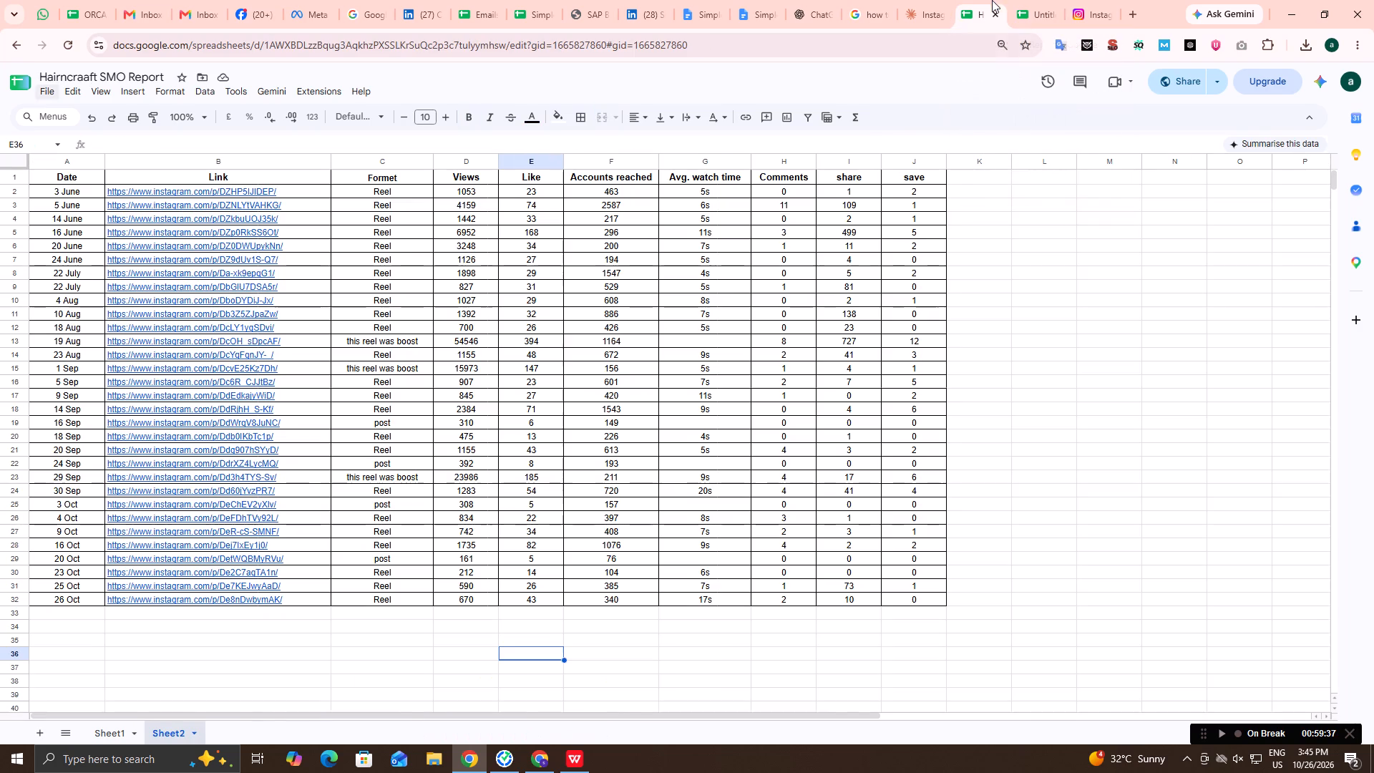
{"action": "scroll", "coordinate": [286, 297], "scroll_direction": "up", "scroll_amount": 3}
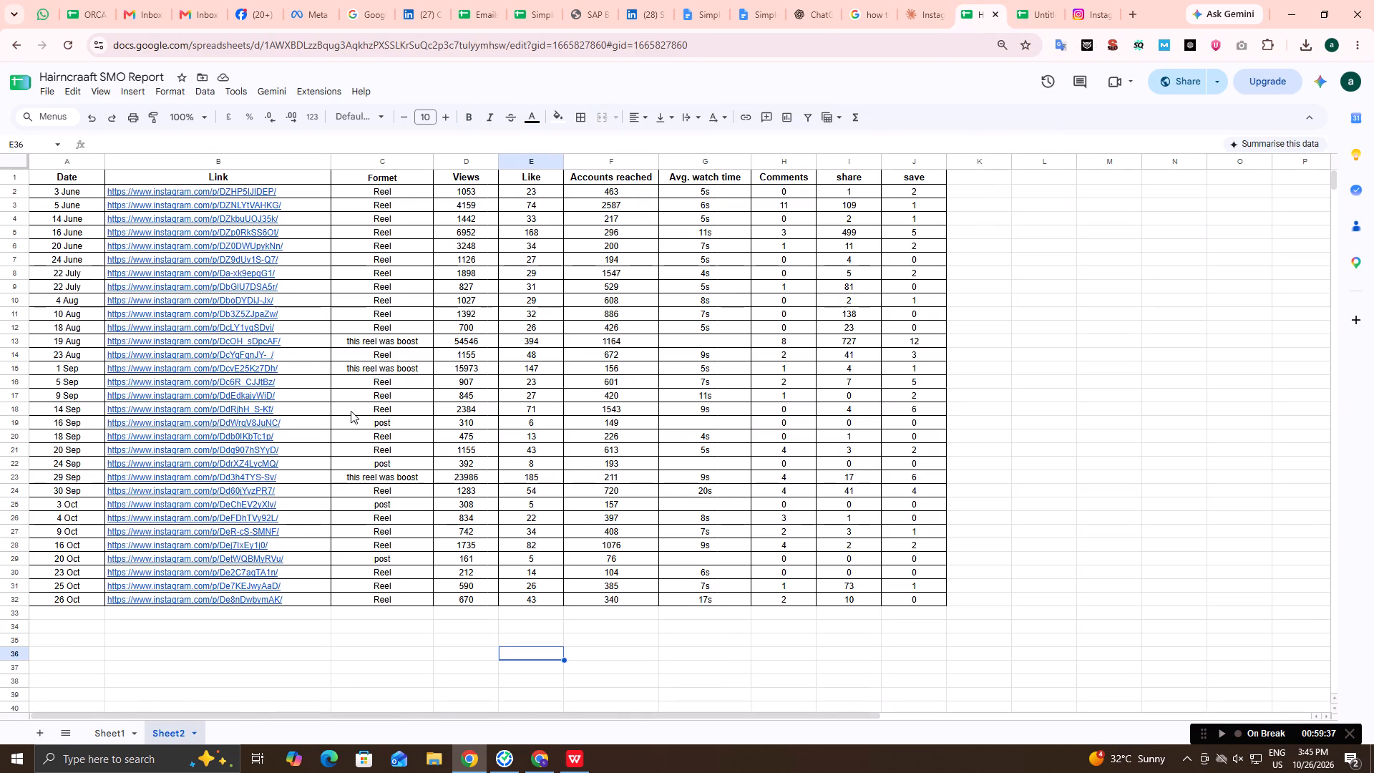
{"action": "left_click", "coordinate": [1043, 0]}
{"action": "left_click", "coordinate": [966, 0]}
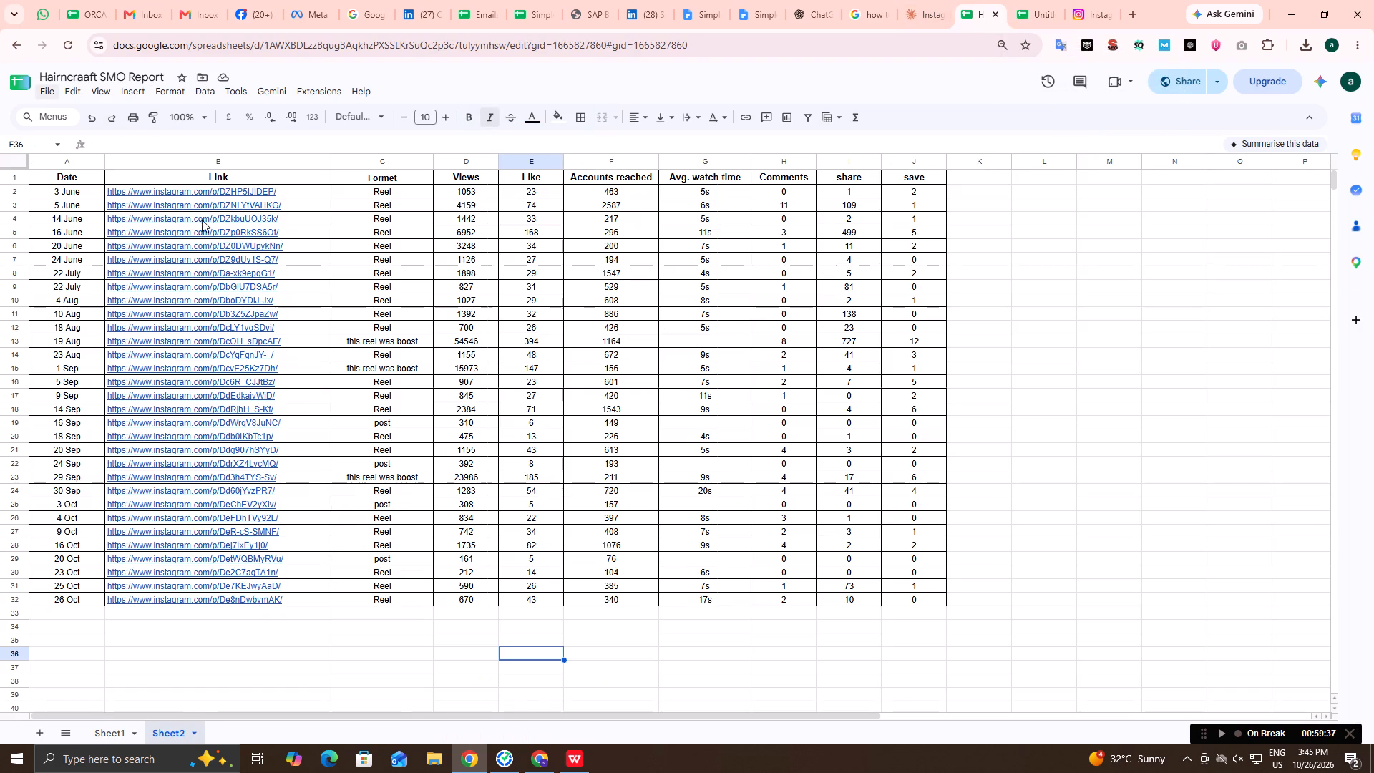
{"action": "left_click_drag", "start_coordinate": [313, 195], "coordinate": [314, 204]}
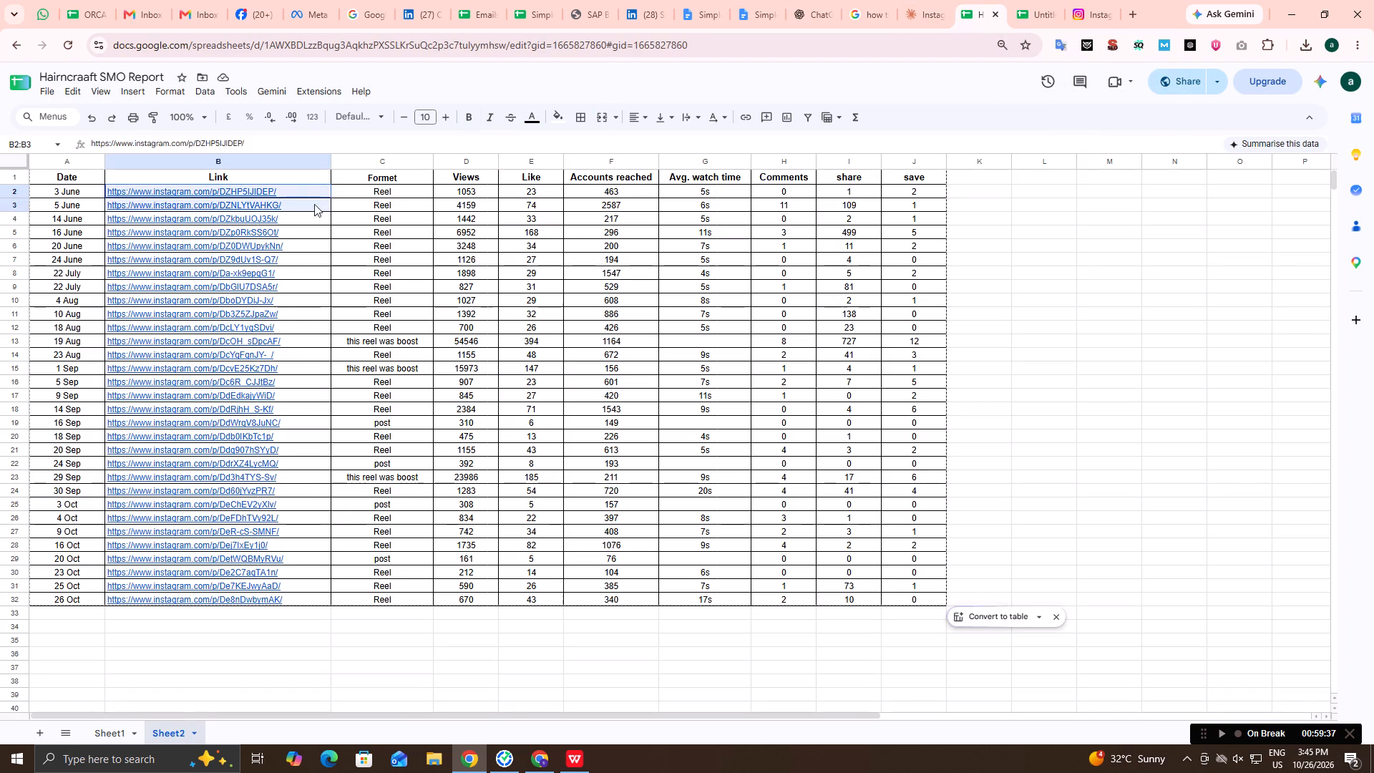
{"action": "left_click_drag", "start_coordinate": [314, 204], "coordinate": [316, 209]}
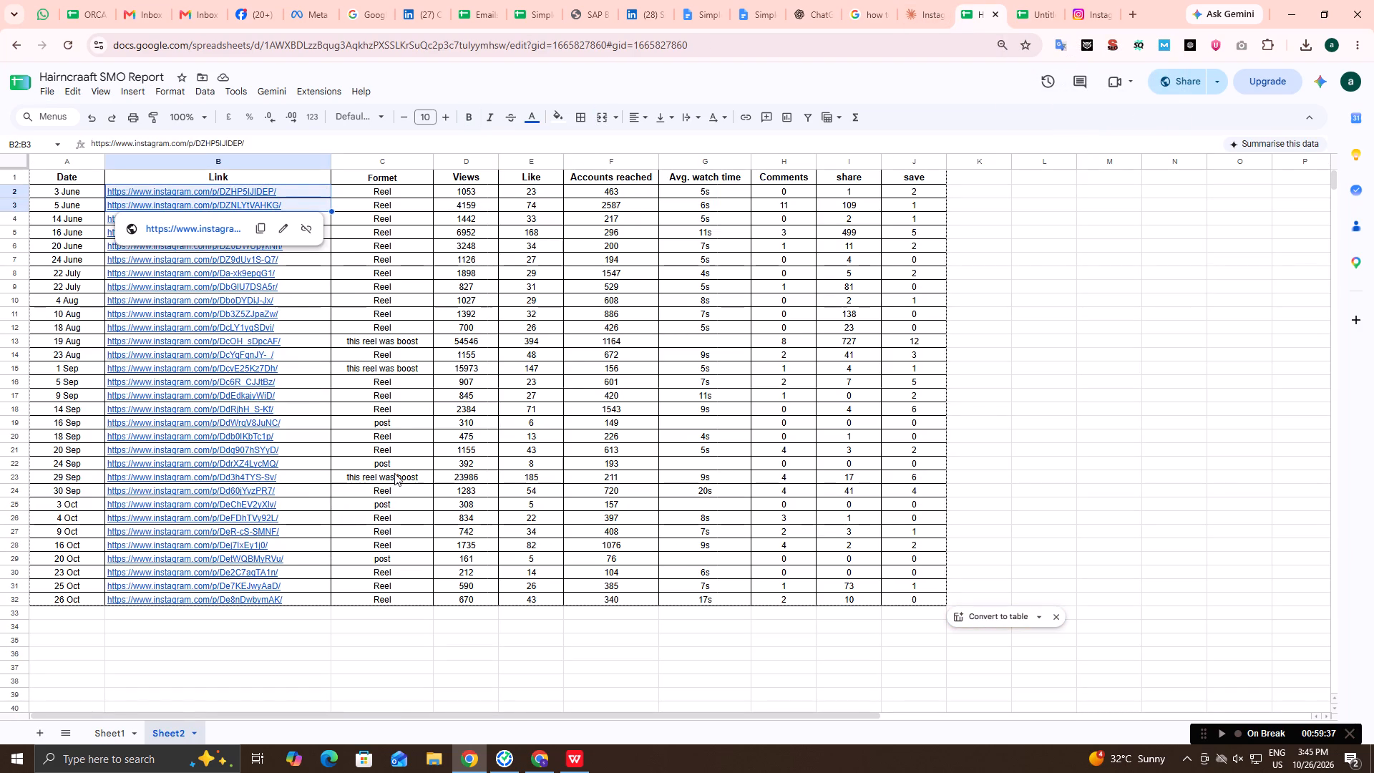
{"action": "left_click", "coordinate": [396, 467]}
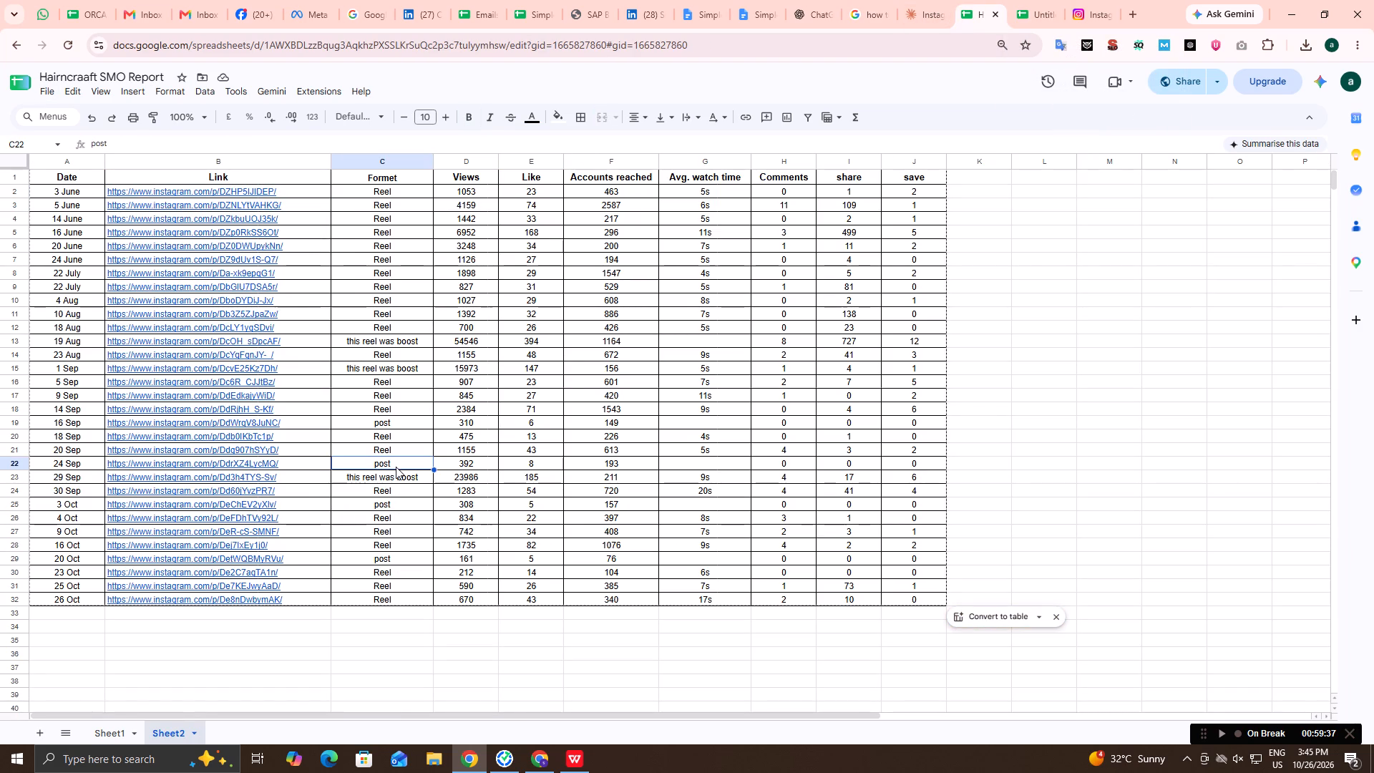
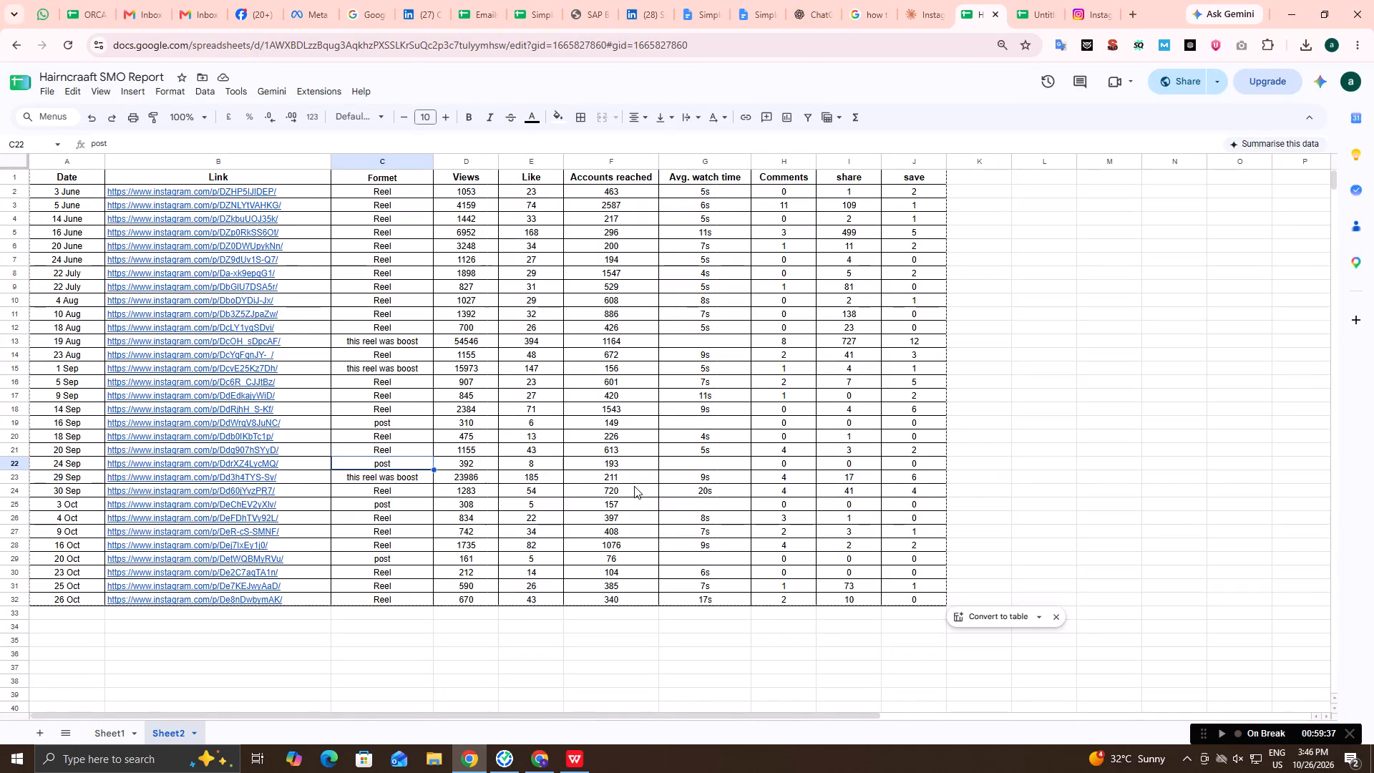
Compare the post counts by content type in the Content Analysis report with the Reel and post entries in the Hairncraaft SMO Report's format column.
{"action": "key", "text": "alt+Tab"}
{"action": "key", "text": "alt+Tab"}
{"action": "left_click", "coordinate": [1036, 6]}
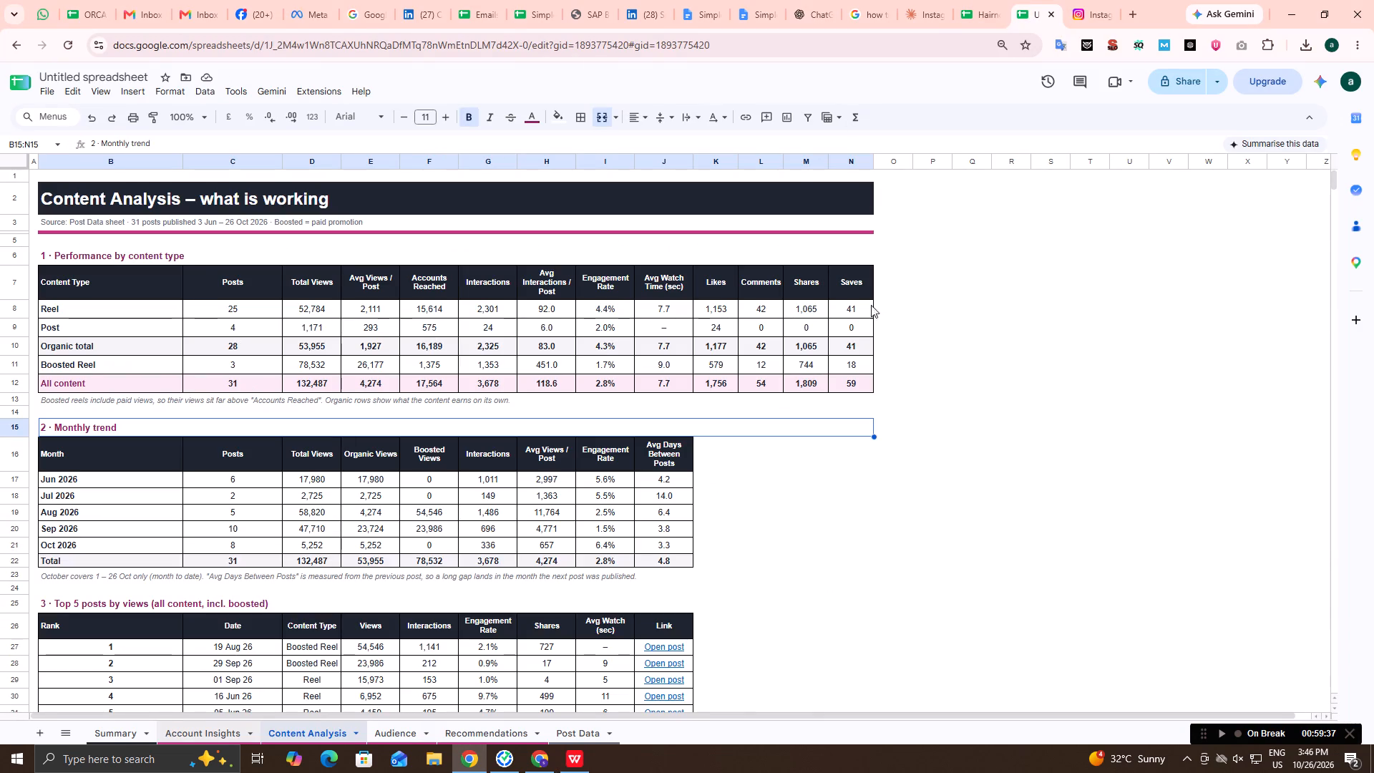
{"action": "left_click", "coordinate": [974, 1]}
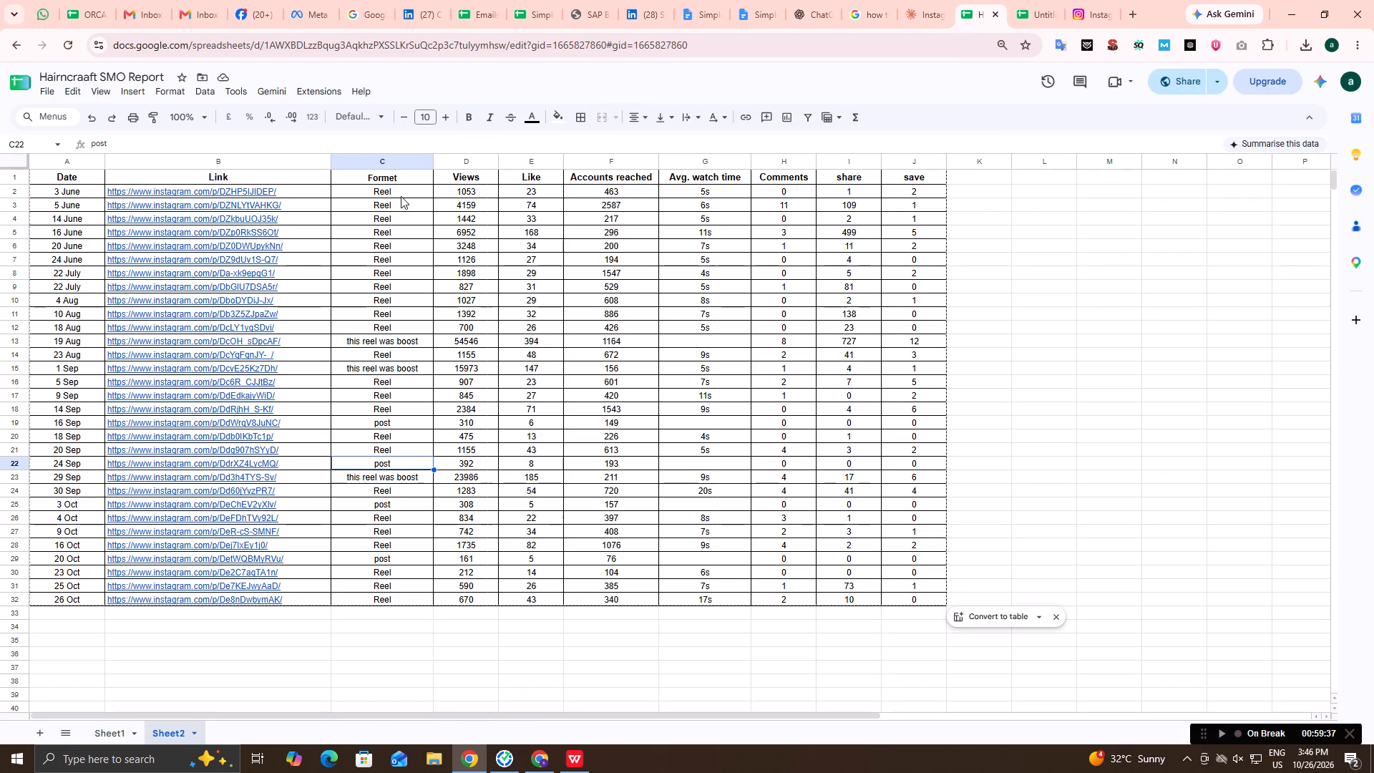
{"action": "left_click_drag", "start_coordinate": [401, 196], "coordinate": [398, 319]}
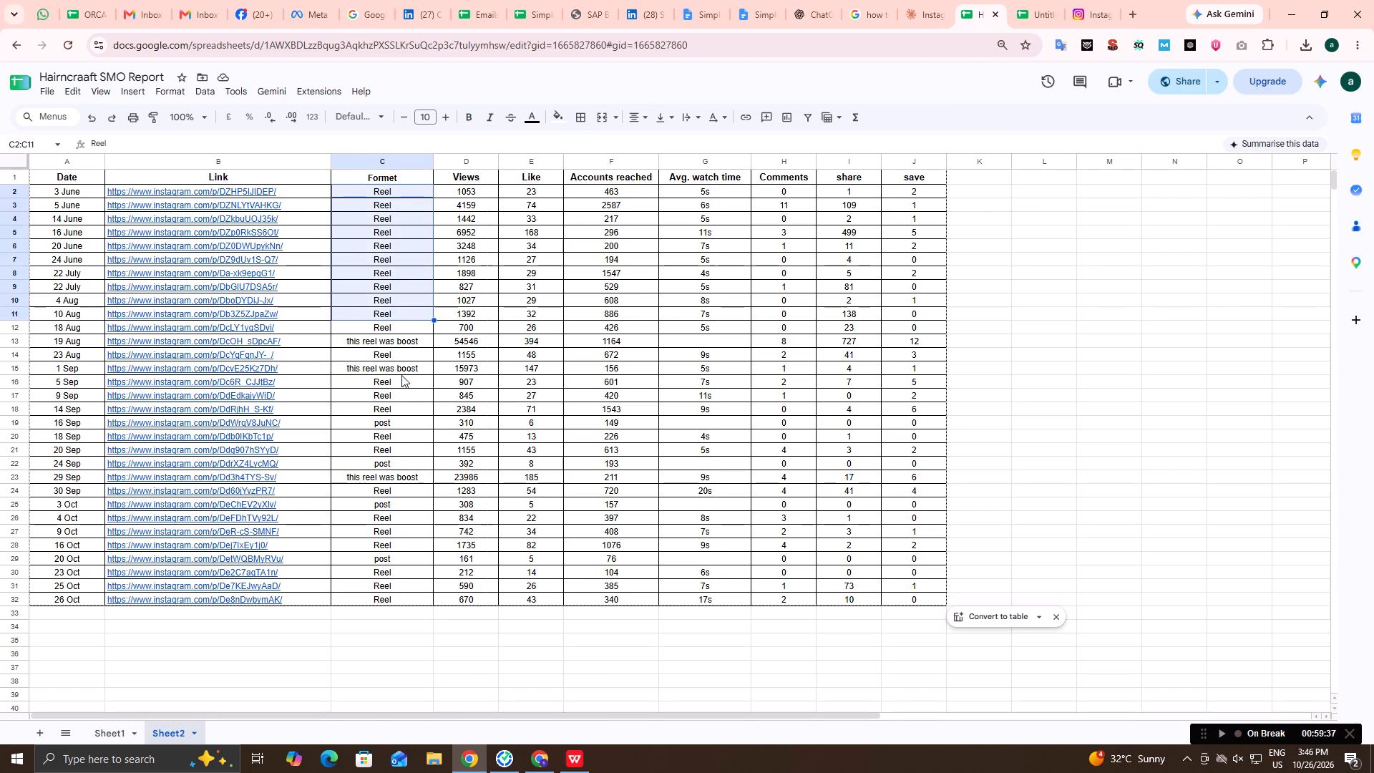
{"action": "left_click", "coordinate": [382, 419]}
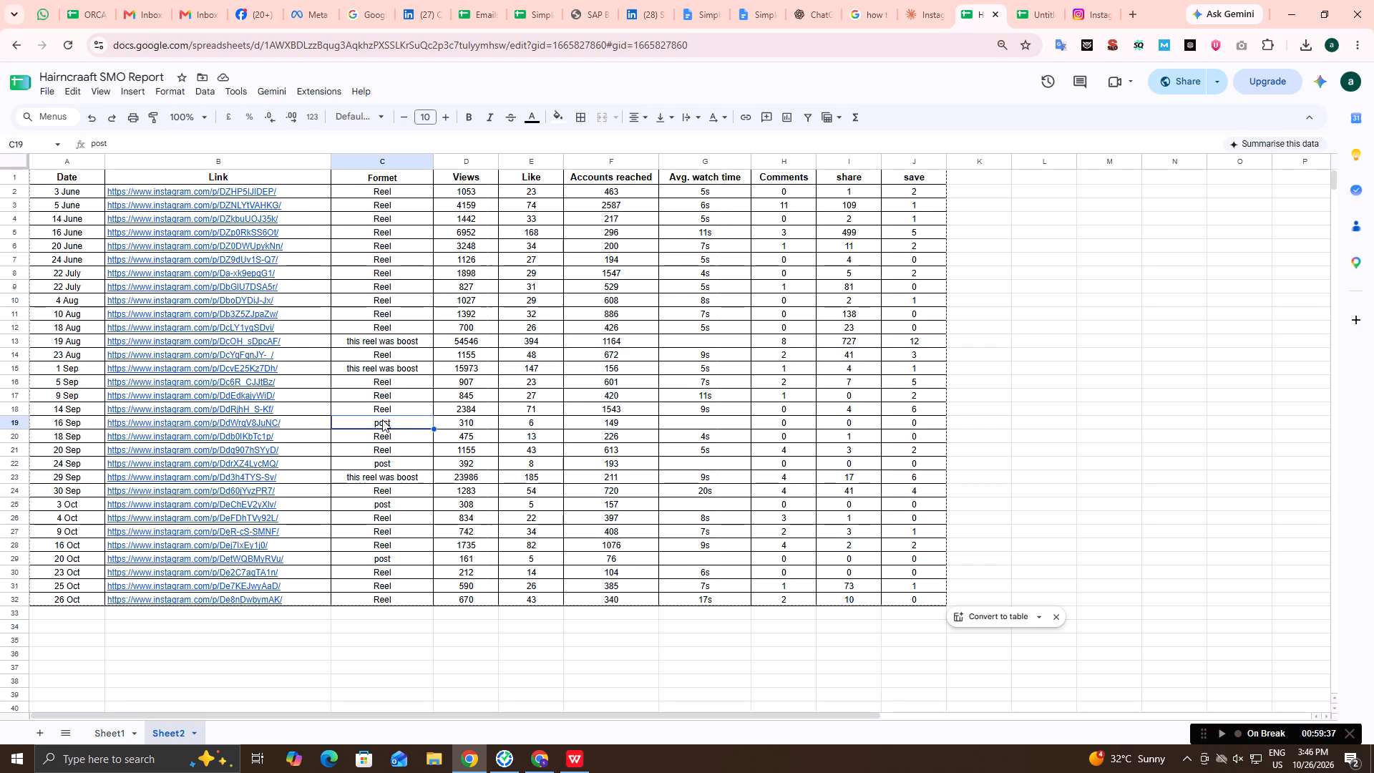
{"action": "left_click", "coordinate": [392, 465]}
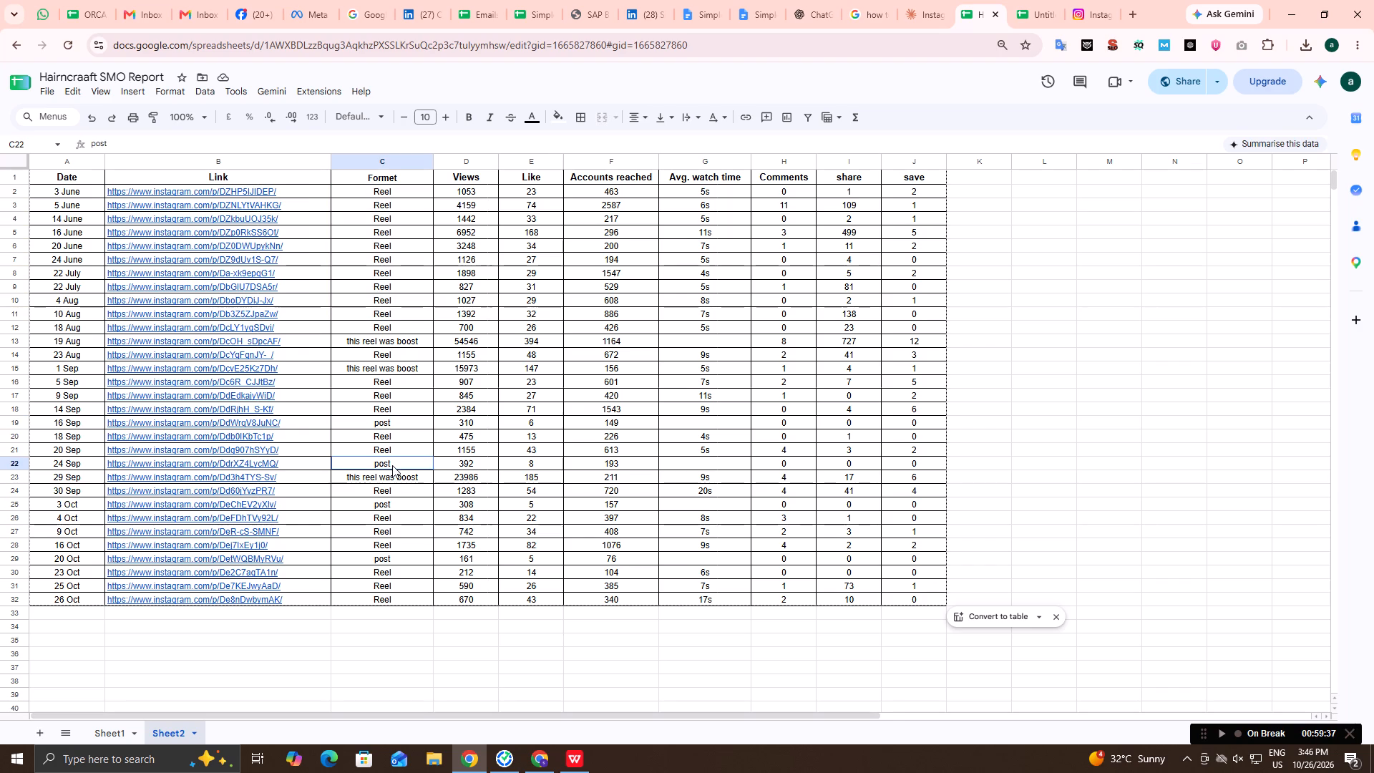
{"action": "left_click", "coordinate": [391, 506]}
{"action": "left_click", "coordinate": [389, 562]}
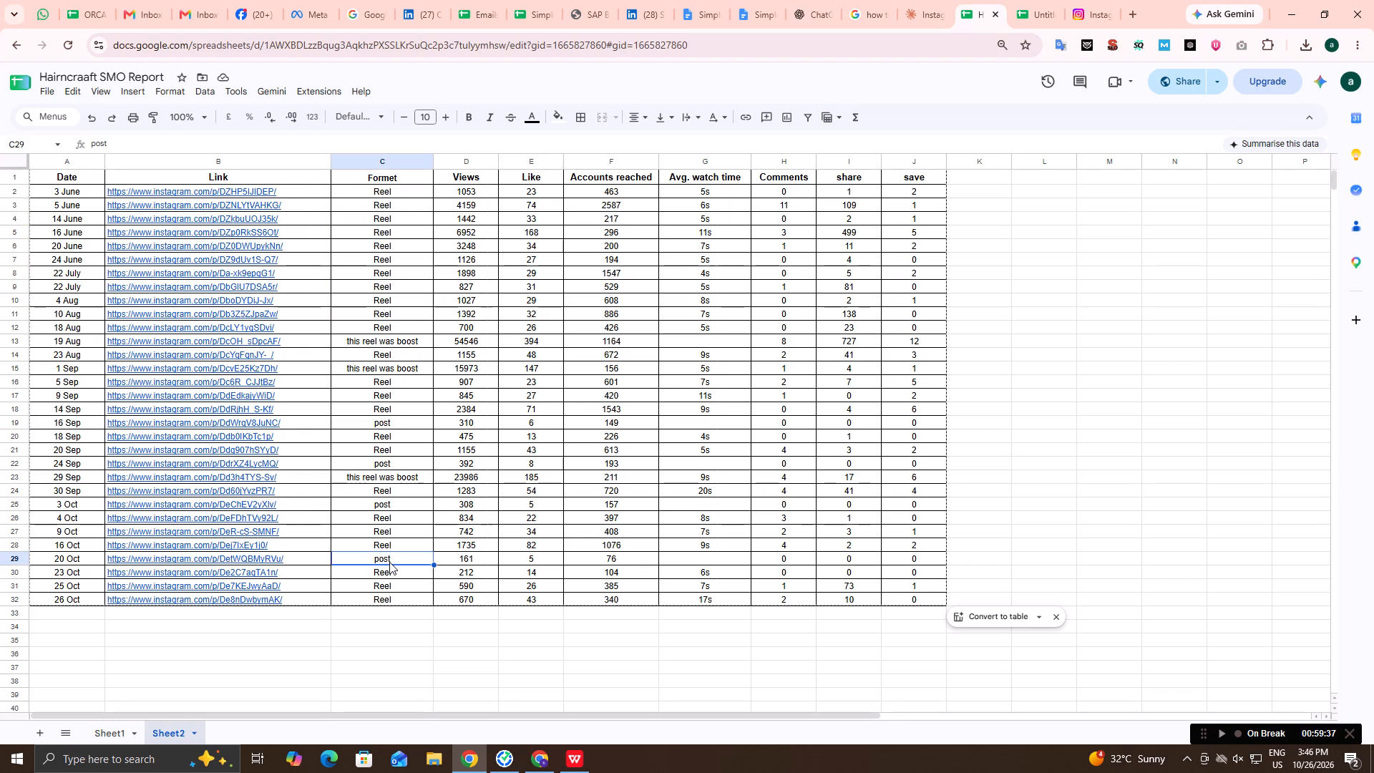
{"action": "left_click_drag", "start_coordinate": [389, 574], "coordinate": [386, 595]}
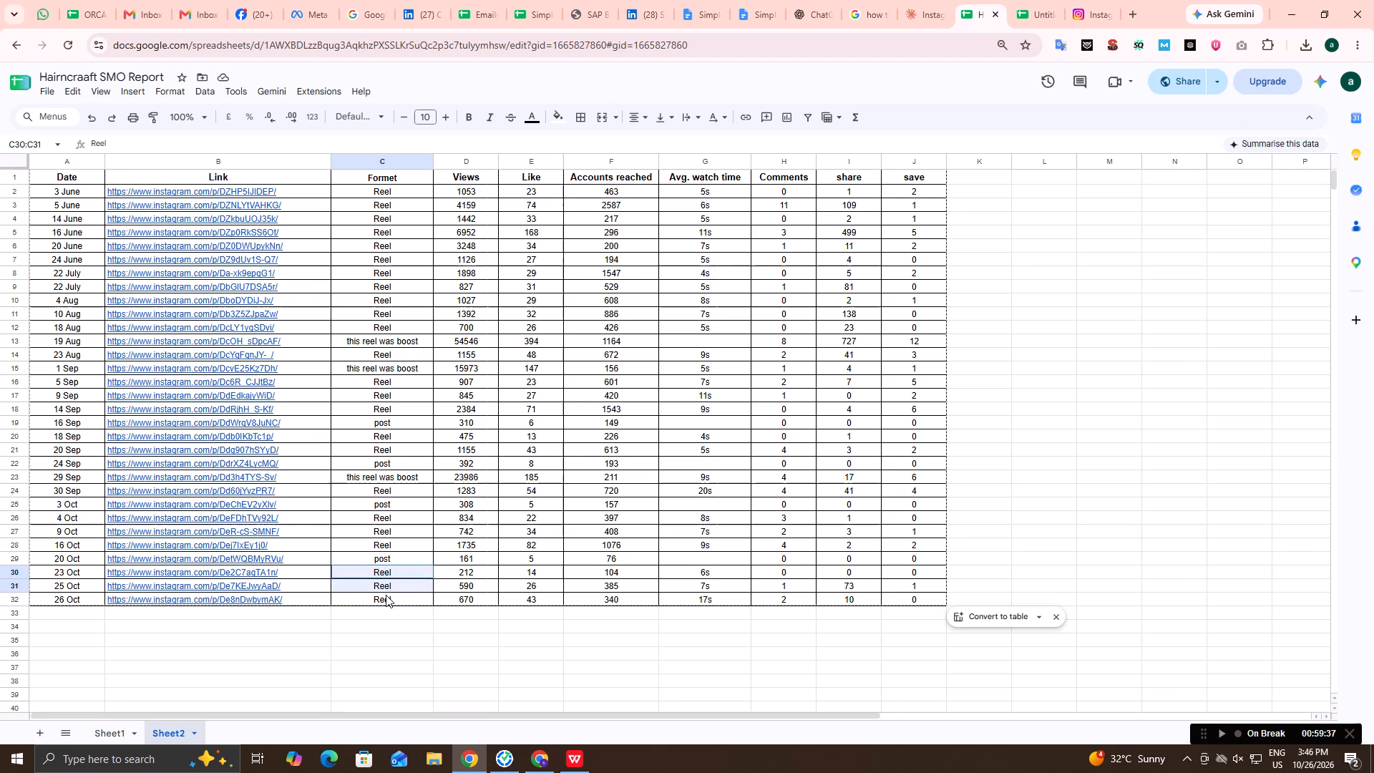
{"action": "left_click_drag", "start_coordinate": [386, 595], "coordinate": [386, 601]}
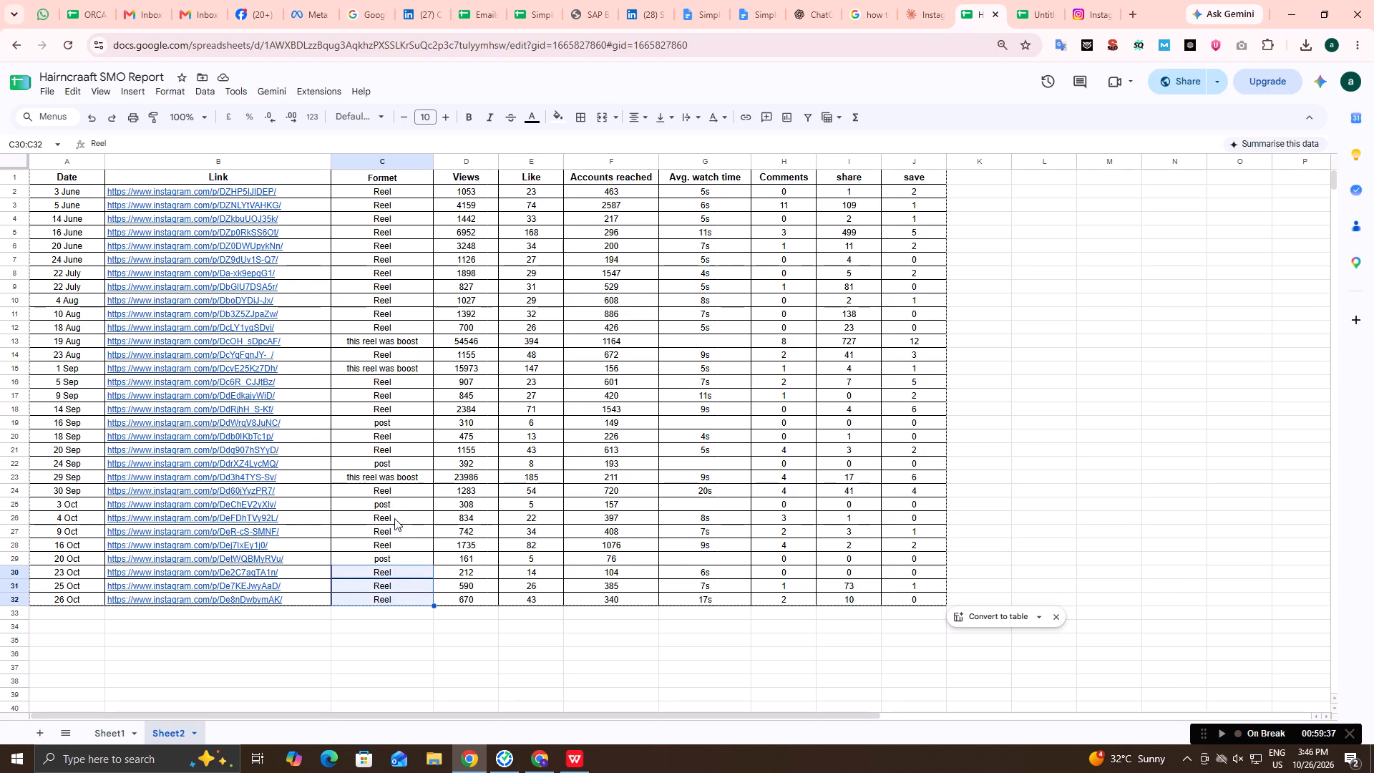
Examine the Format column of Sheet2 from the 16 Oct post back to 18 Sep, counting the reels.
{"action": "left_click_drag", "start_coordinate": [394, 518], "coordinate": [394, 543]}
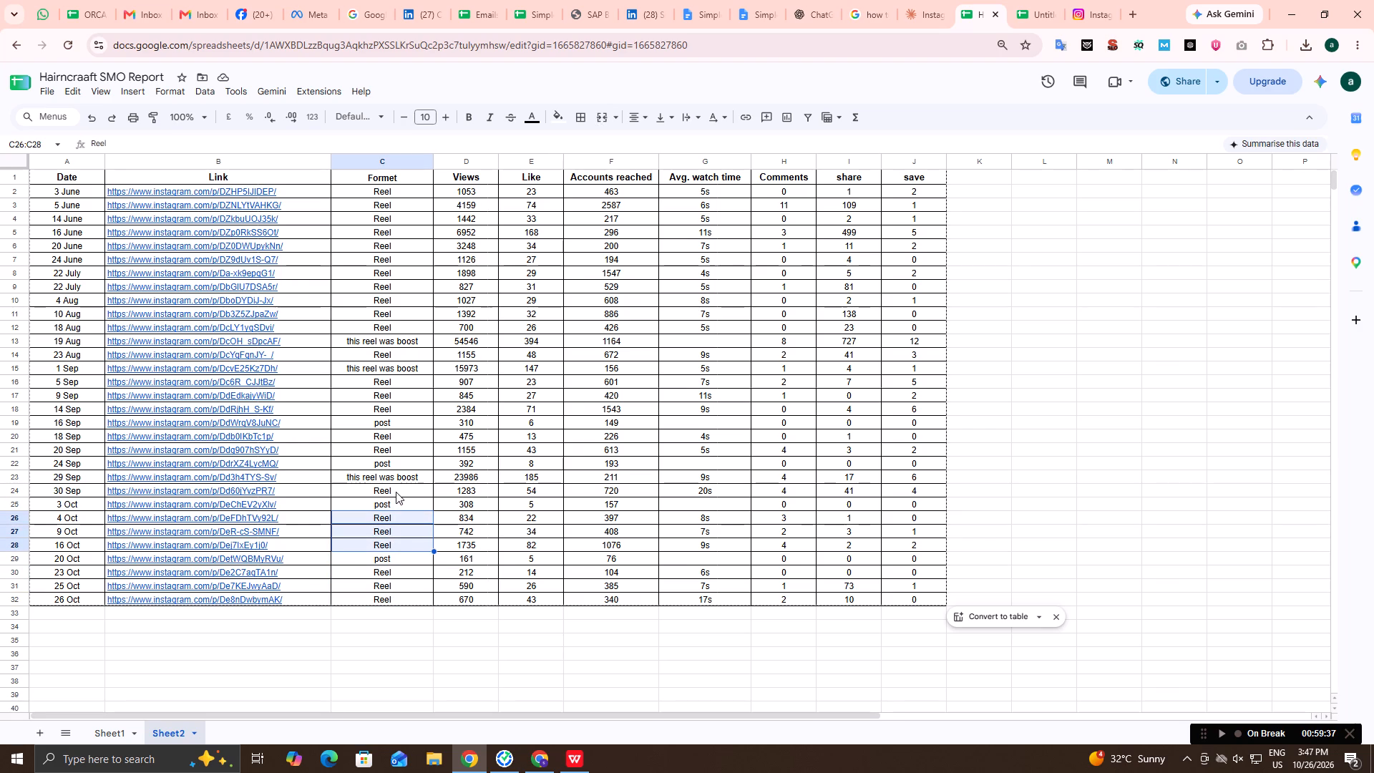
{"action": "left_click", "coordinate": [396, 492]}
{"action": "left_click", "coordinate": [401, 478]}
{"action": "left_click", "coordinate": [401, 465]}
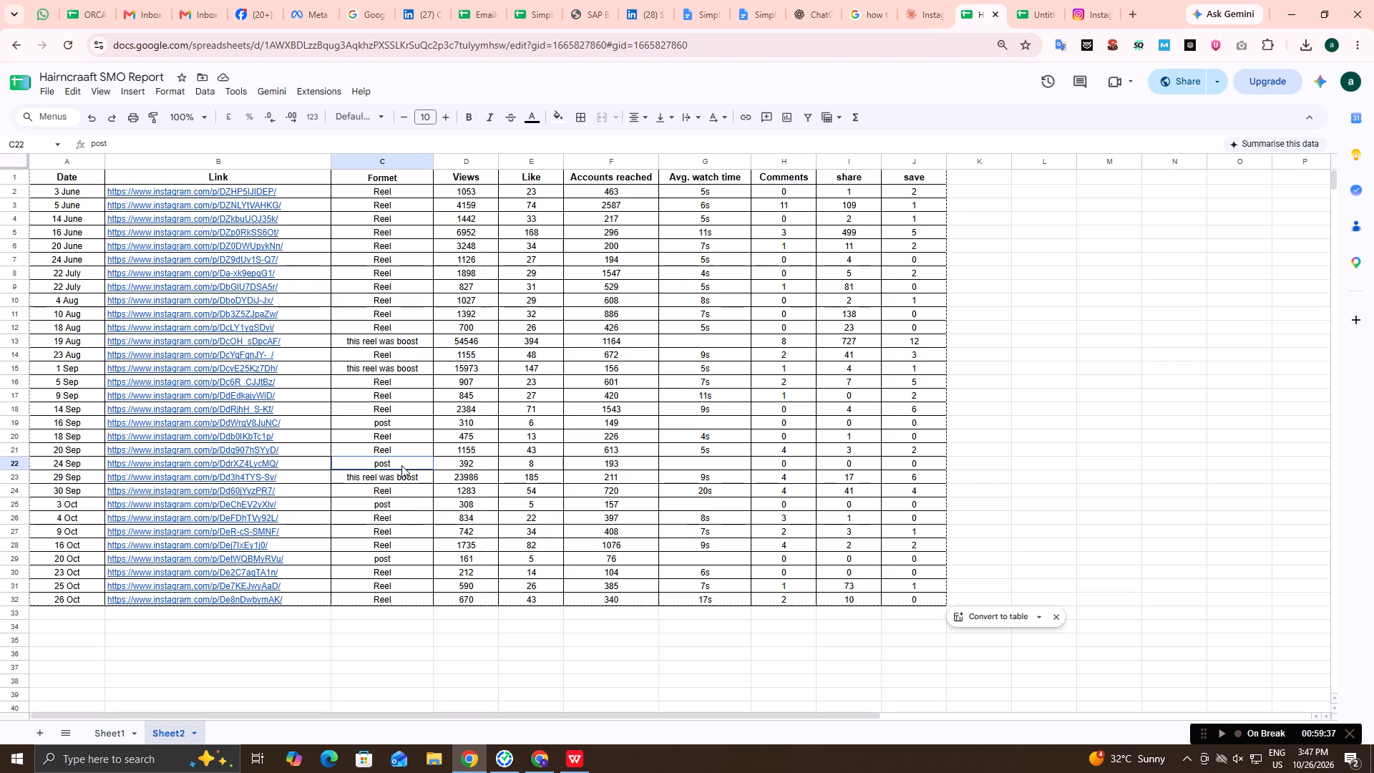
{"action": "left_click", "coordinate": [401, 457]}
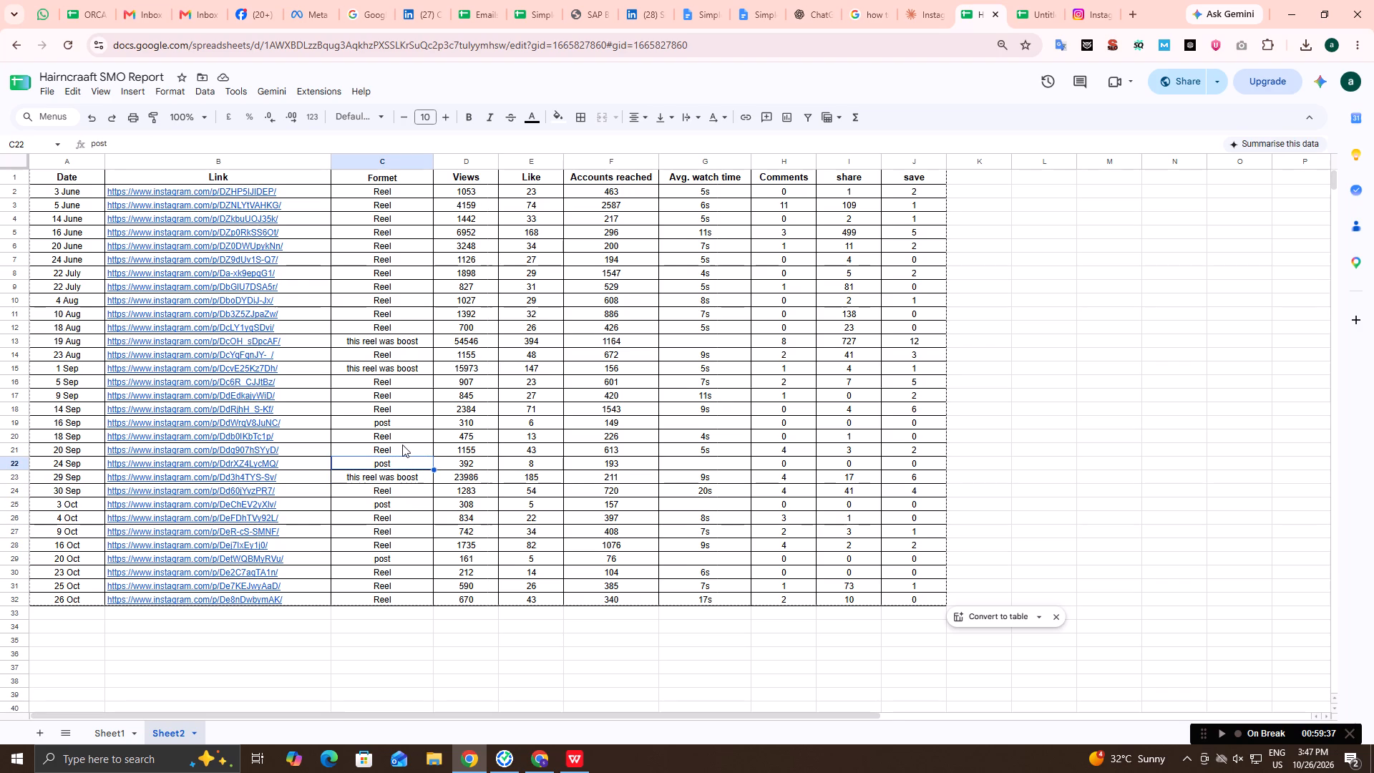
{"action": "left_click", "coordinate": [402, 444]}
{"action": "left_click", "coordinate": [402, 434]}
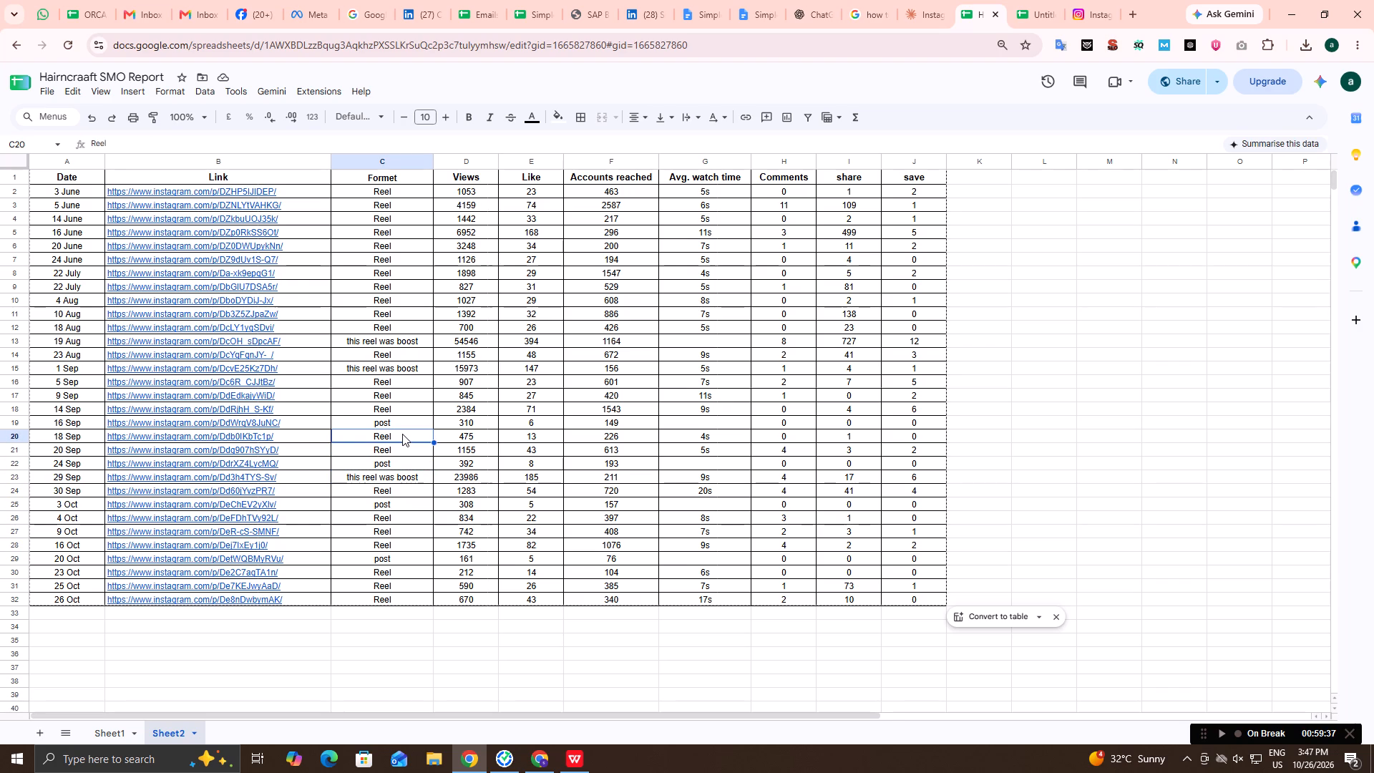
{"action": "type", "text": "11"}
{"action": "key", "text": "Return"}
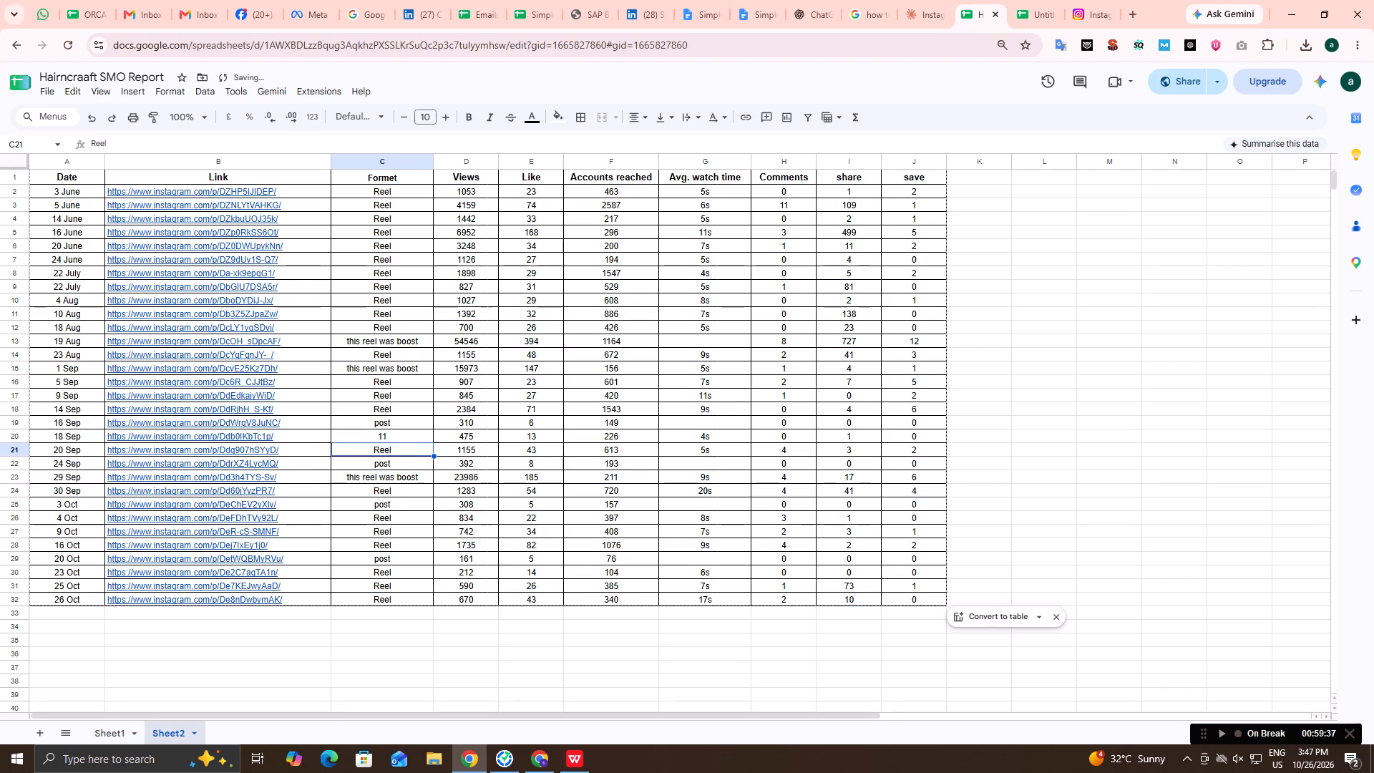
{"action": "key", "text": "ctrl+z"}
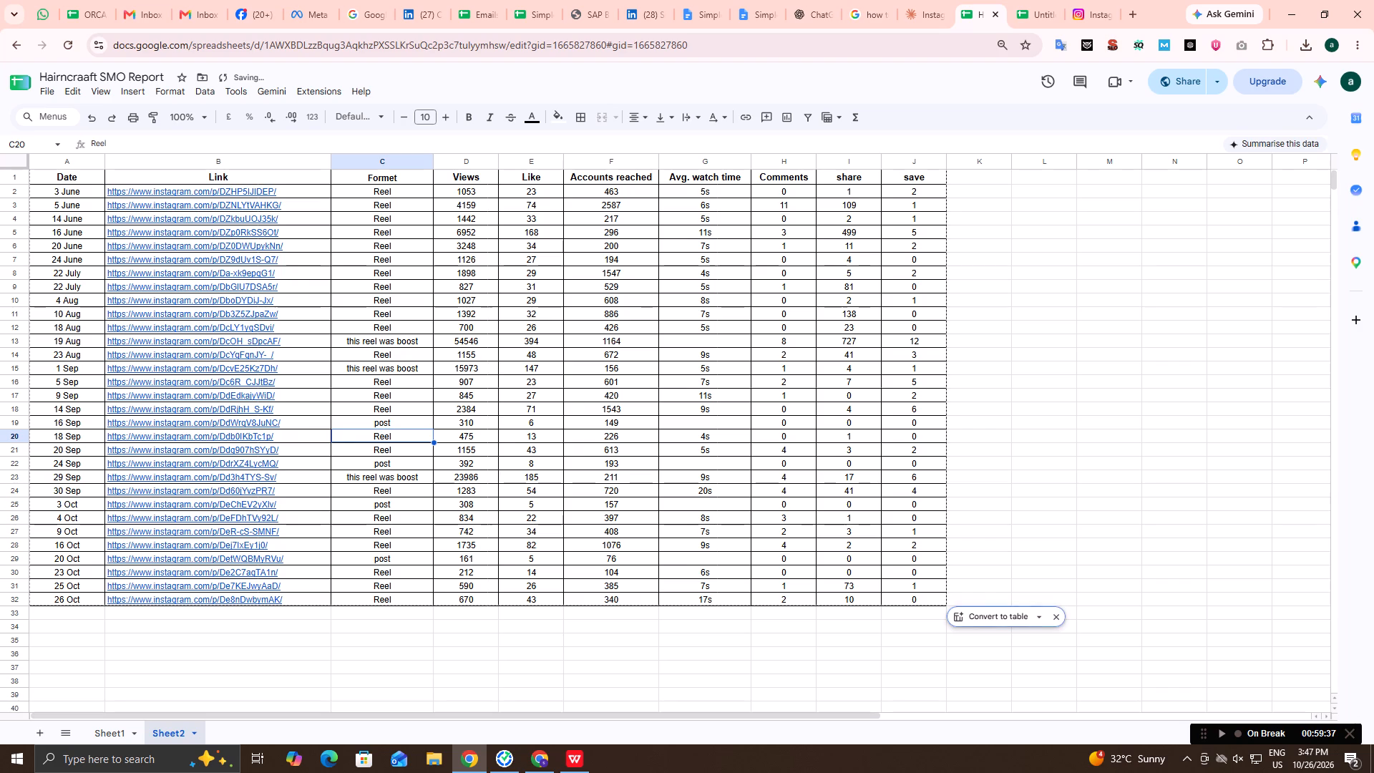
Continue counting the reels in Sheet2's Format column, going post by post from 18 Sep back to 3 June.
{"action": "key", "text": "Up"}
{"action": "key", "text": "Up"}
{"action": "key", "text": "Up"}
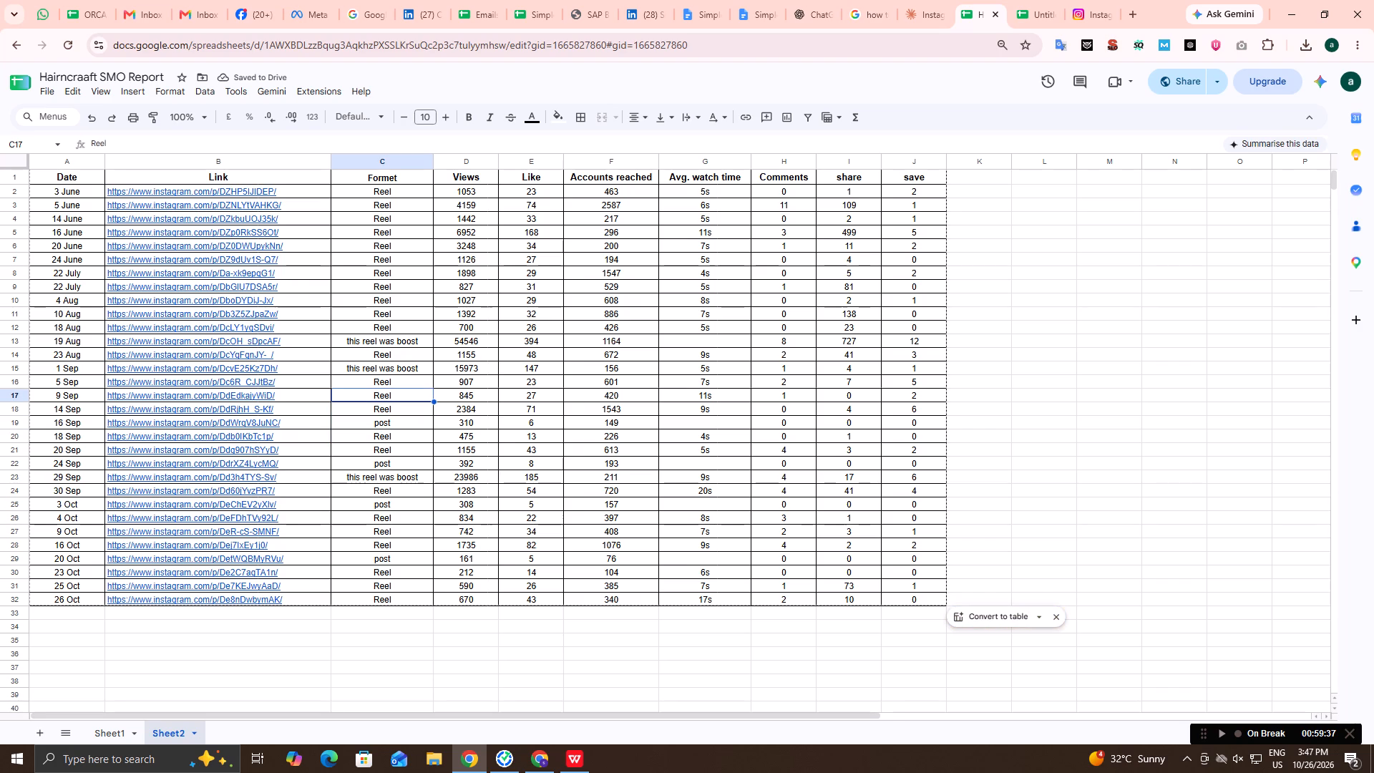
{"action": "key", "text": "Up"}
{"action": "key", "text": "Up"}
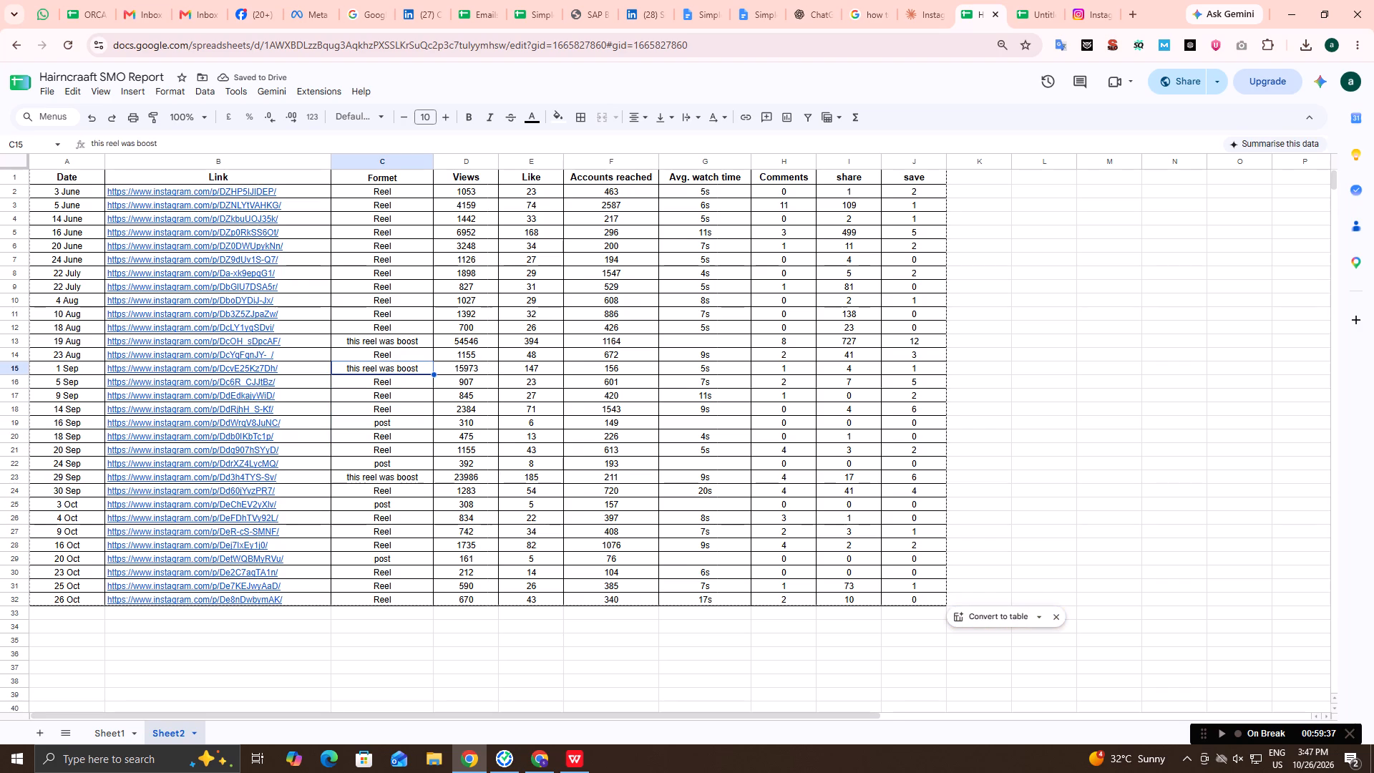
{"action": "key", "text": "Up"}
{"action": "key", "text": "Up"}
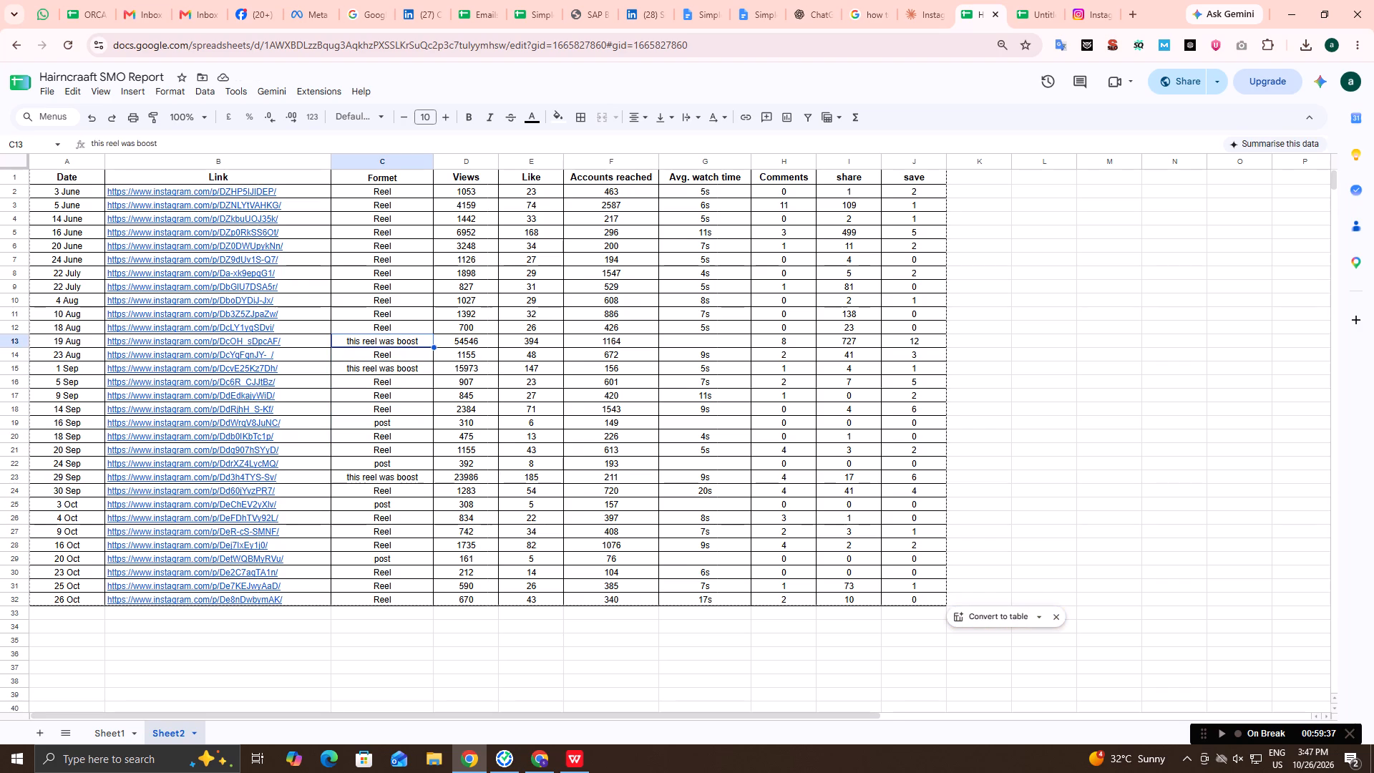
{"action": "key", "text": "Up"}
{"action": "key", "text": "Up"}
{"action": "key", "text": "Up"}
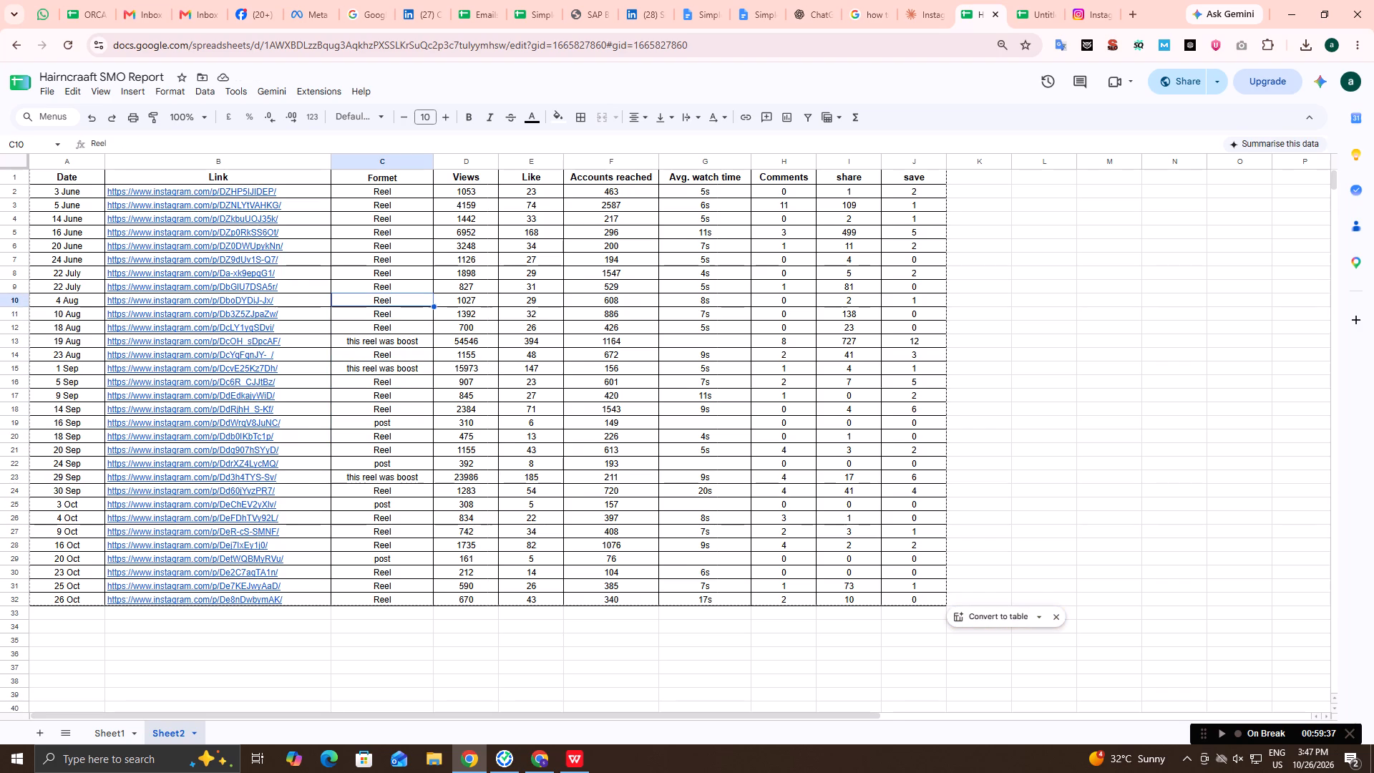
{"action": "key", "text": "Up"}
{"action": "key", "text": "Up"}
{"action": "key", "text": "Up"}
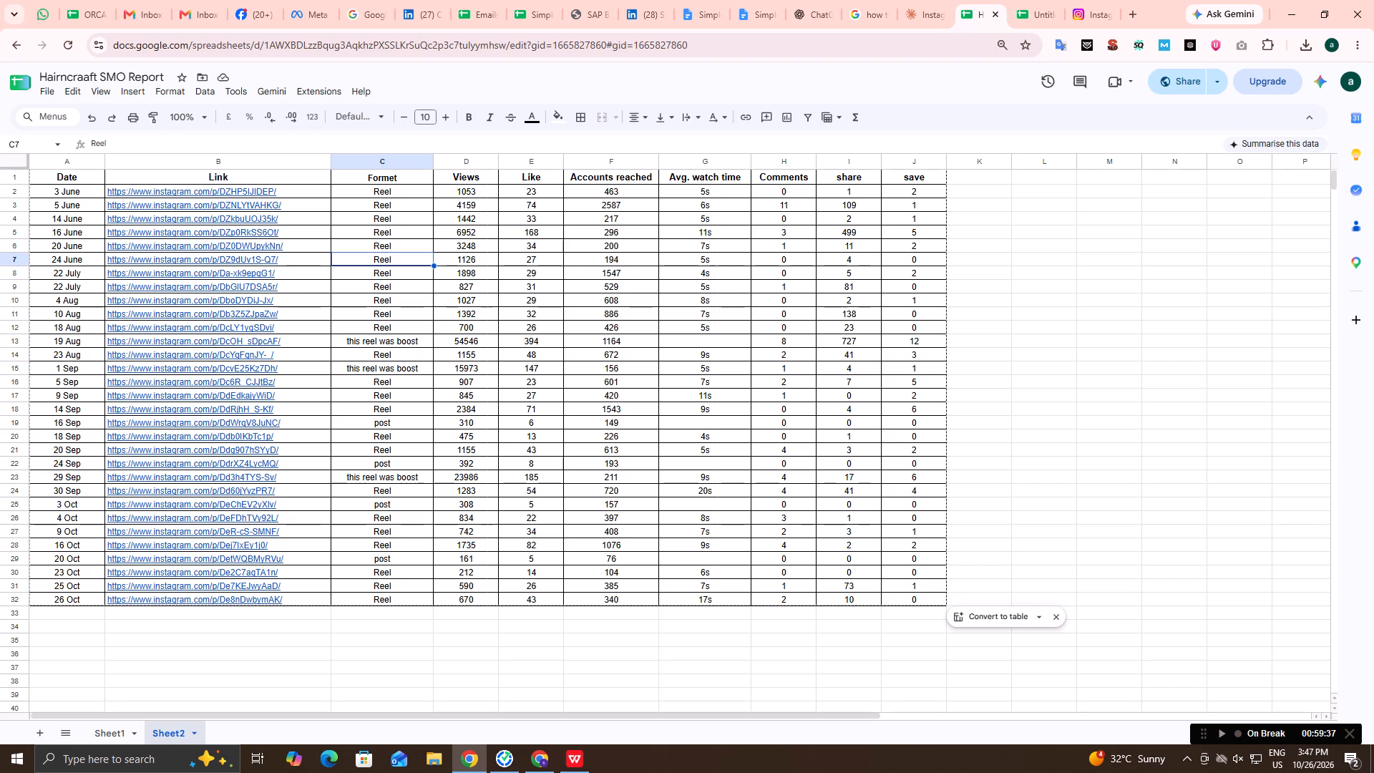
{"action": "key", "text": "Up"}
{"action": "key", "text": "Up"}
{"action": "key", "text": "Up"}
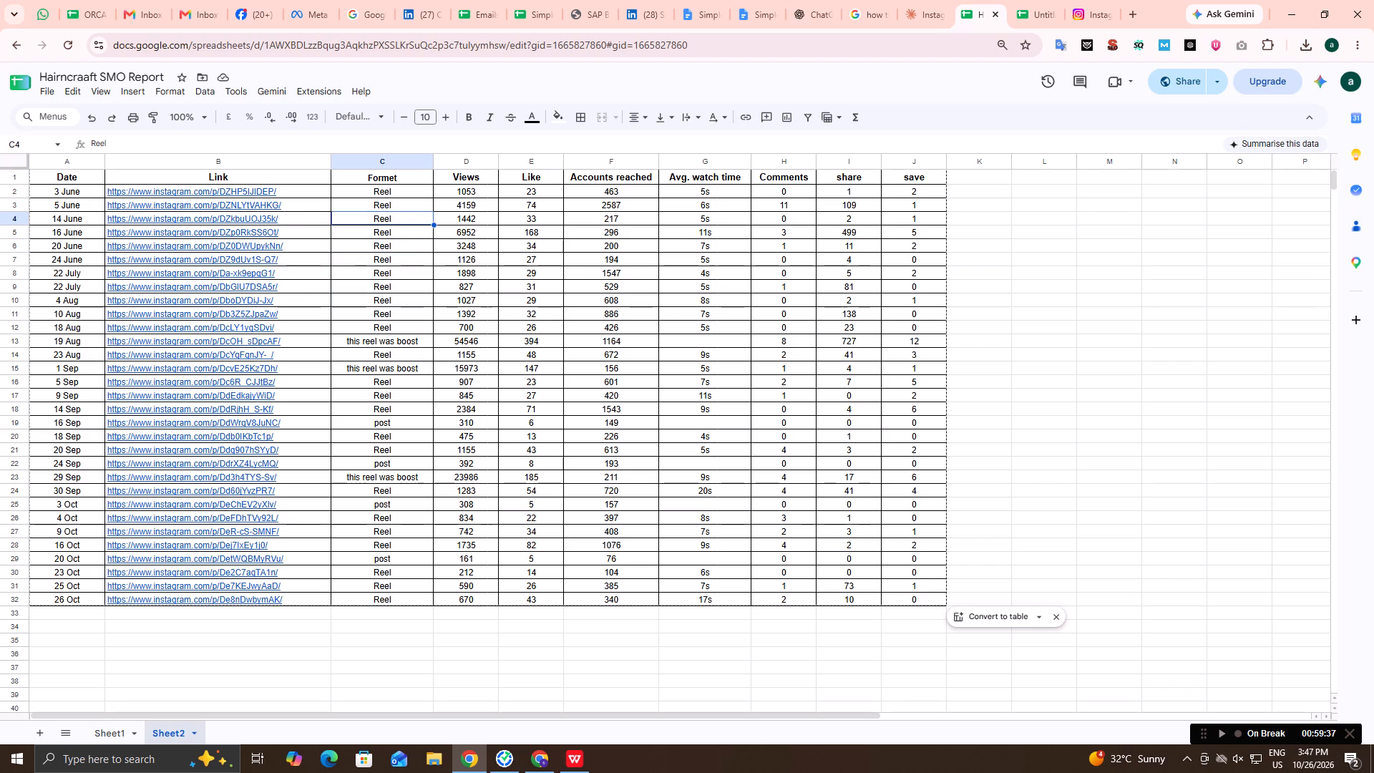
{"action": "key", "text": "Up"}
{"action": "key", "text": "Up"}
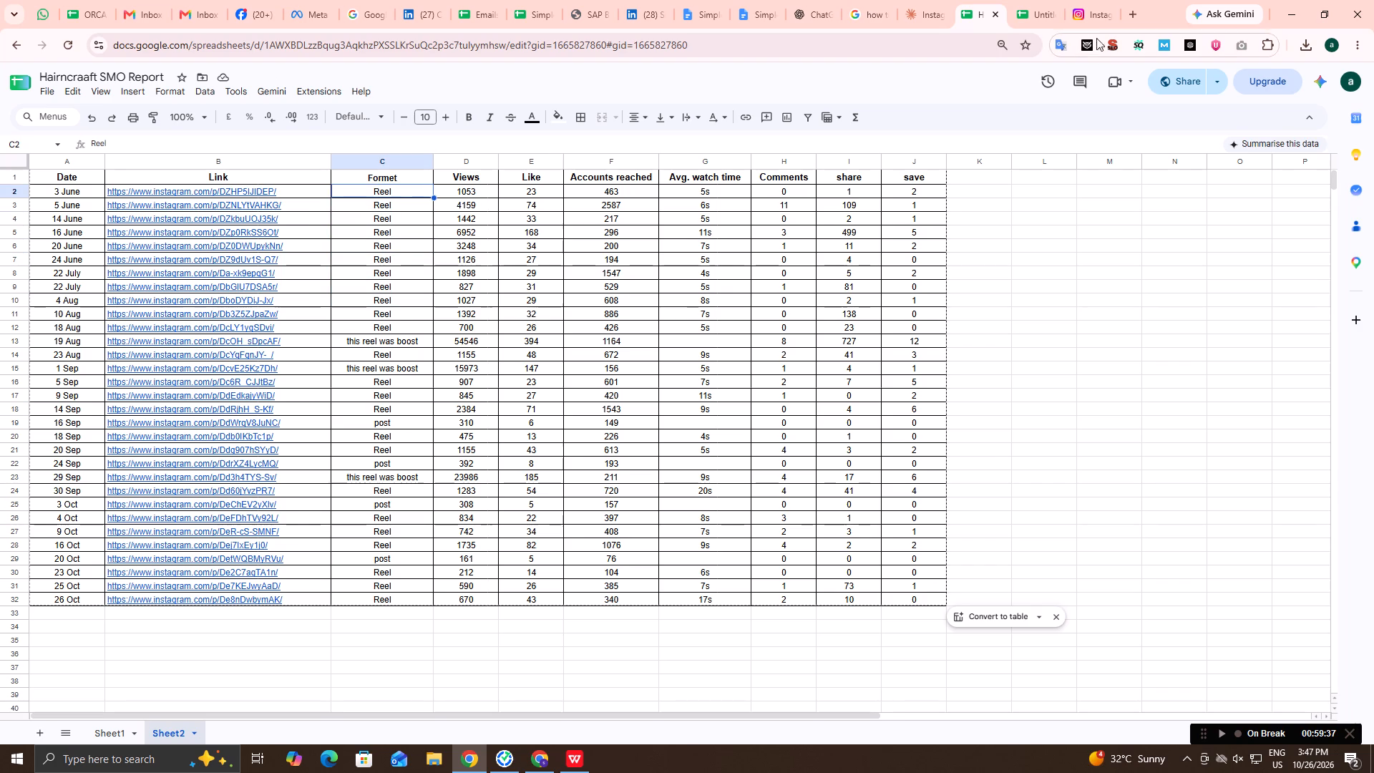
Switch to the Untitled spreadsheet and set the Reel row's Posts count to 27 in the Performance by content type table.
{"action": "left_click", "coordinate": [1041, 3]}
{"action": "left_click", "coordinate": [235, 314]}
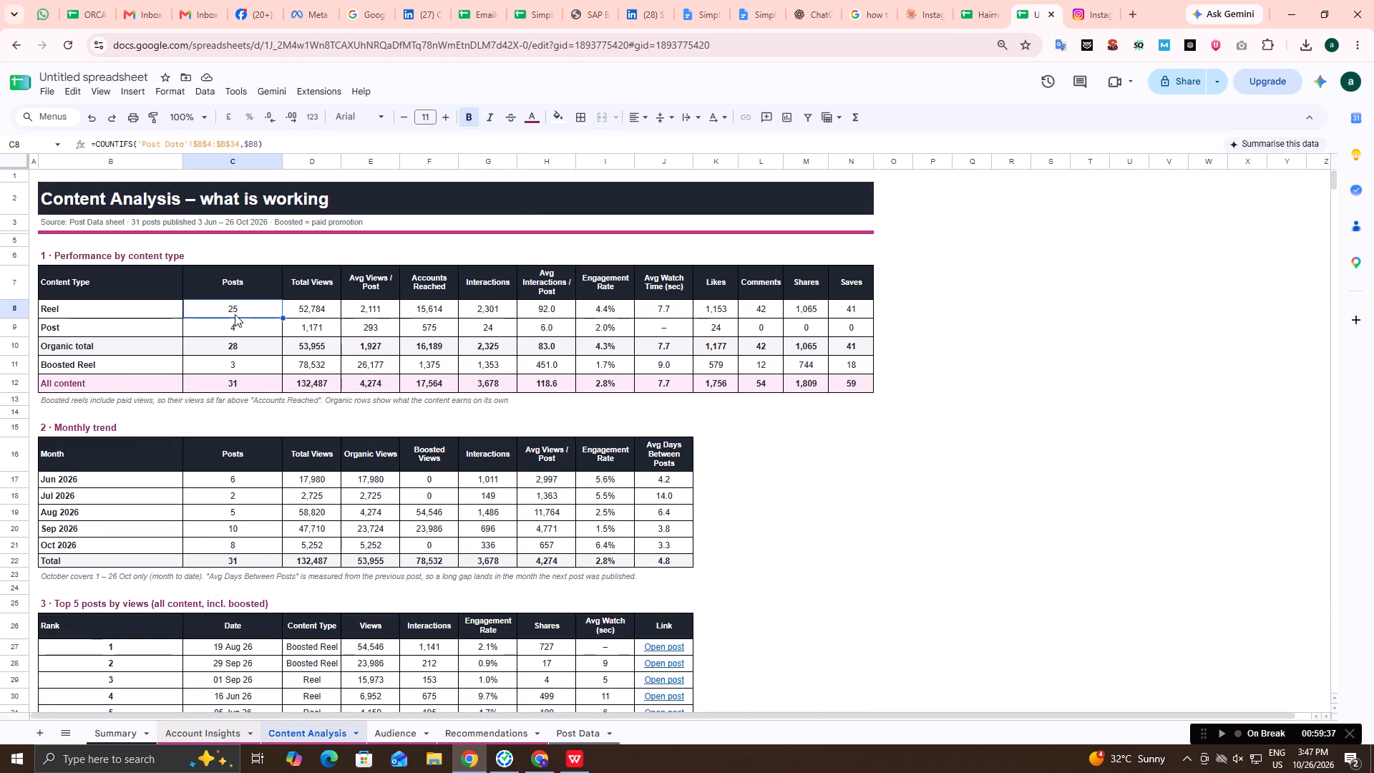
{"action": "type", "text": "27"}
{"action": "key", "text": "Return"}
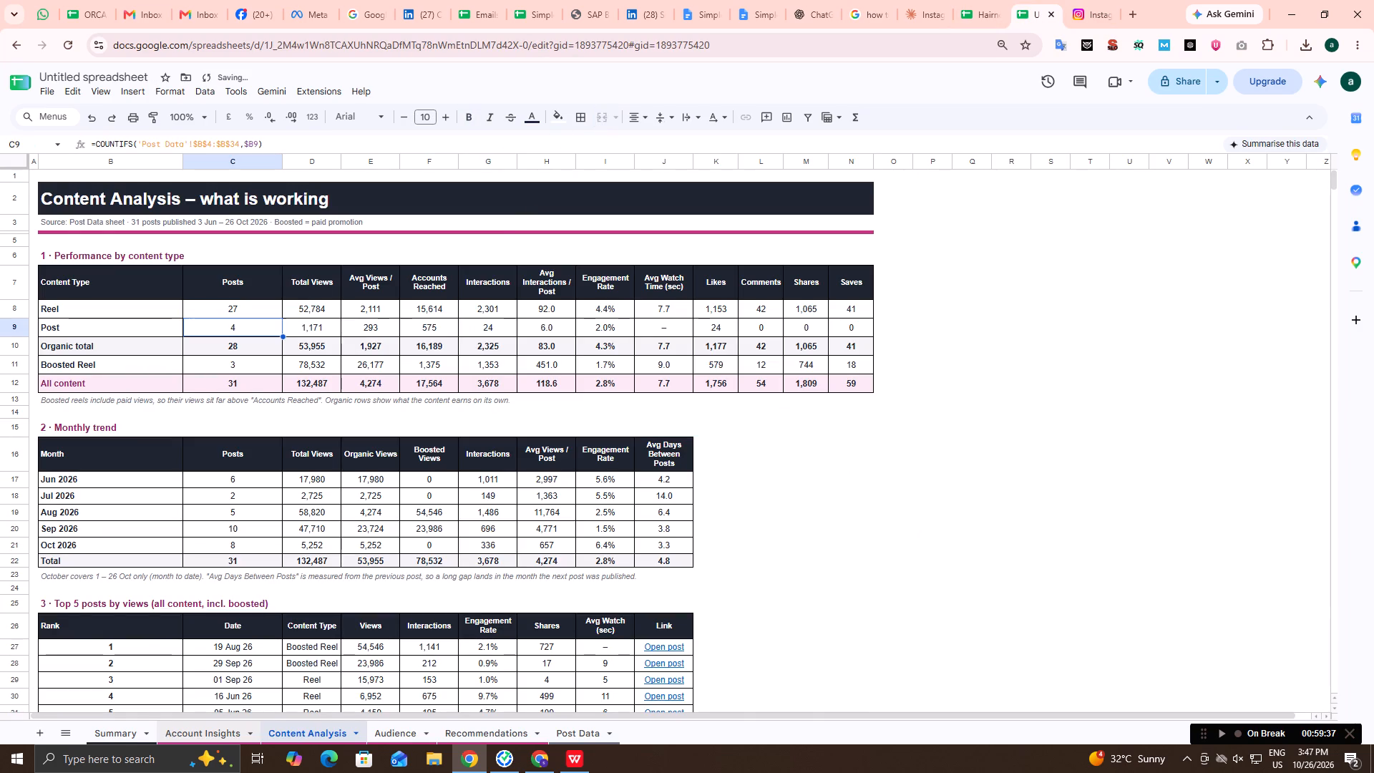
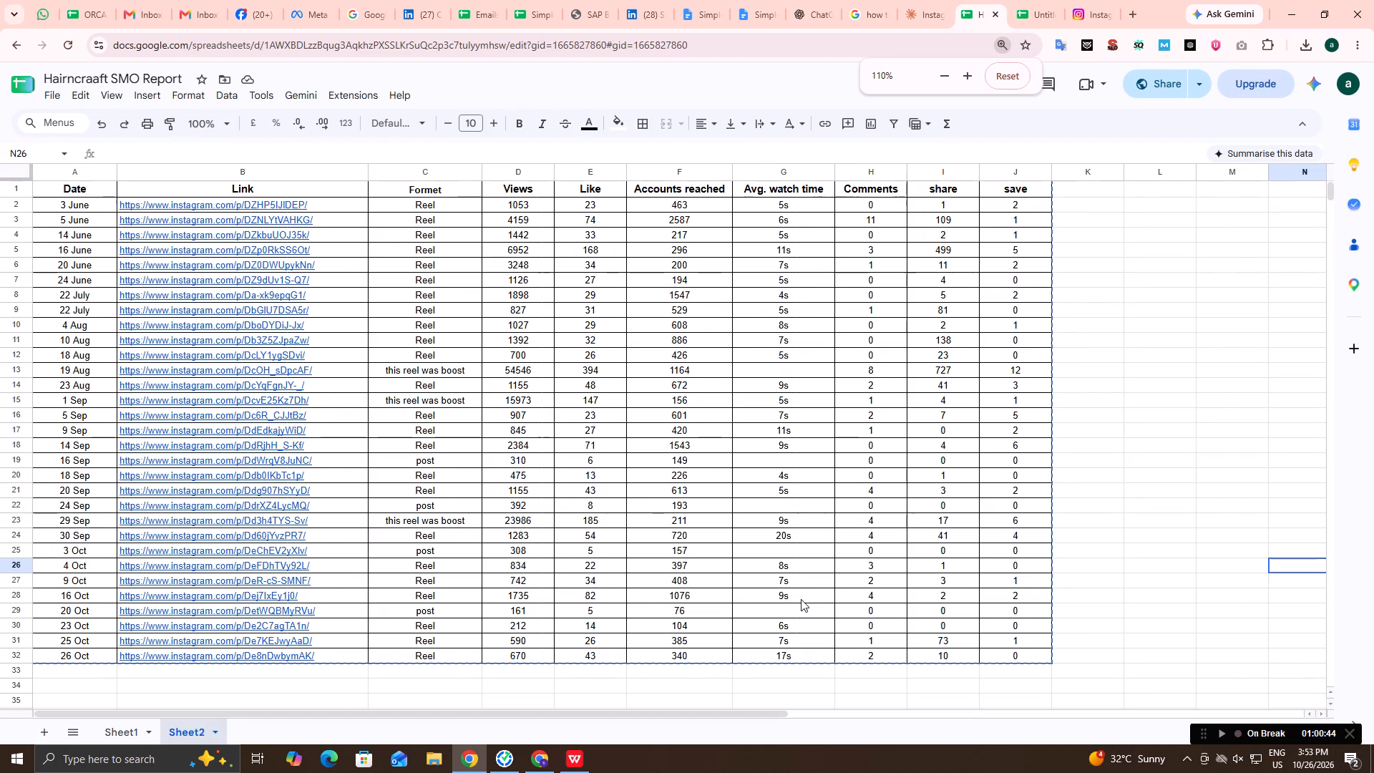
Review the Hairncraaft SMO Report's post figures on Sheet2, from the June entries to the last October row.
{"action": "scroll", "coordinate": [801, 599], "scroll_direction": "down", "scroll_amount": 1}
{"action": "scroll", "coordinate": [801, 599], "scroll_direction": "up", "scroll_amount": 1}
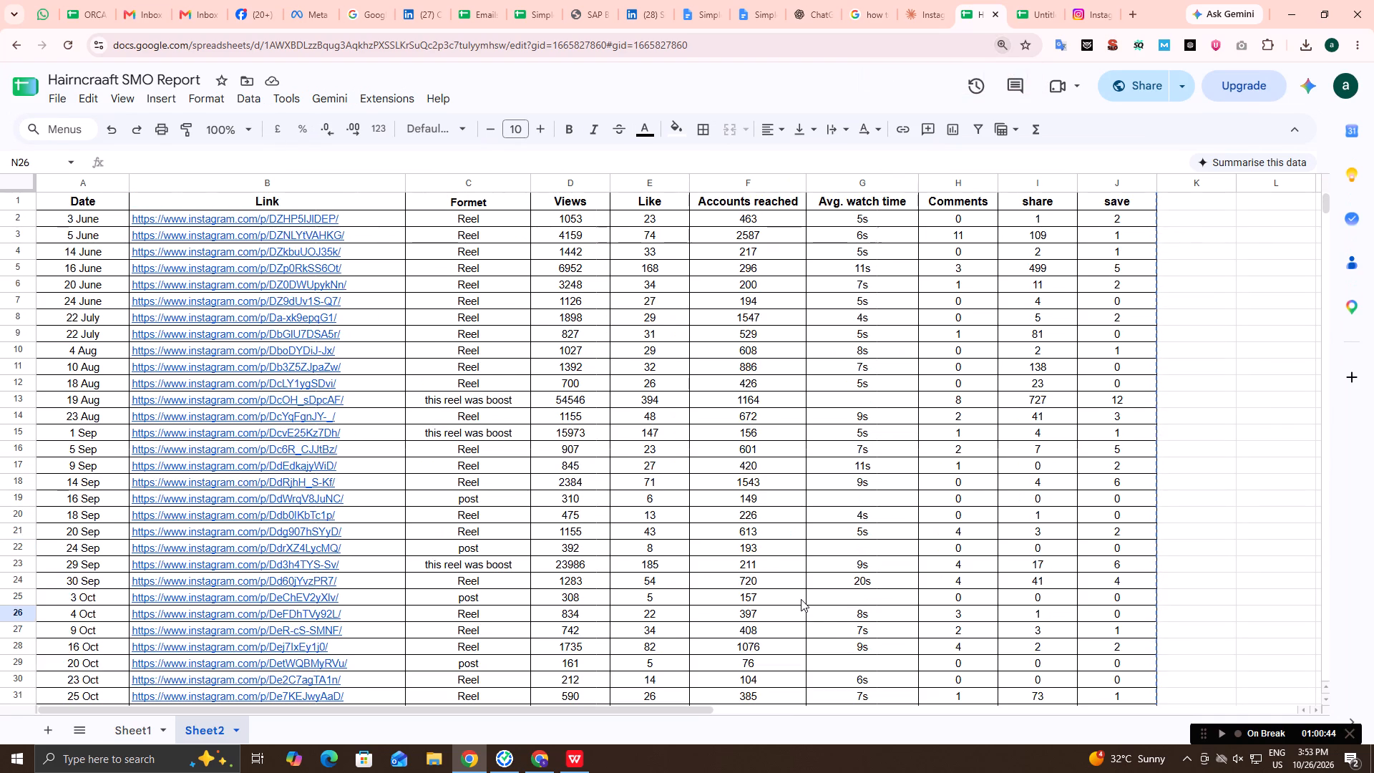
{"action": "scroll", "coordinate": [801, 599], "scroll_direction": "down", "scroll_amount": 1}
{"action": "scroll", "coordinate": [801, 599], "scroll_direction": "up", "scroll_amount": 1, "text": "ctrl"}
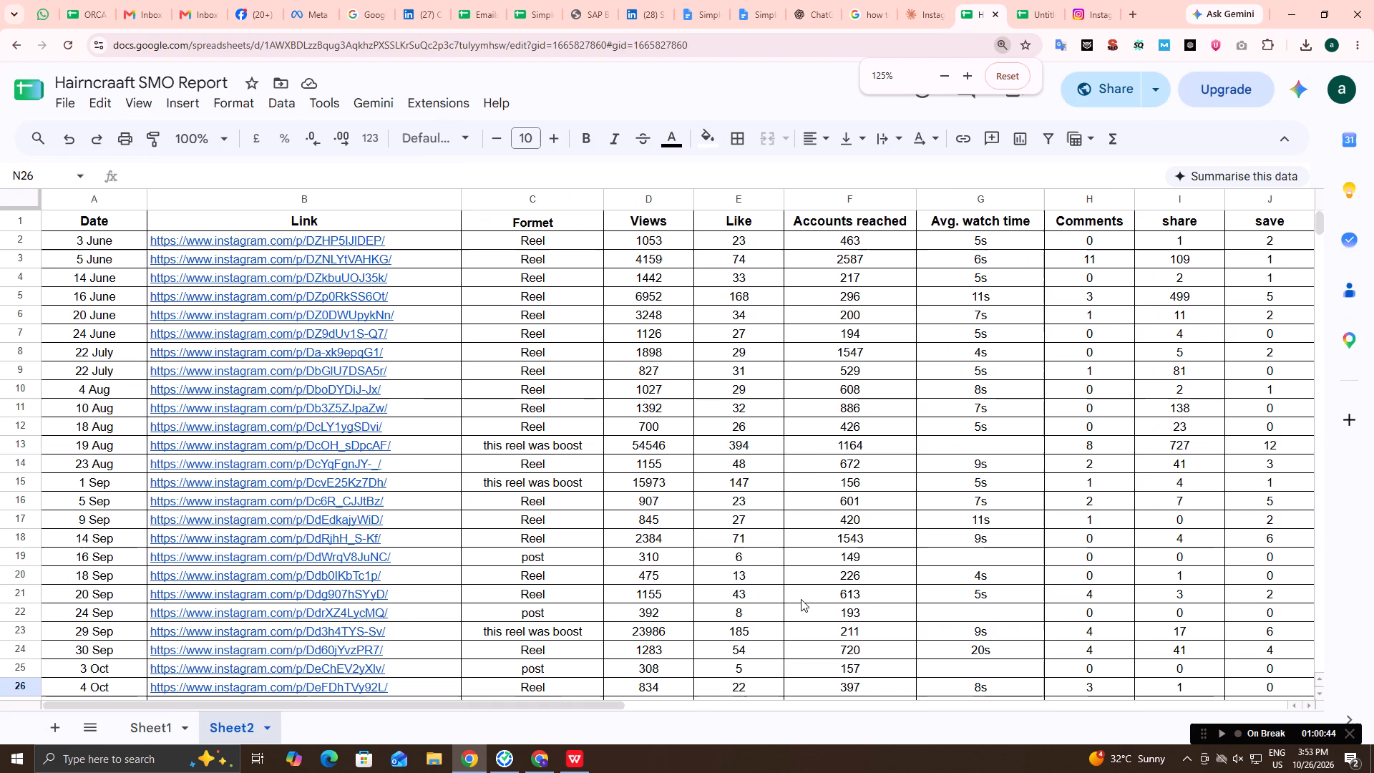
{"action": "scroll", "coordinate": [801, 599], "scroll_direction": "down", "scroll_amount": 1}
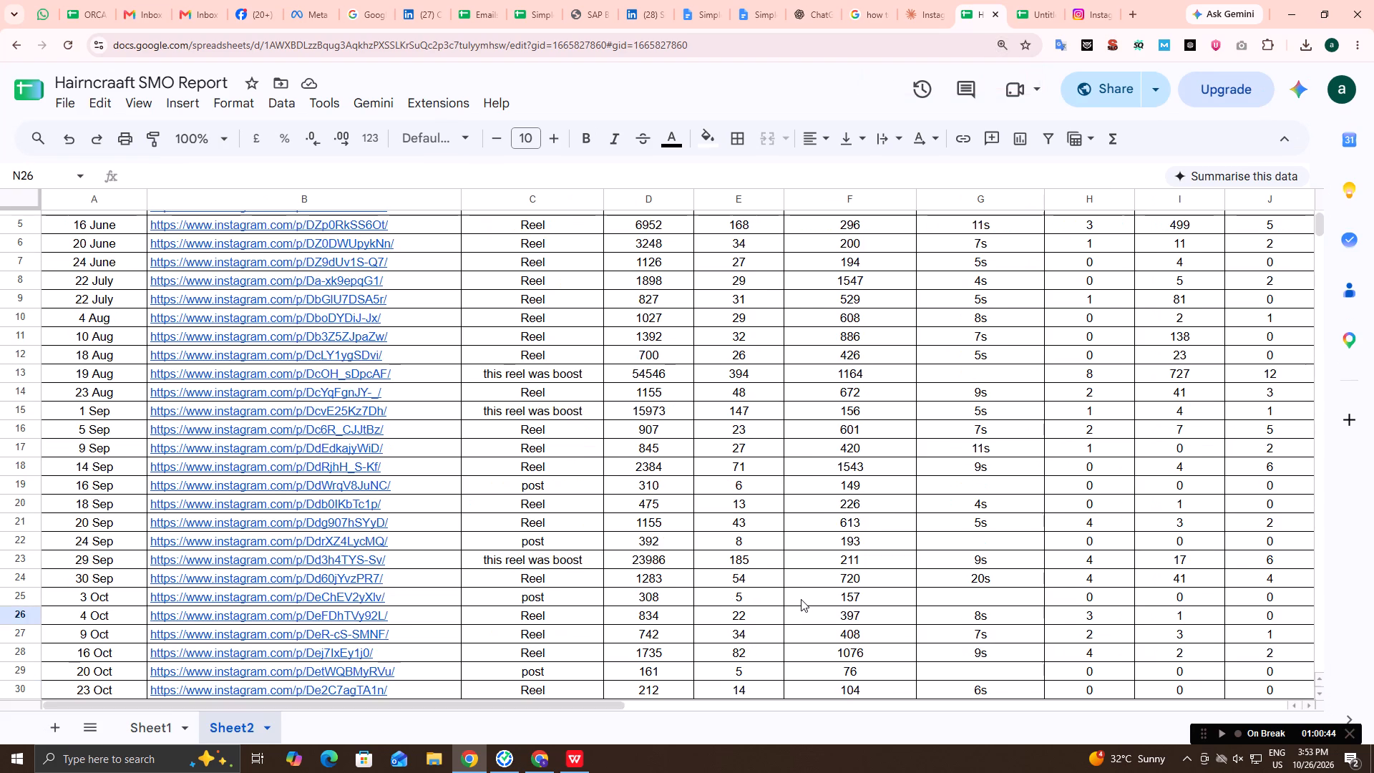
{"action": "scroll", "coordinate": [801, 599], "scroll_direction": "down", "scroll_amount": 1, "text": "ctrl"}
{"action": "scroll", "coordinate": [801, 599], "scroll_direction": "up", "scroll_amount": 2}
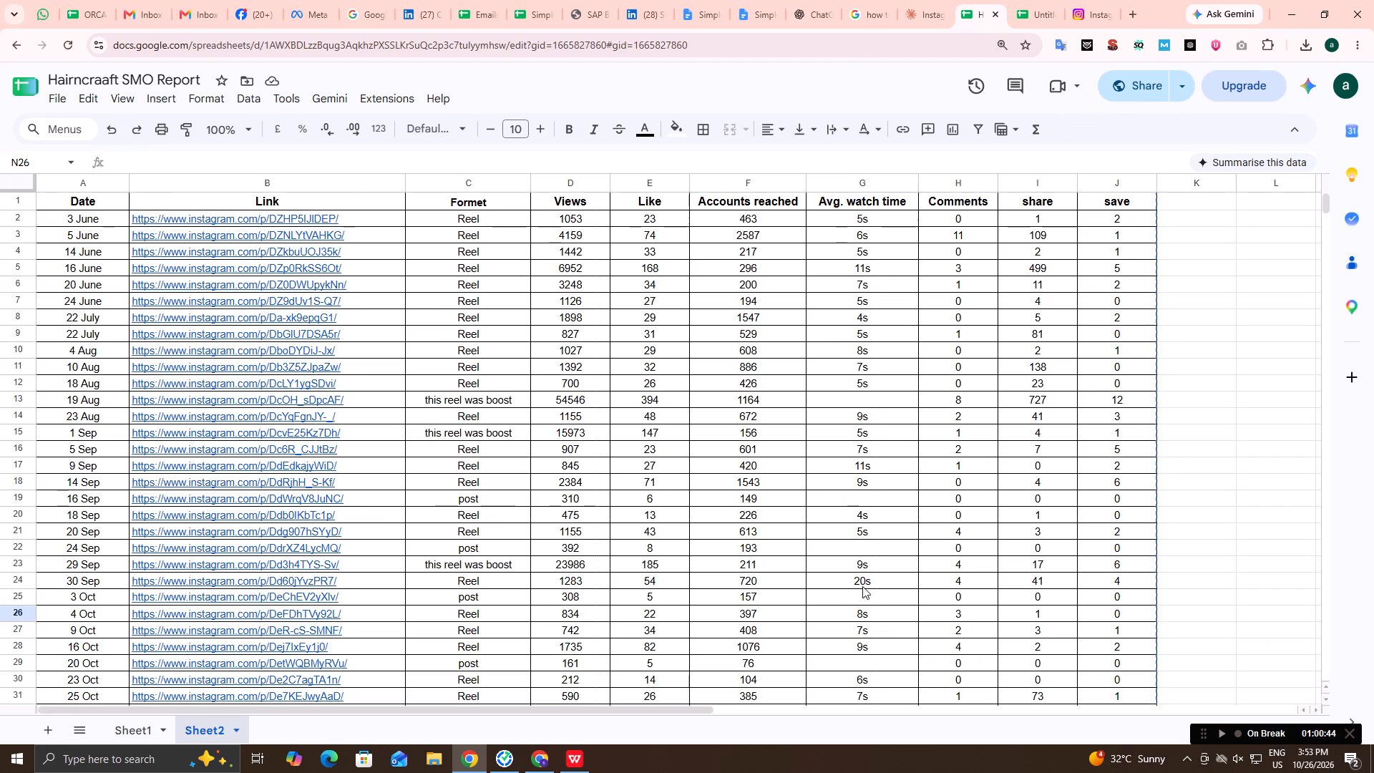
{"action": "left_click", "coordinate": [1323, 203]}
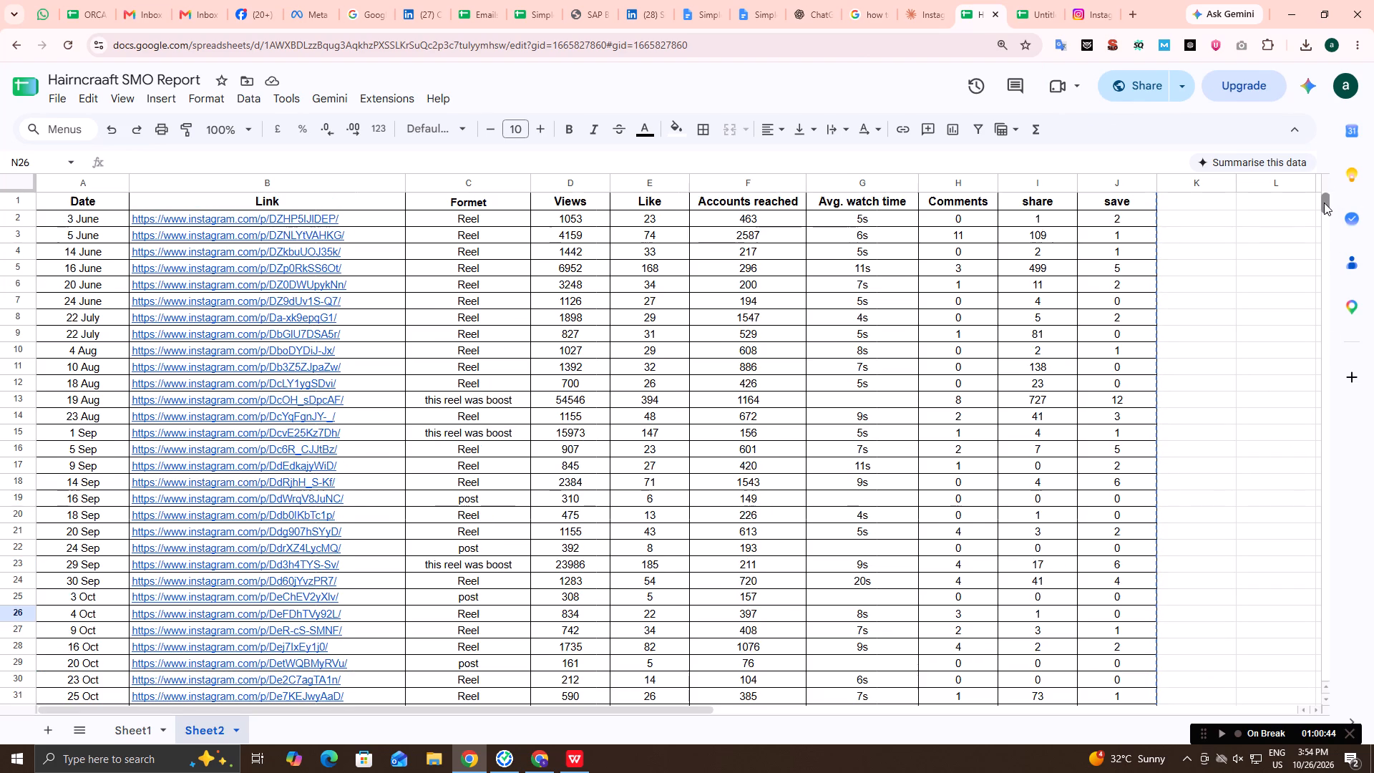
{"action": "scroll", "coordinate": [870, 448], "scroll_direction": "down", "scroll_amount": 1}
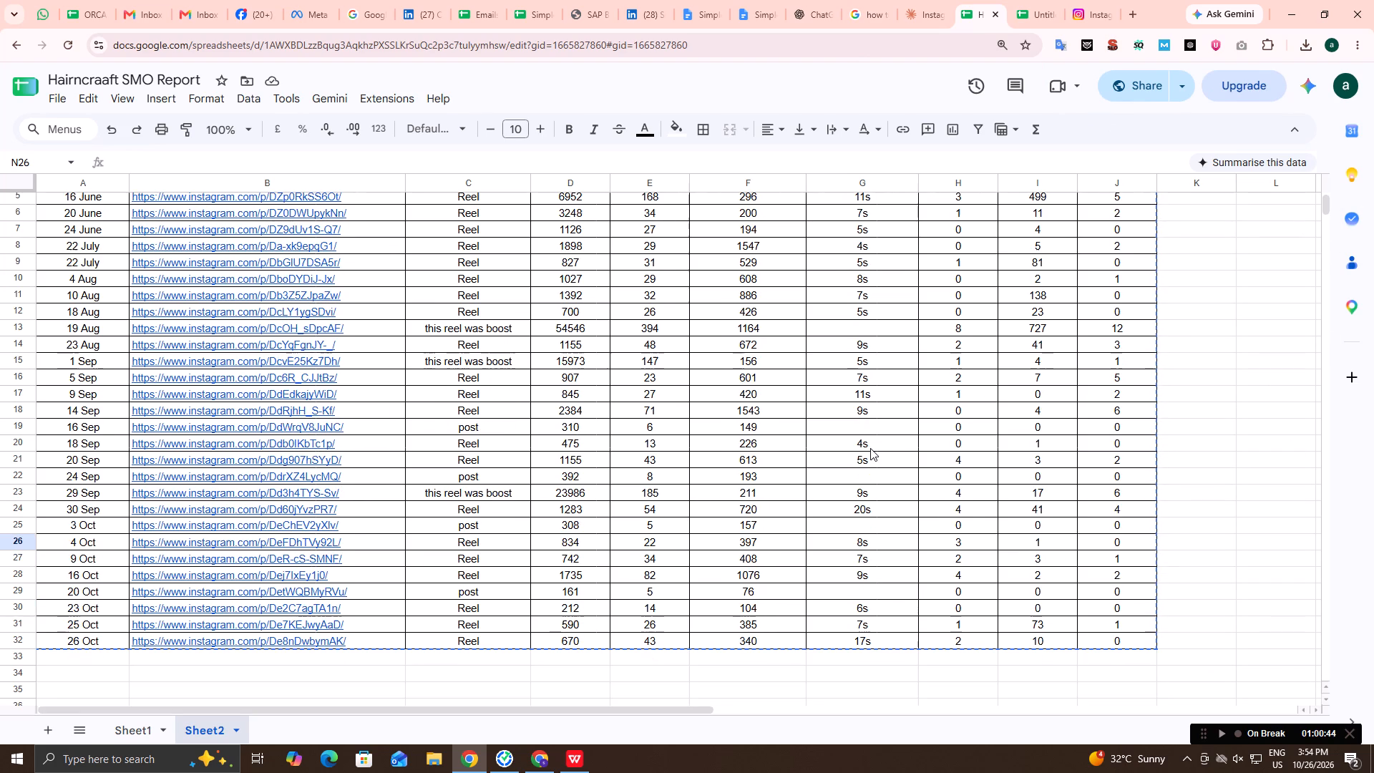
Refresh the hairncraaft Instagram reels page and set the 26 Oct reel's Views on Sheet2 to 785.
{"action": "left_click", "coordinate": [563, 642]}
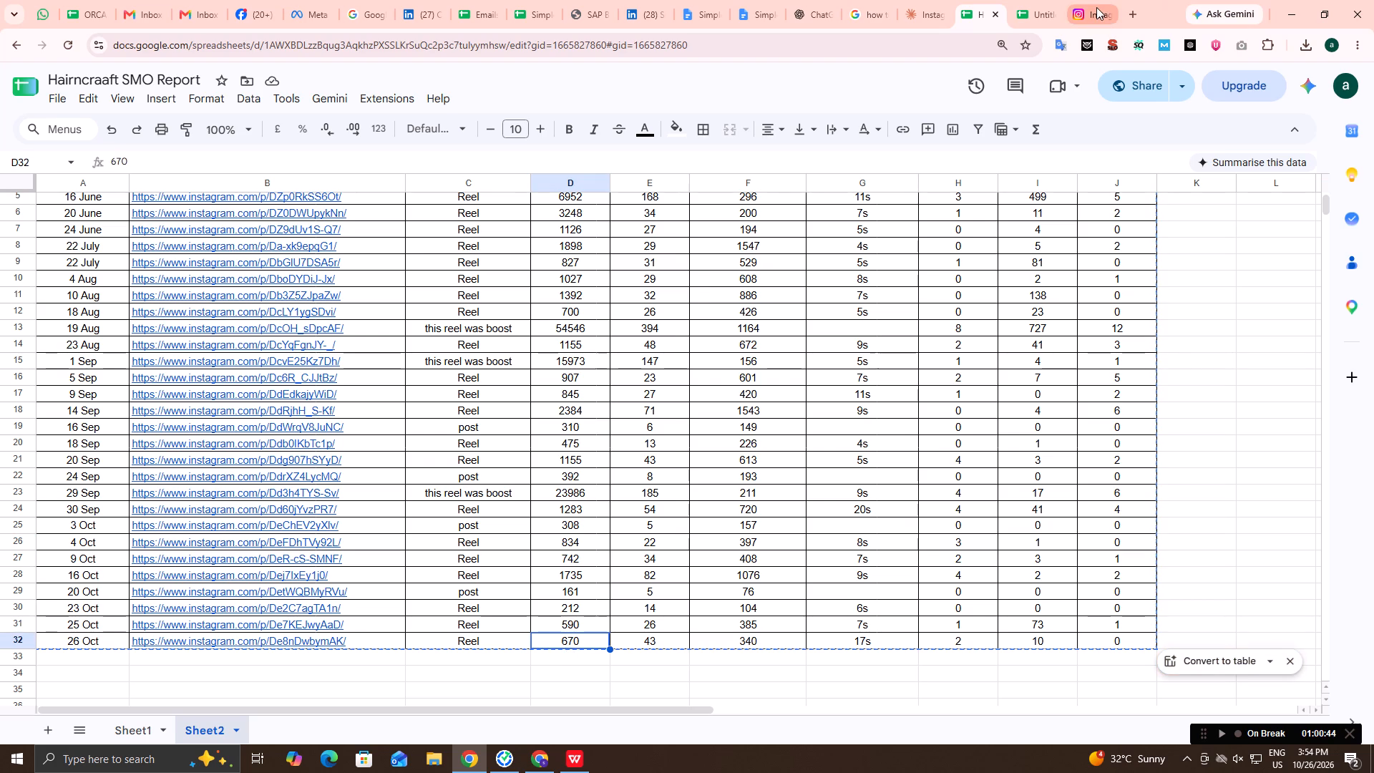
{"action": "left_click_drag", "start_coordinate": [1096, 7], "coordinate": [1041, 9]}
{"action": "scroll", "coordinate": [947, 344], "scroll_direction": "up", "scroll_amount": 9}
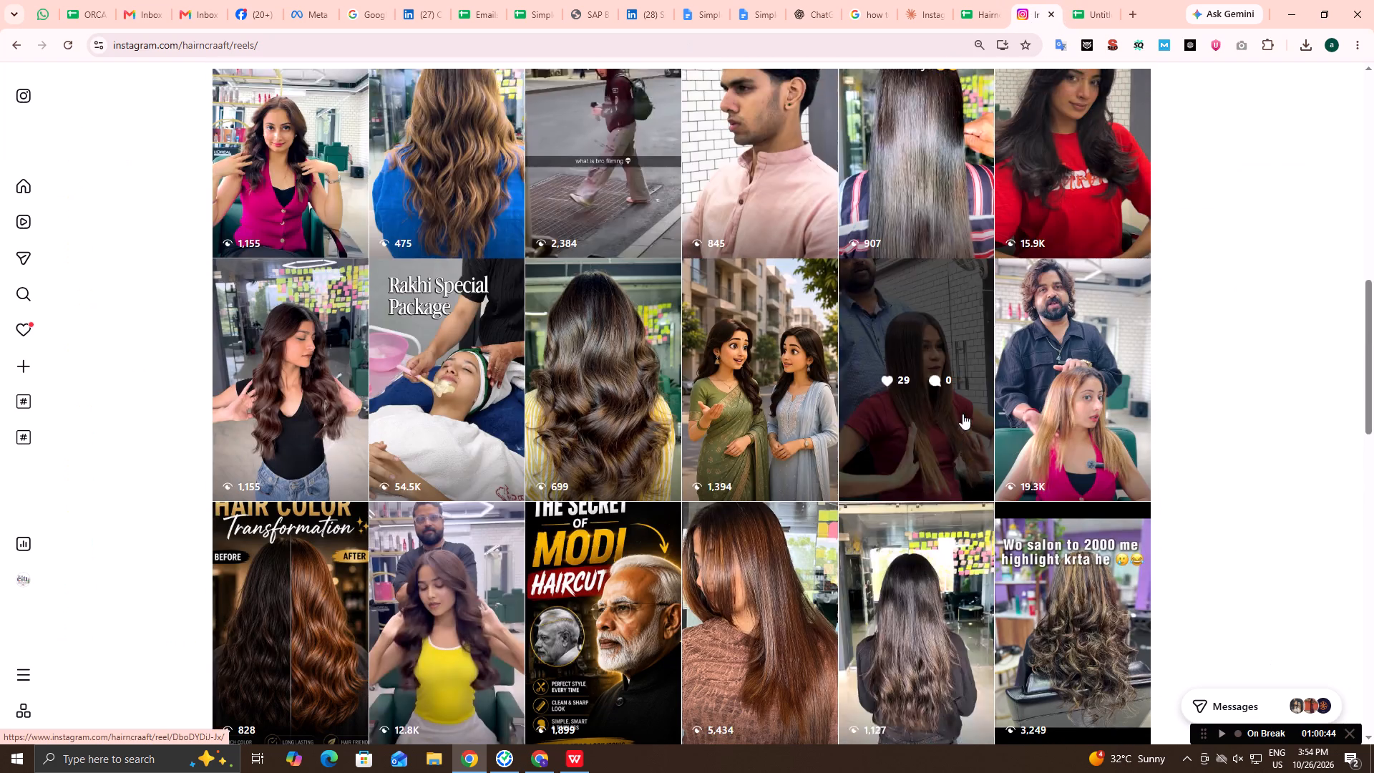
{"action": "scroll", "coordinate": [308, 487], "scroll_direction": "up", "scroll_amount": 6}
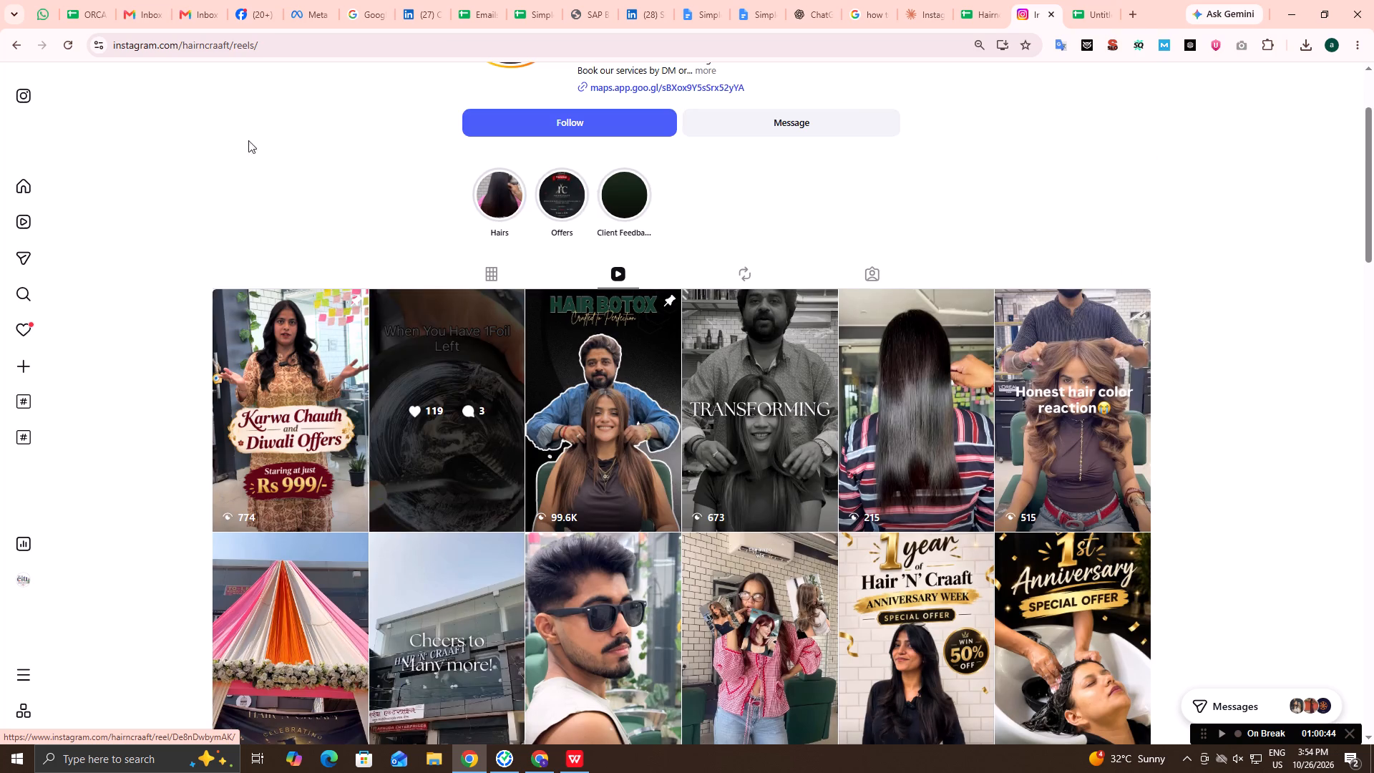
{"action": "left_click", "coordinate": [69, 41]}
{"action": "left_click", "coordinate": [975, 0]}
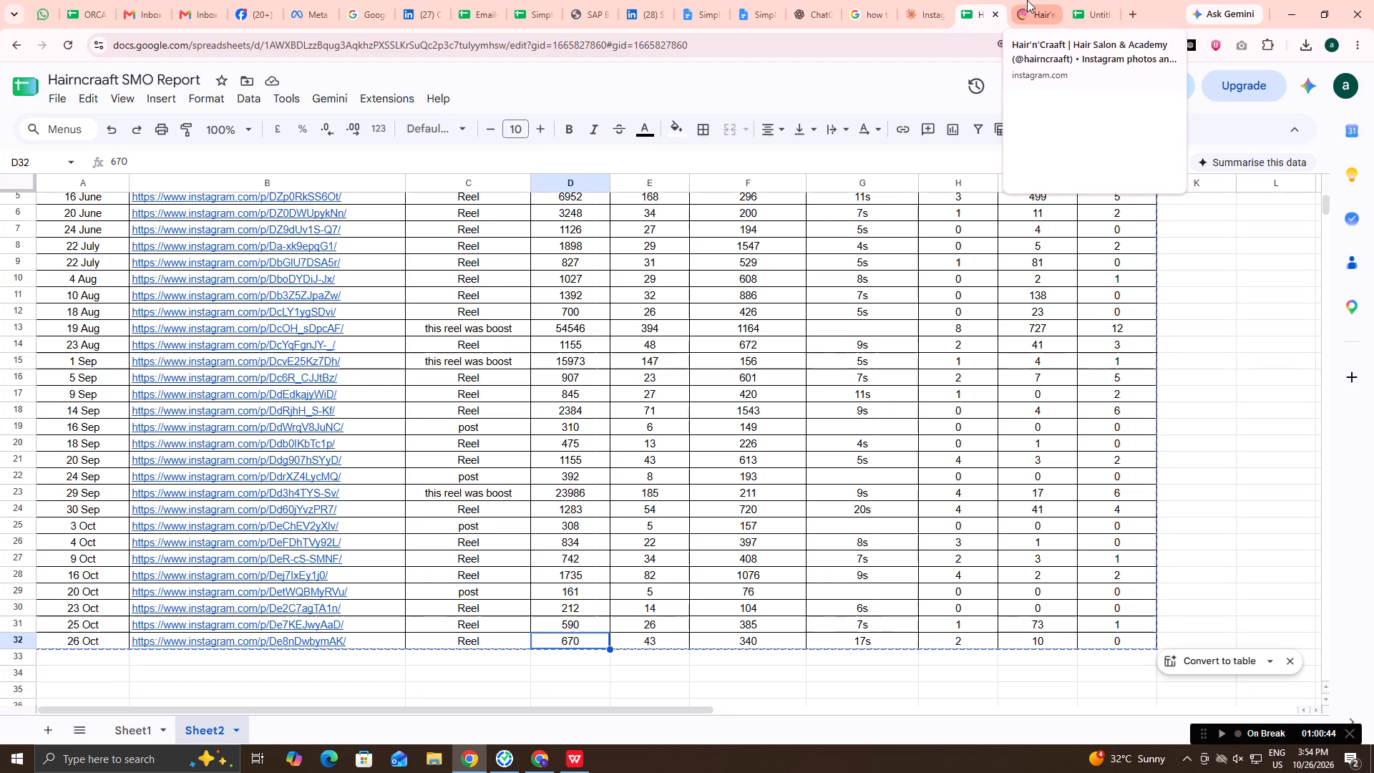
{"action": "left_click", "coordinate": [1027, 0]}
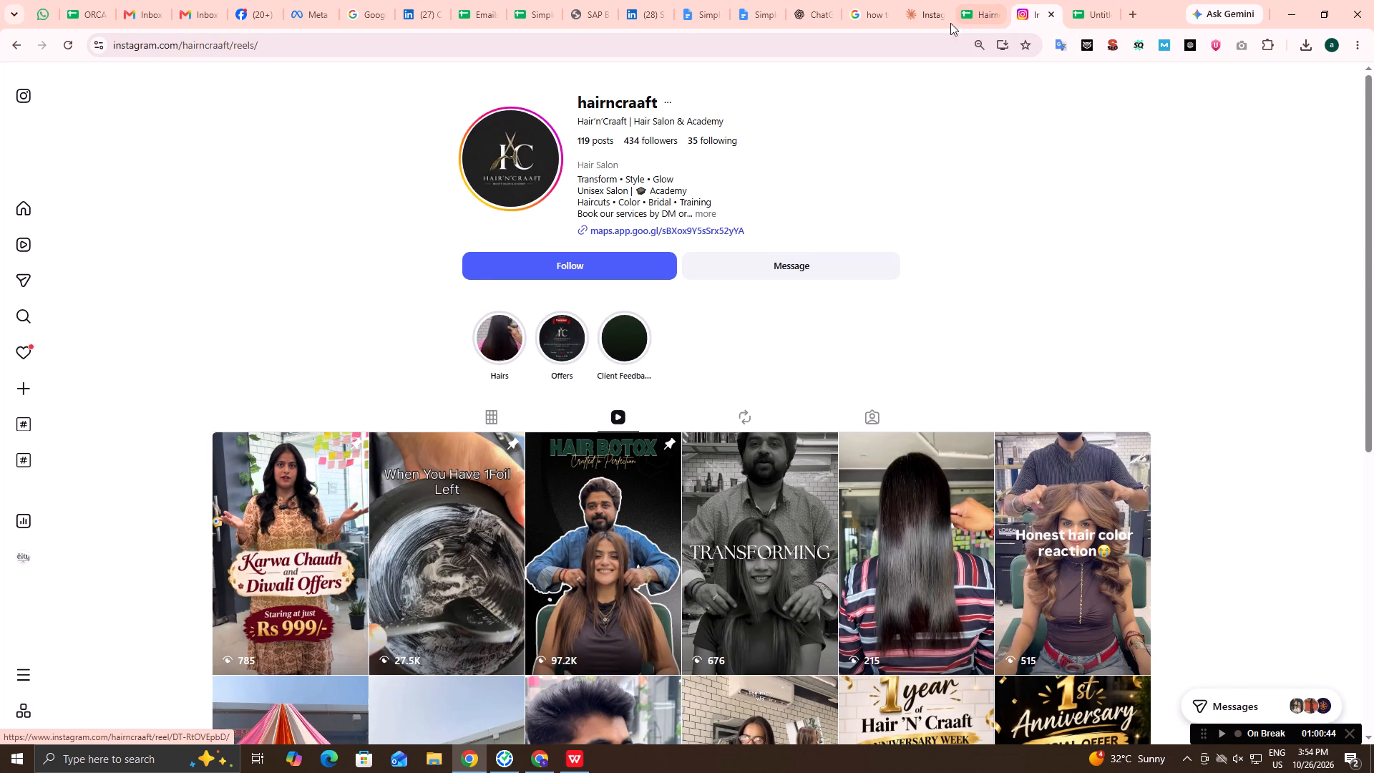
{"action": "left_click", "coordinate": [973, 0]}
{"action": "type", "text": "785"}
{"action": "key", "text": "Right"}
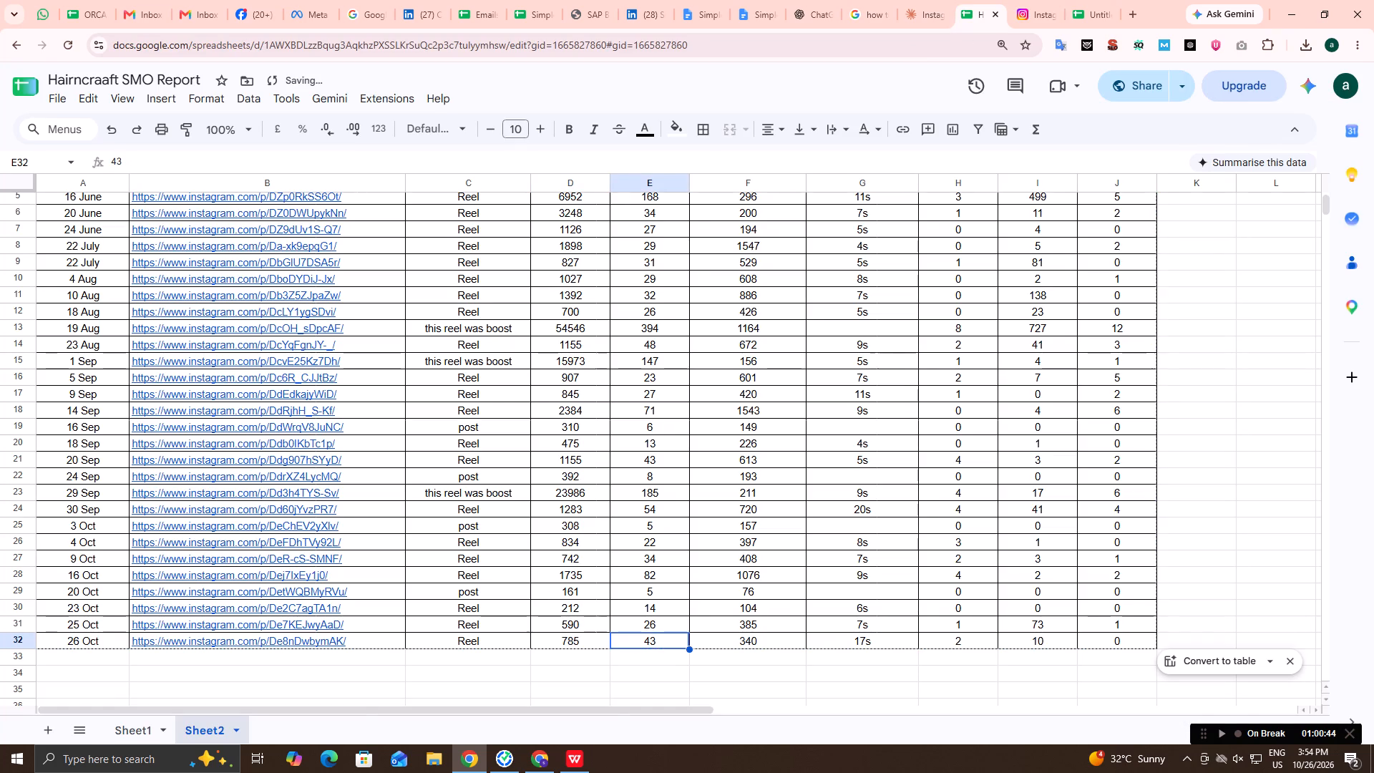
Check the newest reel's likes on Instagram, and set the 26 Oct row's Like to 47 and Accounts reached to 424.
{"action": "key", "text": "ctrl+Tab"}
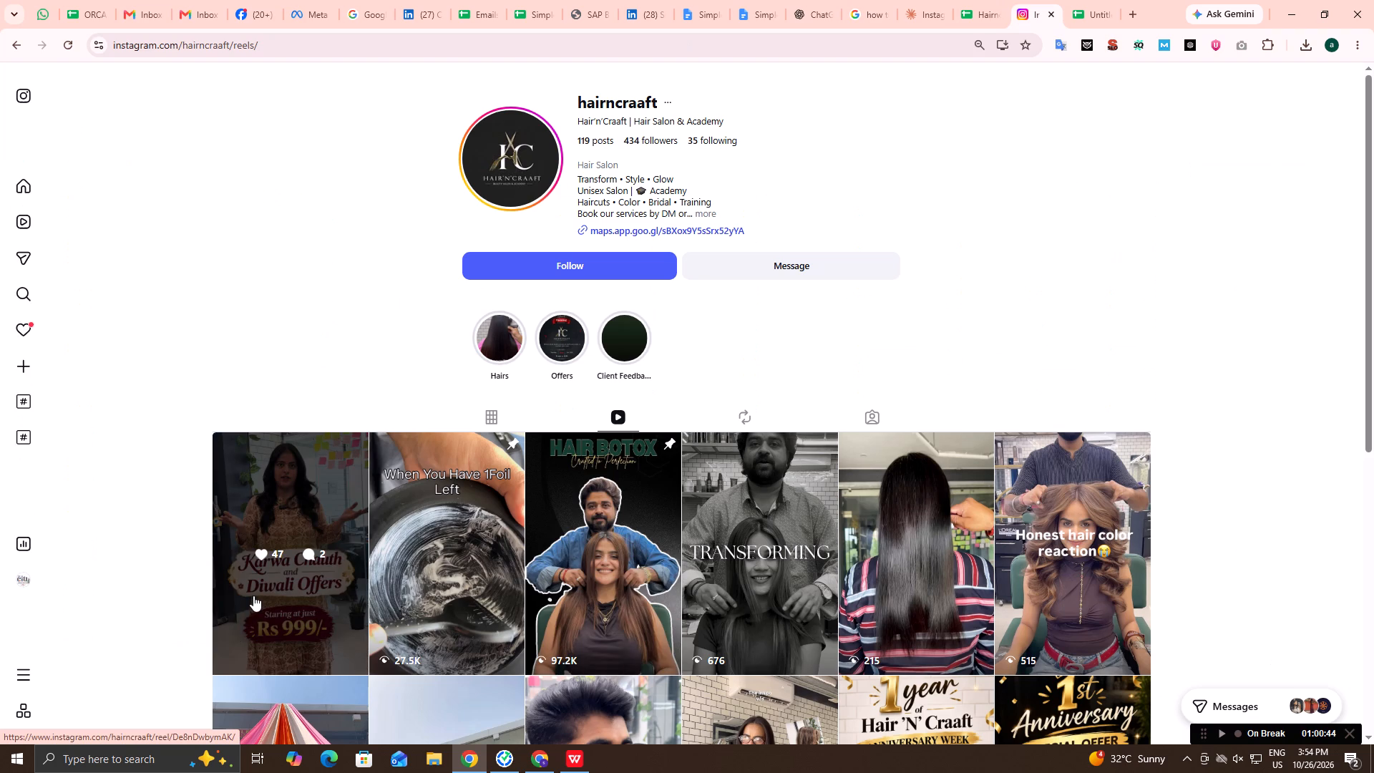
{"action": "left_click", "coordinate": [996, 0]}
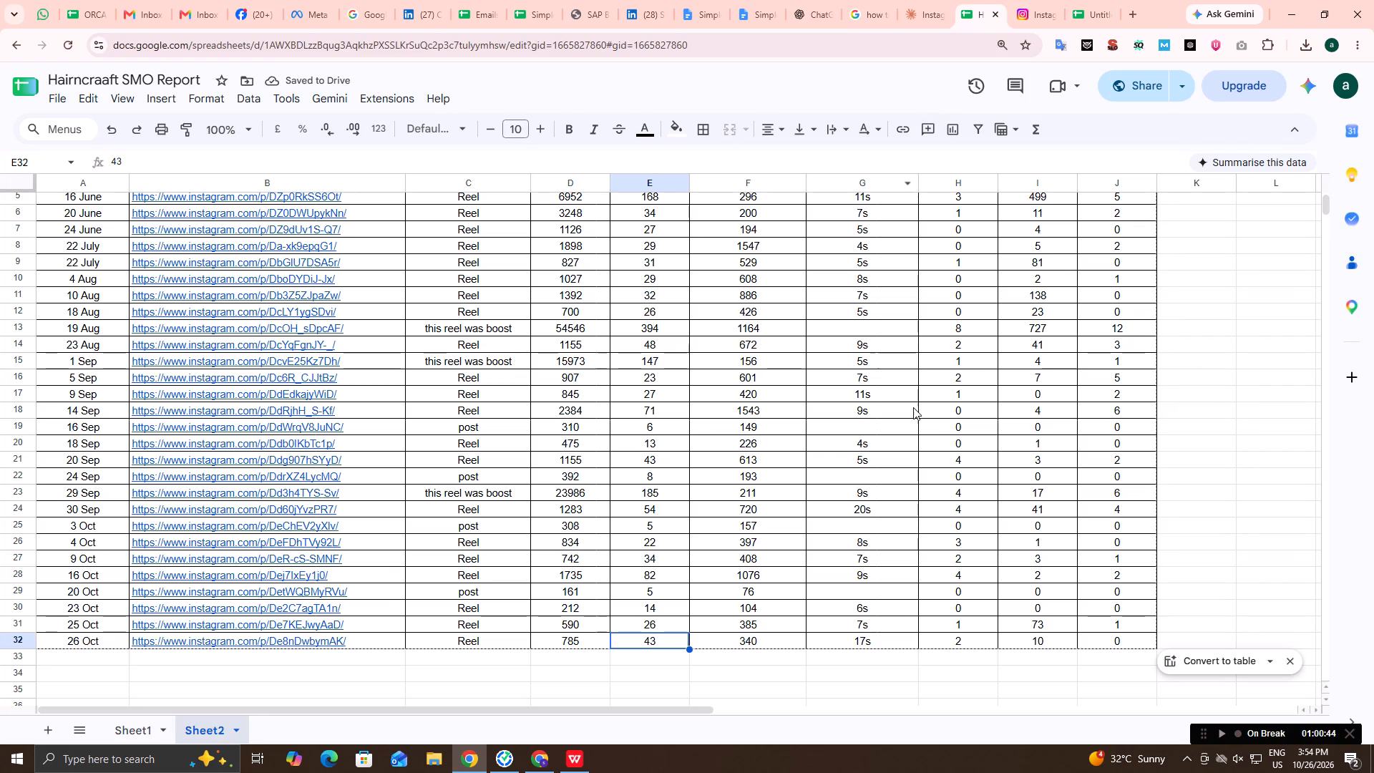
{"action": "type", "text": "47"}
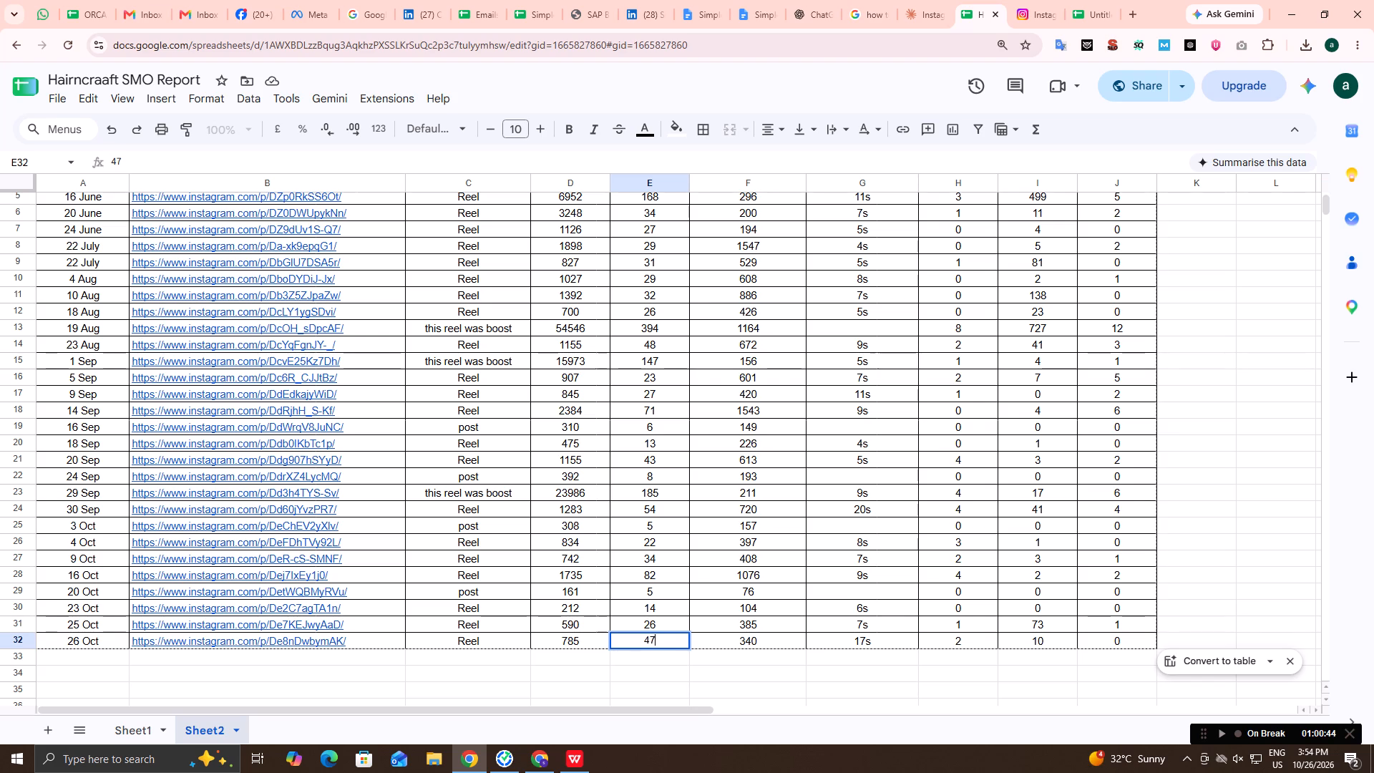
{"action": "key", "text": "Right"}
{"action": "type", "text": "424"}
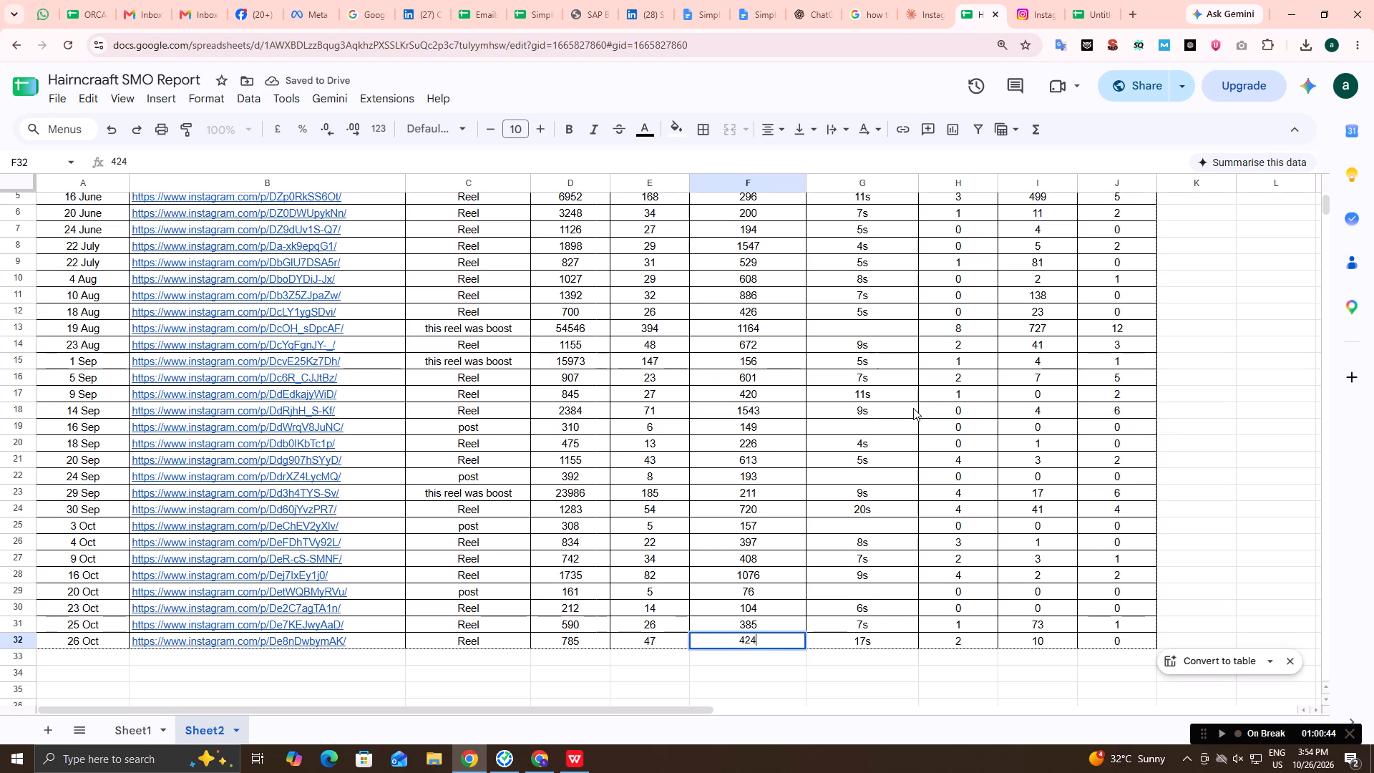
Enter 424 as the accounts reached for the 26 Oct reel in the Hairncraaft SMO Report's Sheet2.
{"action": "left_click", "coordinate": [834, 665]}
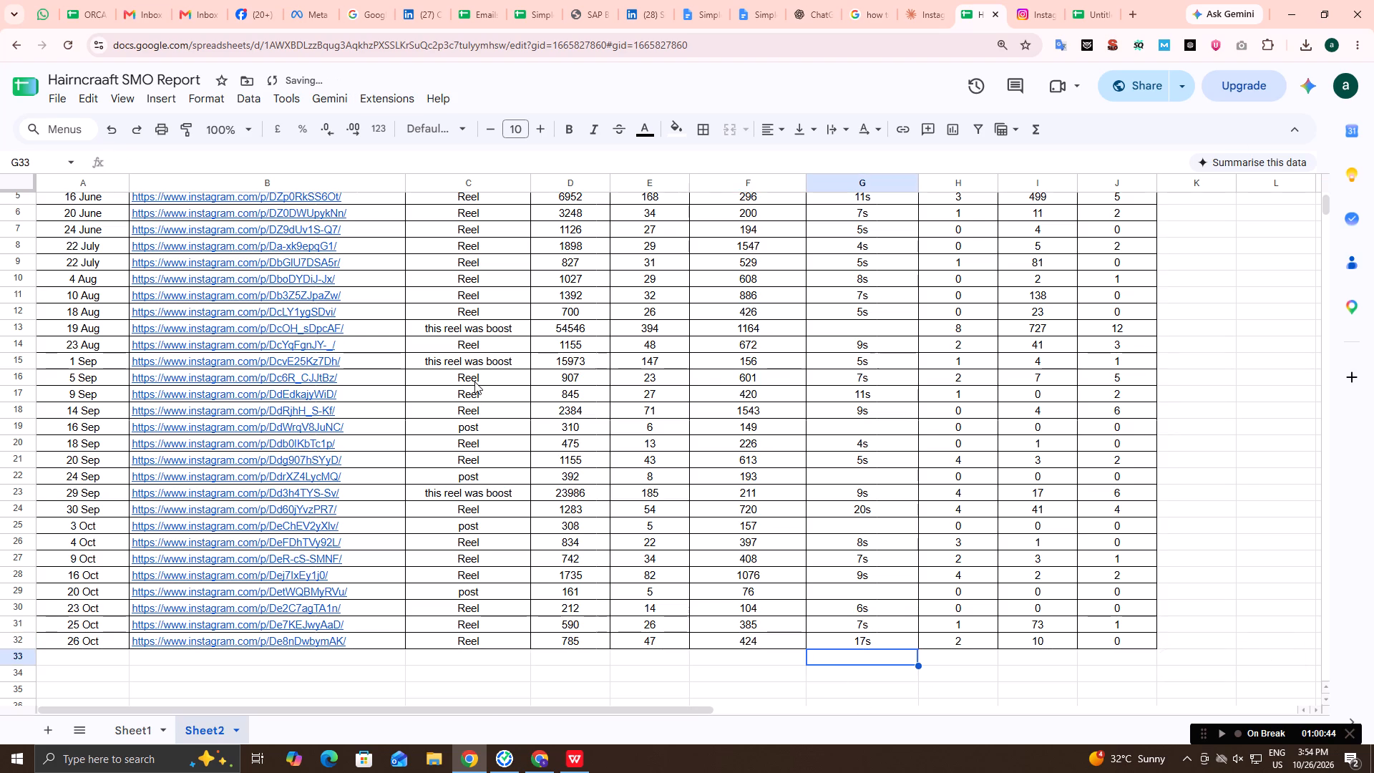
Capture a screenshot of the full post table in the Hairncraaft SMO Report's Sheet2.
{"action": "scroll", "coordinate": [474, 381], "scroll_direction": "up", "scroll_amount": 2}
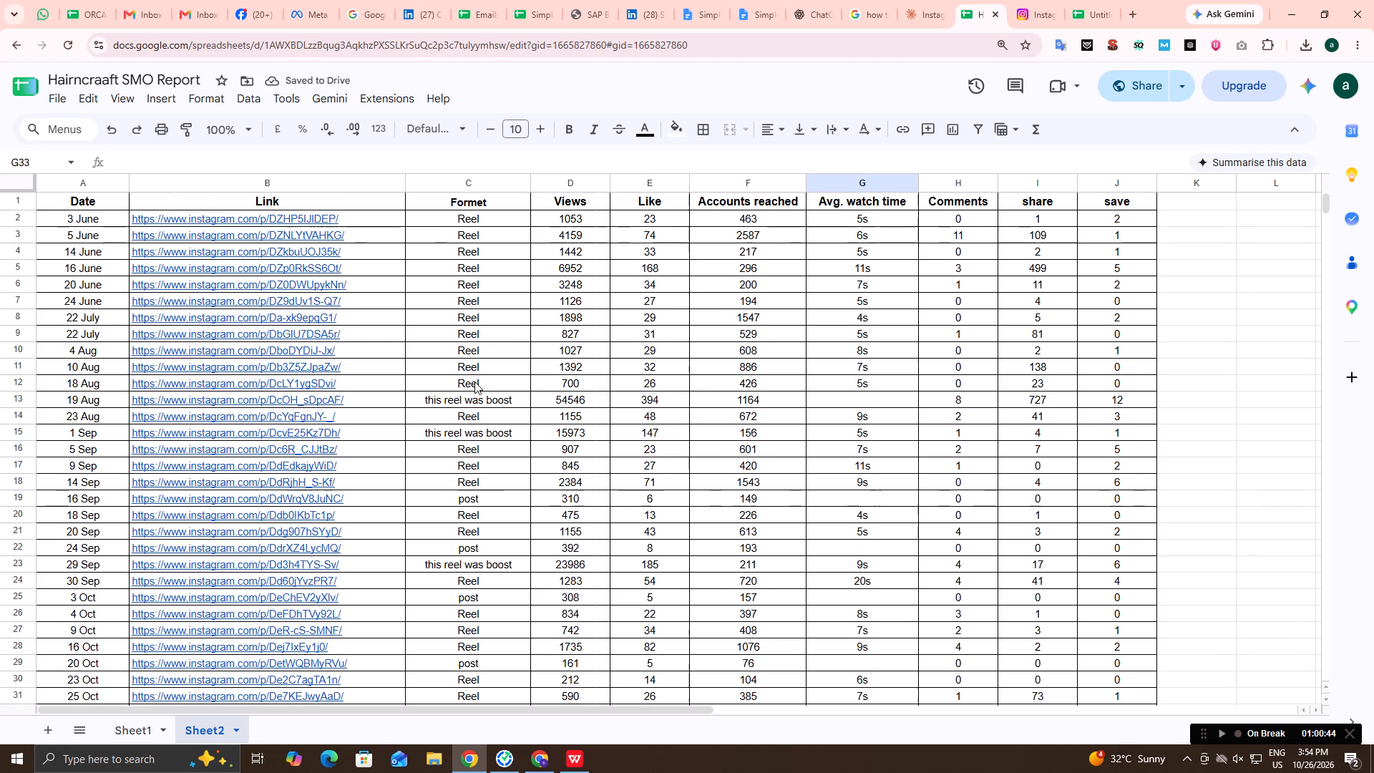
{"action": "left_click", "coordinate": [1323, 202]}
{"action": "scroll", "coordinate": [911, 443], "scroll_direction": "down", "scroll_amount": 1, "text": "ctrl"}
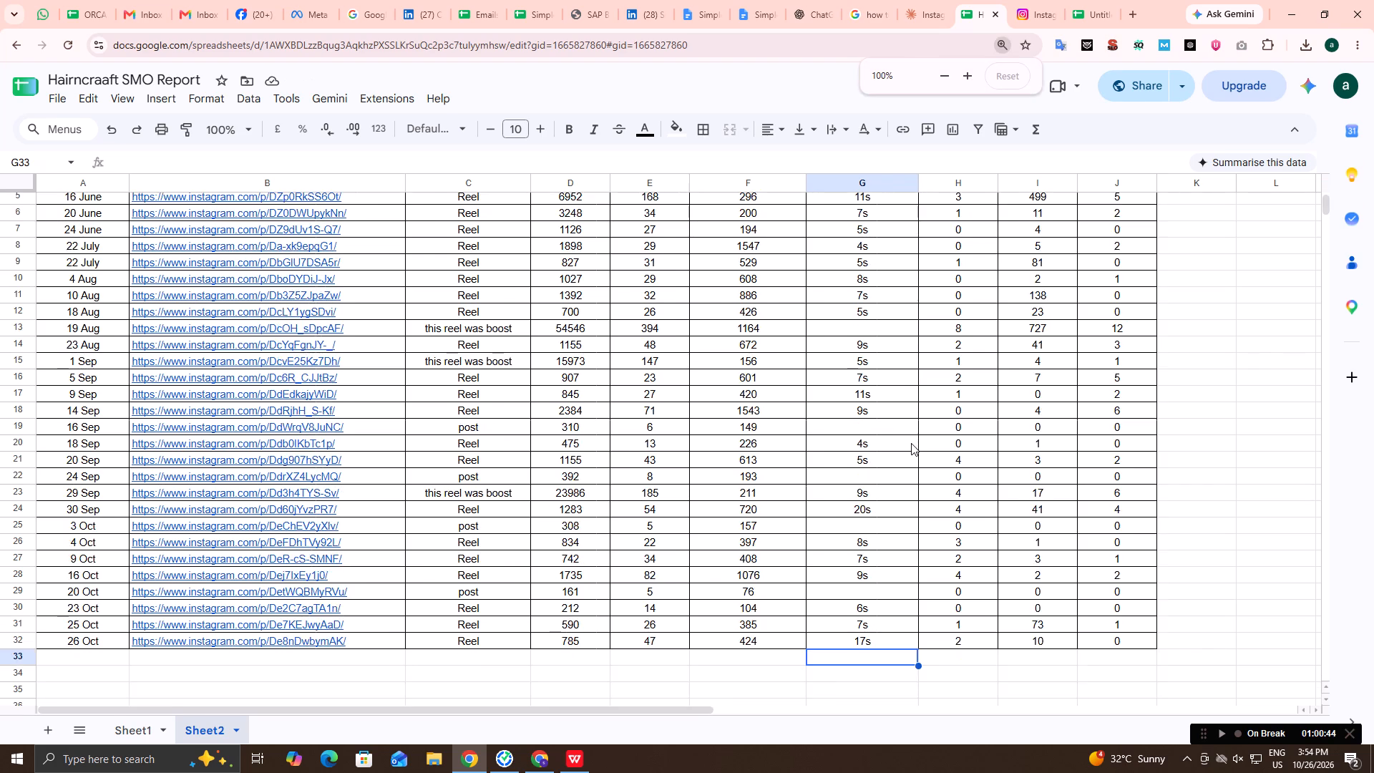
{"action": "left_click", "coordinate": [965, 74]}
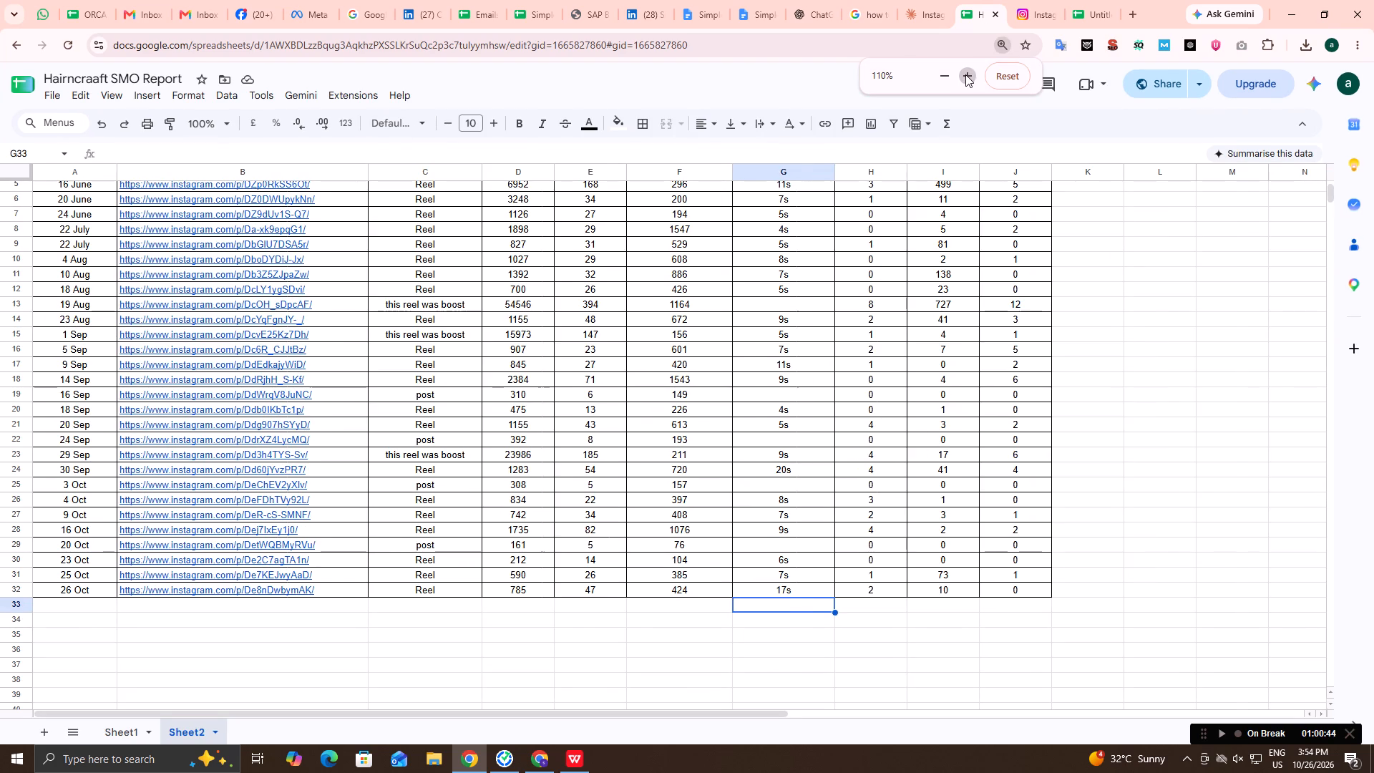
{"action": "scroll", "coordinate": [956, 127], "scroll_direction": "up", "scroll_amount": 3}
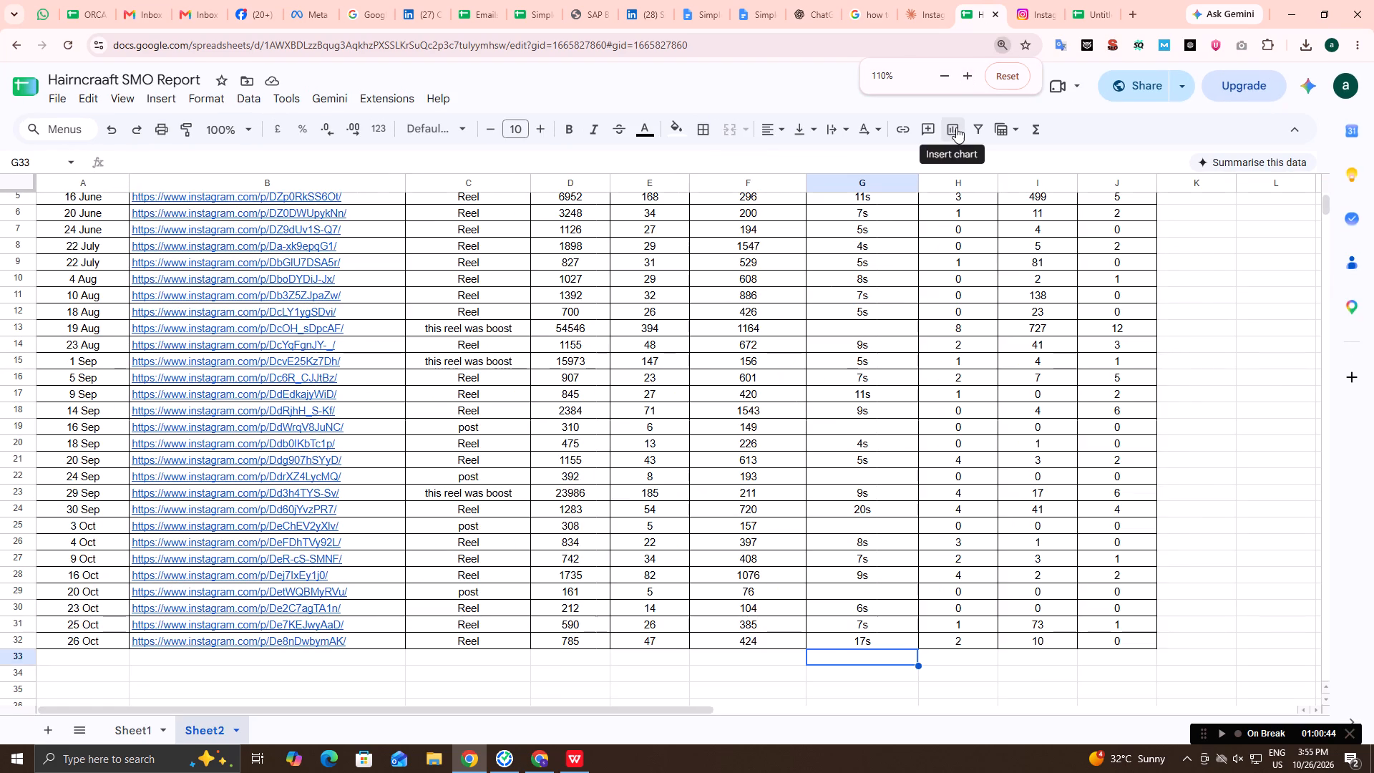
{"action": "scroll", "coordinate": [1006, 233], "scroll_direction": "up", "scroll_amount": 2}
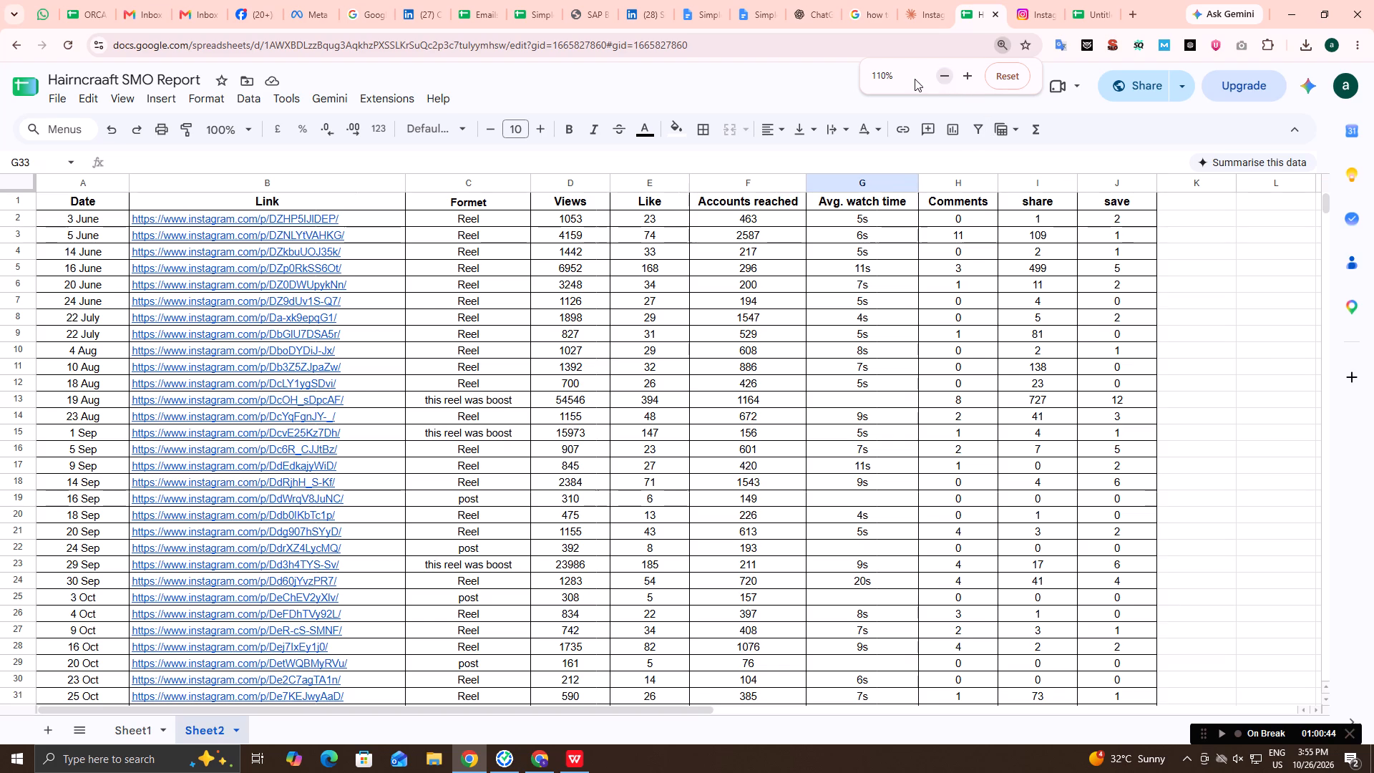
{"action": "left_click", "coordinate": [885, 74]}
{"action": "left_click", "coordinate": [942, 82]}
{"action": "scroll", "coordinate": [900, 417], "scroll_direction": "up", "scroll_amount": 1}
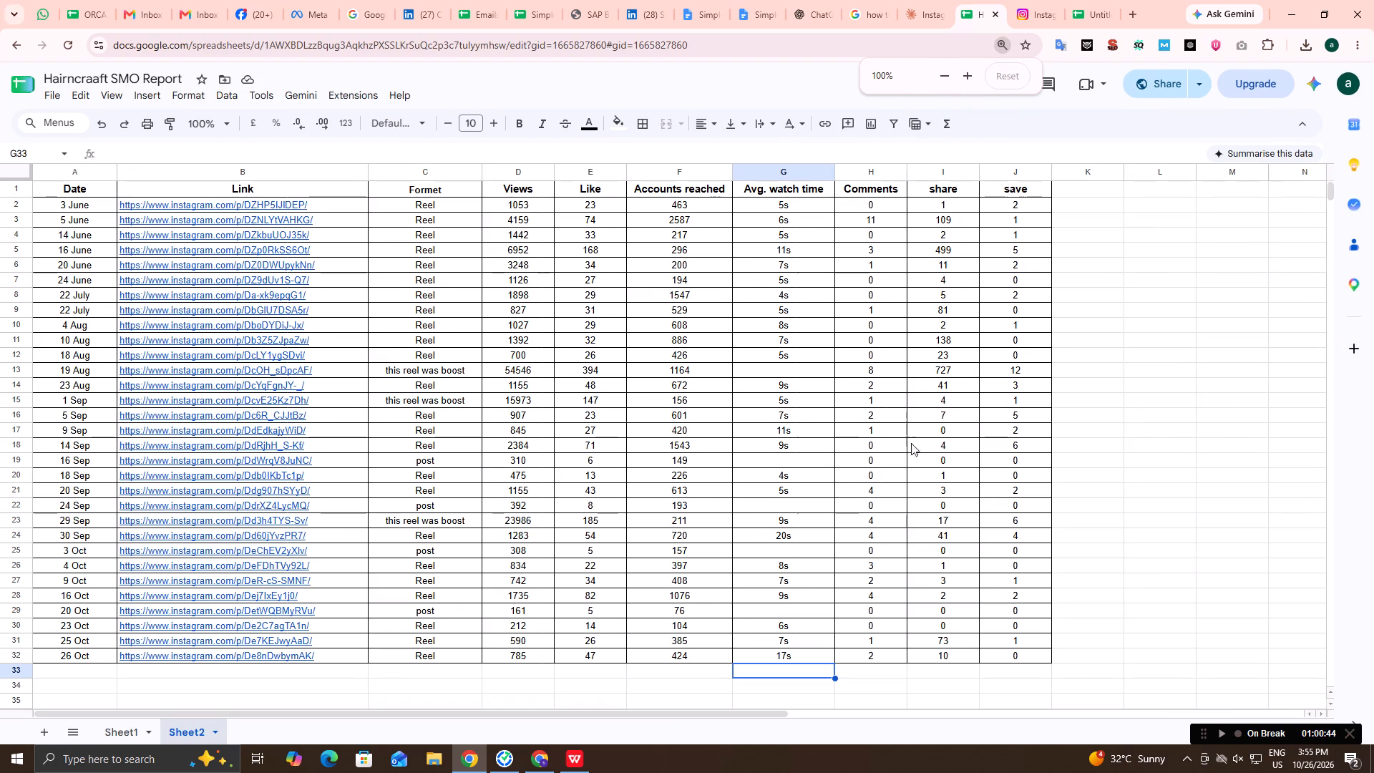
{"action": "scroll", "coordinate": [1154, 566], "scroll_direction": "up", "scroll_amount": 1, "text": "shift"}
{"action": "key", "text": "shift+super+s"}
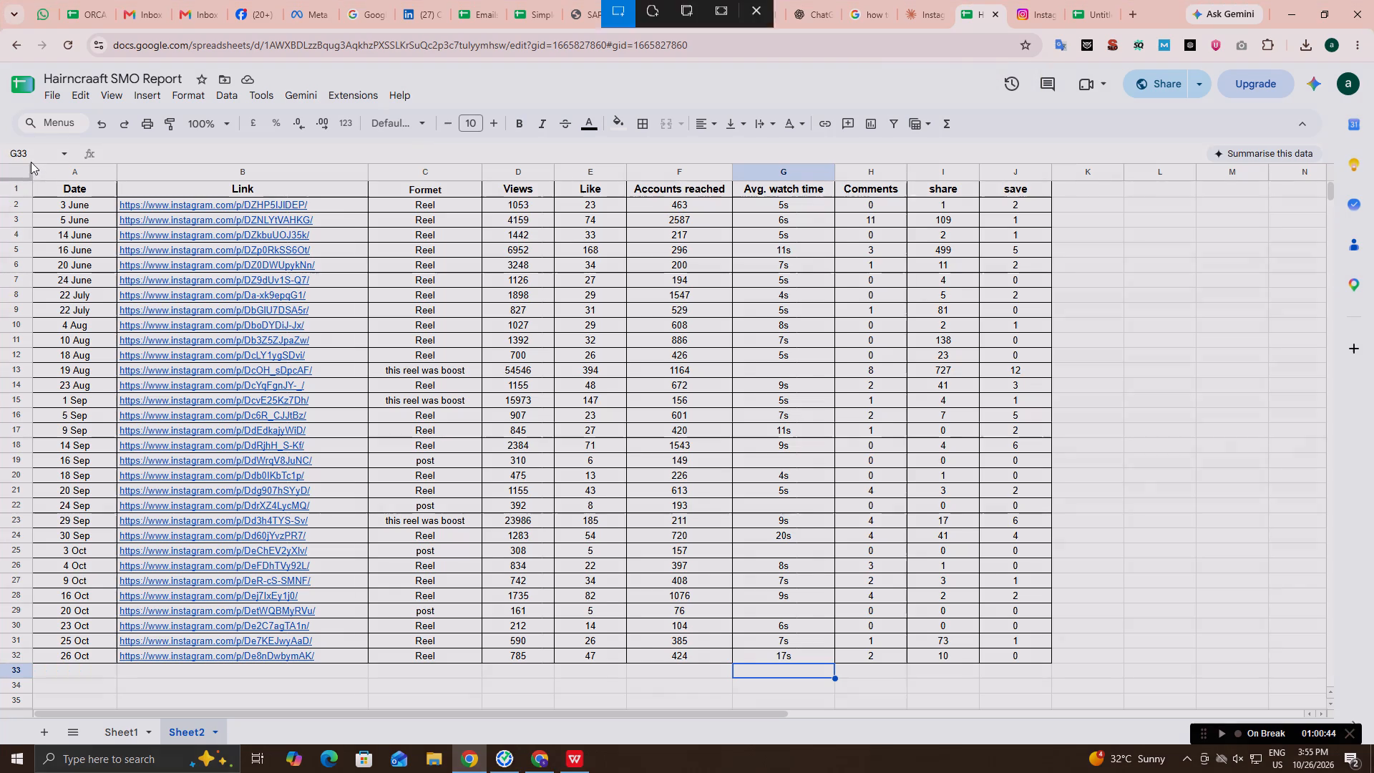
Capture a screenshot of Sheet2's post table, cropped from the Date through save columns down to the 26 Oct row.
{"action": "left_click_drag", "start_coordinate": [32, 161], "coordinate": [480, 489]}
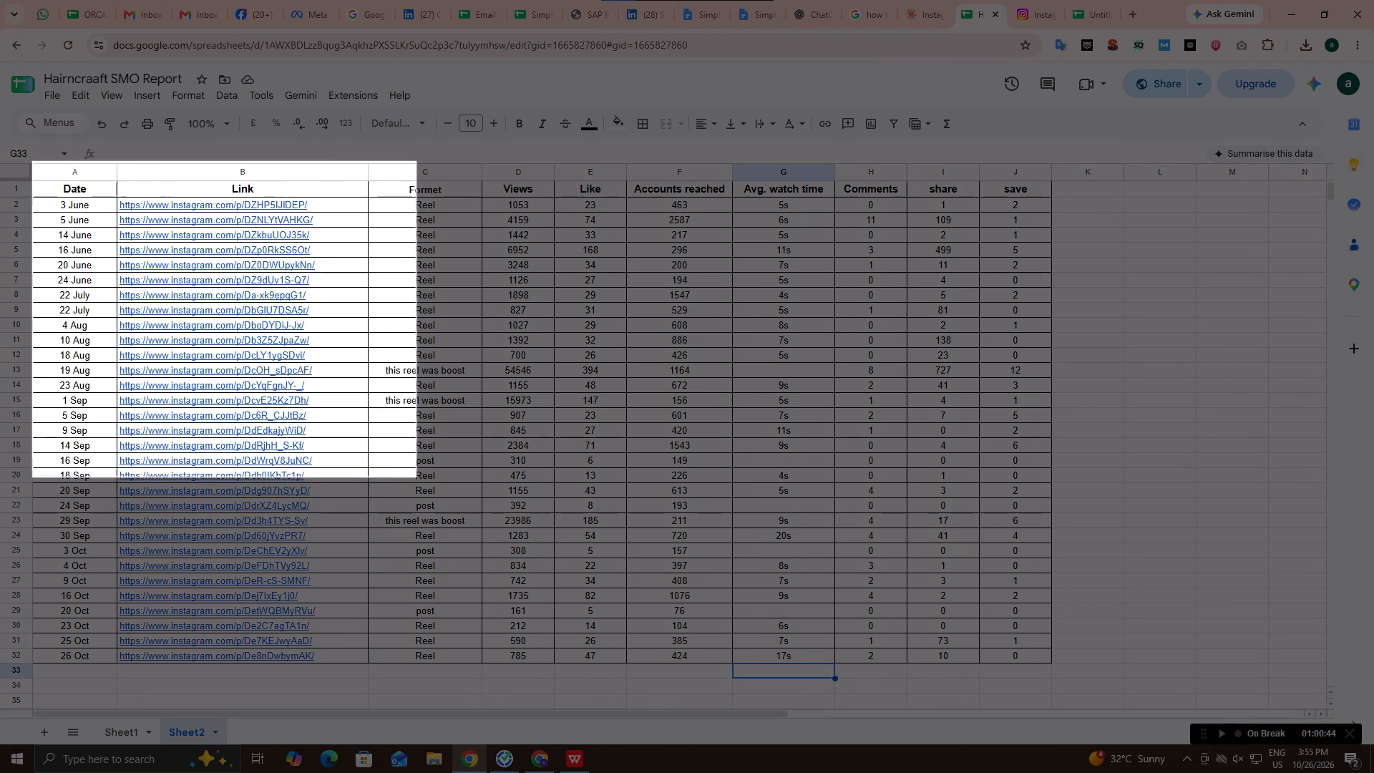
{"action": "left_click_drag", "start_coordinate": [480, 489], "coordinate": [1060, 676]}
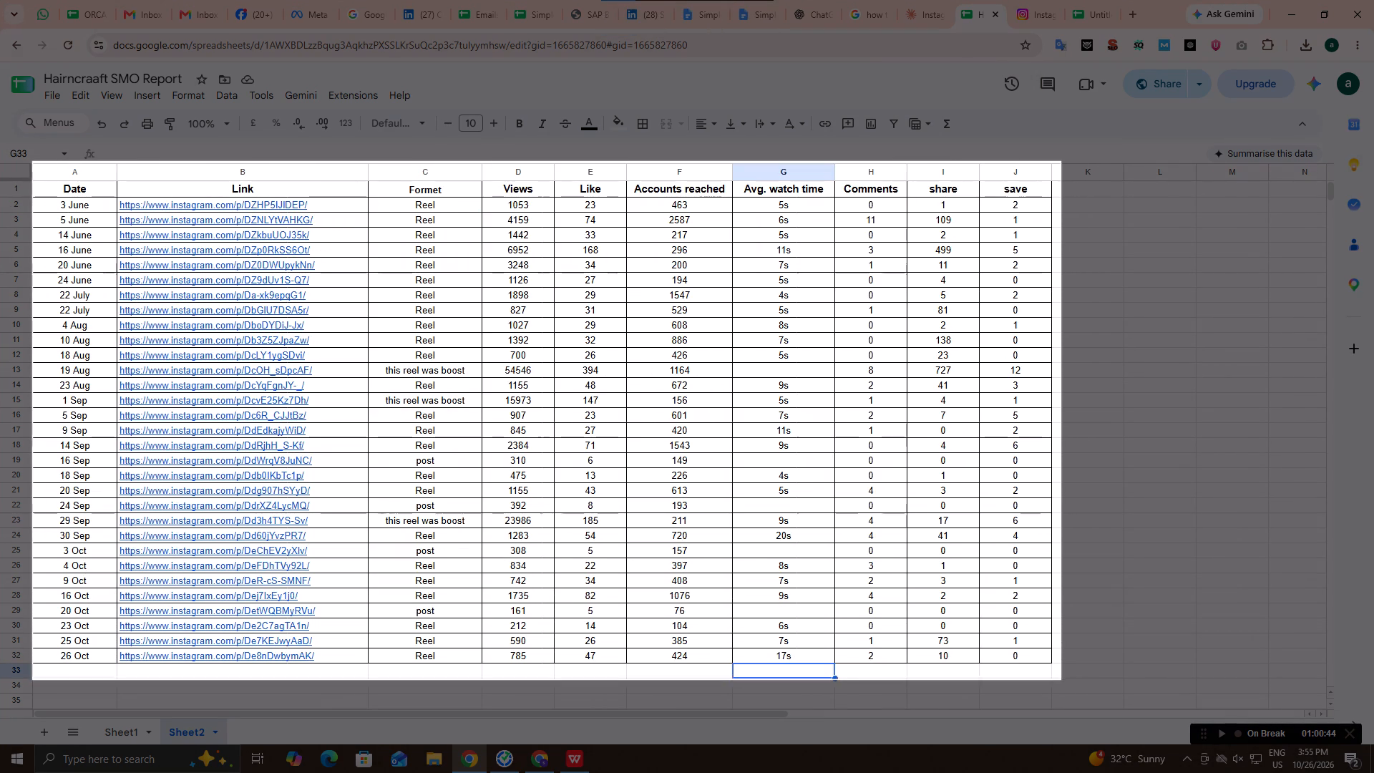
{"action": "left_click_drag", "start_coordinate": [1060, 676], "coordinate": [1051, 664]}
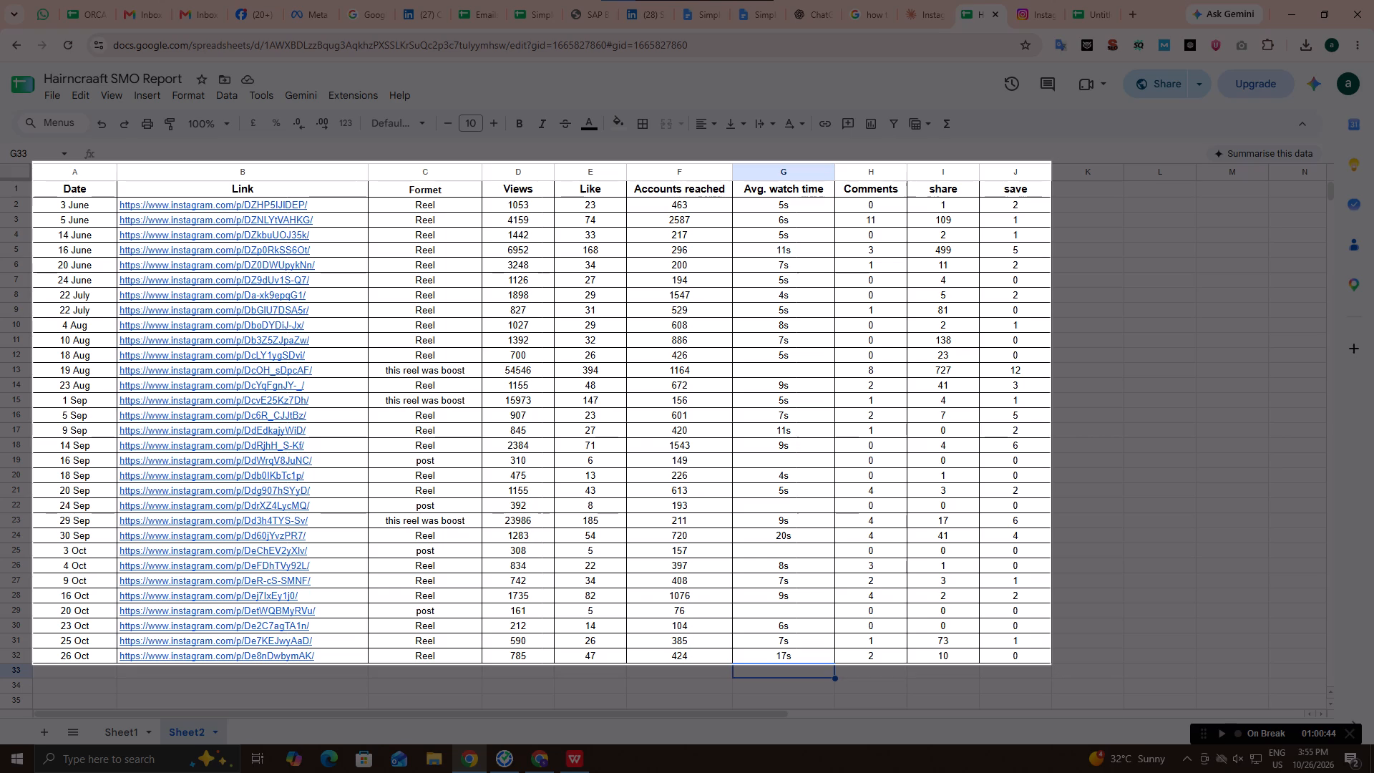
{"action": "left_click_drag", "start_coordinate": [1051, 664], "coordinate": [1053, 663]}
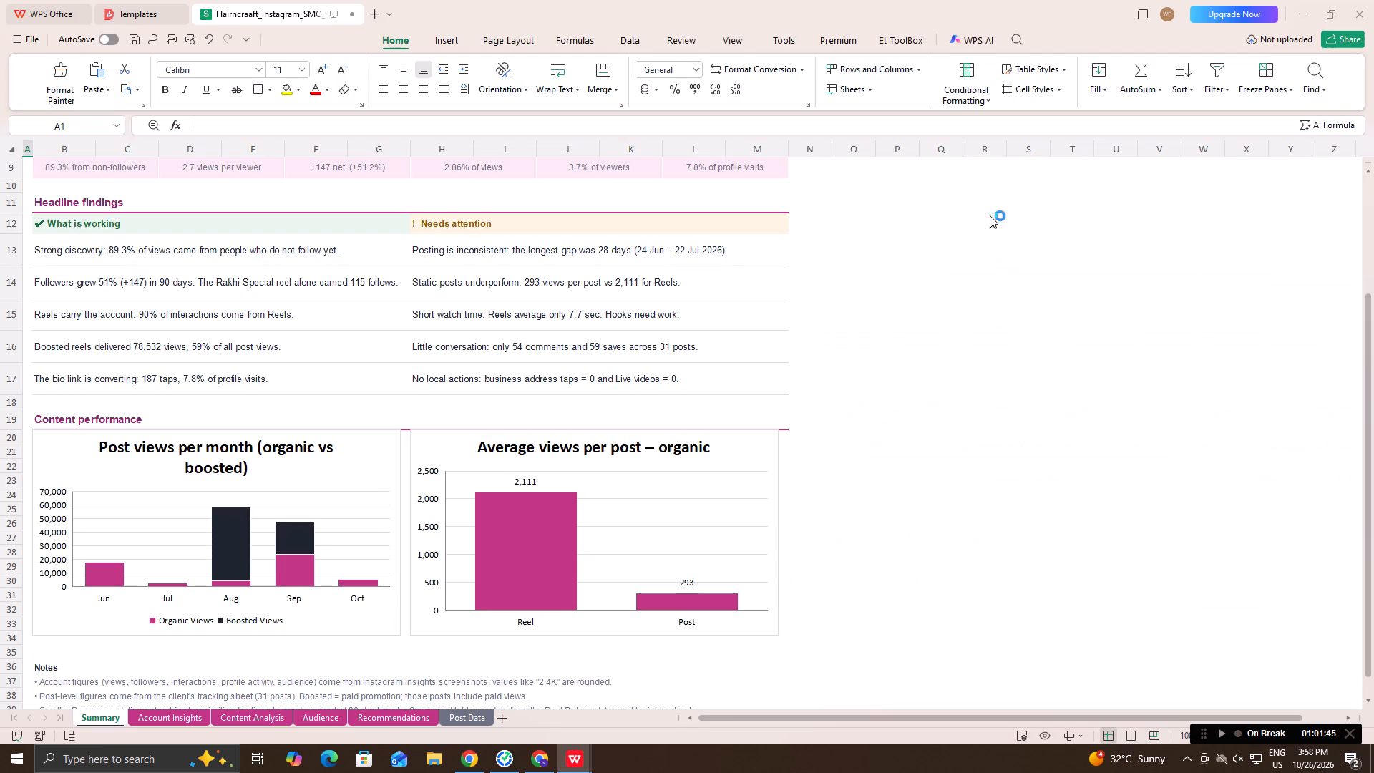
Switch back to the Untitled spreadsheet in the browser and delete its Summary and Account Insights sheets.
{"action": "left_click", "coordinate": [474, 764]}
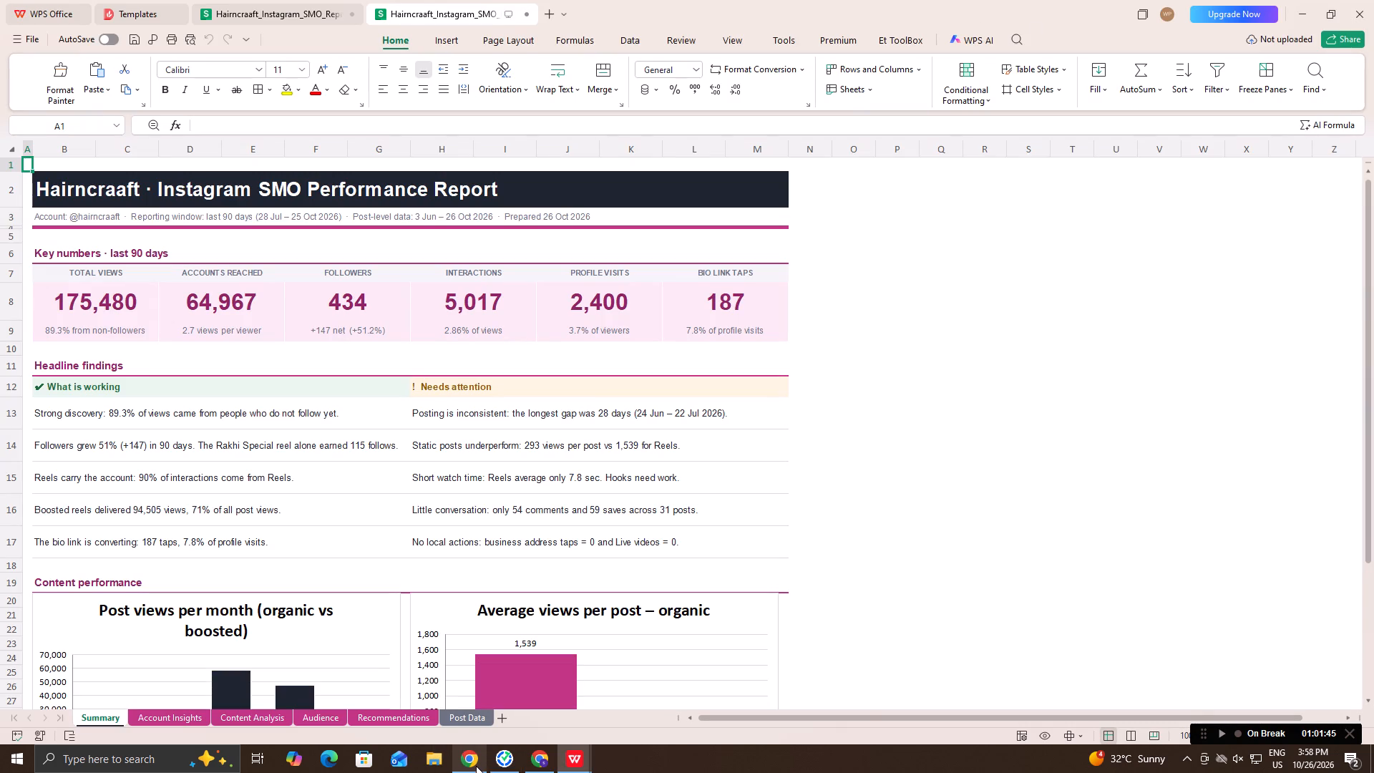
{"action": "left_click", "coordinate": [460, 771]}
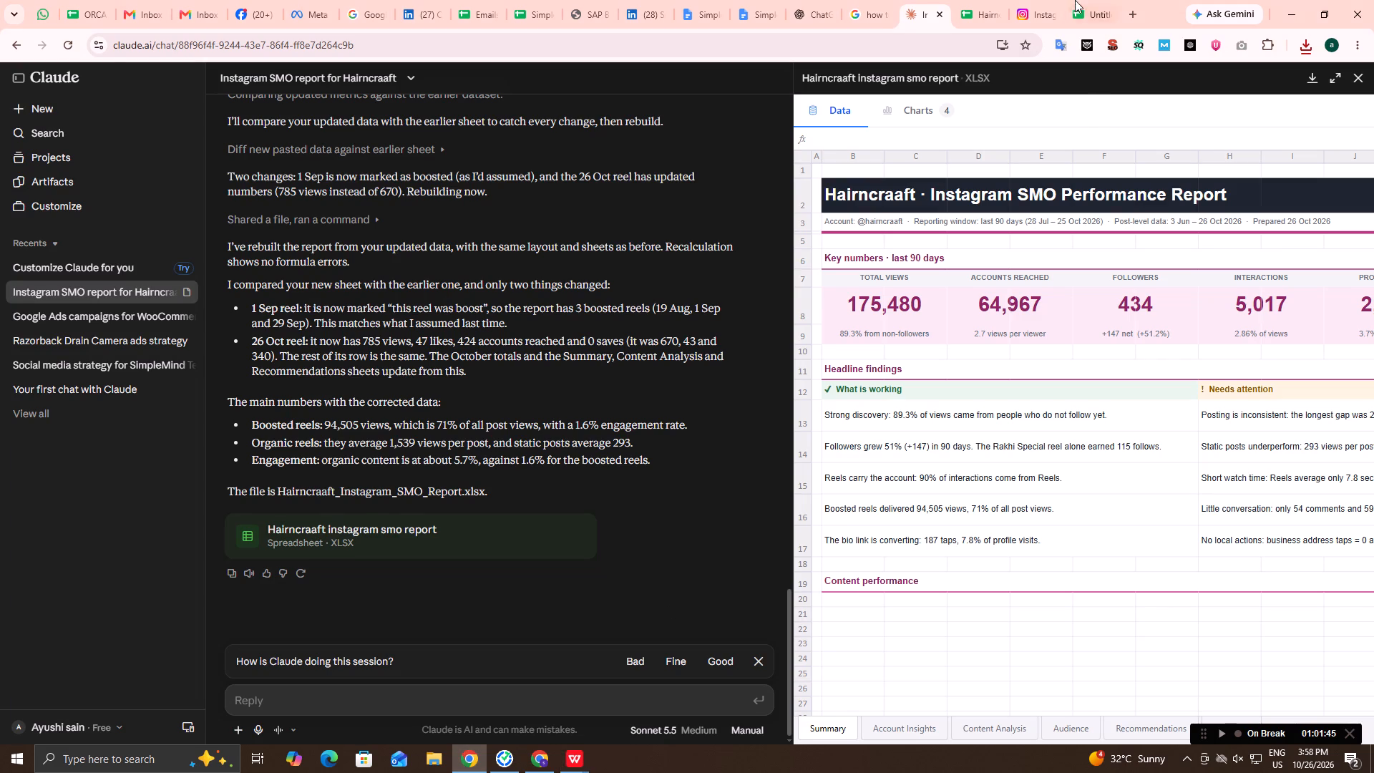
{"action": "left_click", "coordinate": [1078, 0]}
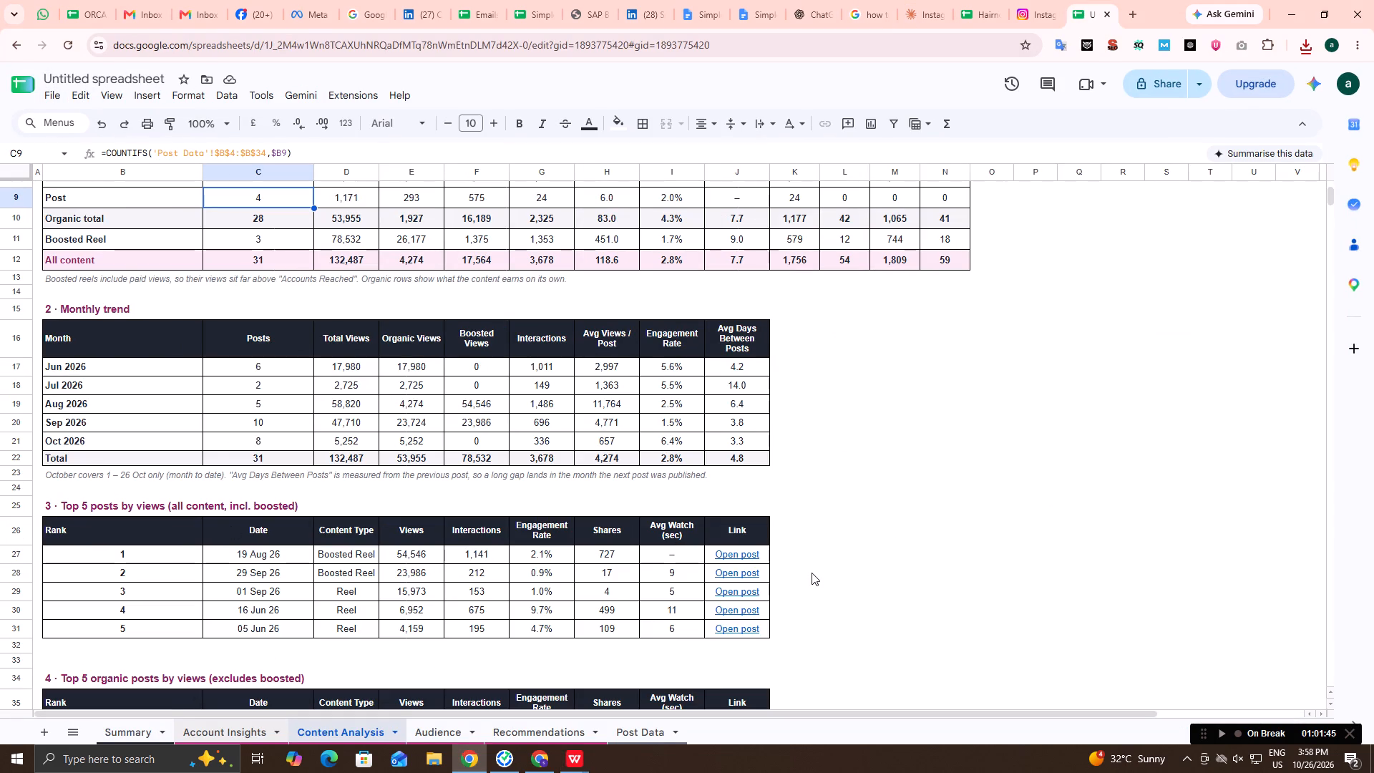
{"action": "scroll", "coordinate": [812, 573], "scroll_direction": "up", "scroll_amount": 4}
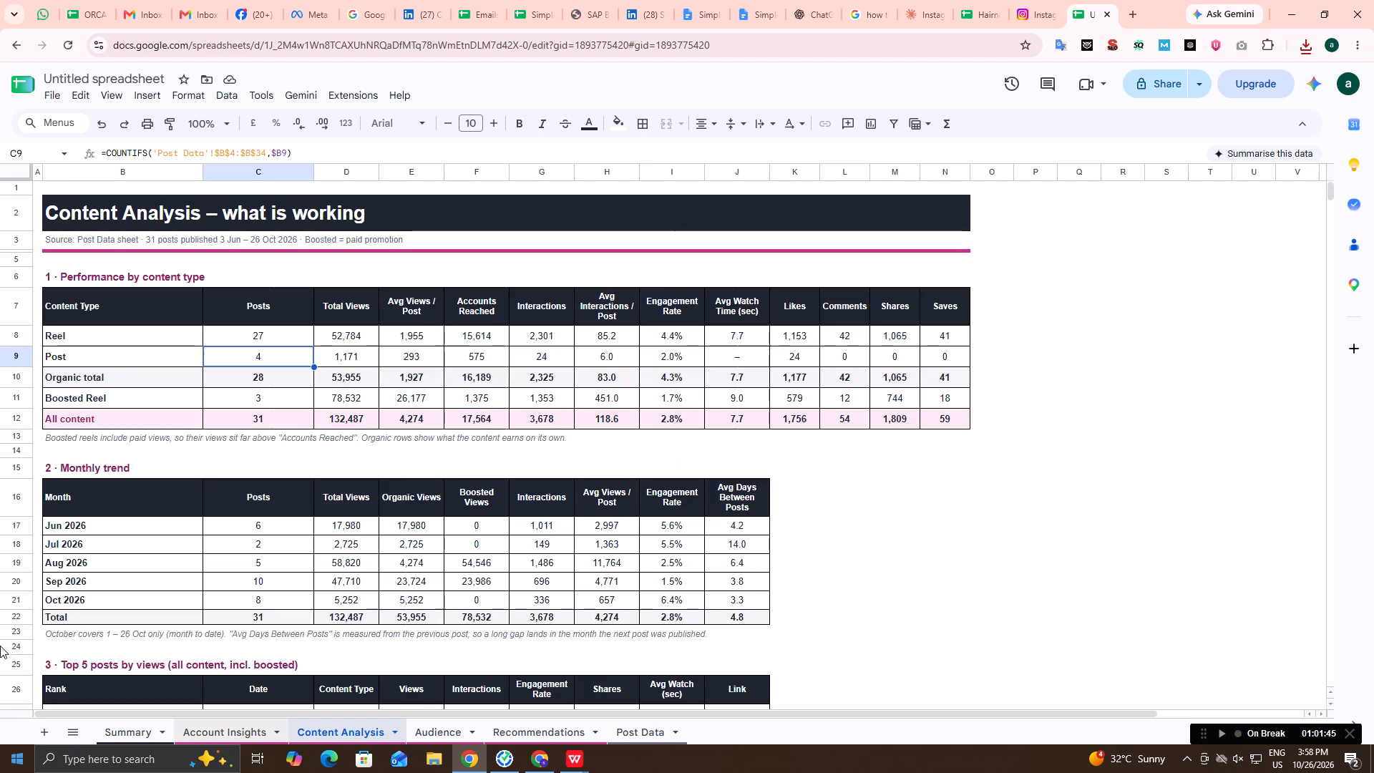
{"action": "right_click", "coordinate": [138, 740]}
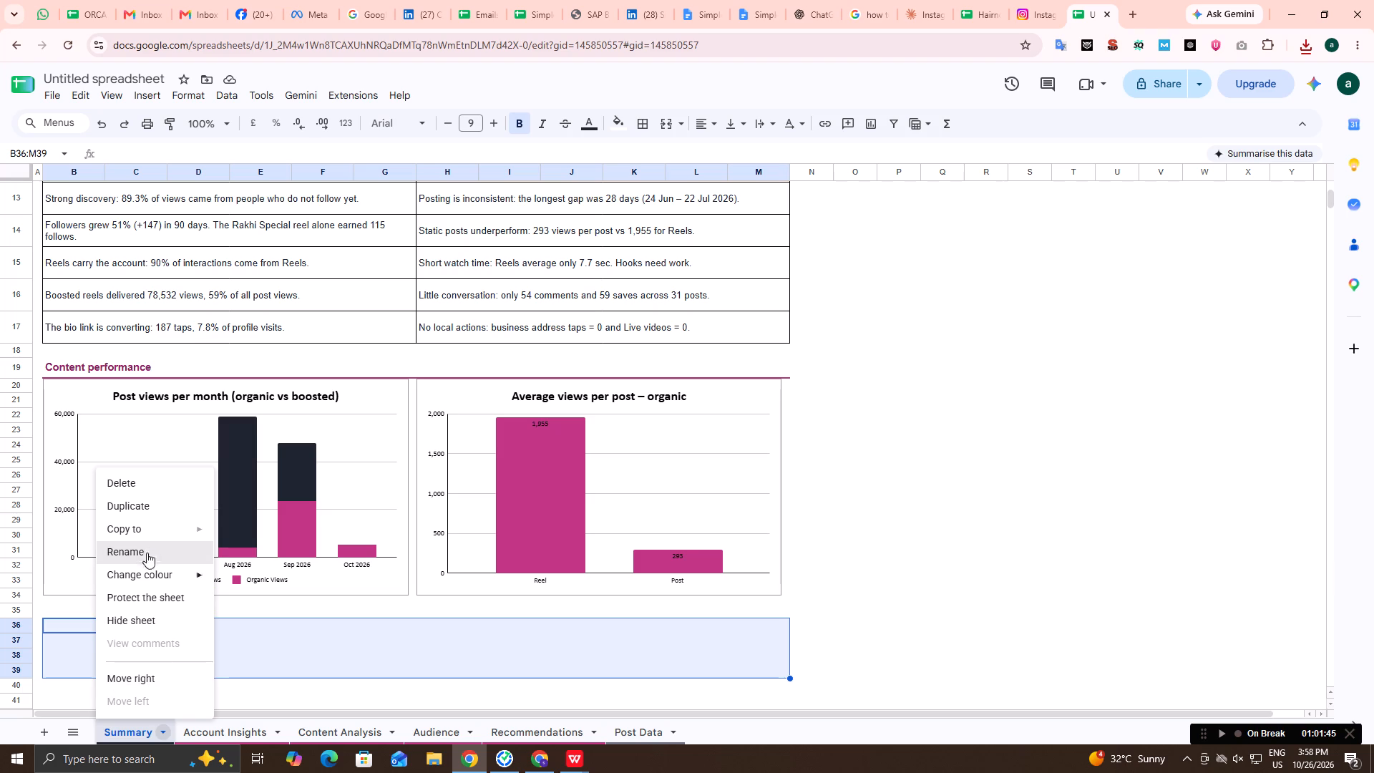
{"action": "left_click", "coordinate": [156, 481]}
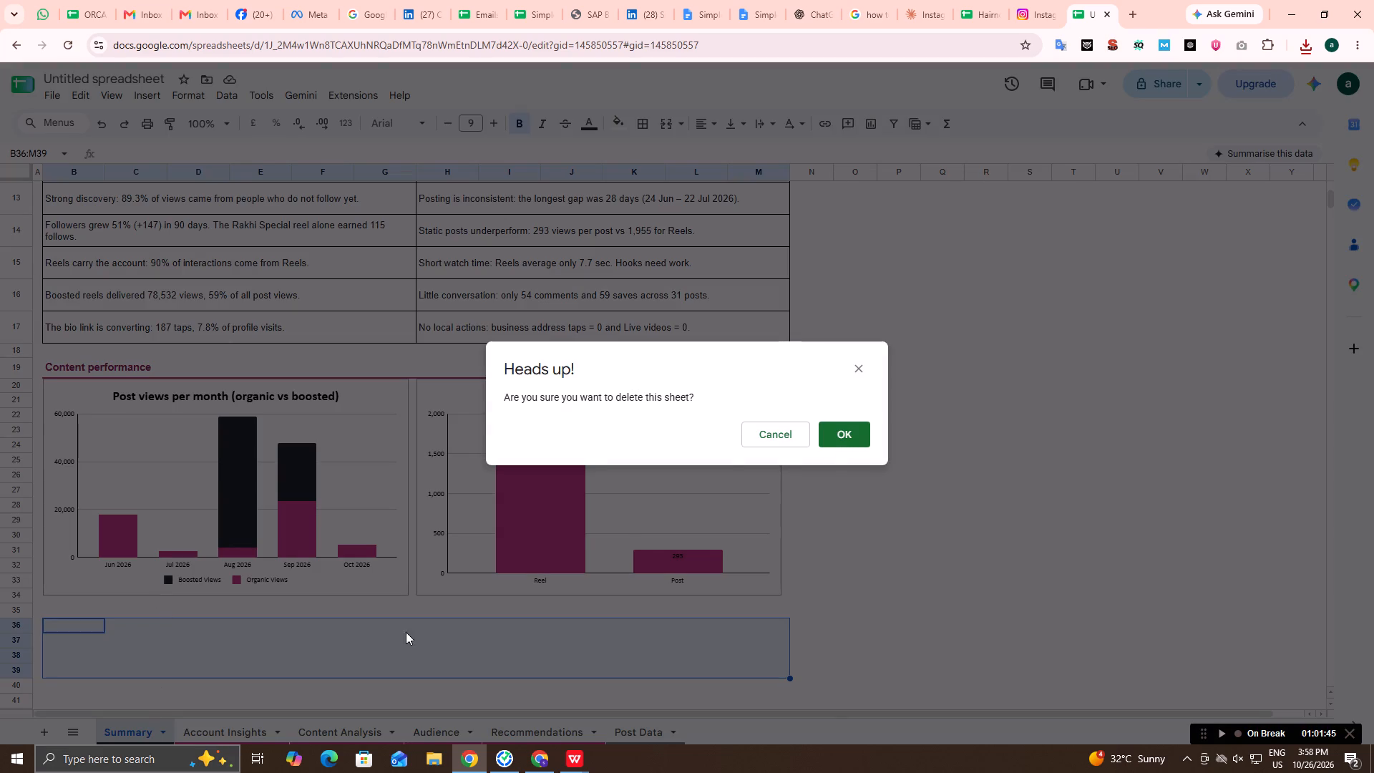
{"action": "left_click", "coordinate": [827, 430]}
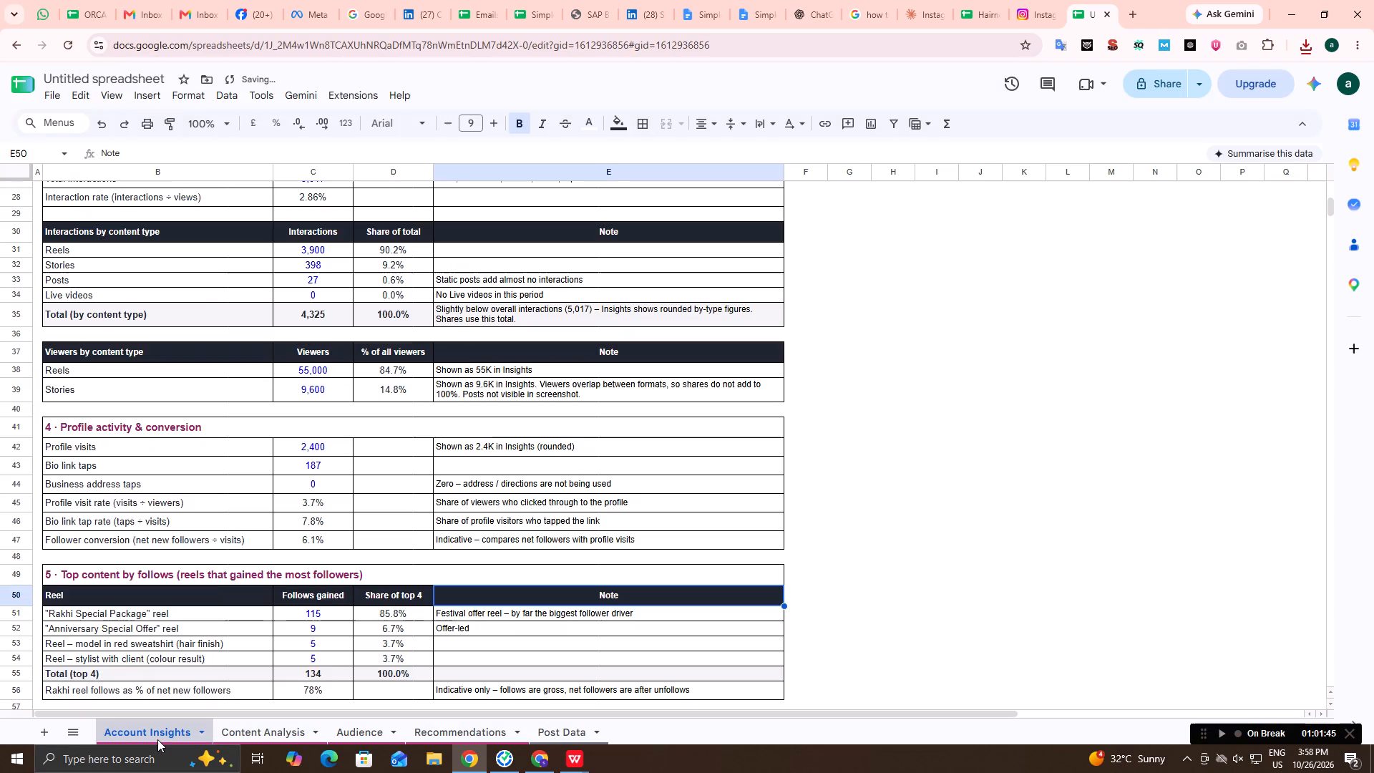
{"action": "right_click", "coordinate": [157, 739]}
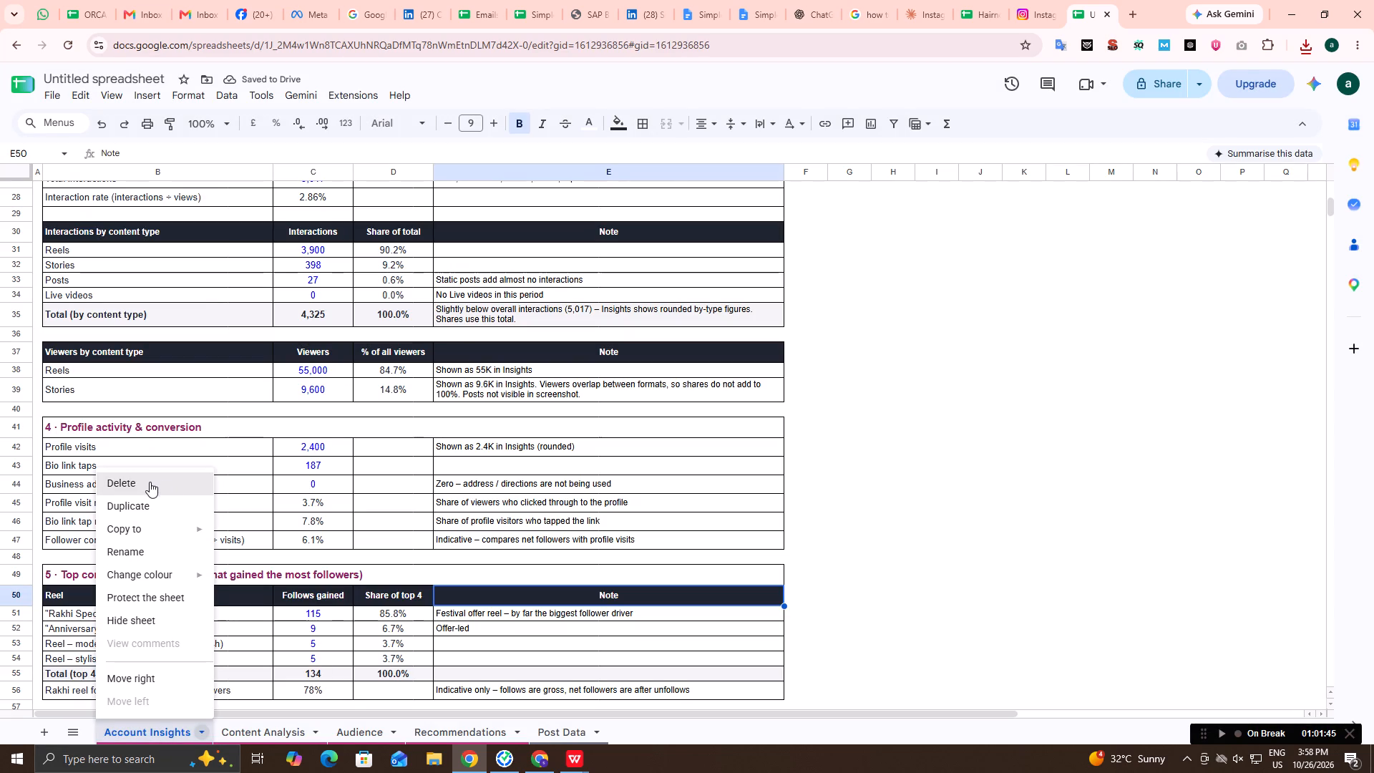
{"action": "left_click", "coordinate": [150, 480]}
{"action": "left_click", "coordinate": [867, 445]}
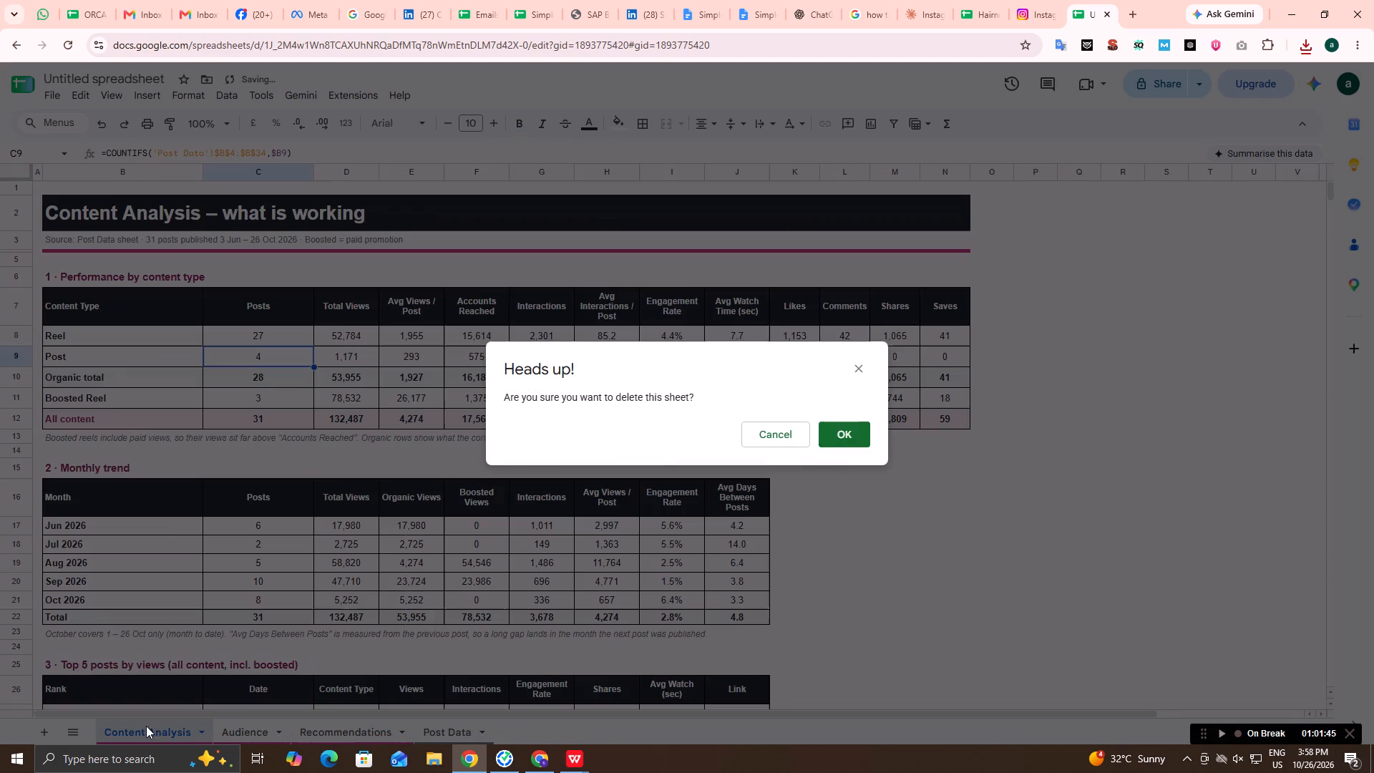
Delete the Content Analysis, Audience and Recommendations sheets from the Untitled spreadsheet.
{"action": "right_click", "coordinate": [150, 735]}
{"action": "left_click", "coordinate": [133, 481]}
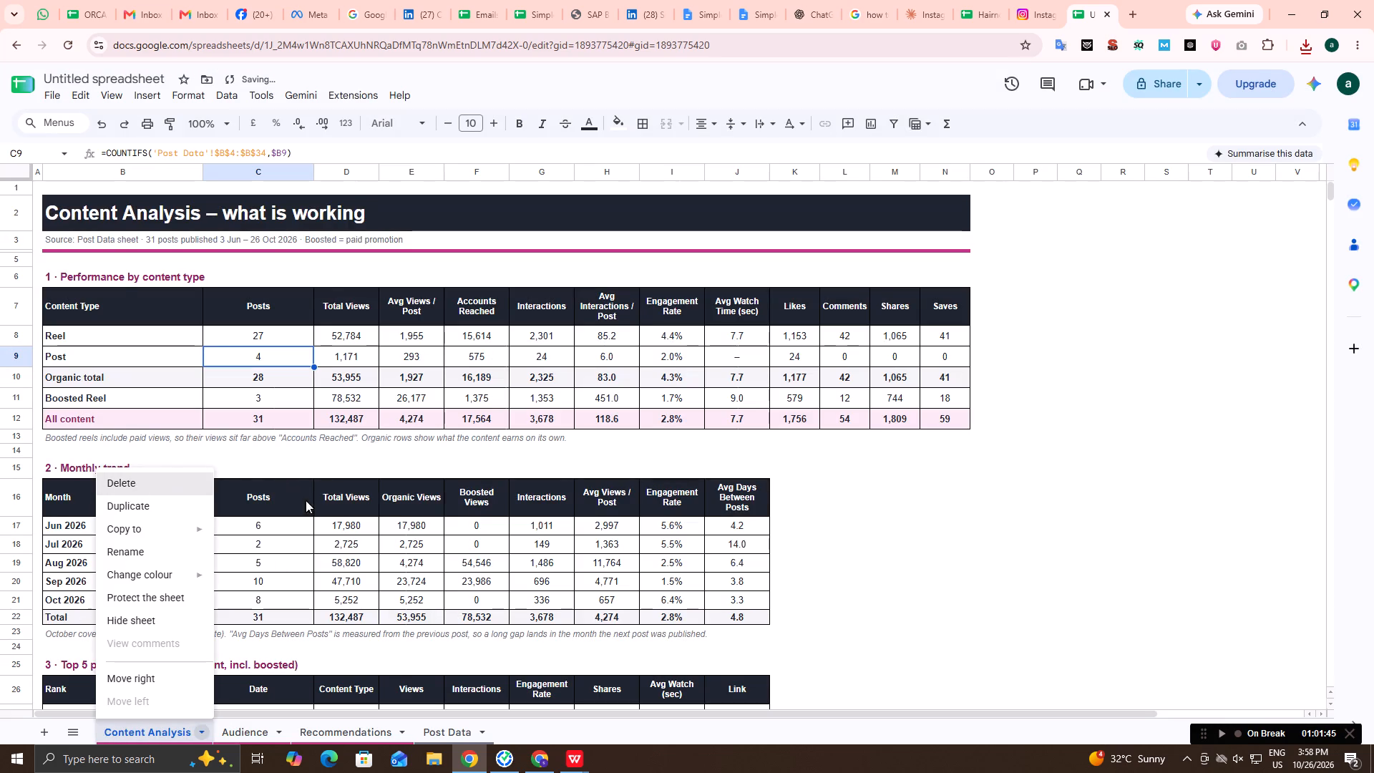
{"action": "left_click", "coordinate": [850, 445]}
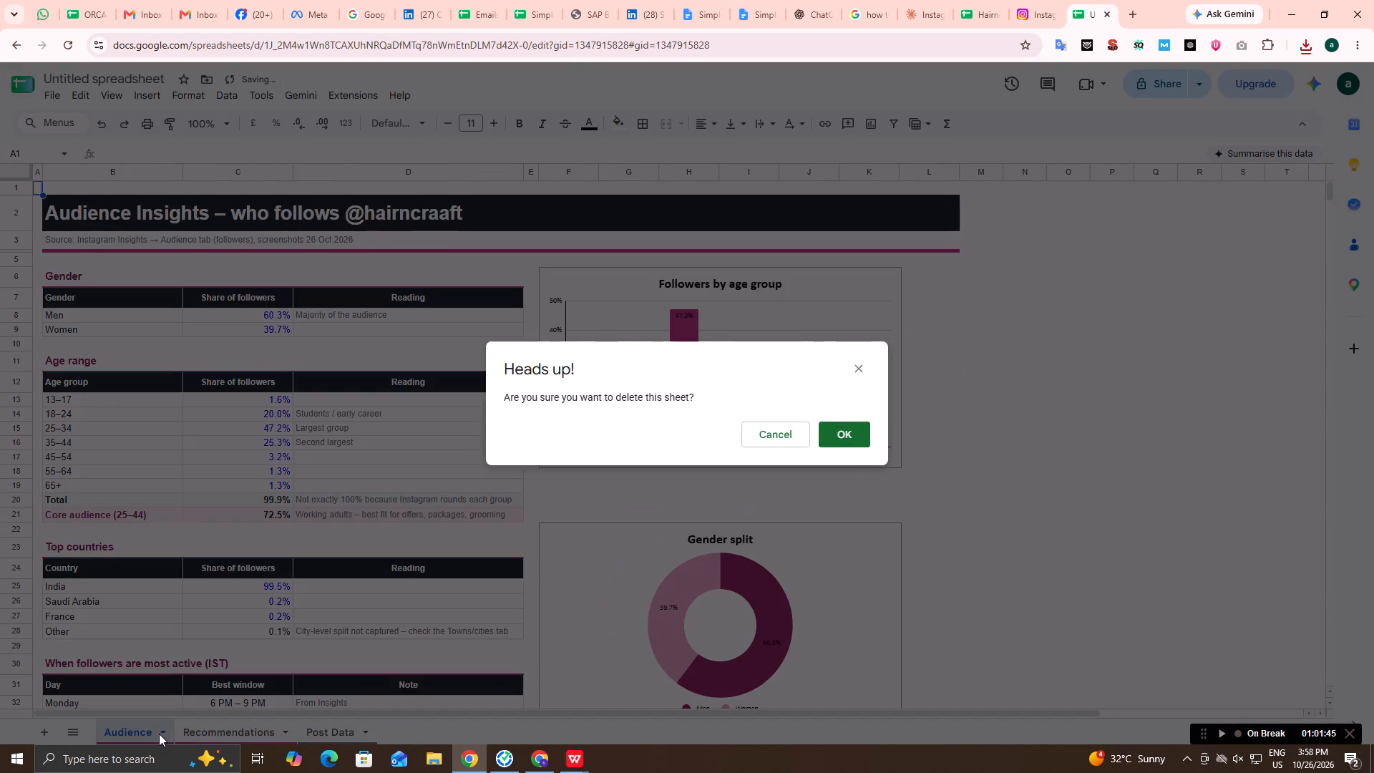
{"action": "right_click", "coordinate": [159, 734]}
{"action": "left_click", "coordinate": [161, 488]}
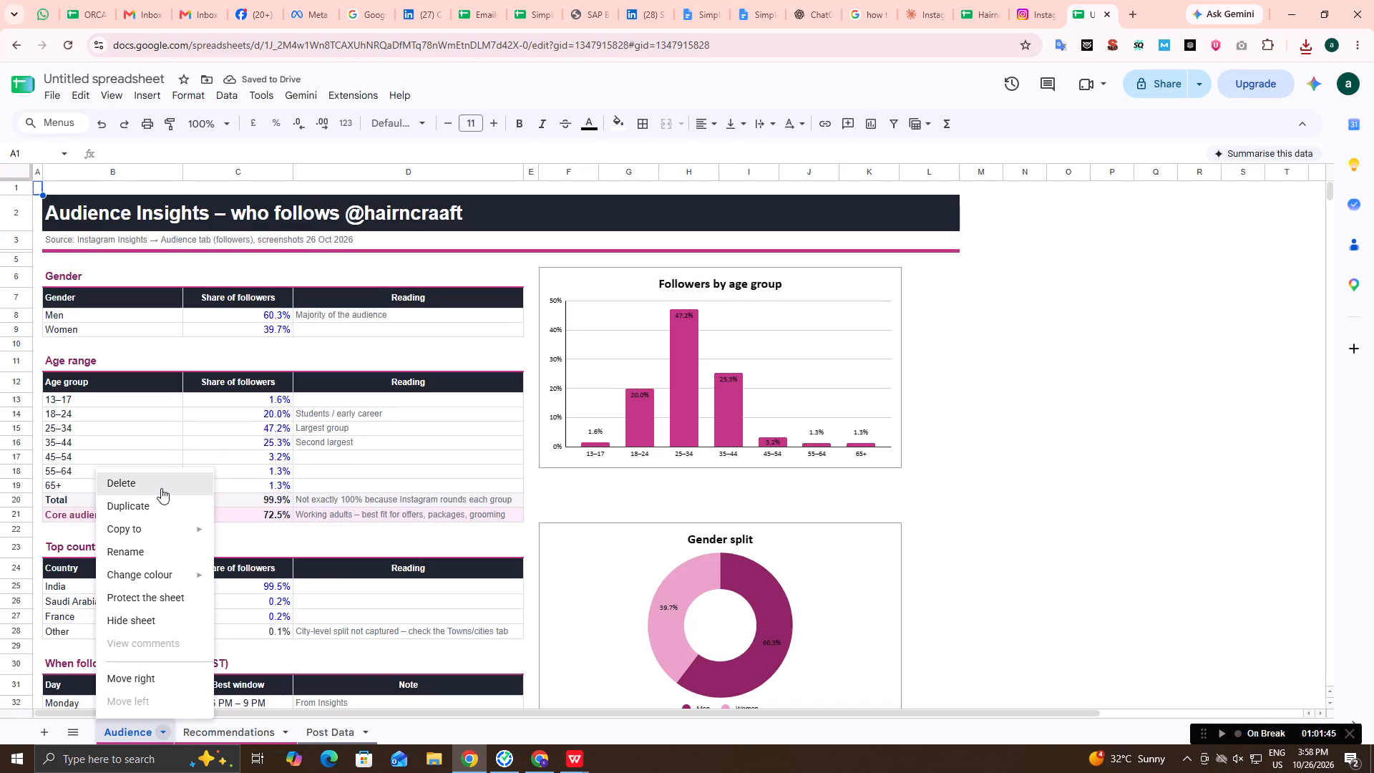
{"action": "left_click", "coordinate": [839, 447]}
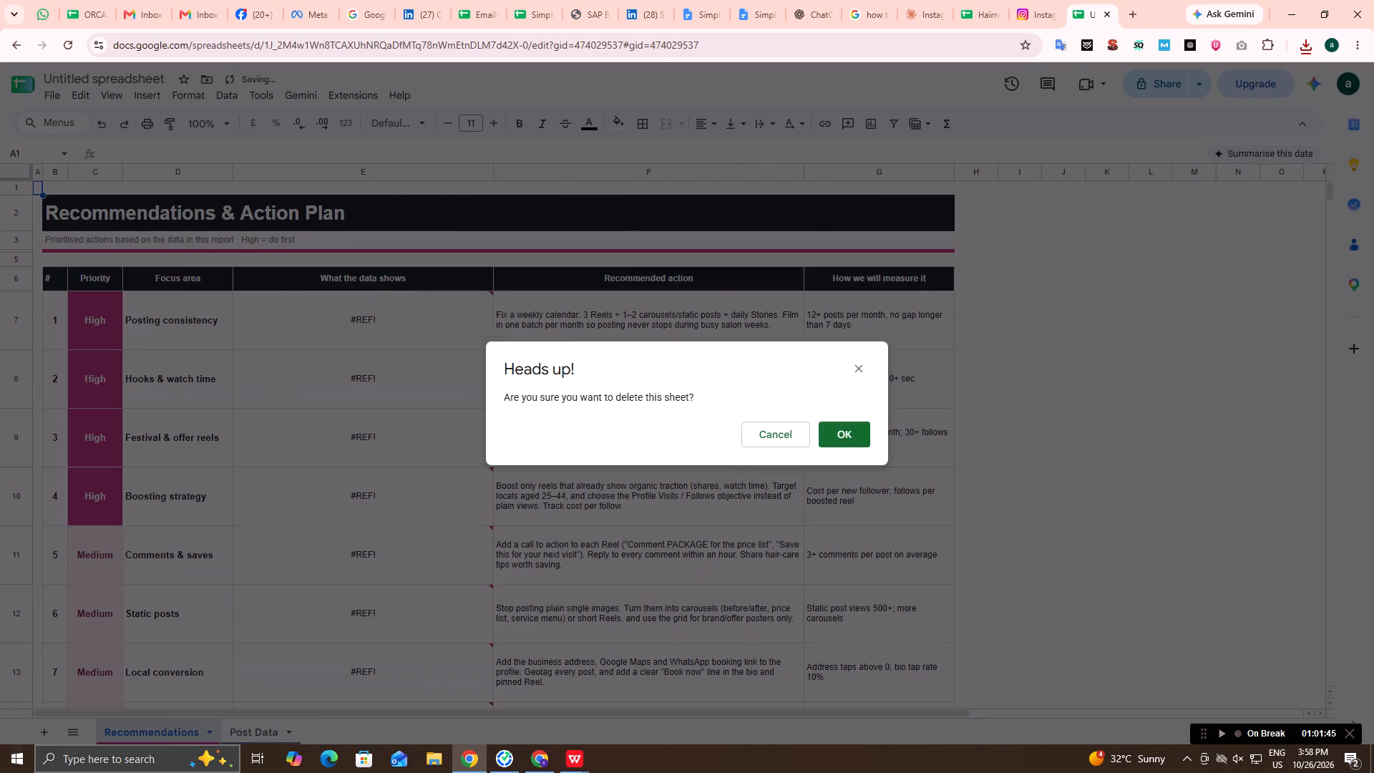
{"action": "right_click", "coordinate": [167, 735]}
{"action": "left_click", "coordinate": [142, 480]}
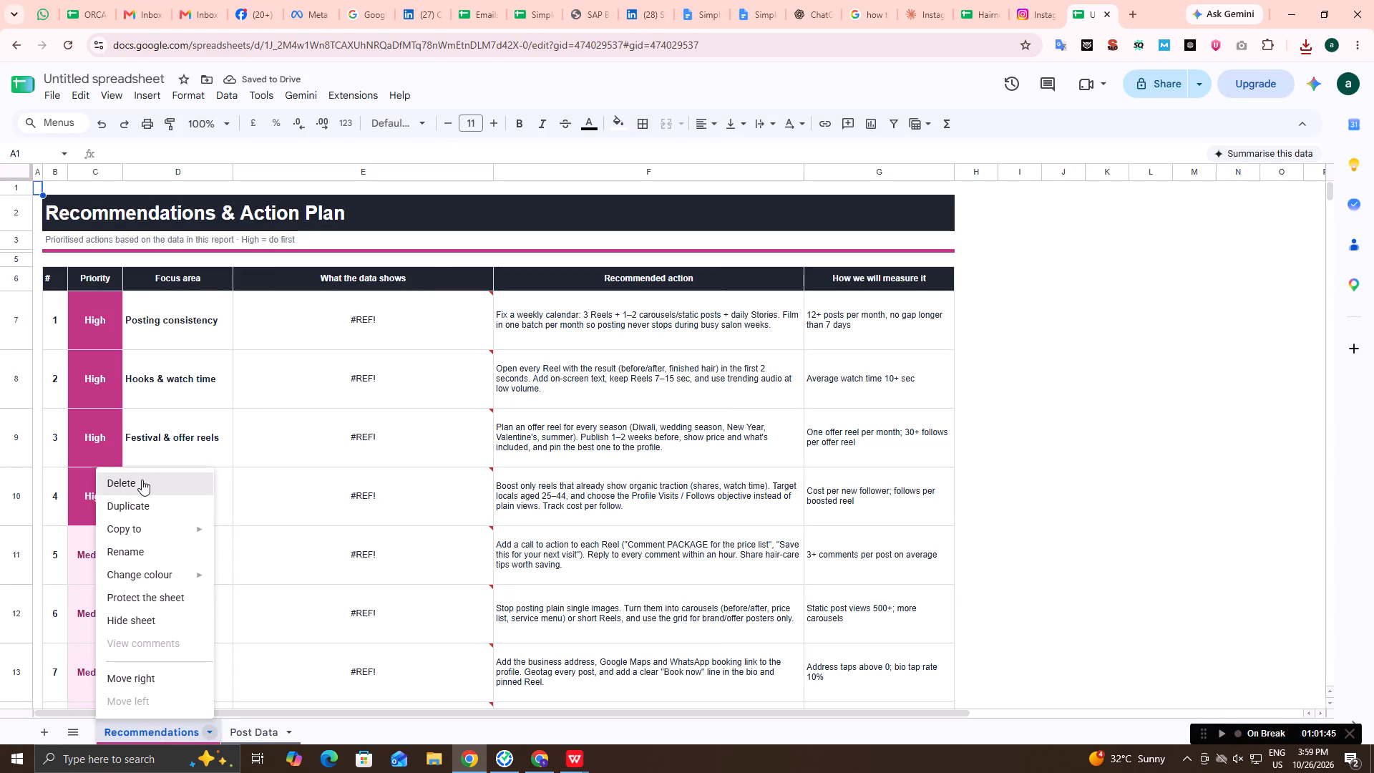
{"action": "left_click", "coordinate": [836, 437]}
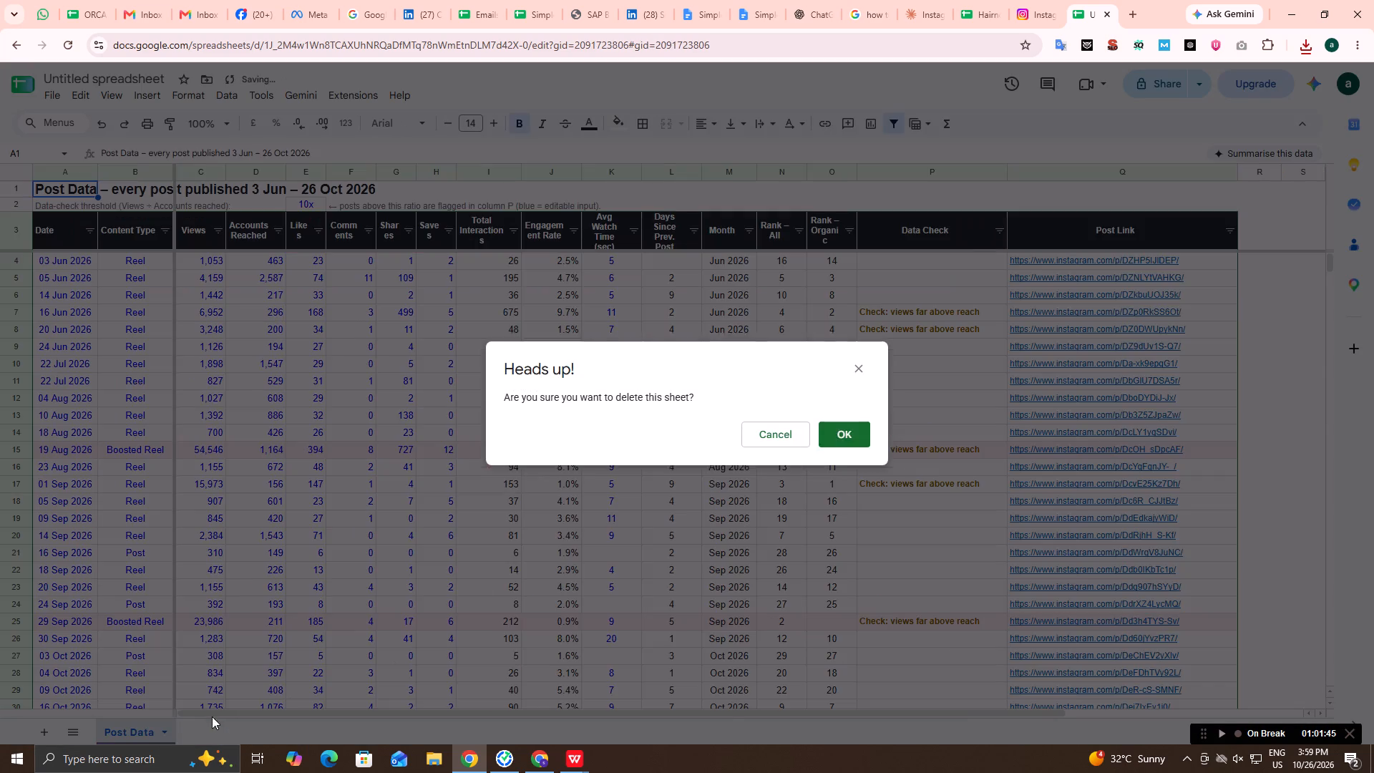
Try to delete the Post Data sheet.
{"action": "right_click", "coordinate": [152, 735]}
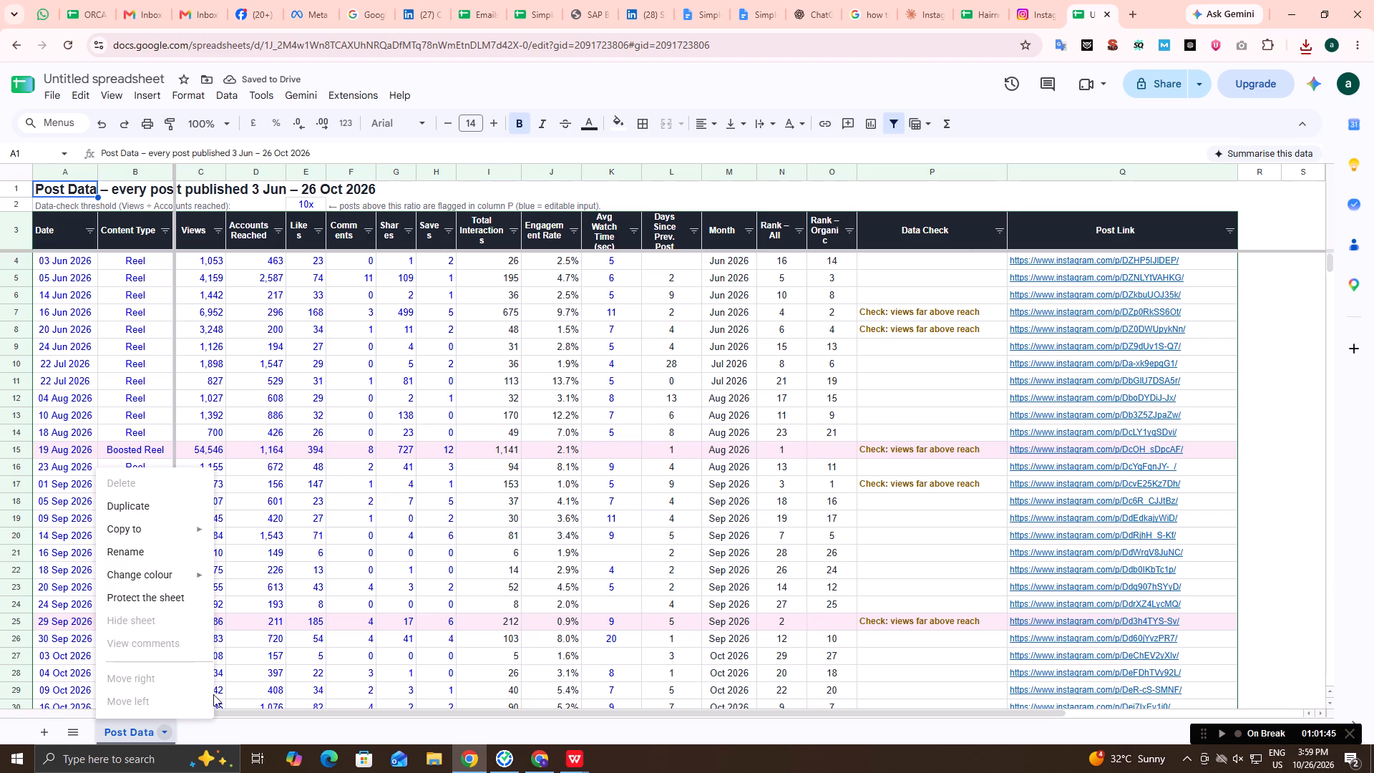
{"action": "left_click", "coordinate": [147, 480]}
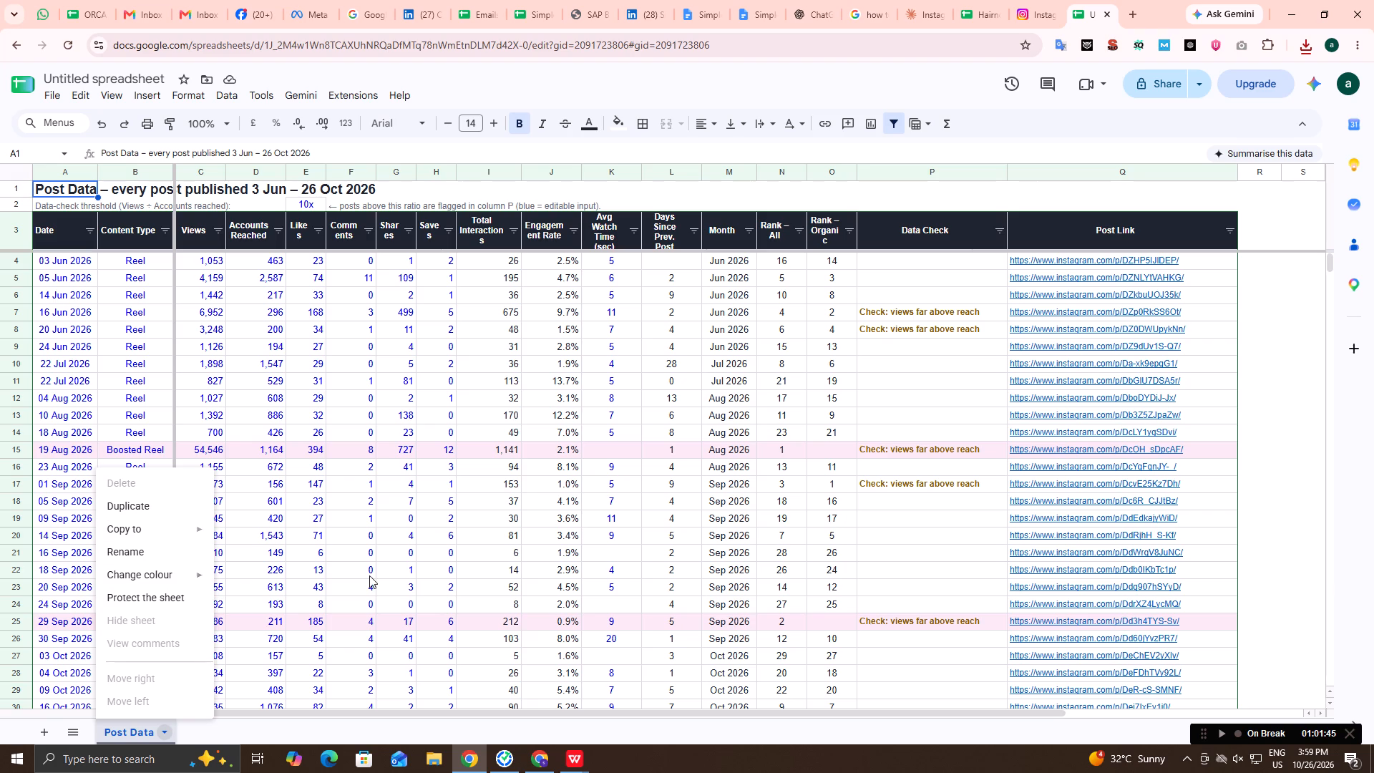
Clear the contents of the whole post table in the Post Data sheet.
{"action": "left_click", "coordinate": [371, 575]}
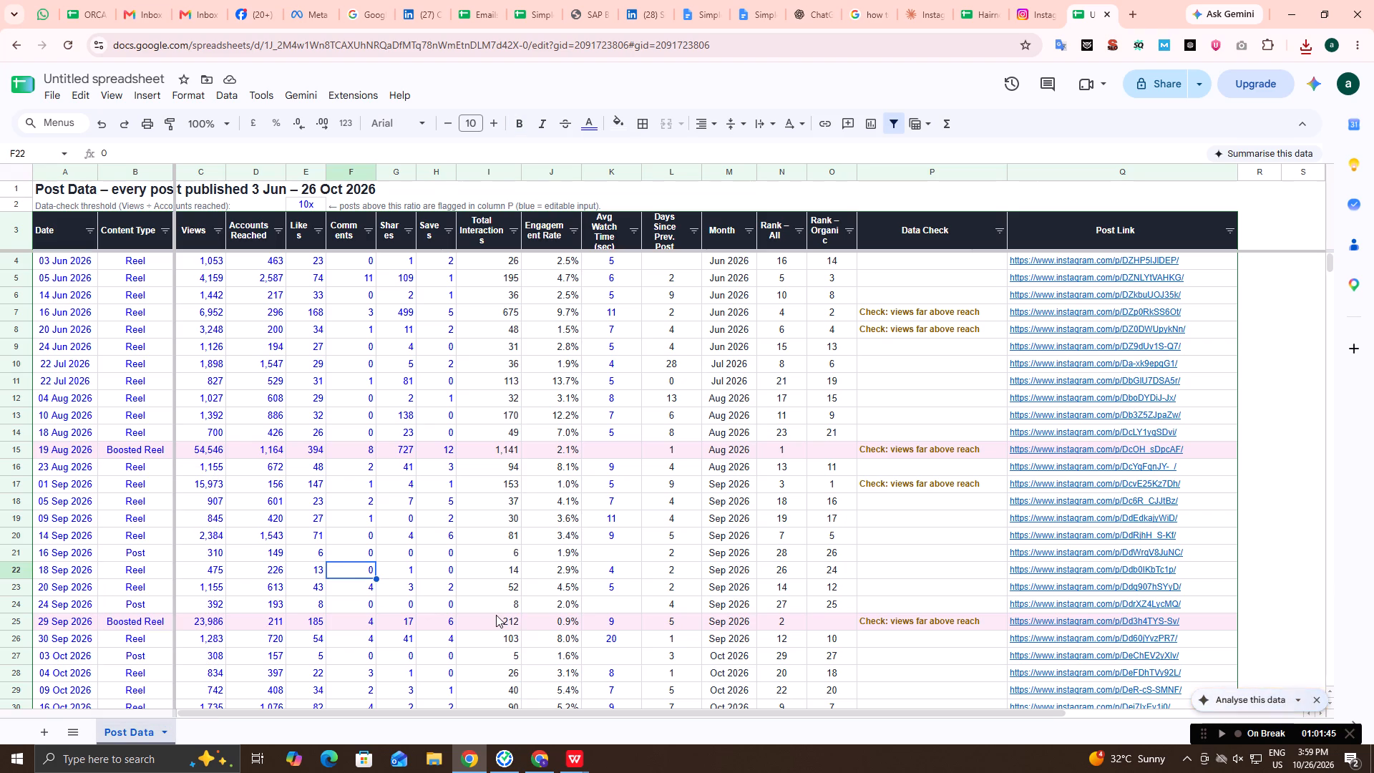
{"action": "key", "text": "ctrl+a"}
{"action": "key", "text": "BackSpace"}
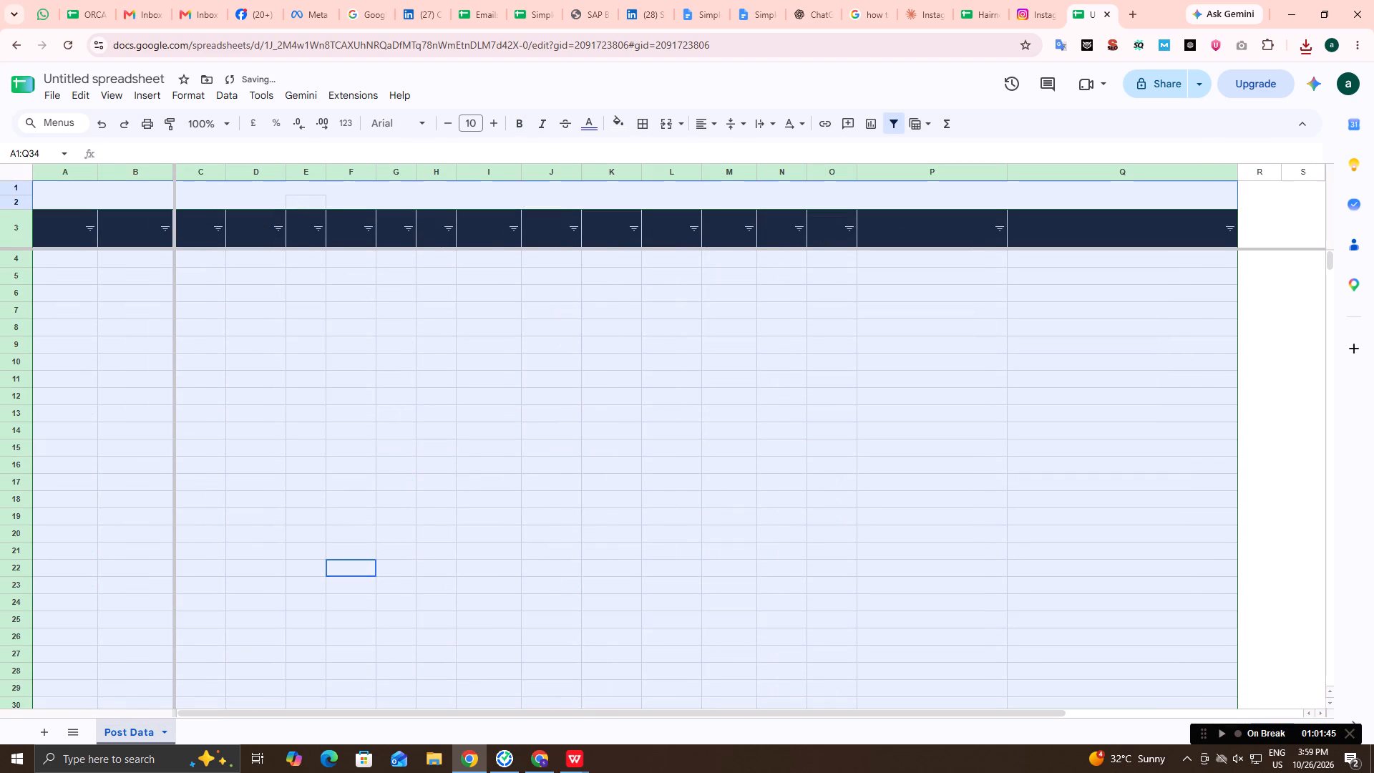
{"action": "left_click", "coordinate": [496, 615]}
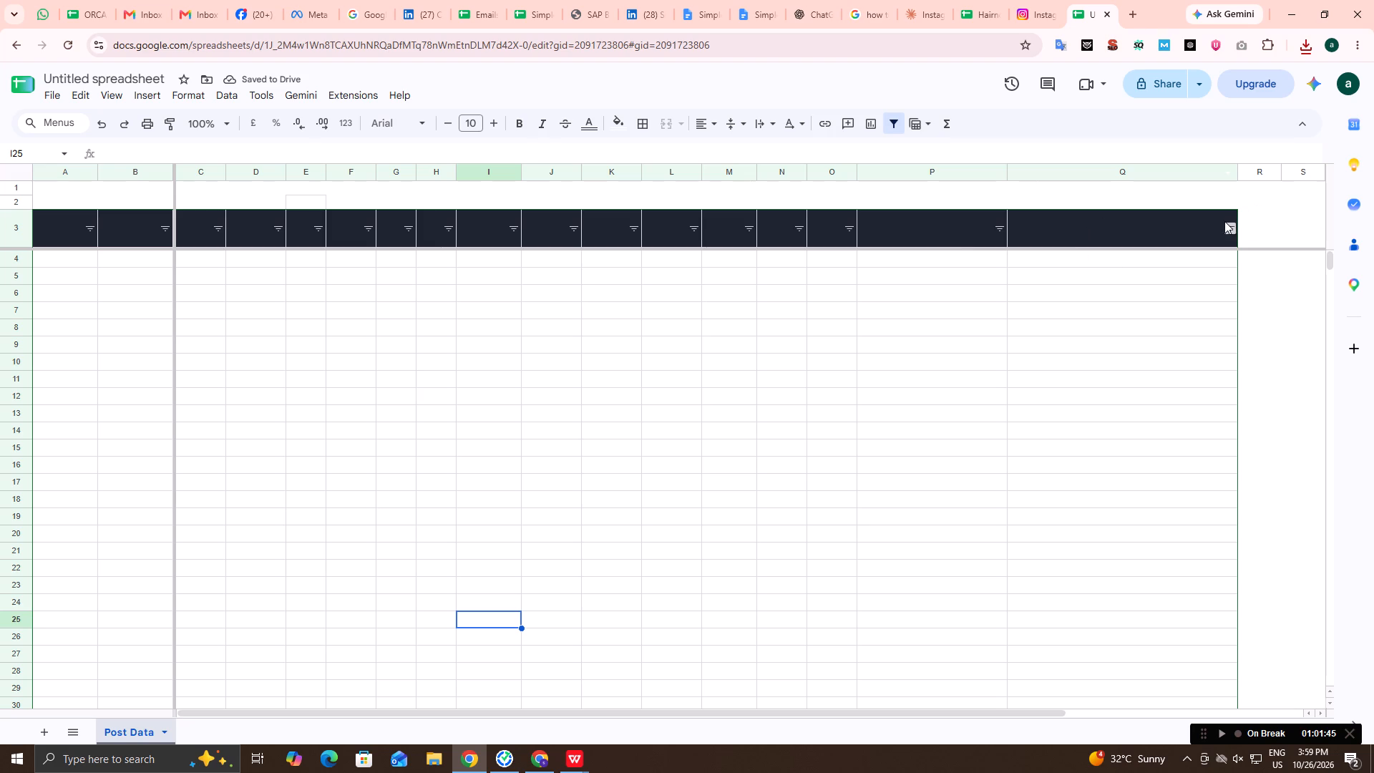
{"action": "left_click", "coordinate": [1224, 223]}
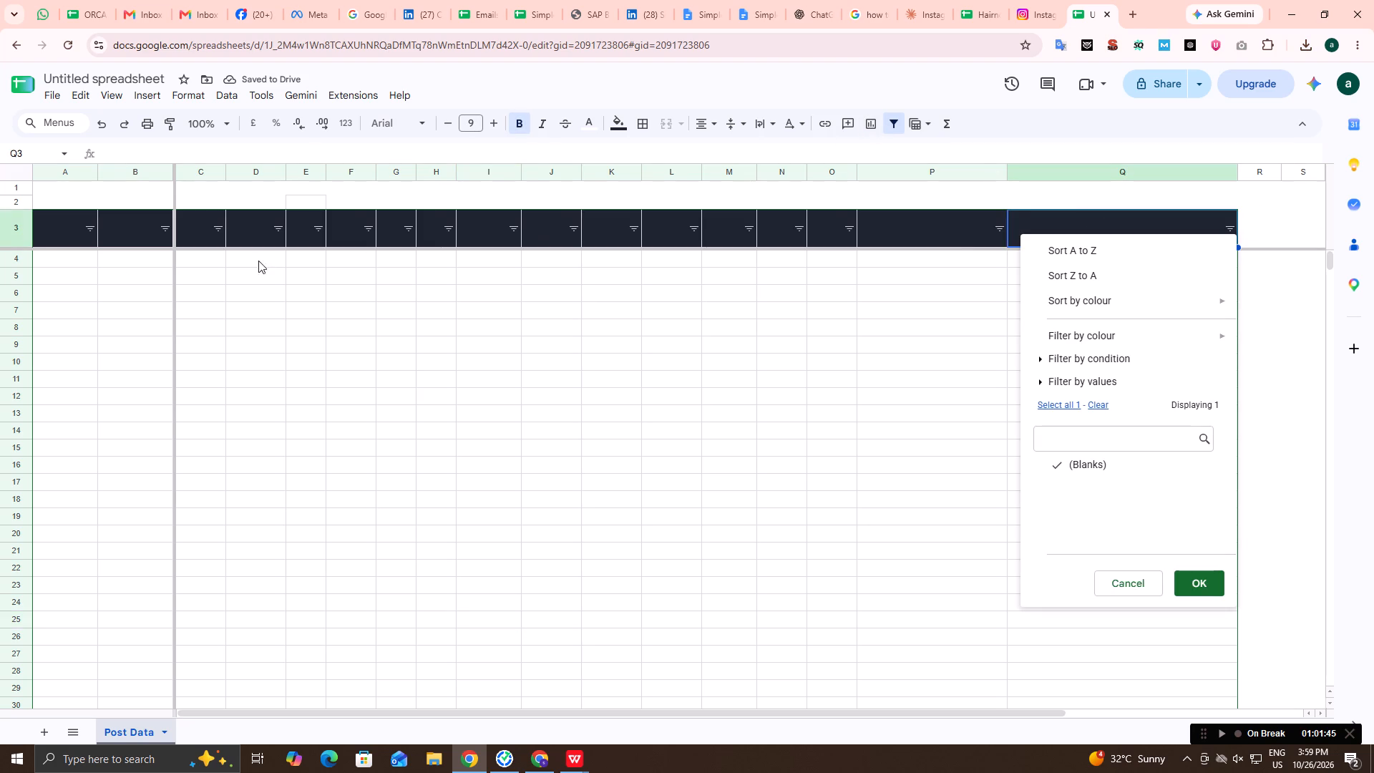
Insert 40 blank rows above the emptied table and notes, using the range A2:Q41 in Post Data.
{"action": "left_click_drag", "start_coordinate": [60, 195], "coordinate": [1373, 772]}
{"action": "scroll", "coordinate": [1373, 772], "scroll_direction": "down", "scroll_amount": 3}
{"action": "scroll", "coordinate": [1373, 772], "scroll_direction": "up", "scroll_amount": 2}
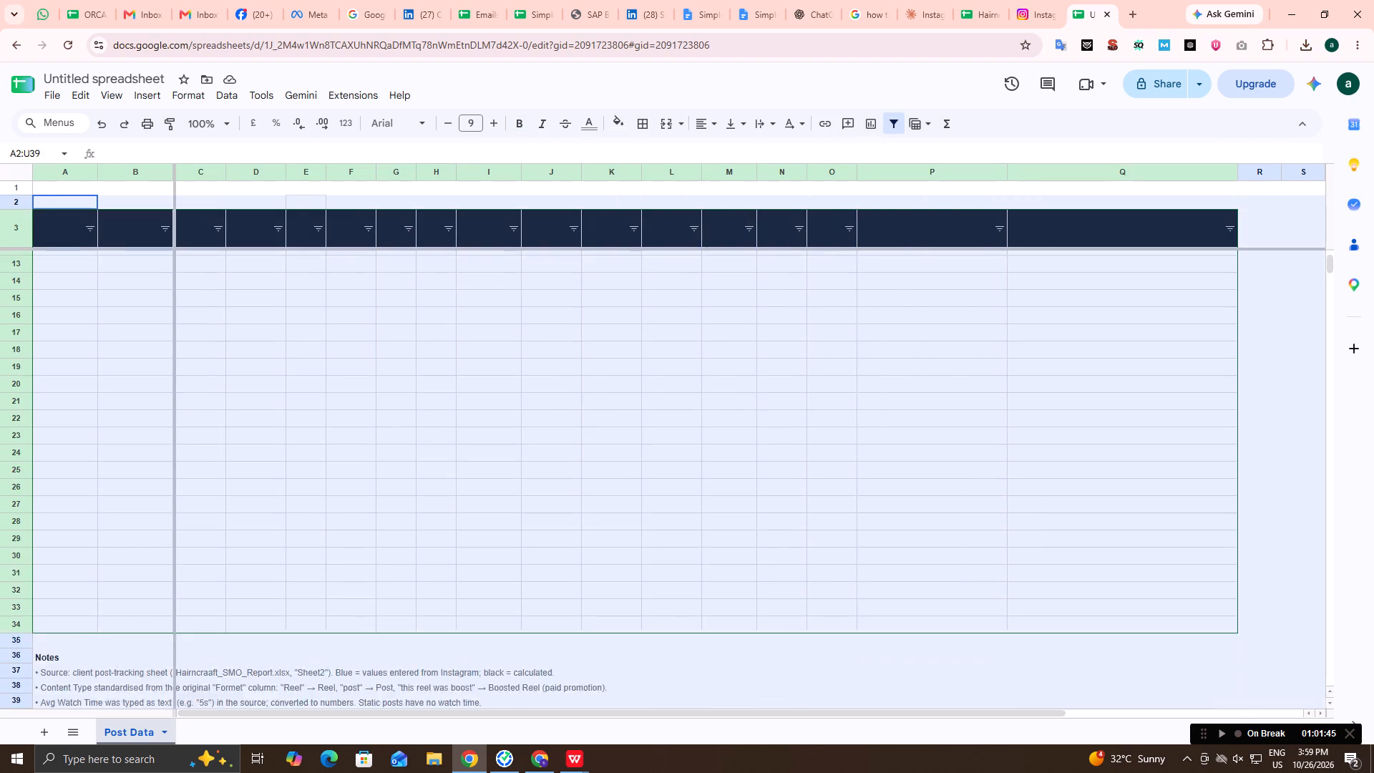
{"action": "scroll", "coordinate": [1373, 772], "scroll_direction": "up", "scroll_amount": 1}
{"action": "left_click_drag", "start_coordinate": [1373, 772], "coordinate": [1119, 604]}
{"action": "right_click", "coordinate": [832, 436]}
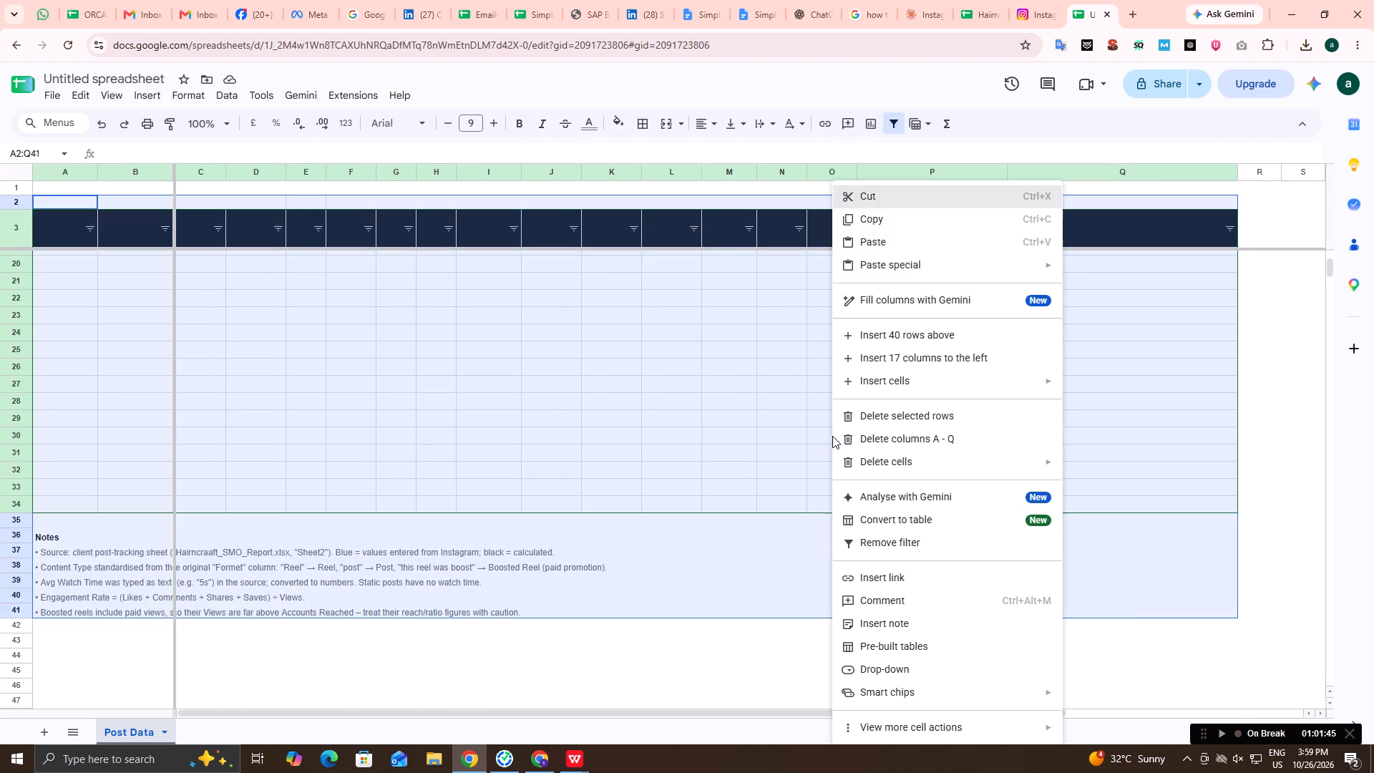
{"action": "left_click", "coordinate": [884, 334]}
{"action": "left_click", "coordinate": [583, 502]}
{"action": "scroll", "coordinate": [547, 495], "scroll_direction": "up", "scroll_amount": 6}
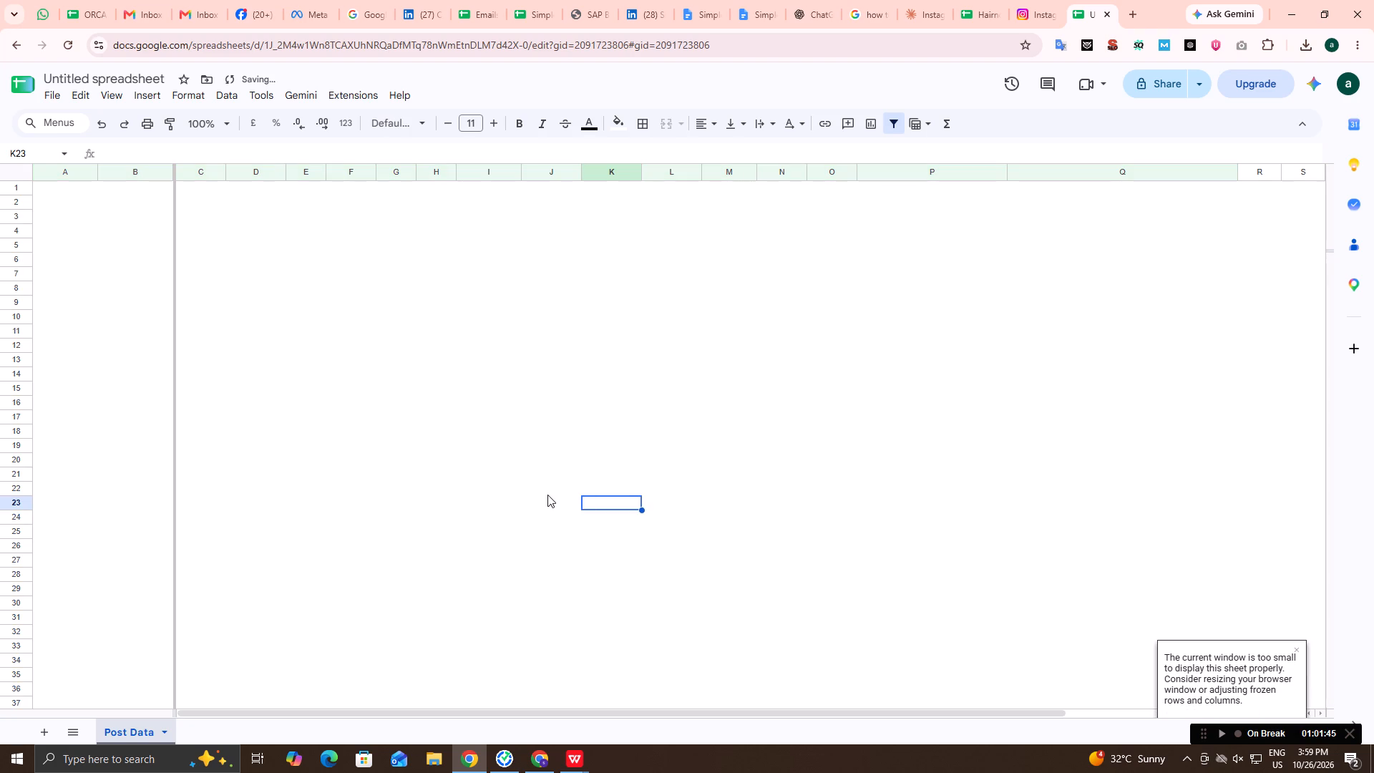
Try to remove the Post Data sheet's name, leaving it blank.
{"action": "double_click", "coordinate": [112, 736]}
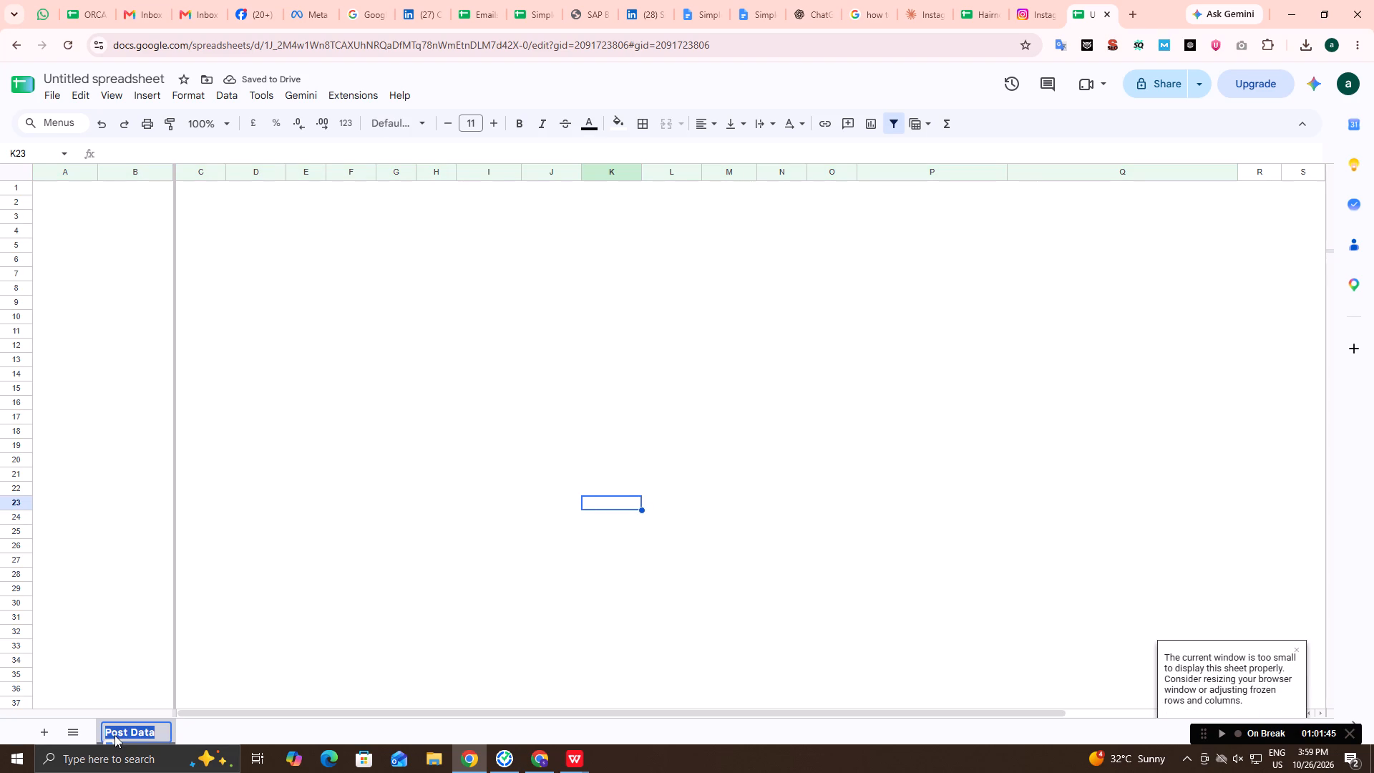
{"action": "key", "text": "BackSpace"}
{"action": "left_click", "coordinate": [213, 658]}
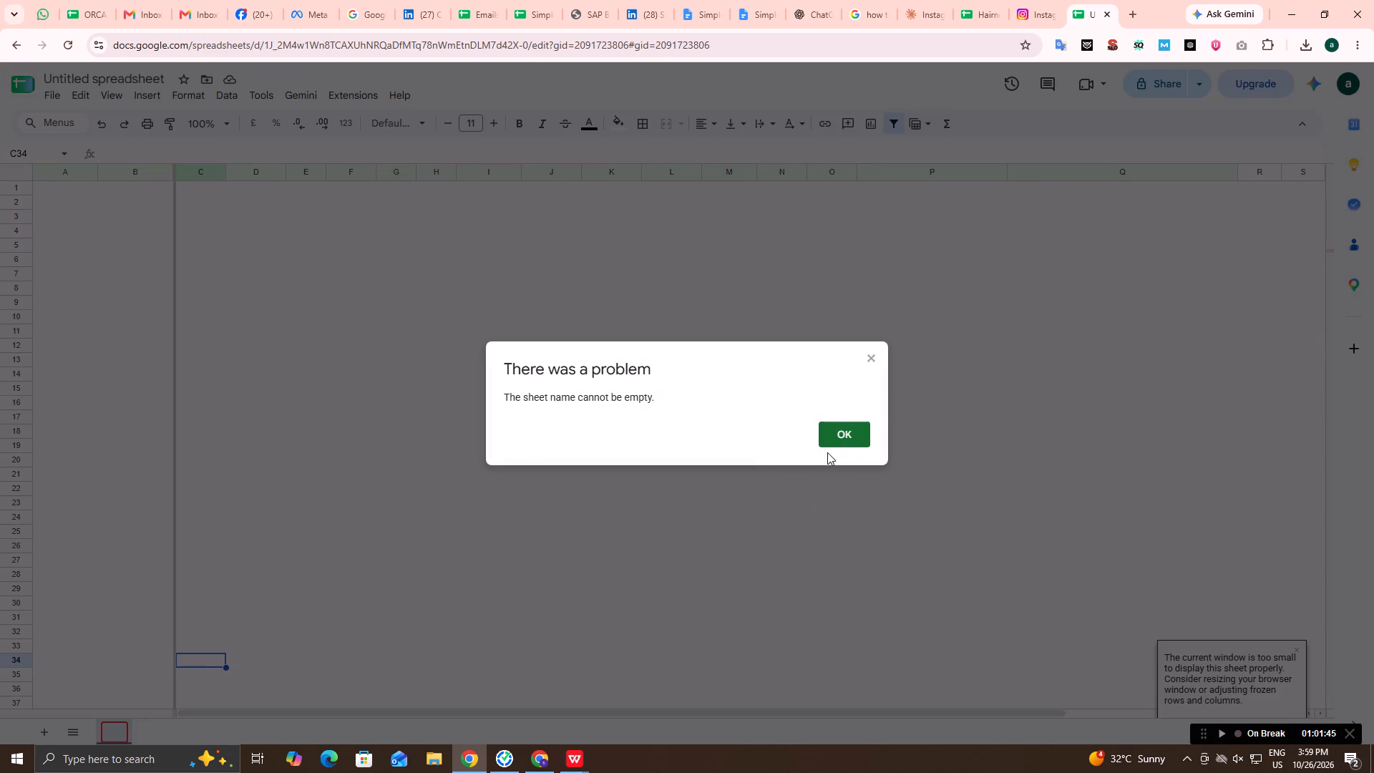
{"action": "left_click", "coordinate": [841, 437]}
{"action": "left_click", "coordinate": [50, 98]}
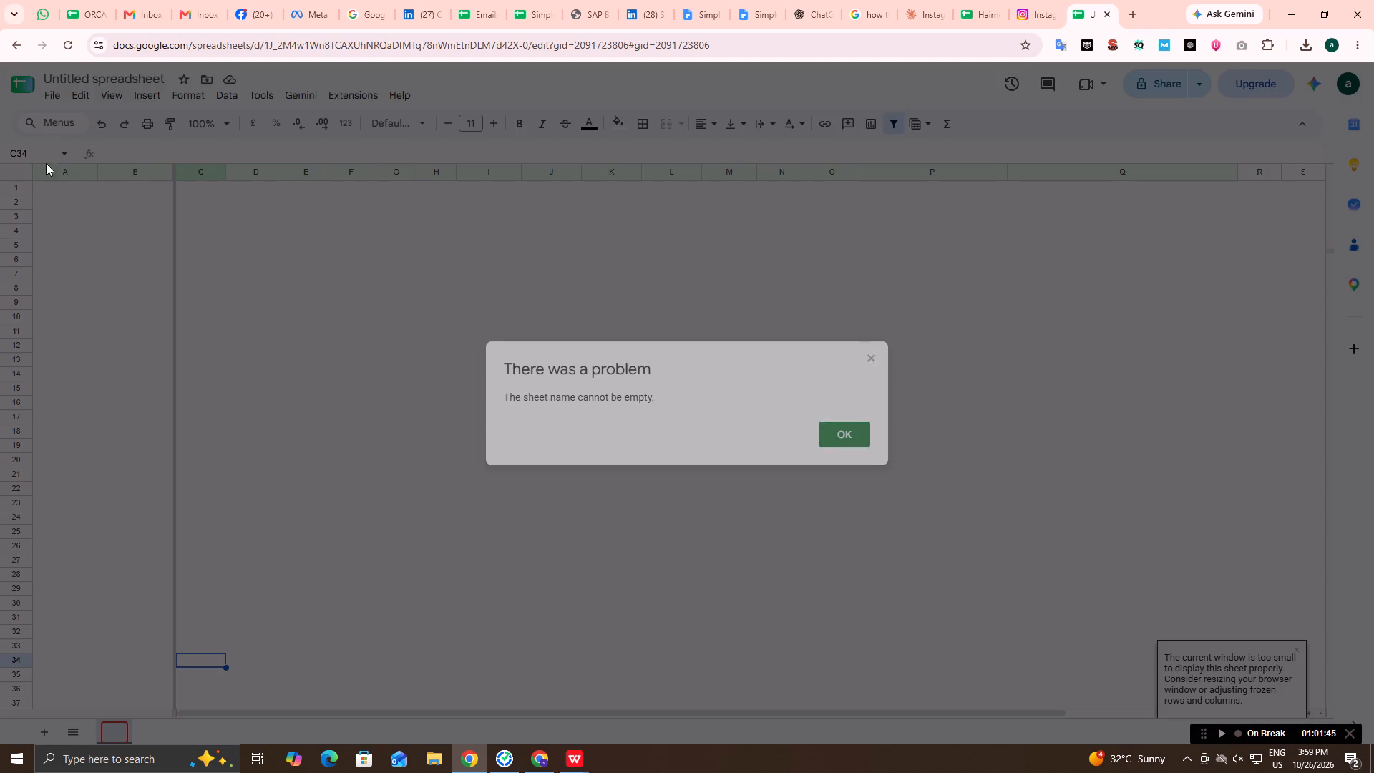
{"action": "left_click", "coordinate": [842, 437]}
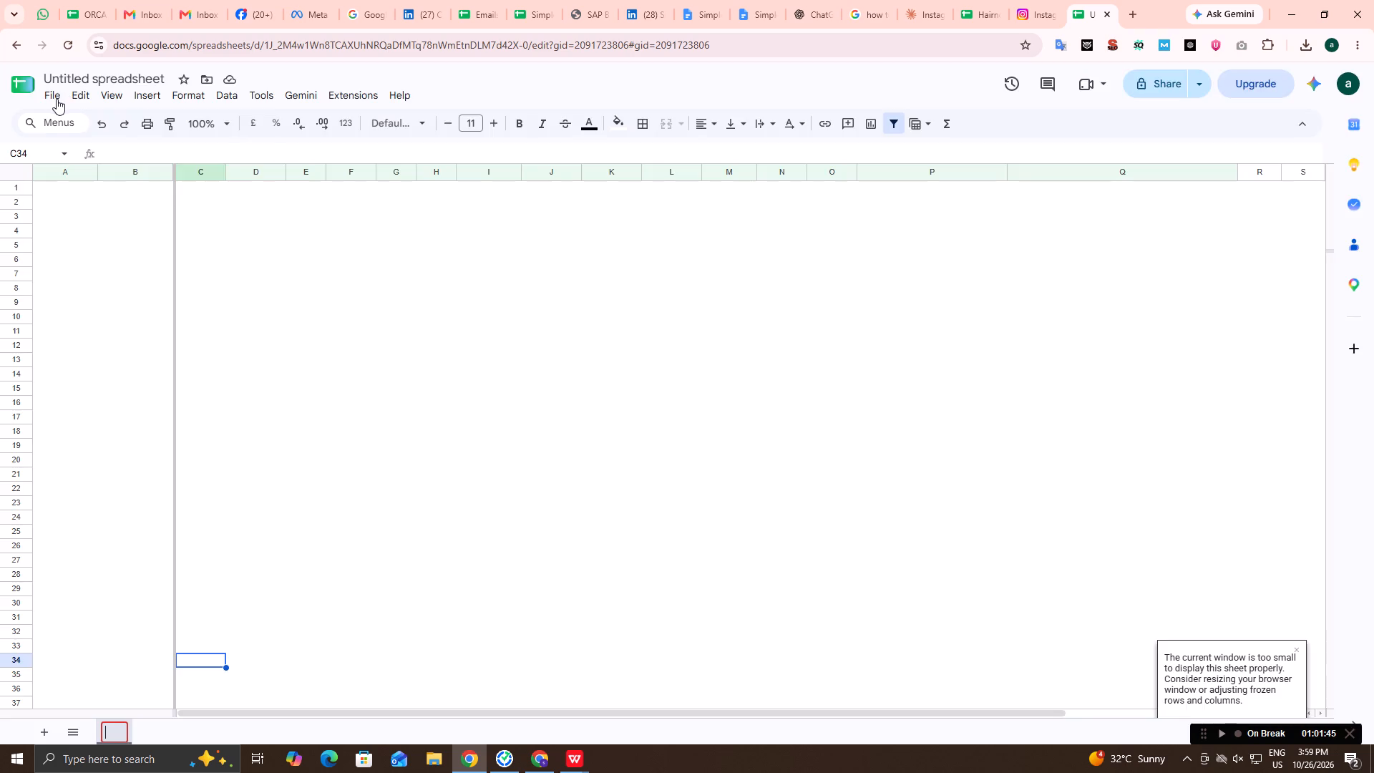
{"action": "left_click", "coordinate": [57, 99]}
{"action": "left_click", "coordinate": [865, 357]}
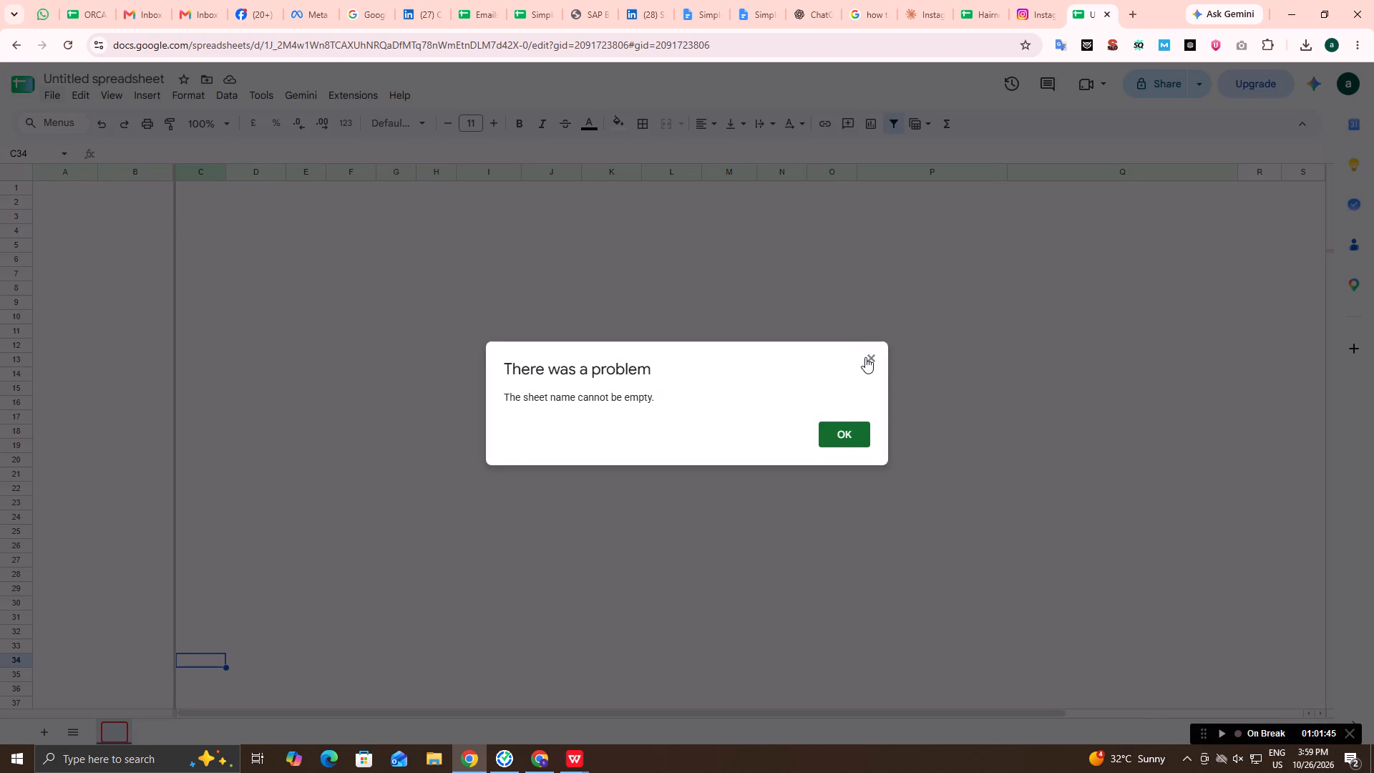
Rename the emptied Post Data sheet as 4.
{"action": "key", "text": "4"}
{"action": "left_click", "coordinate": [374, 553]}
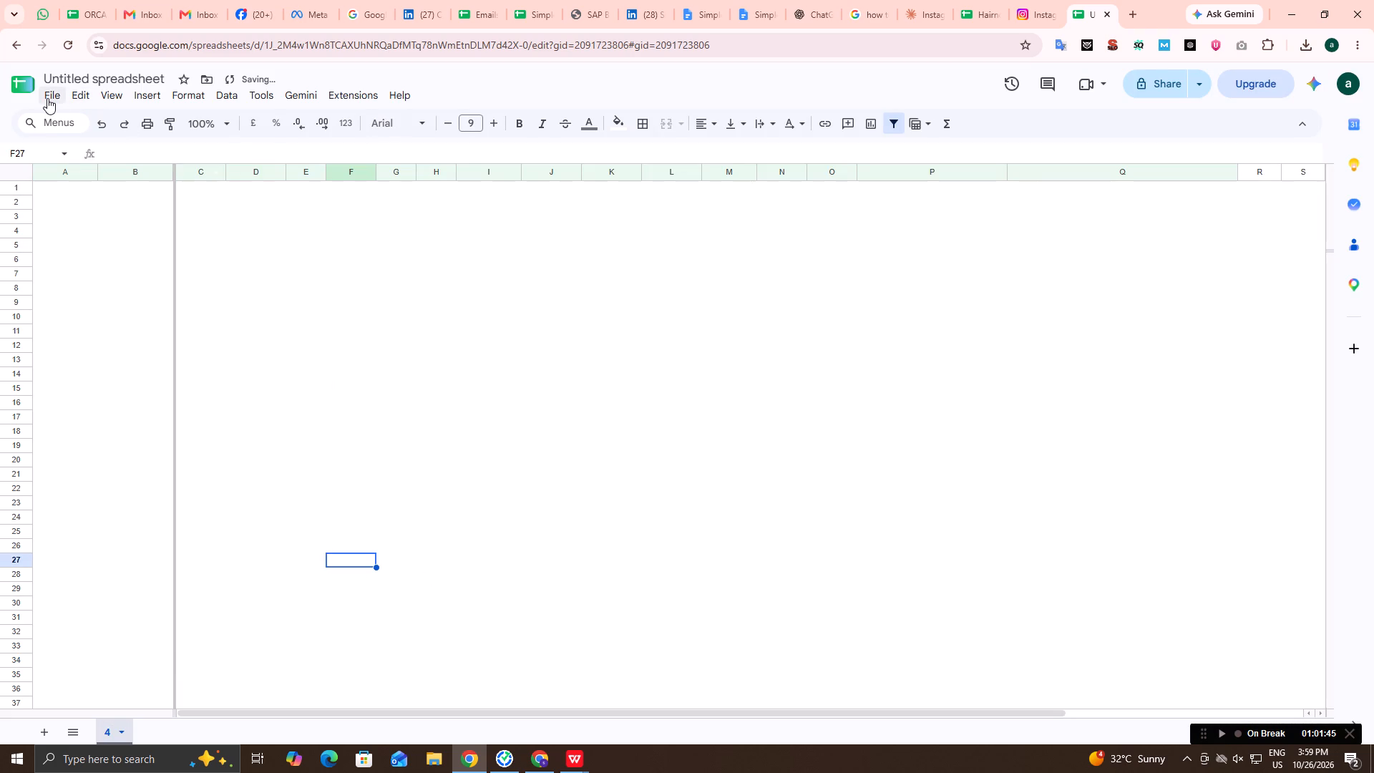
Import Hairncraaft_Instagram_SMO_Report (1).xlsx from the Downloads folder as a new spreadsheet and open it.
{"action": "left_click", "coordinate": [47, 98]}
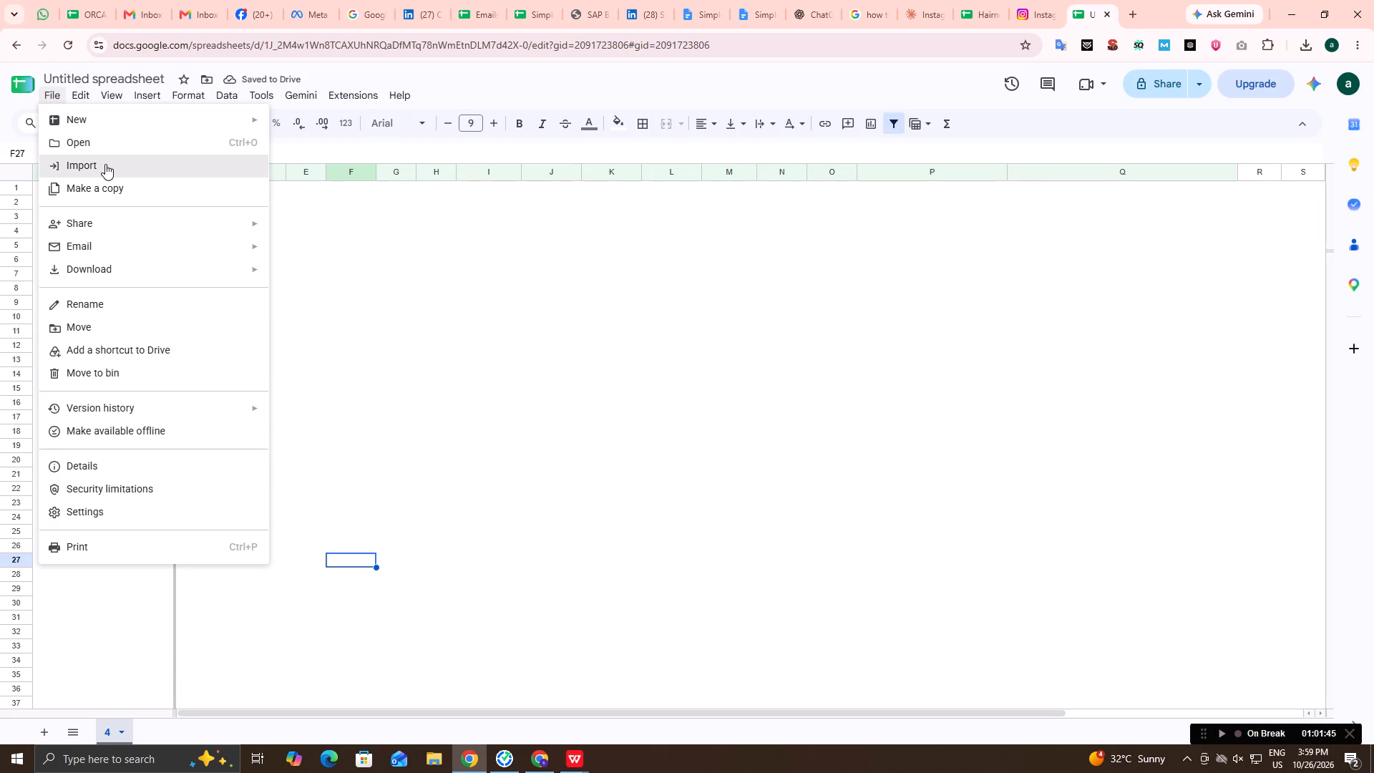
{"action": "left_click", "coordinate": [105, 164]}
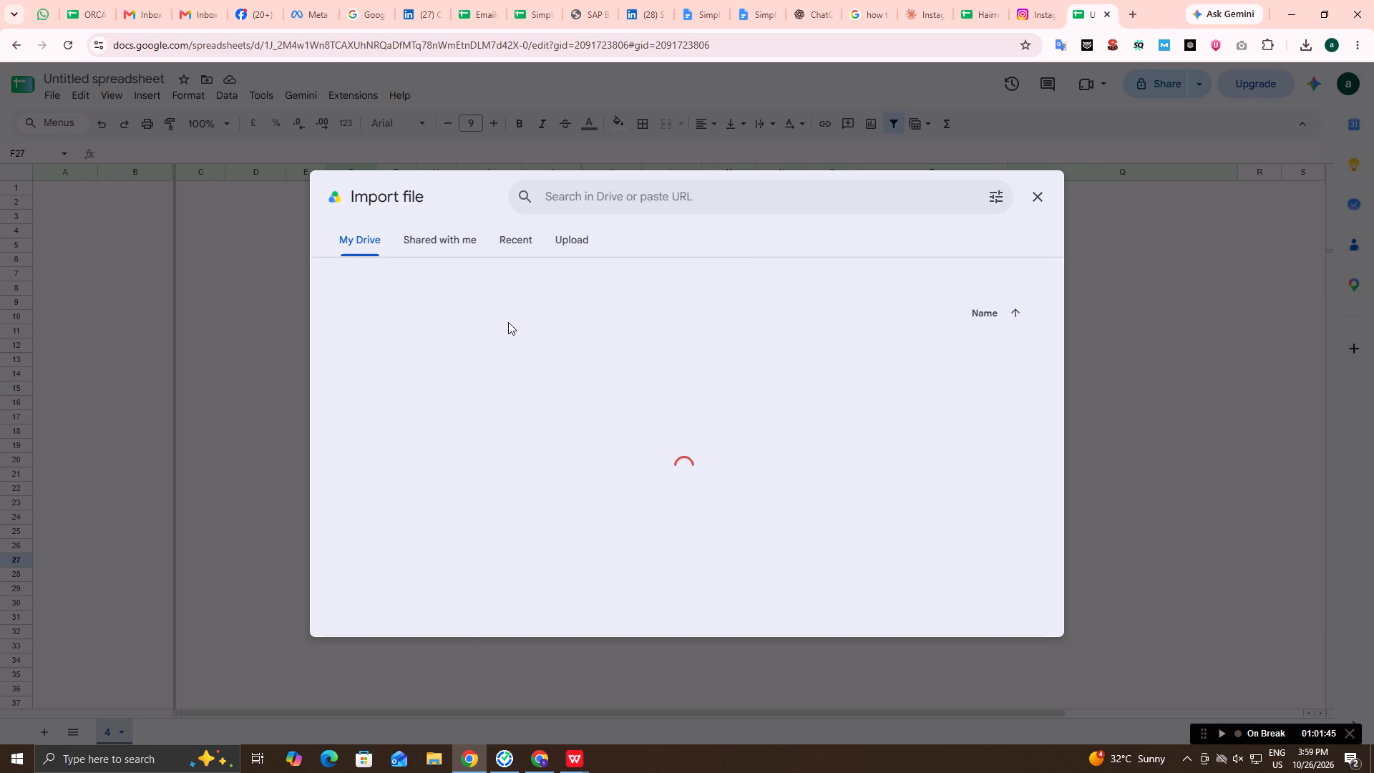
{"action": "left_click", "coordinate": [581, 240]}
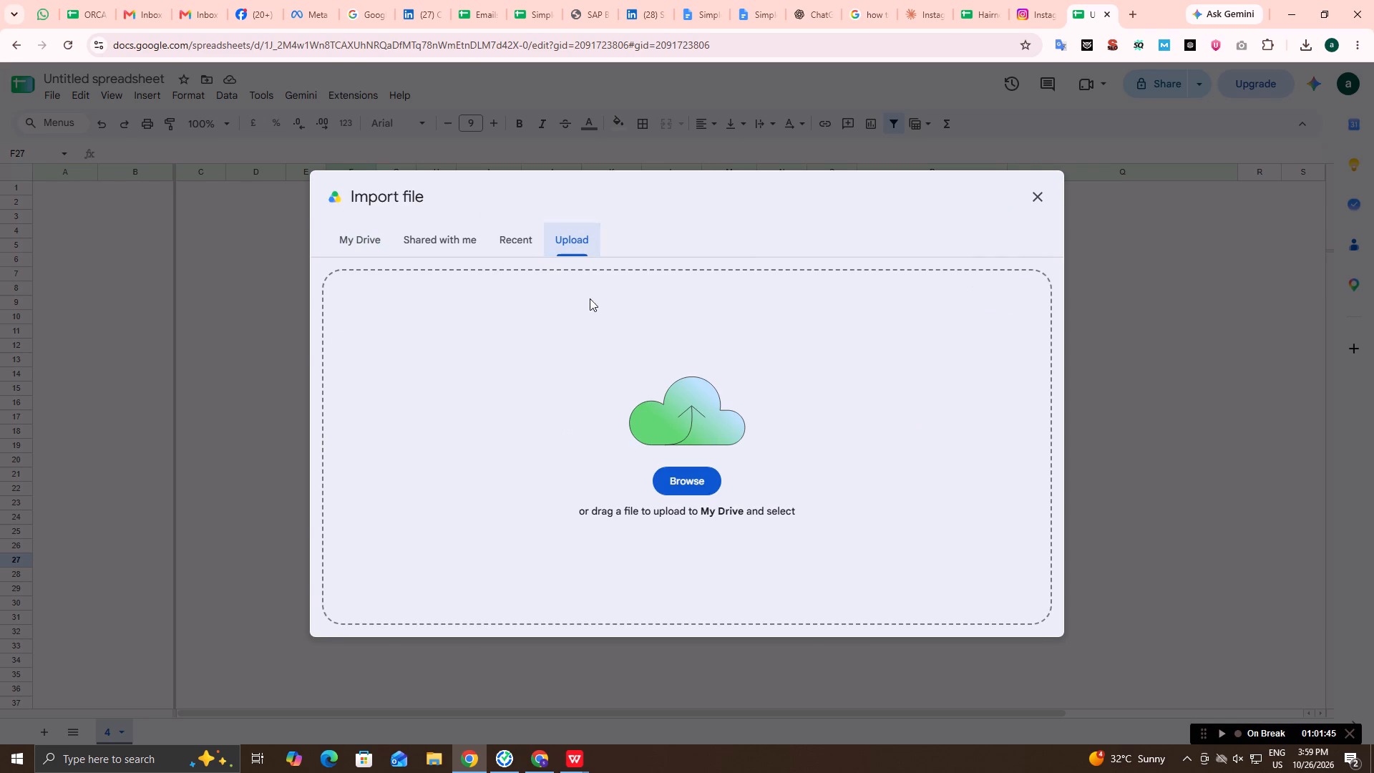
{"action": "left_click", "coordinate": [676, 479]}
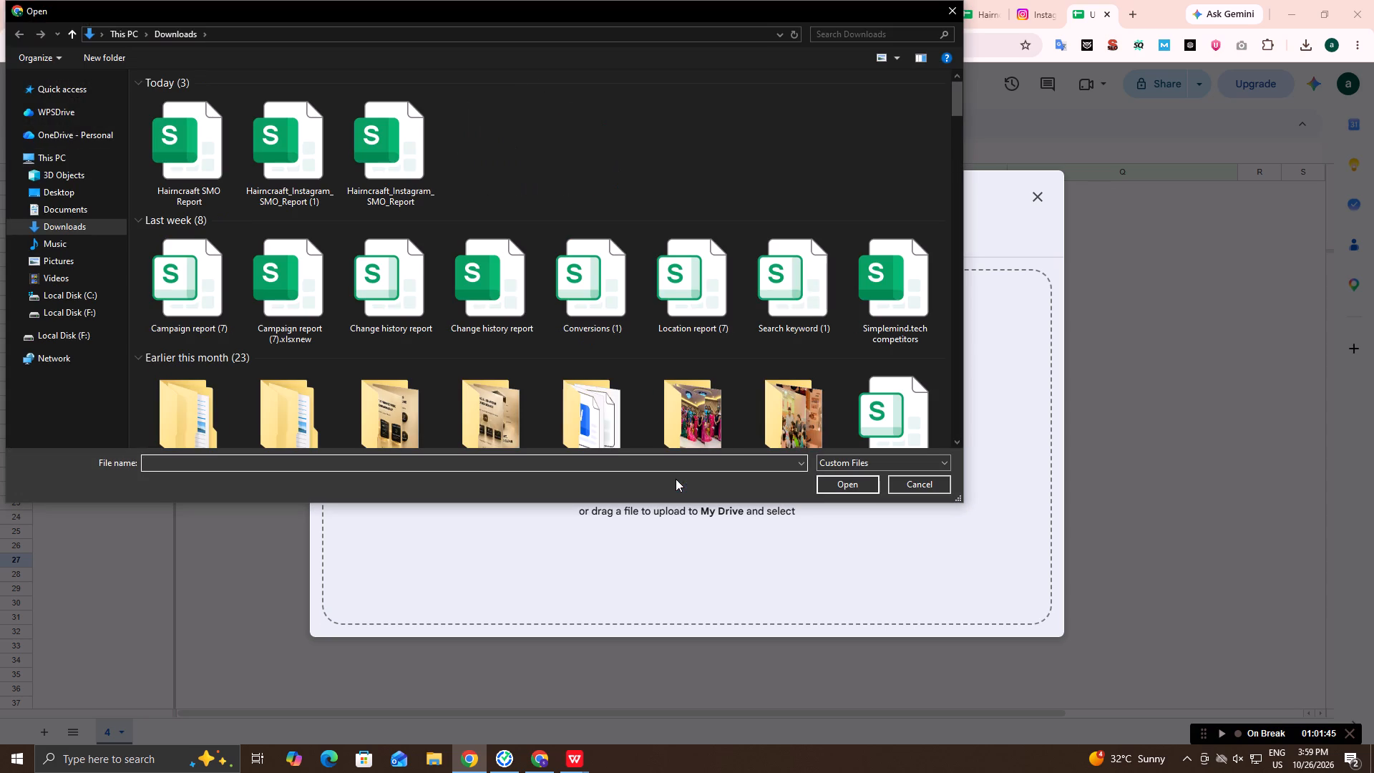
{"action": "left_click", "coordinate": [282, 178]}
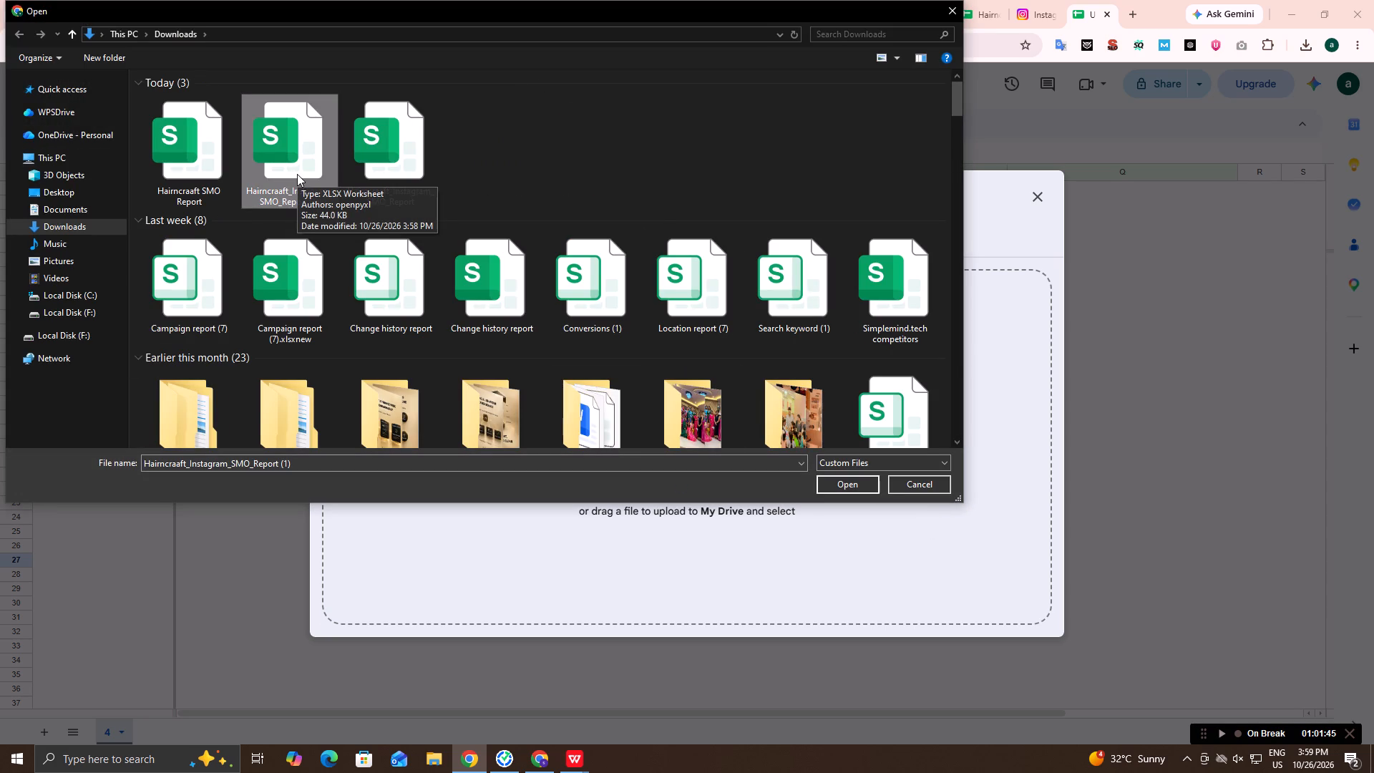
{"action": "left_click", "coordinate": [863, 487]}
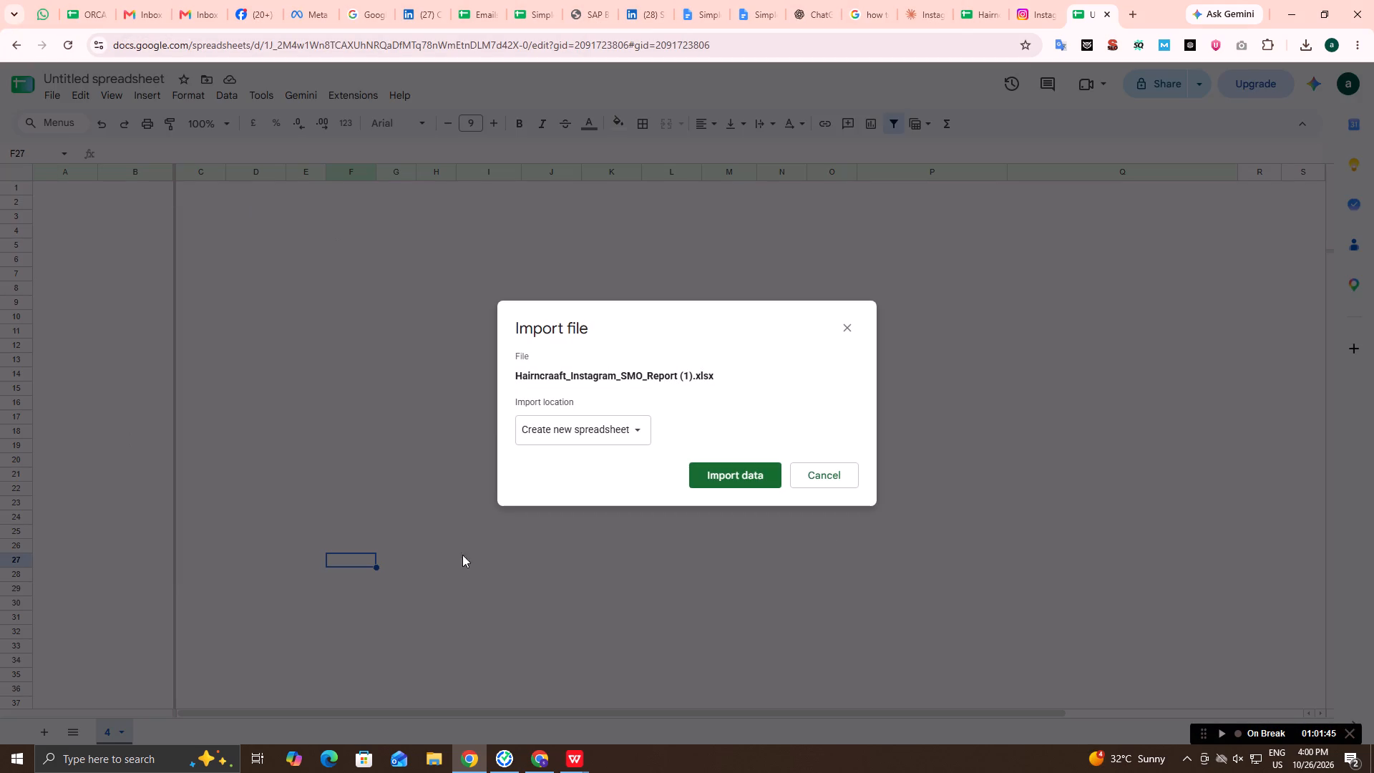
{"action": "left_click", "coordinate": [717, 472]}
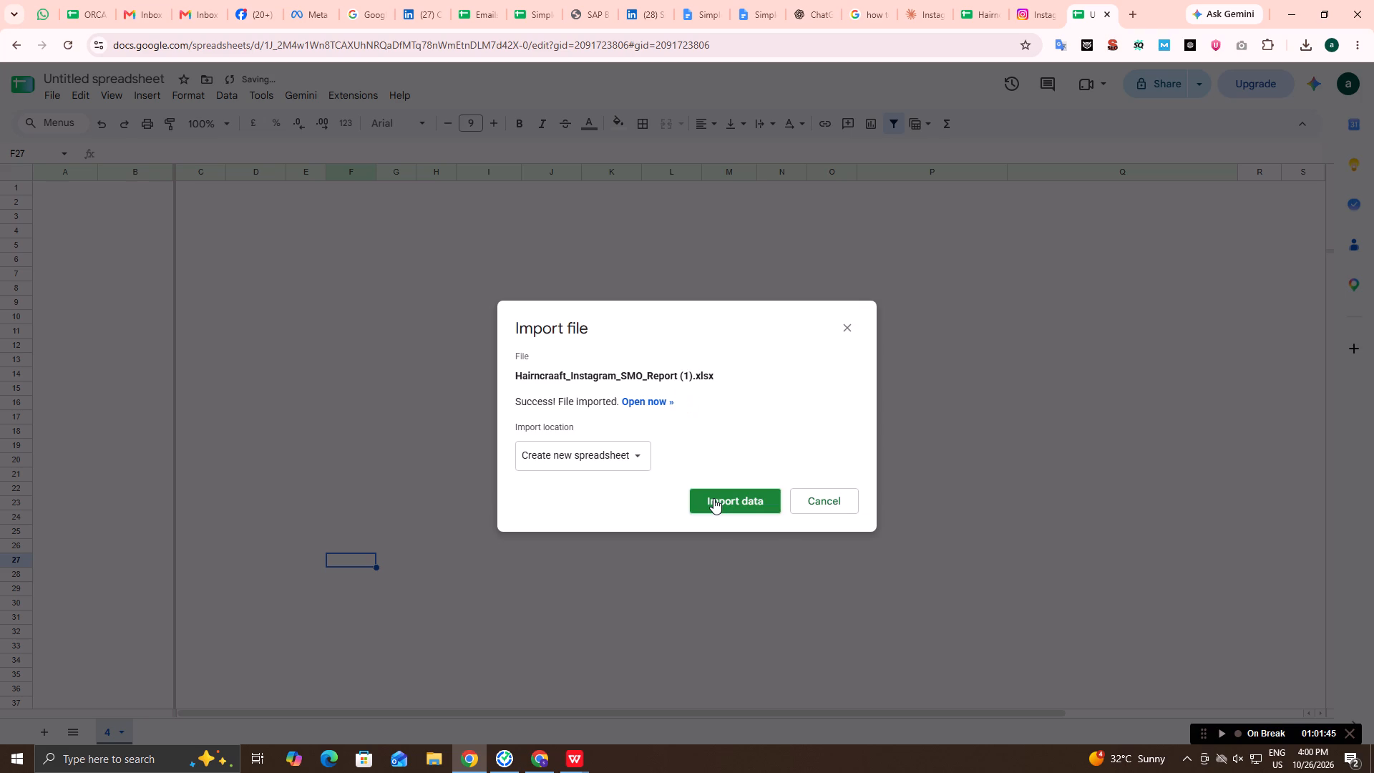
{"action": "left_click", "coordinate": [713, 498]}
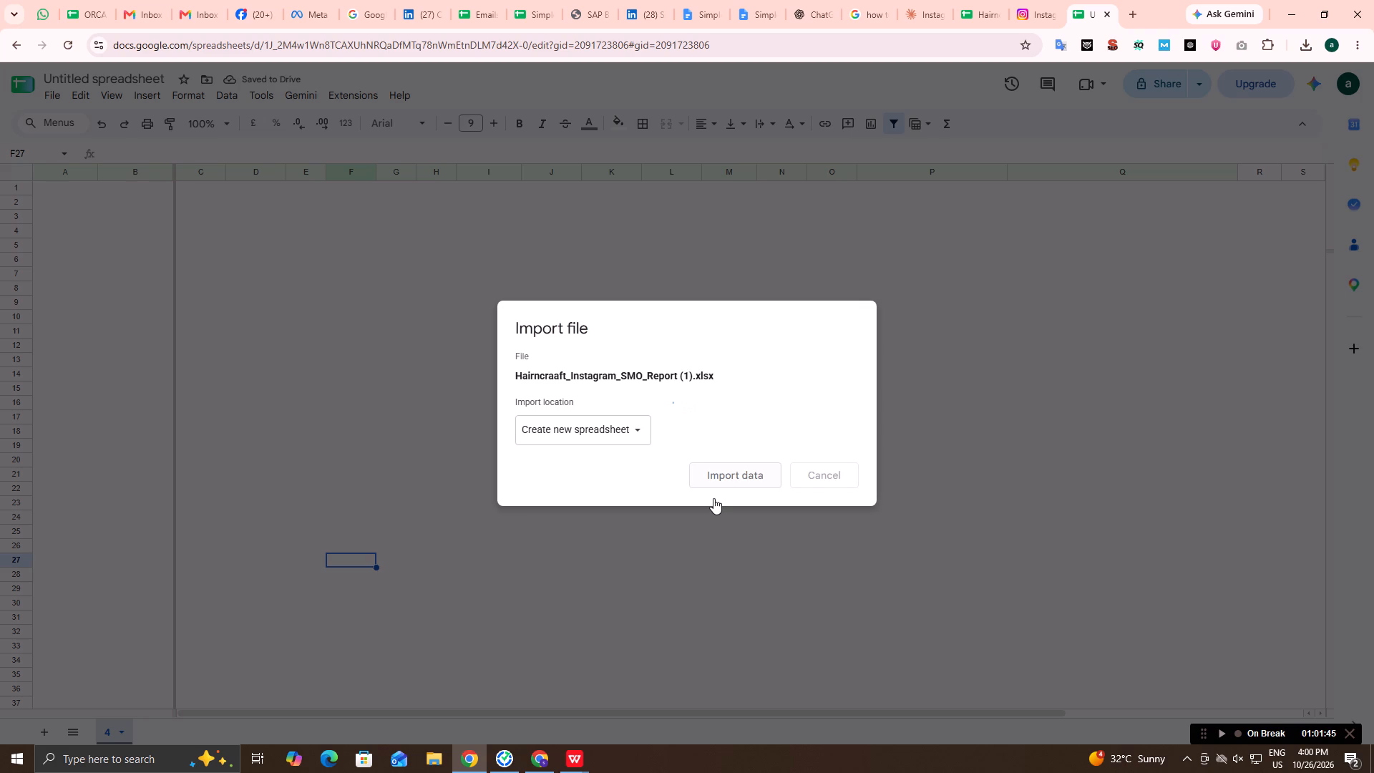
{"action": "left_click", "coordinate": [657, 399]}
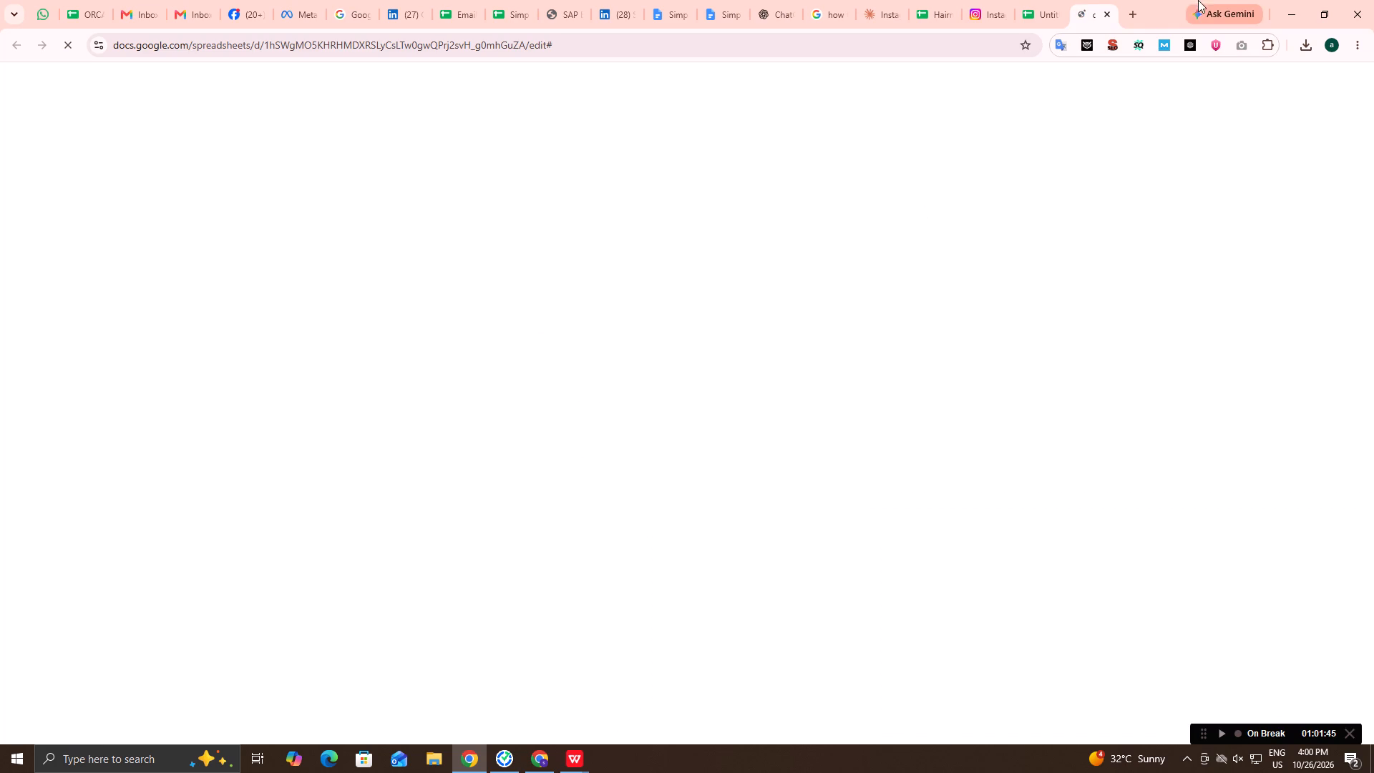
Close the old Untitled spreadsheet, leaving the imported report open.
{"action": "left_click", "coordinate": [1031, 16]}
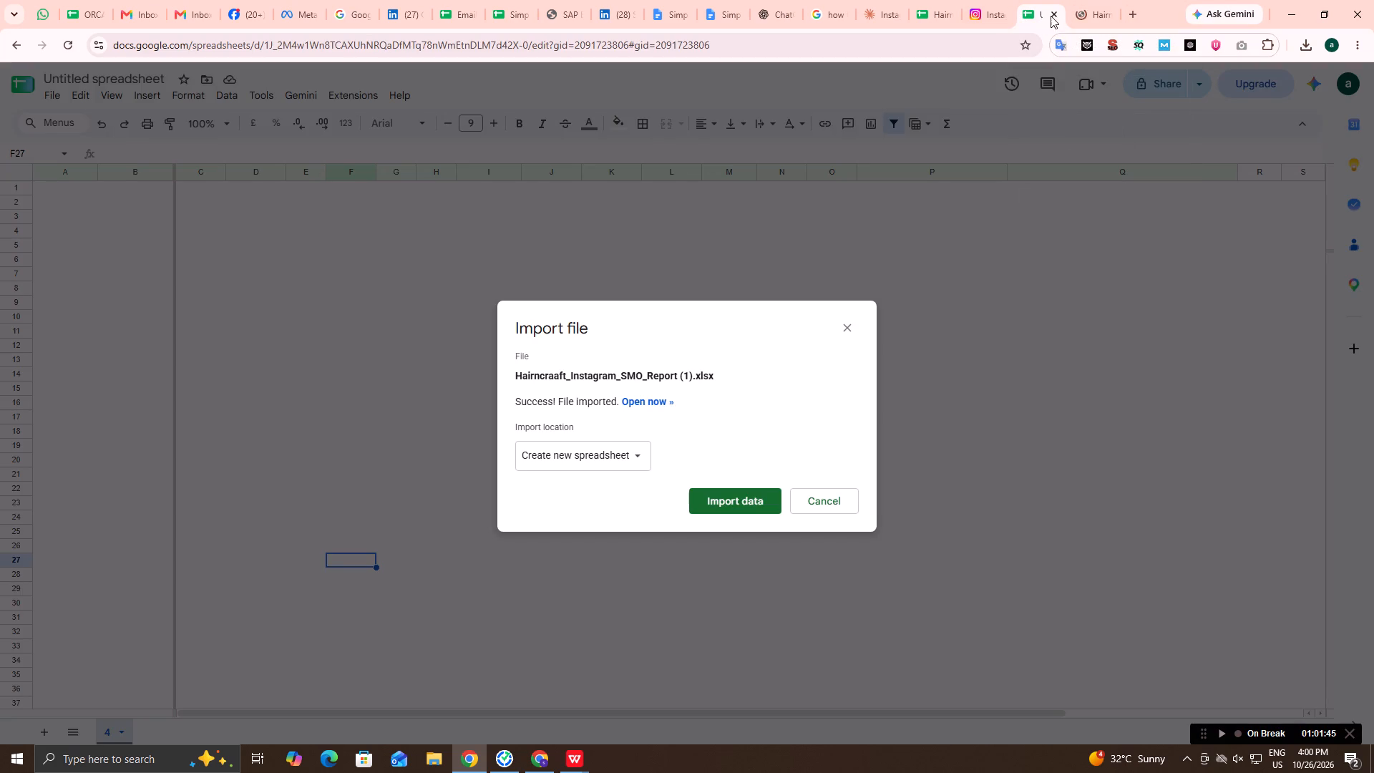
{"action": "left_click", "coordinate": [1055, 13]}
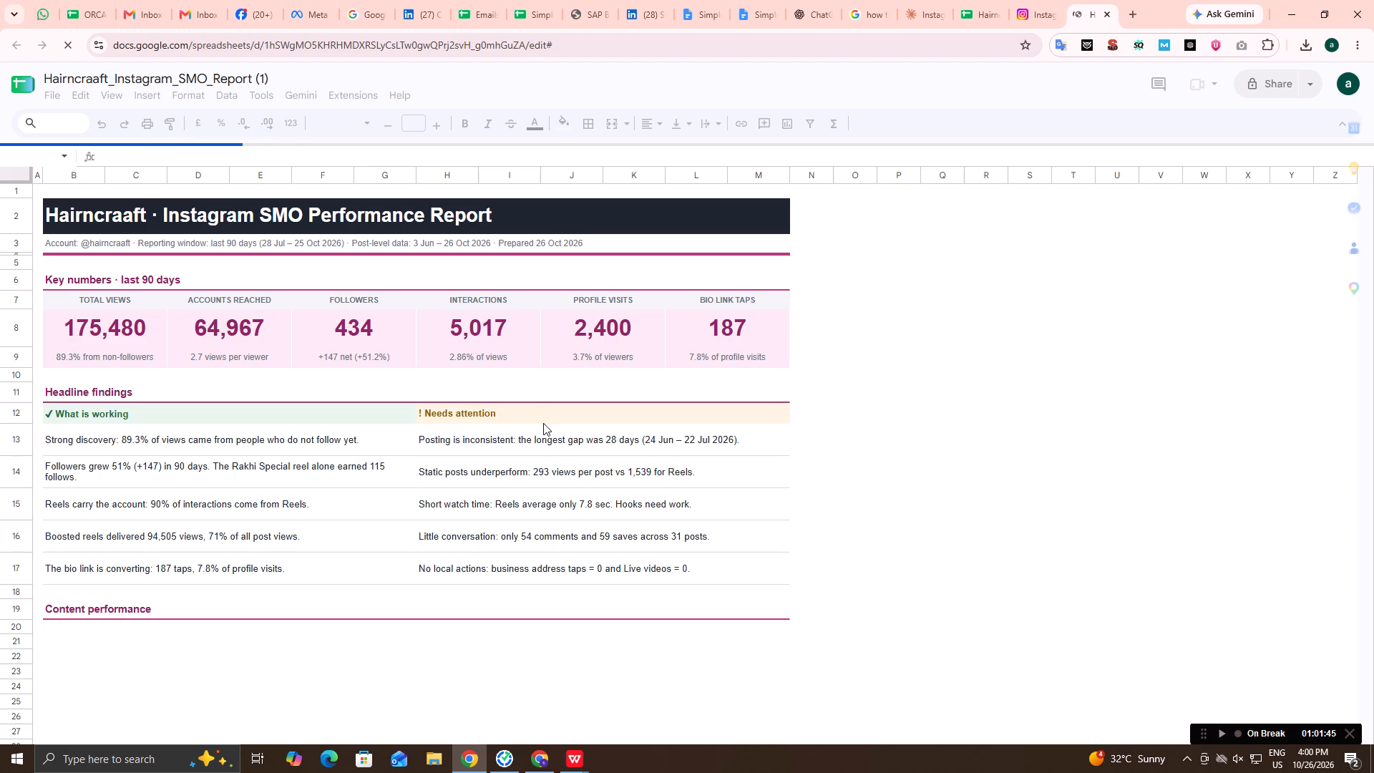
Look over the imported report's Summary sheet down to Content performance and open the Account Insights sheet.
{"action": "scroll", "coordinate": [188, 641], "scroll_direction": "down", "scroll_amount": 2}
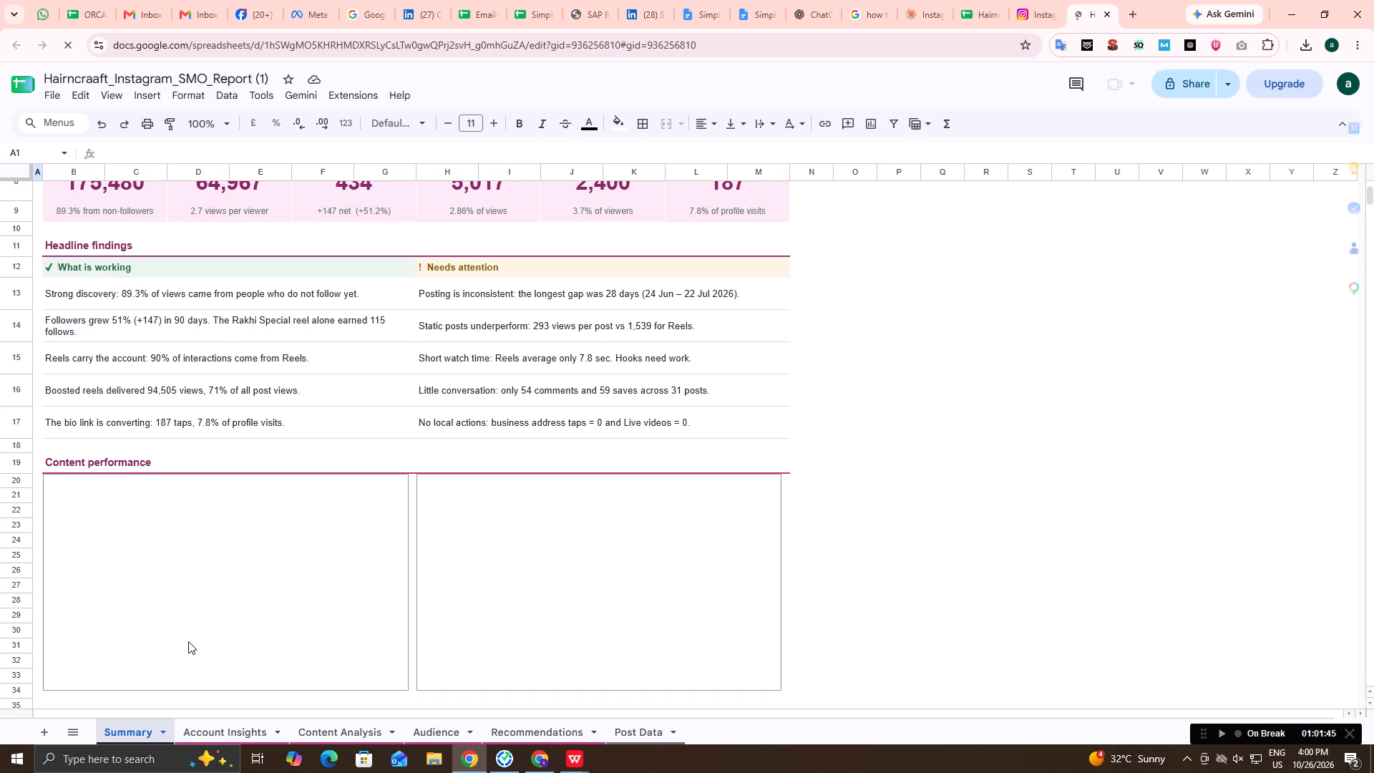
{"action": "left_click", "coordinate": [245, 737]}
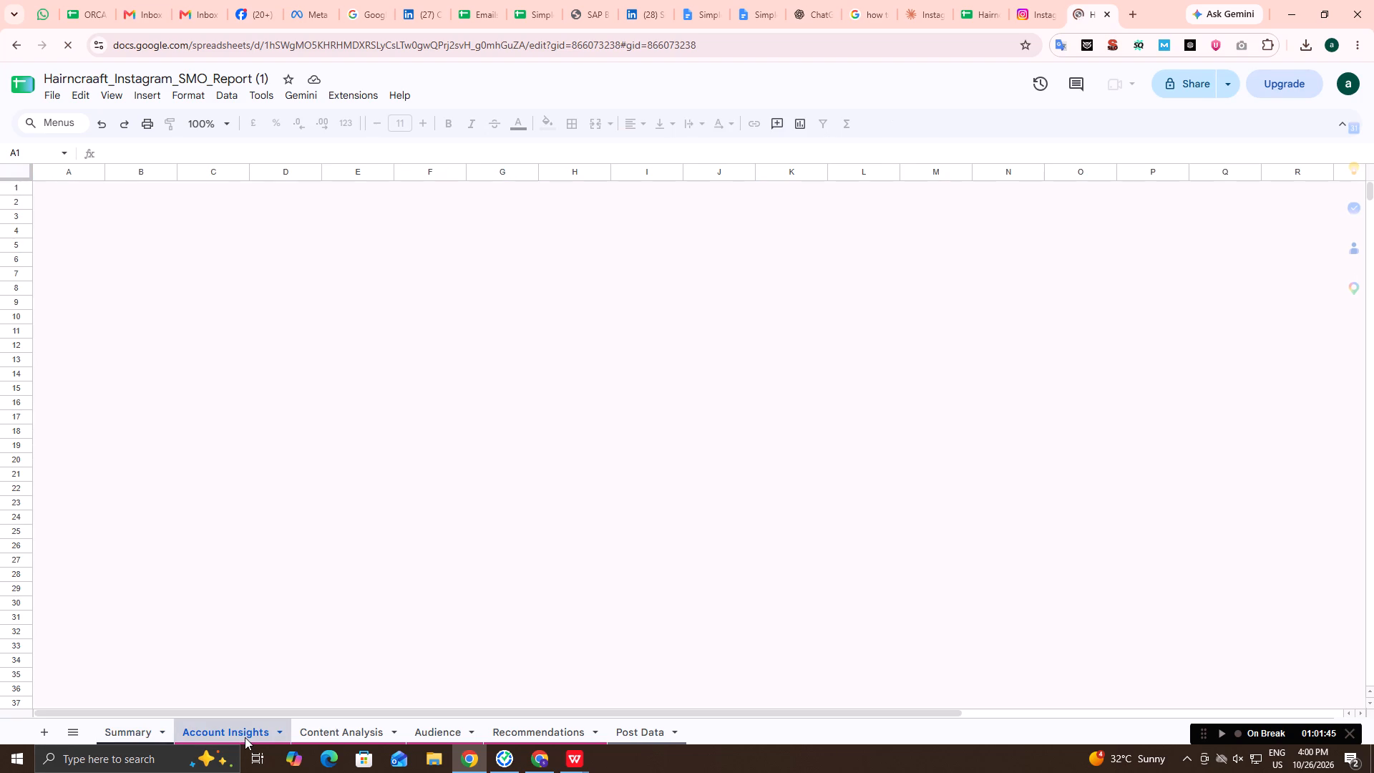
Switch to WPS Office and bring up the first of the two open Hairncraaft Instagram SMO report workbooks.
{"action": "left_click", "coordinate": [572, 761]}
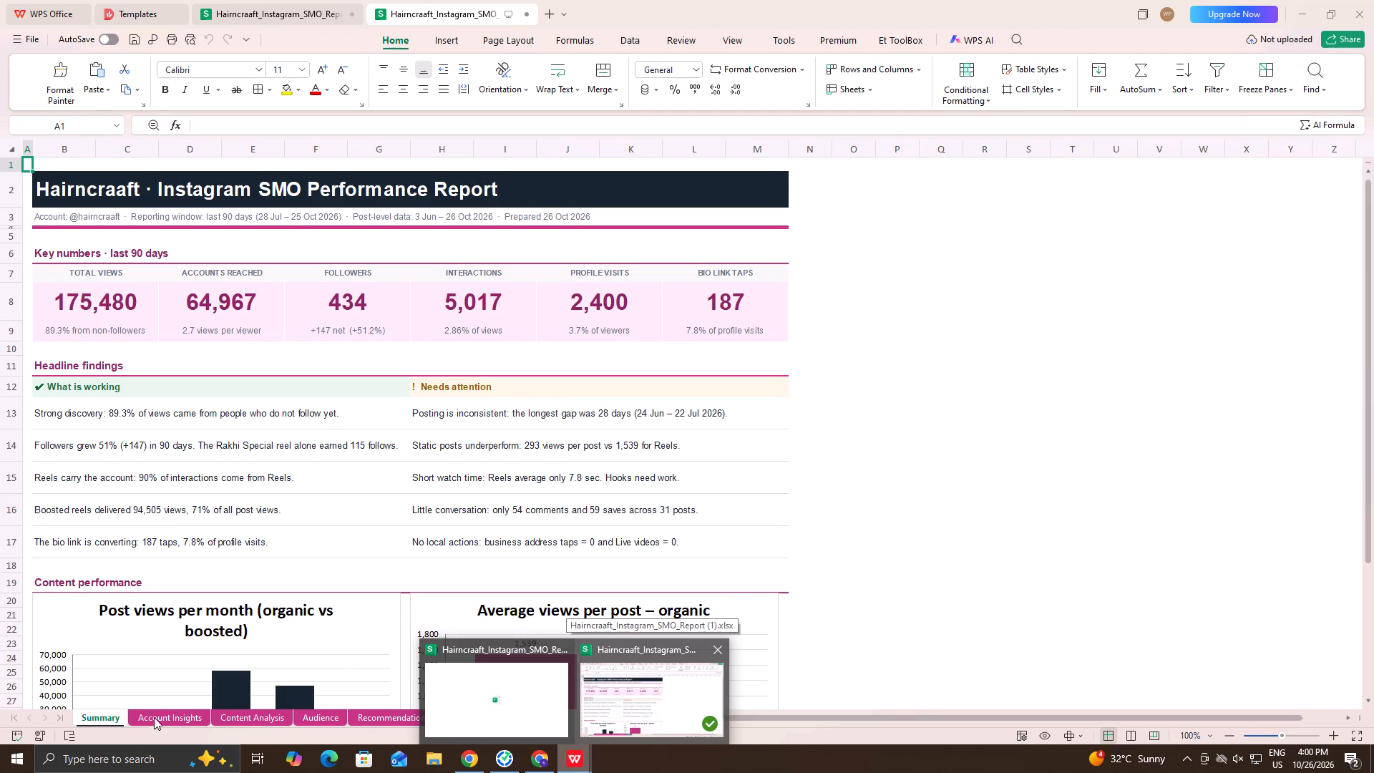
{"action": "left_click", "coordinate": [521, 709]}
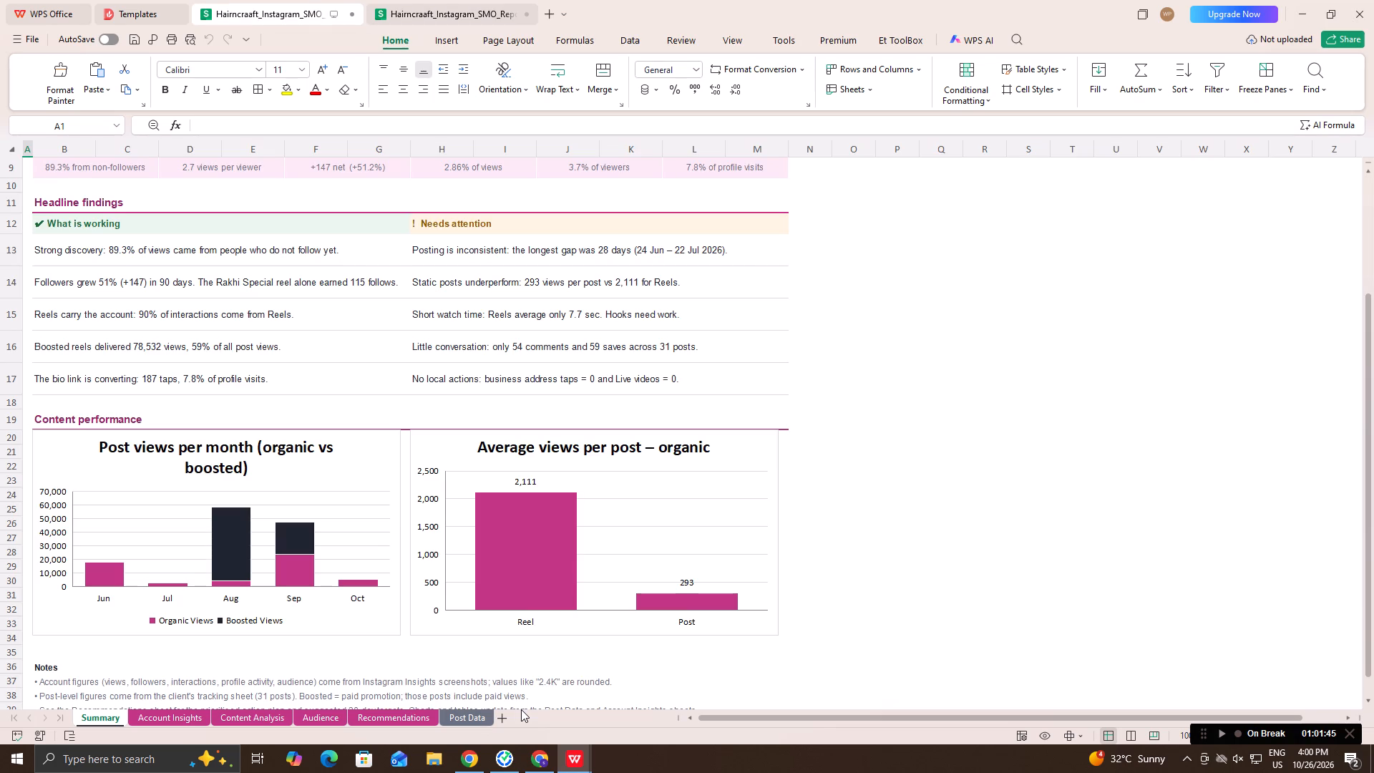
Review the Account Insights and Content Analysis sheets of the earlier Hairncraaft report in WPS Office.
{"action": "left_click", "coordinate": [185, 718]}
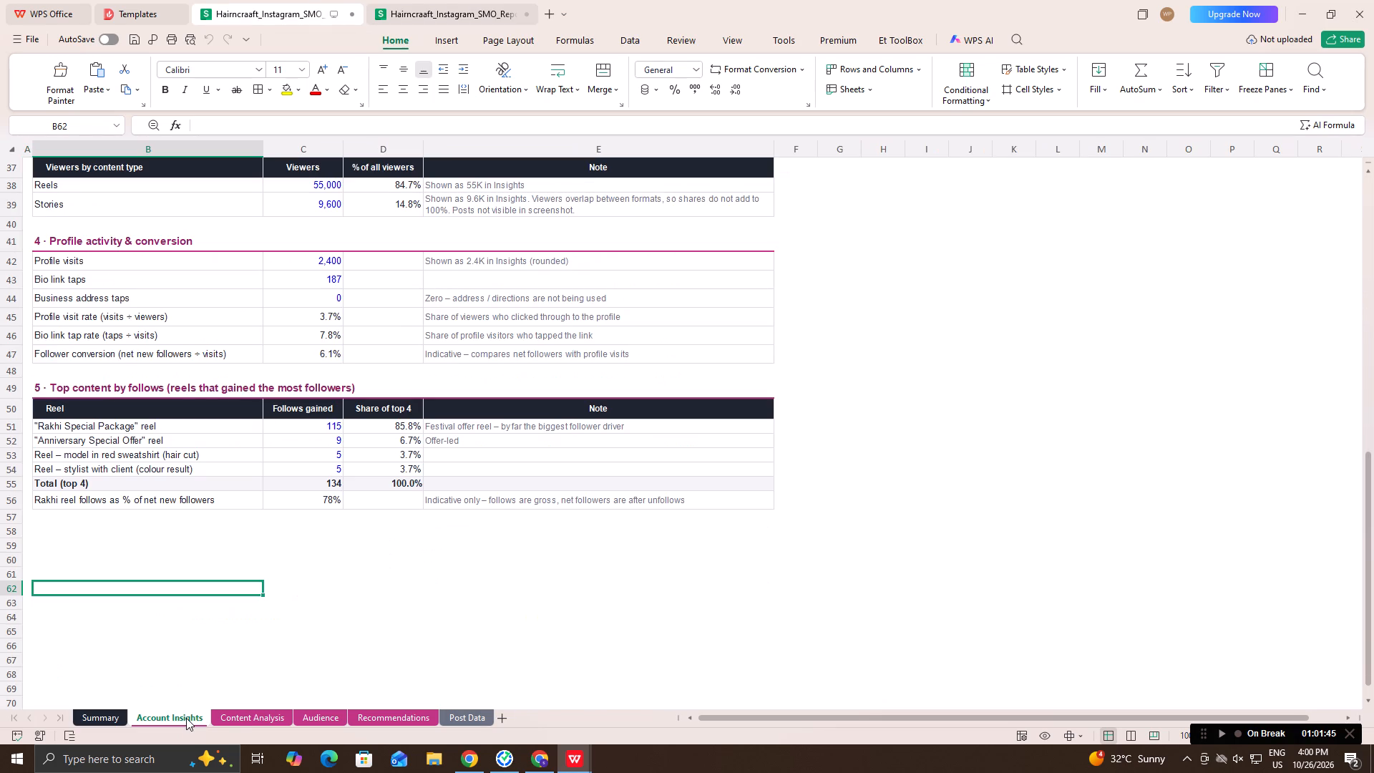
{"action": "left_click", "coordinate": [245, 723]}
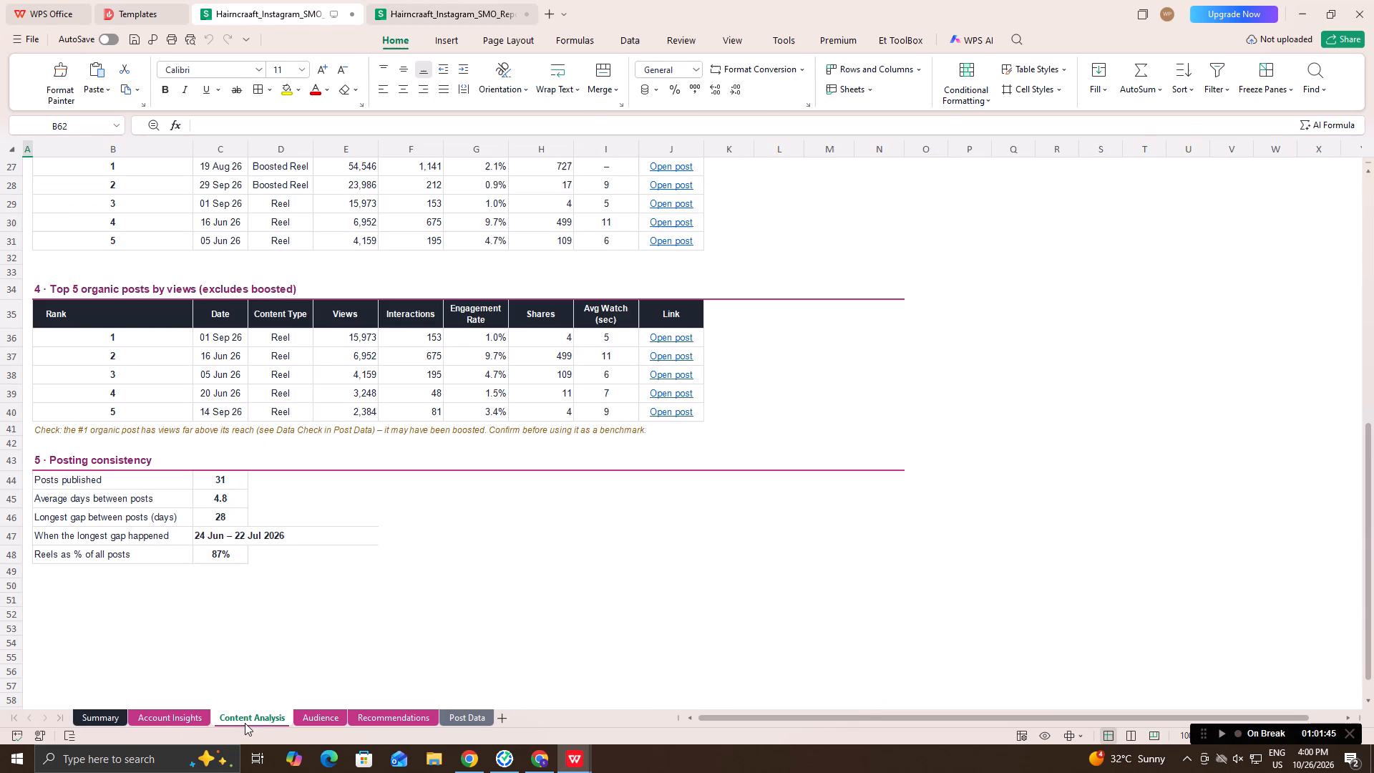
{"action": "scroll", "coordinate": [268, 600], "scroll_direction": "up", "scroll_amount": 6}
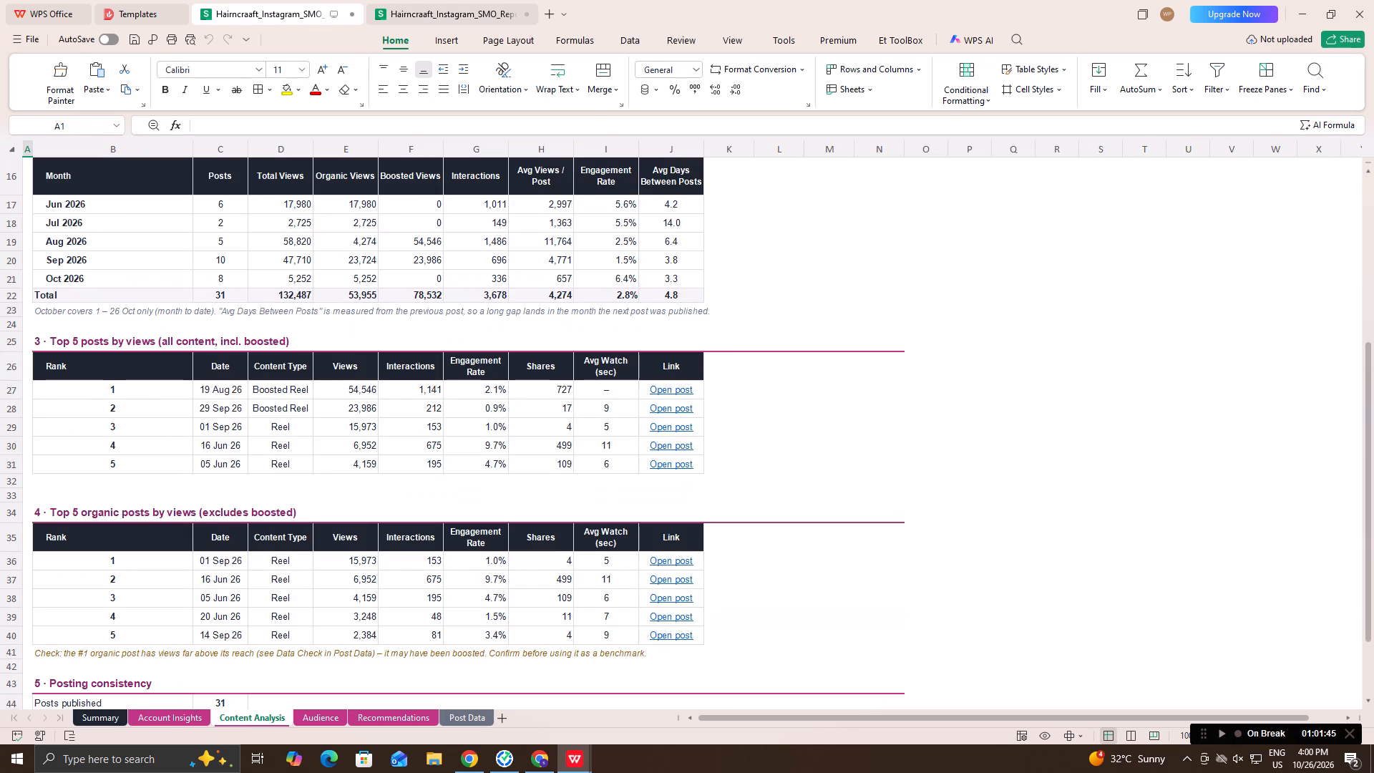
{"action": "scroll", "coordinate": [268, 600], "scroll_direction": "up", "scroll_amount": 6}
{"action": "scroll", "coordinate": [268, 600], "scroll_direction": "down", "scroll_amount": 1}
{"action": "scroll", "coordinate": [268, 600], "scroll_direction": "up", "scroll_amount": 2}
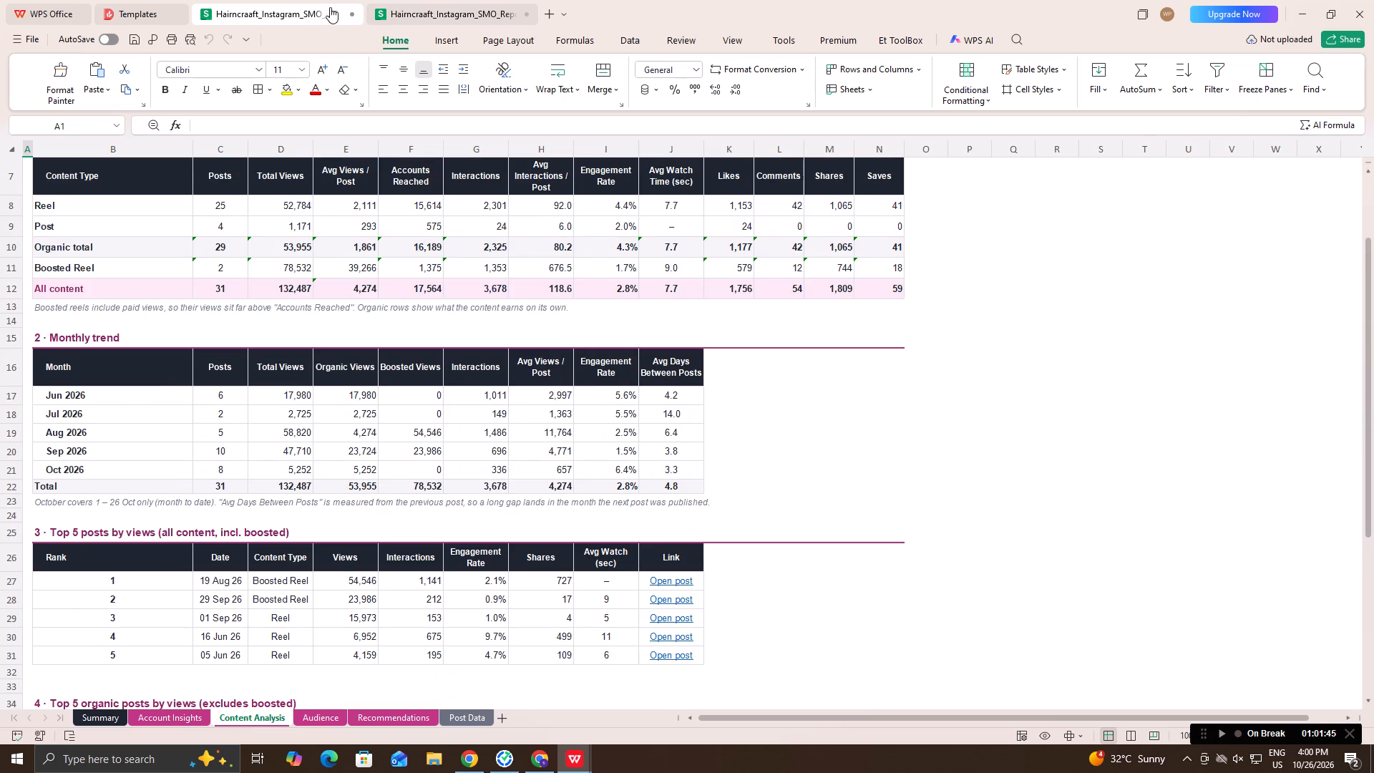
Close the earlier Hairncraaft Instagram SMO report workbook, keeping the other copy open in WPS Office.
{"action": "left_click", "coordinate": [353, 14]}
{"action": "left_click", "coordinate": [711, 380]}
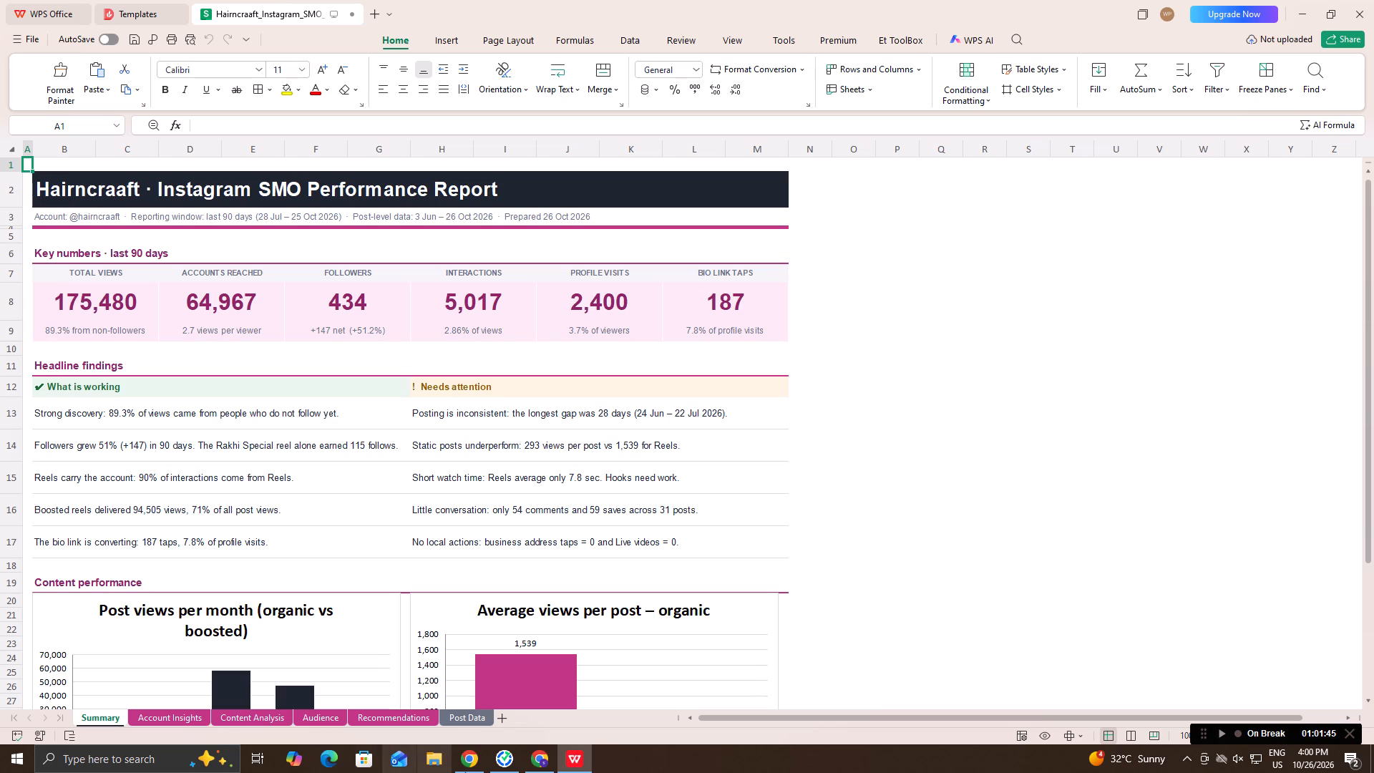
Switch to Chrome to view the Account Insights sheet of Hairncraaft_Instagram_SMO_Report (1) in Google Sheets.
{"action": "left_click", "coordinate": [479, 758]}
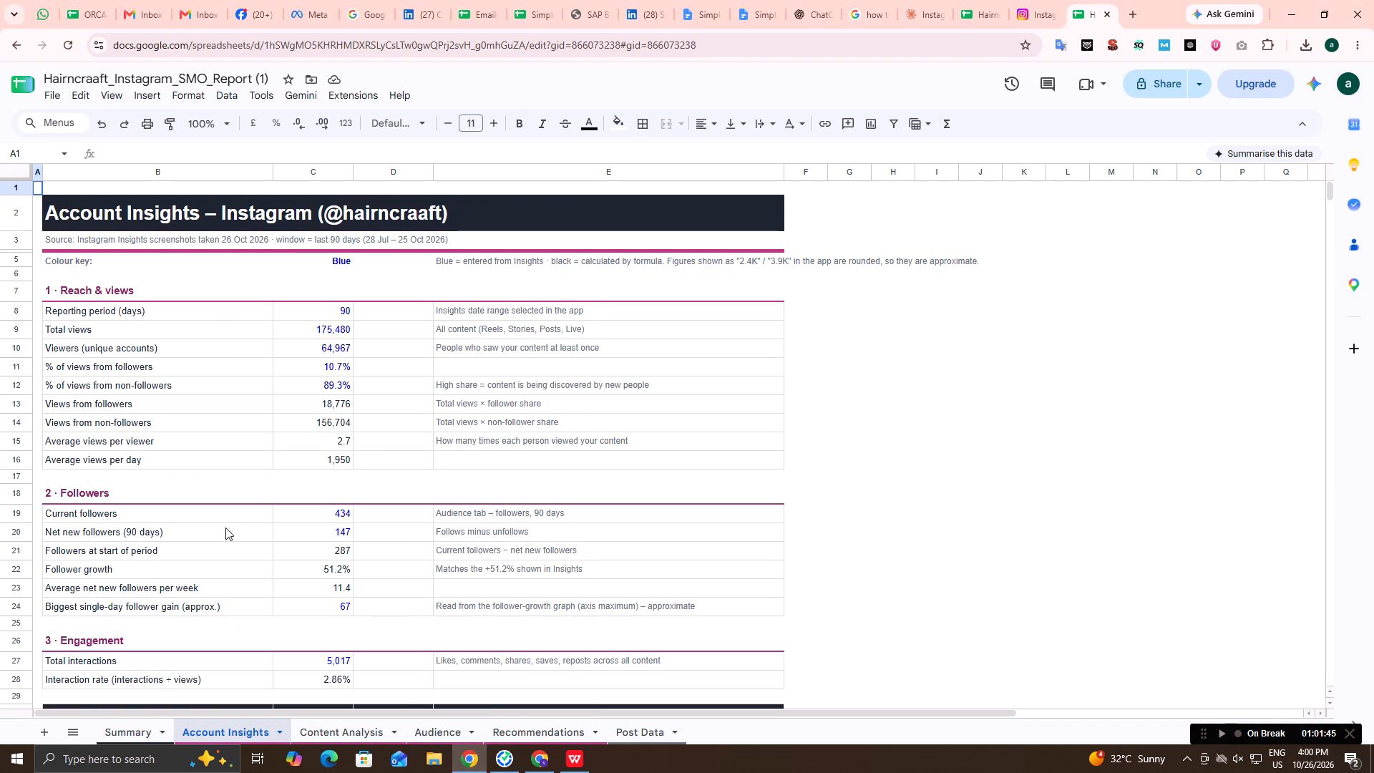
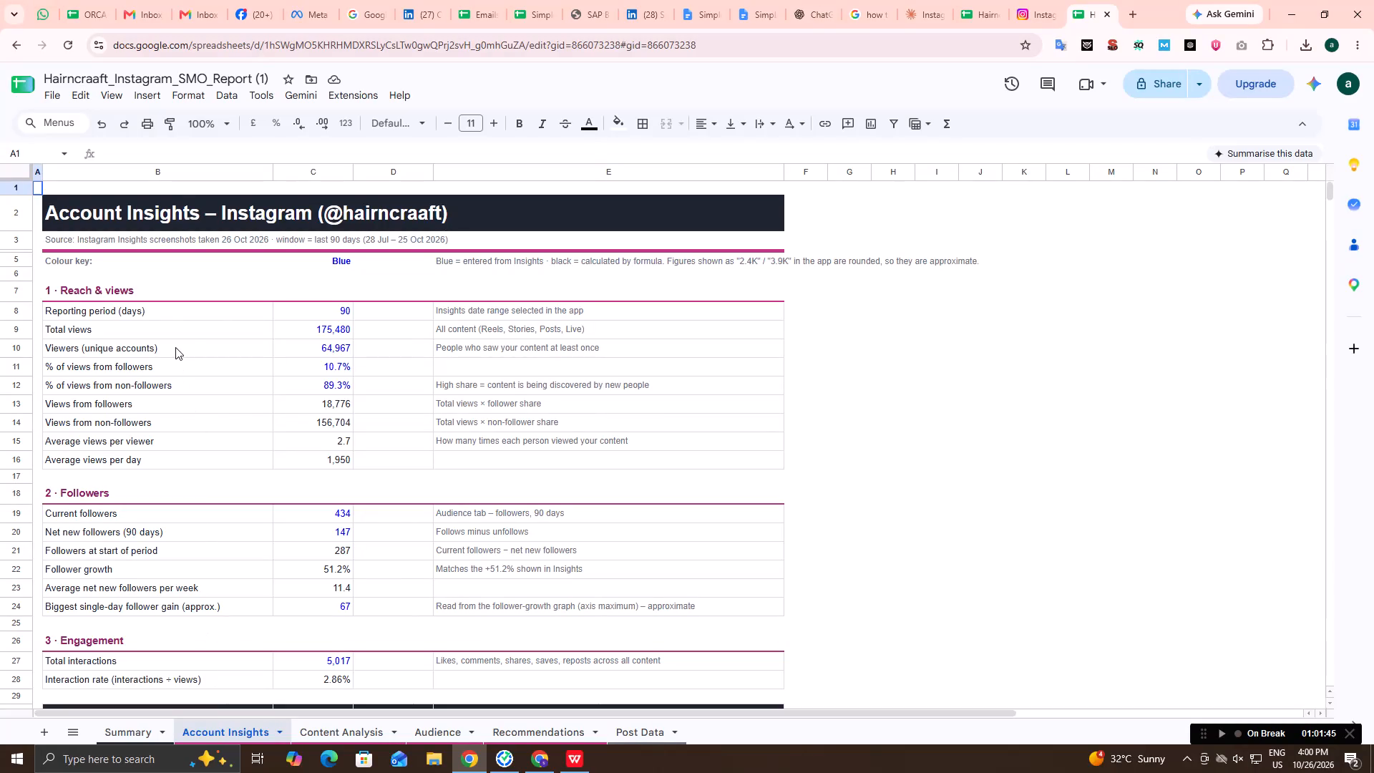
In the Account Insights source line, replace the words "screenshots taken" with a hyphen before 26 Oct 2026.
{"action": "double_click", "coordinate": [217, 240]}
{"action": "left_click_drag", "start_coordinate": [222, 239], "coordinate": [155, 236]}
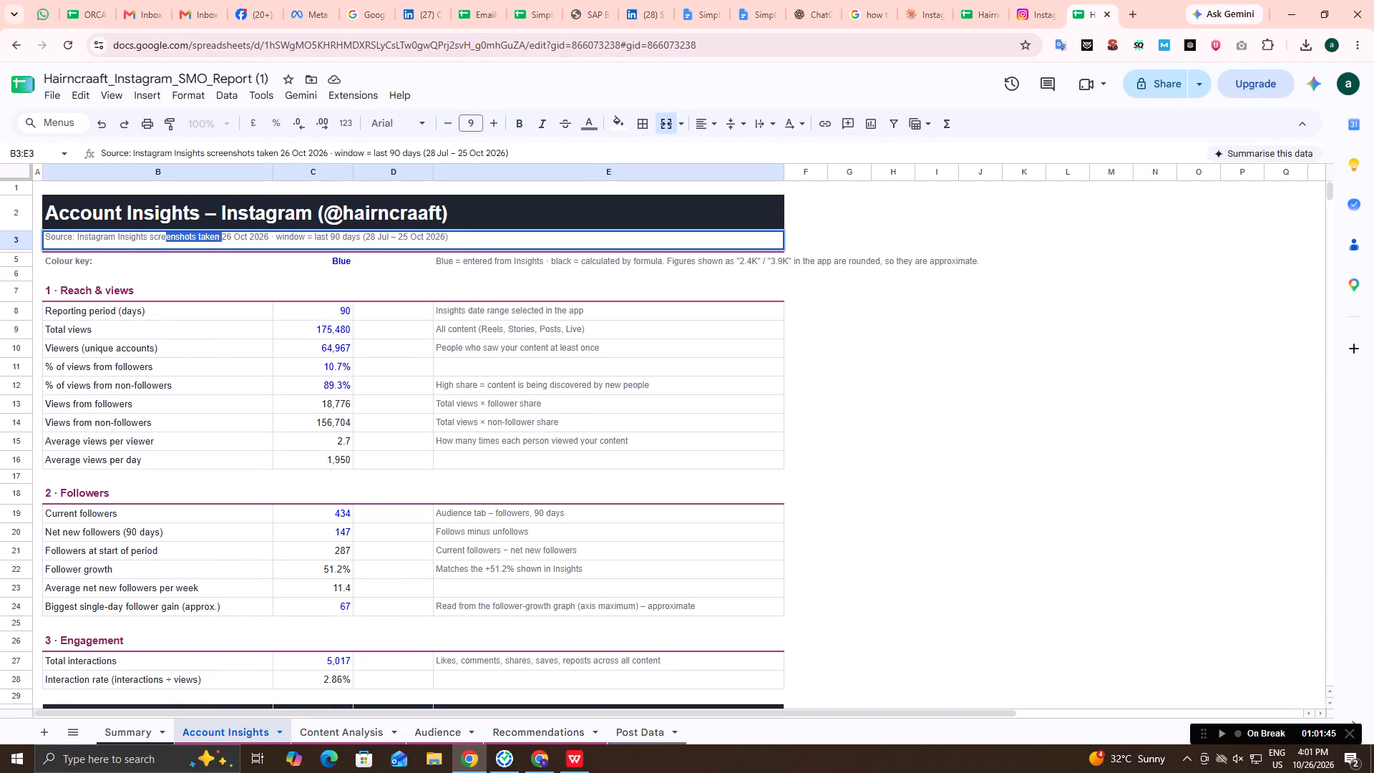
{"action": "left_click_drag", "start_coordinate": [155, 236], "coordinate": [149, 240]}
{"action": "key", "text": "BackSpace"}
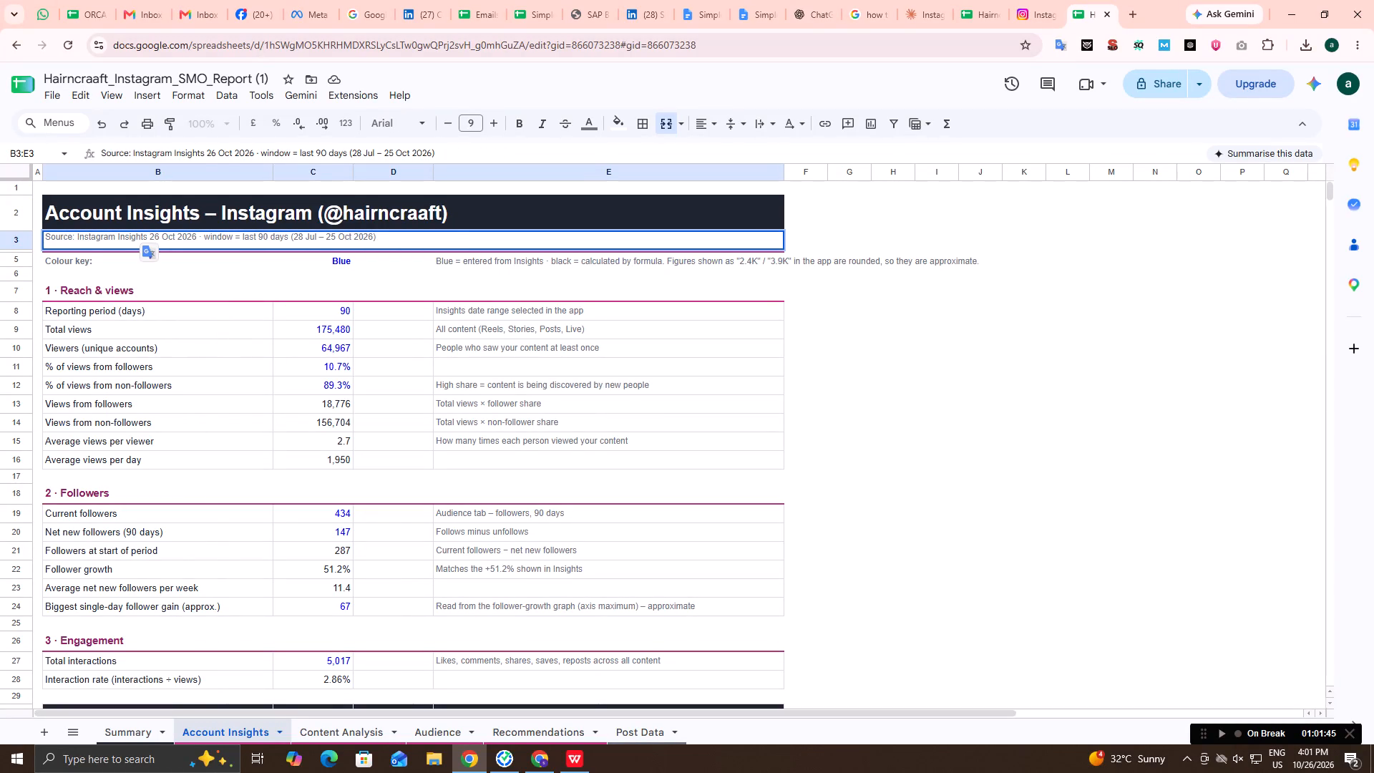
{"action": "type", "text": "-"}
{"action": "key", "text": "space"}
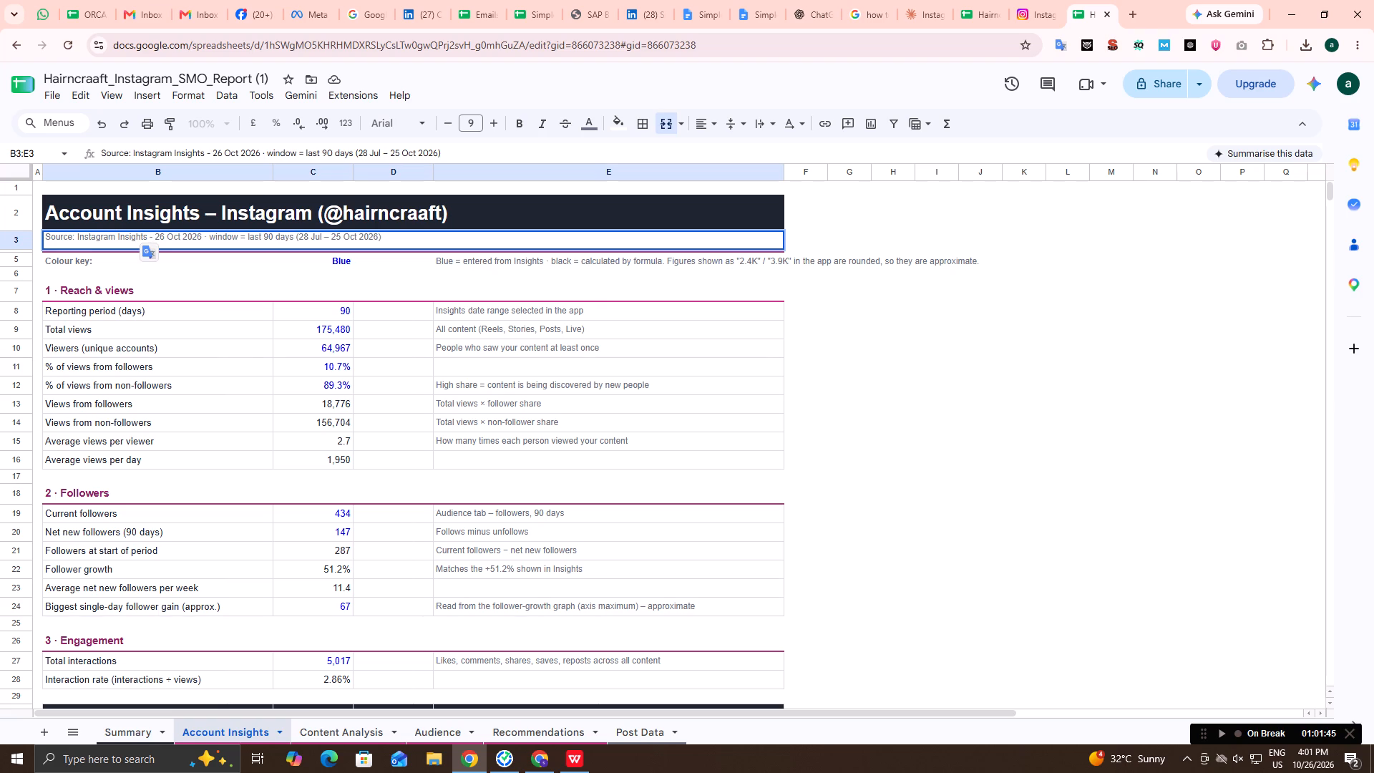
{"action": "left_click", "coordinate": [270, 250]}
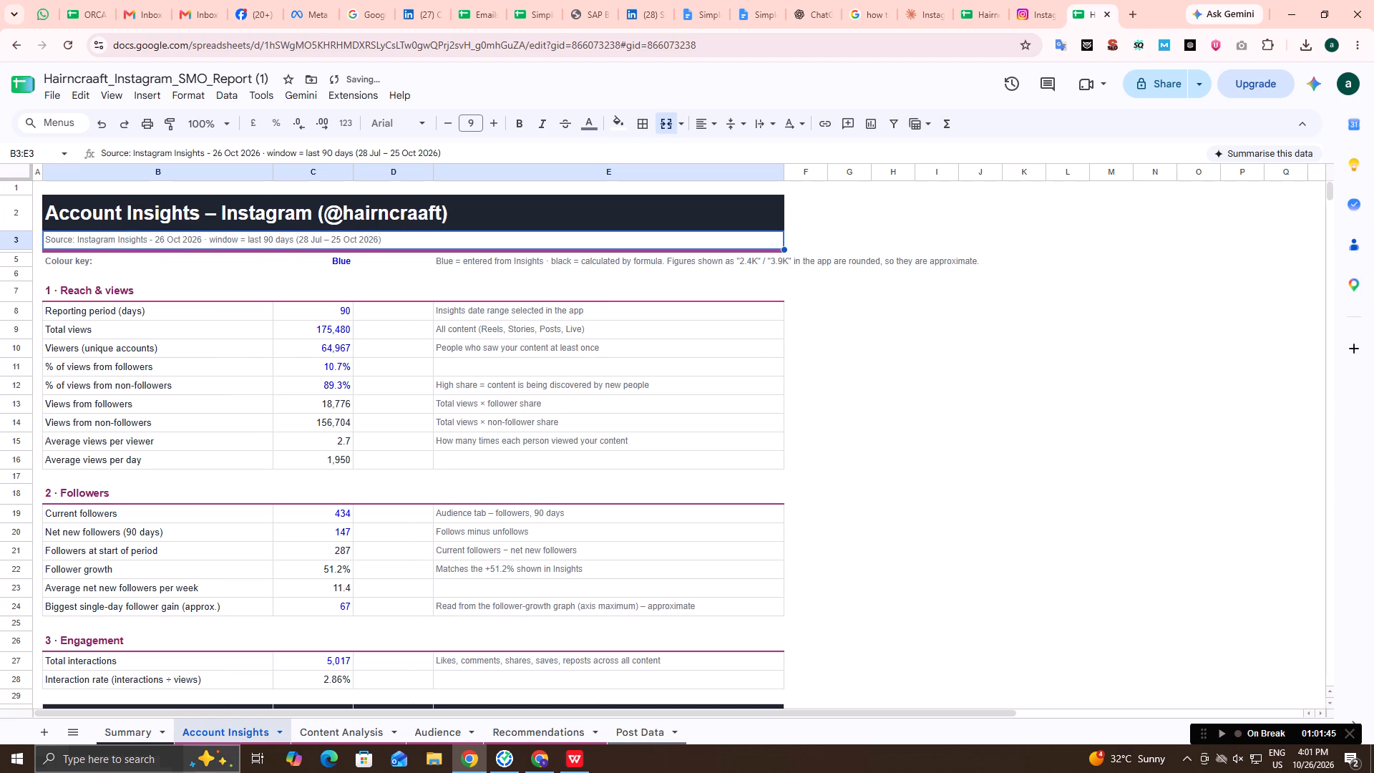
Select the key numbers block for the last 90 days, range B7:M9, in the Summary sheet.
{"action": "left_click", "coordinate": [135, 734]}
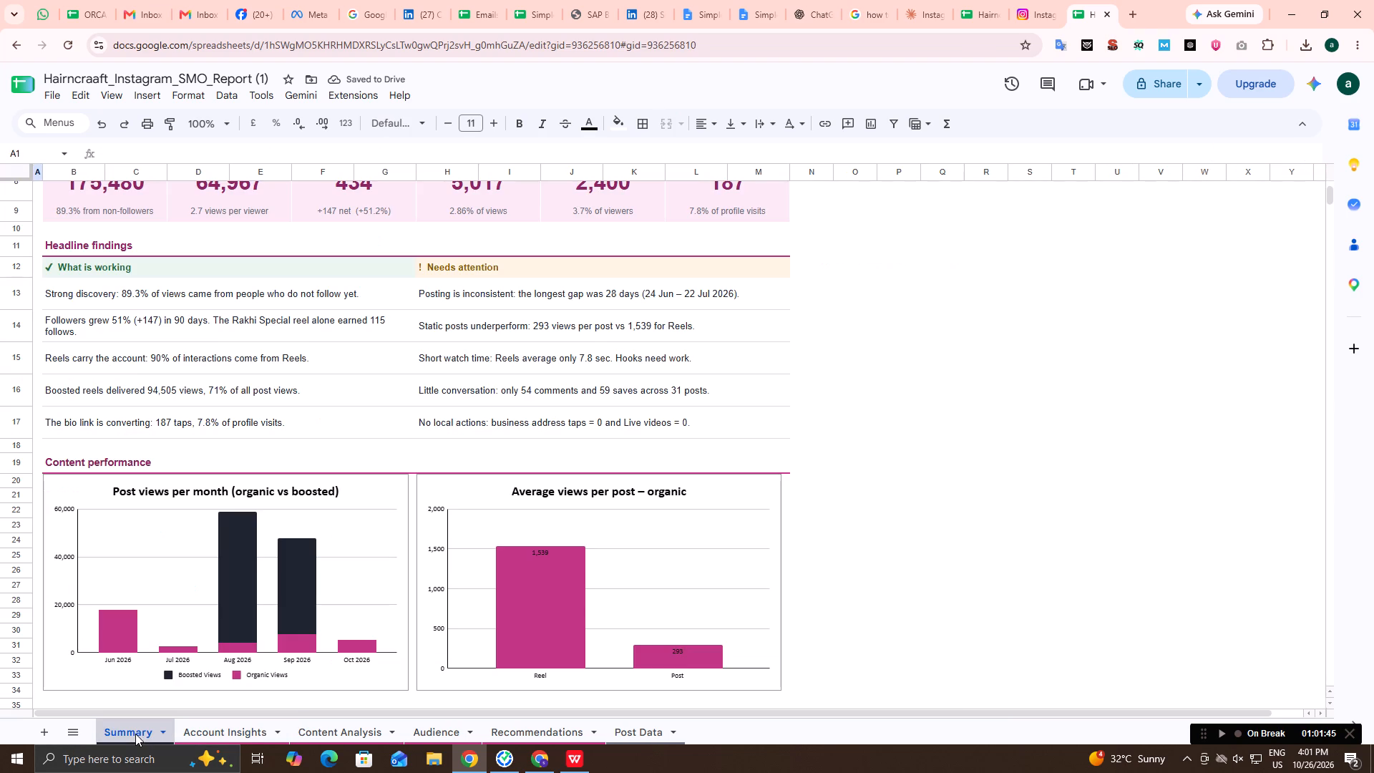
{"action": "scroll", "coordinate": [81, 364], "scroll_direction": "up", "scroll_amount": 5}
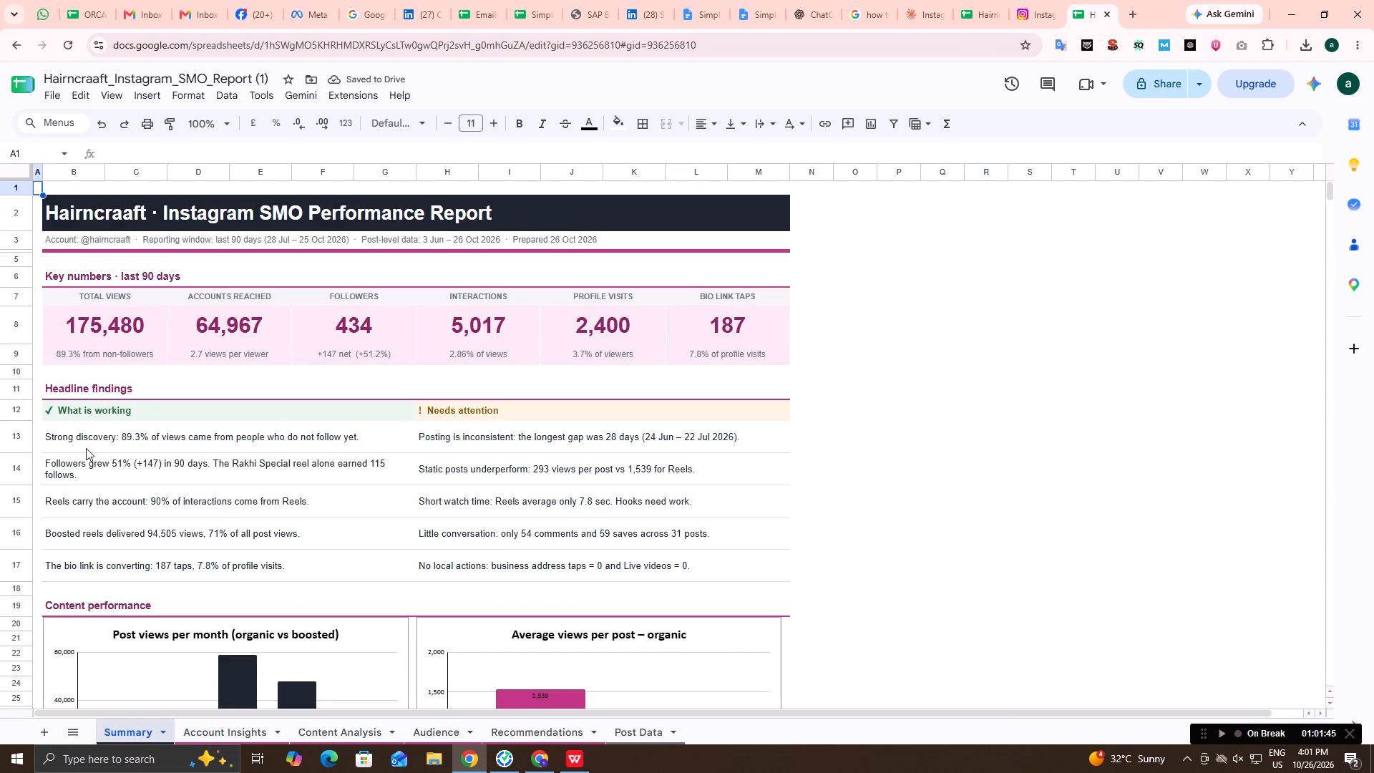
{"action": "left_click_drag", "start_coordinate": [141, 298], "coordinate": [718, 366]}
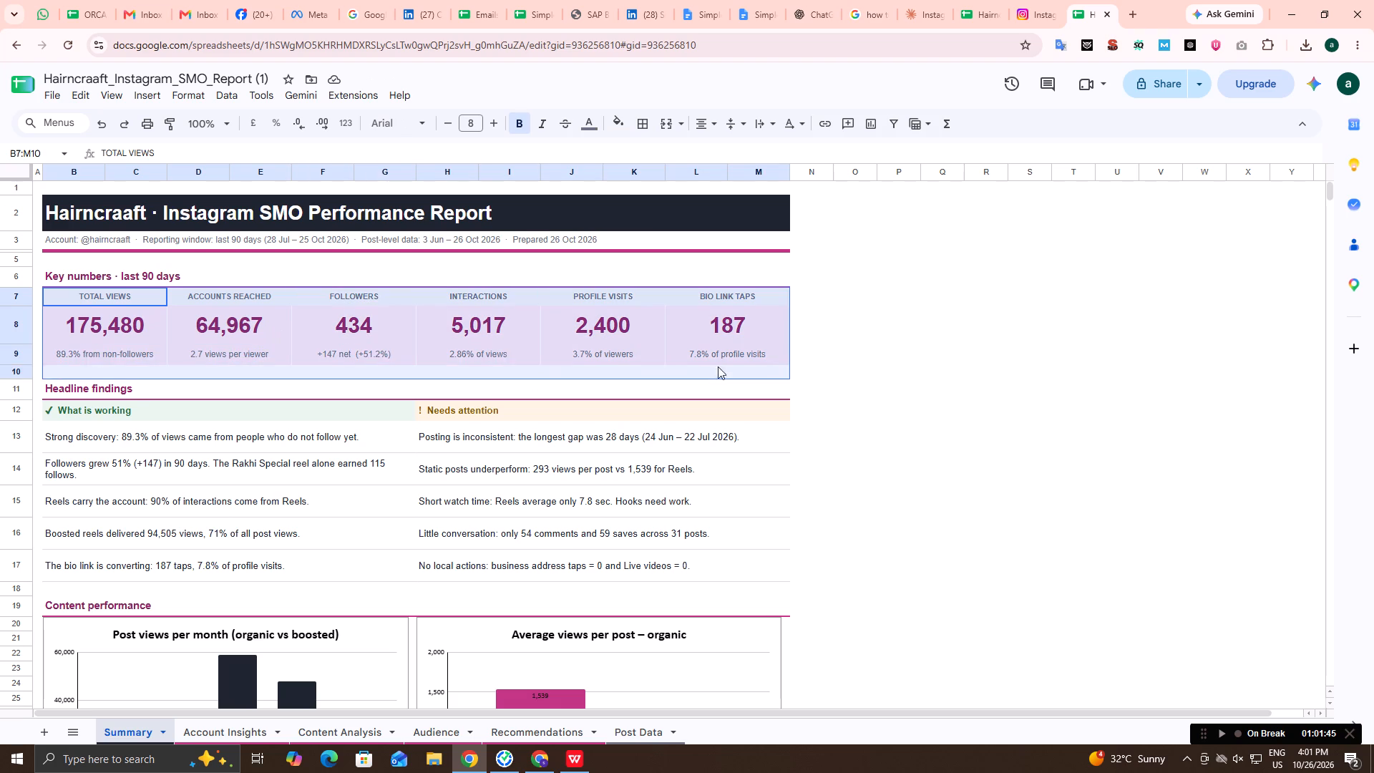
{"action": "left_click_drag", "start_coordinate": [718, 366], "coordinate": [718, 359]}
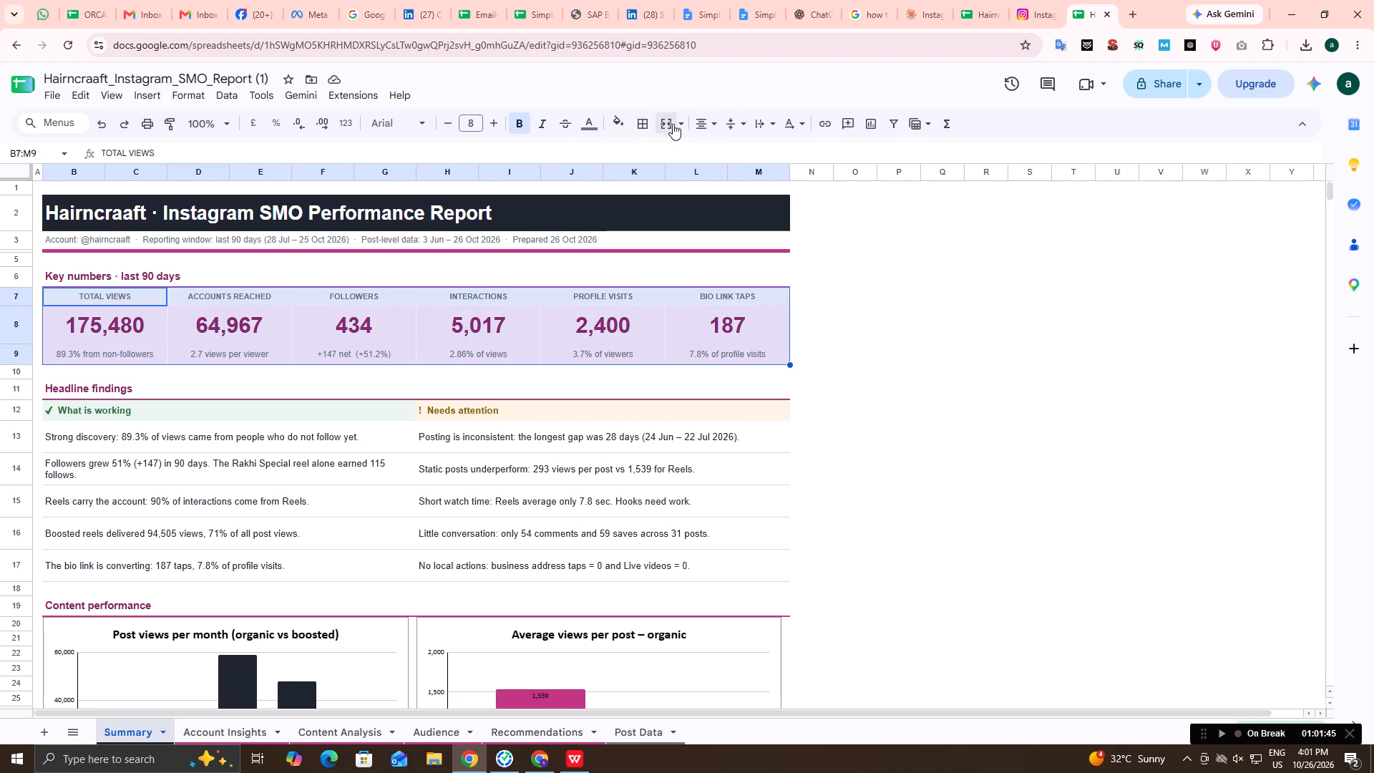
Apply all borders to the key-number cards (B7:M9) and to the account and reporting-window line (B3:M3) in the Summary sheet.
{"action": "left_click", "coordinate": [647, 123]}
{"action": "left_click", "coordinate": [655, 153]}
{"action": "left_click", "coordinate": [474, 552]}
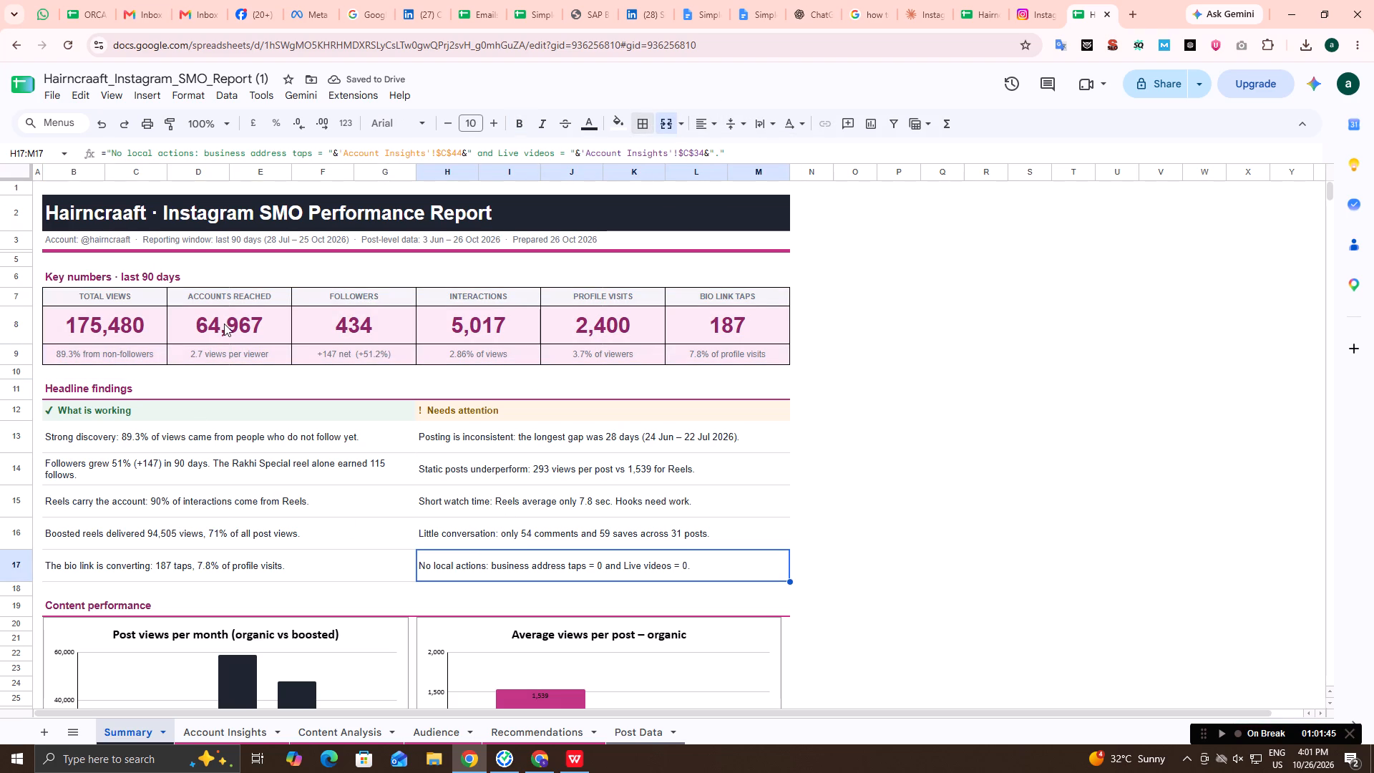
{"action": "left_click", "coordinate": [273, 240]}
{"action": "left_click", "coordinate": [648, 130]}
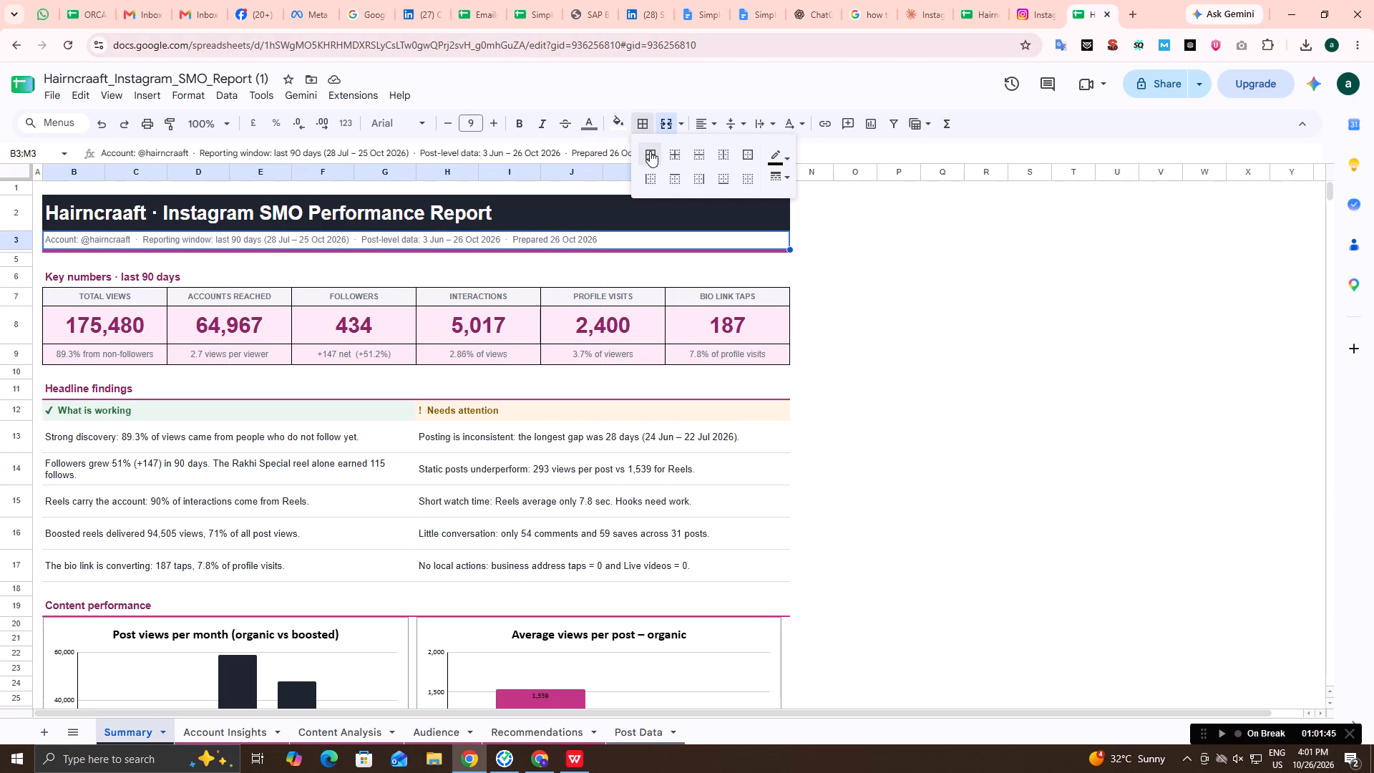
{"action": "left_click", "coordinate": [650, 151]}
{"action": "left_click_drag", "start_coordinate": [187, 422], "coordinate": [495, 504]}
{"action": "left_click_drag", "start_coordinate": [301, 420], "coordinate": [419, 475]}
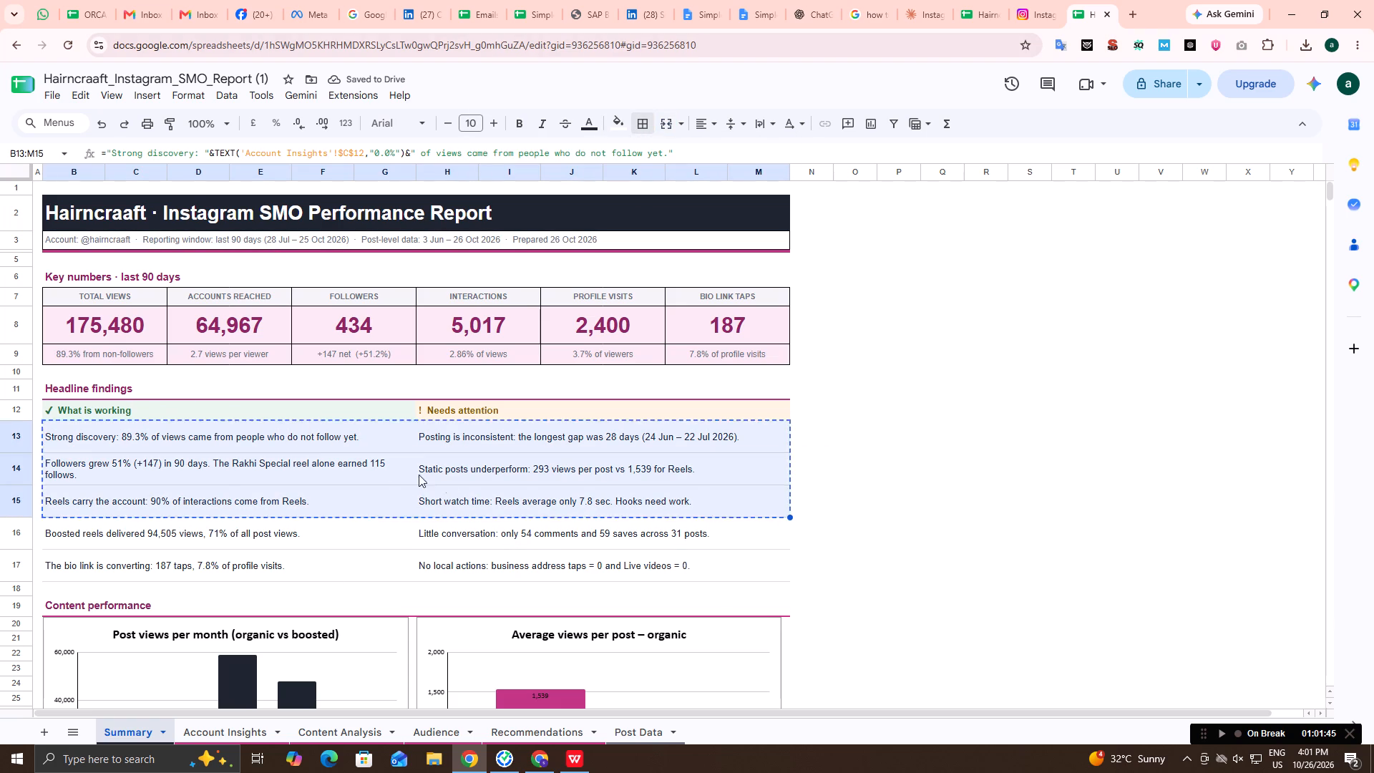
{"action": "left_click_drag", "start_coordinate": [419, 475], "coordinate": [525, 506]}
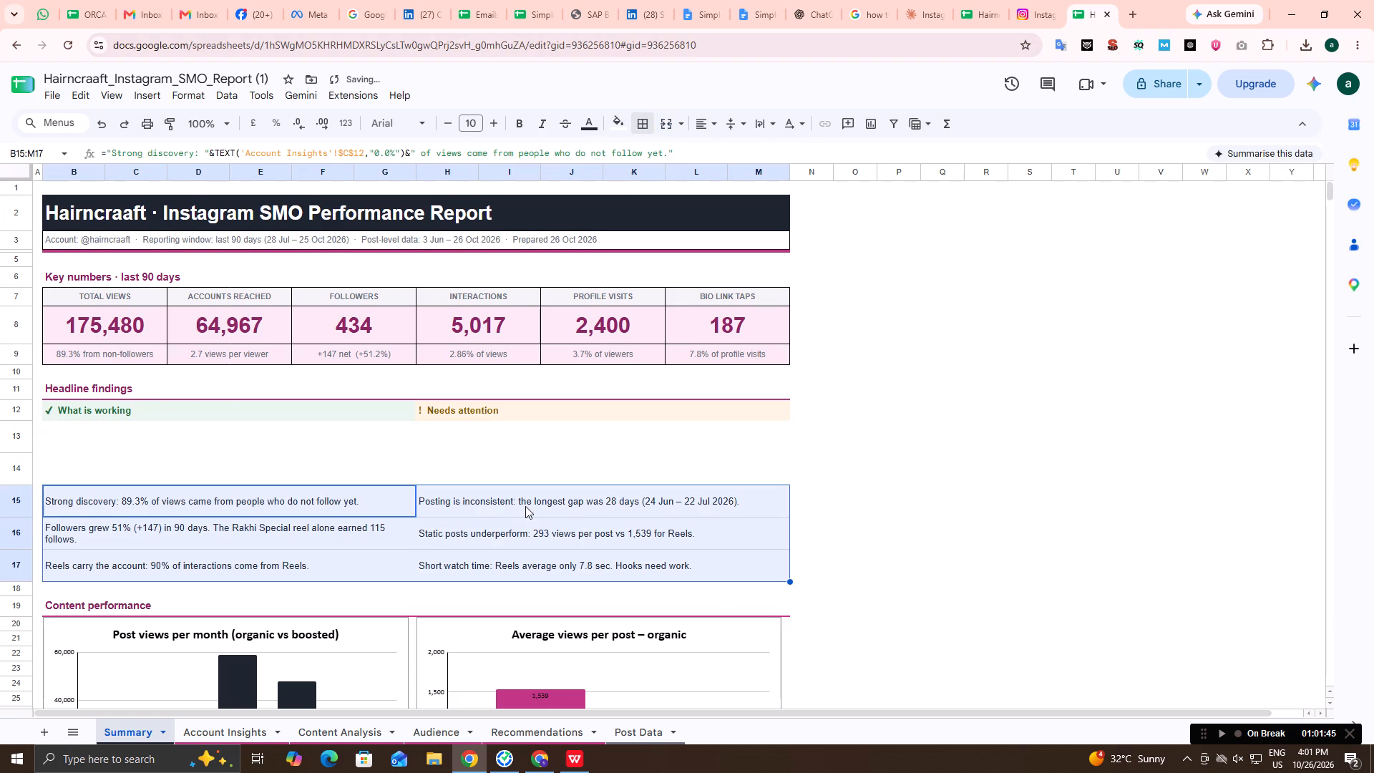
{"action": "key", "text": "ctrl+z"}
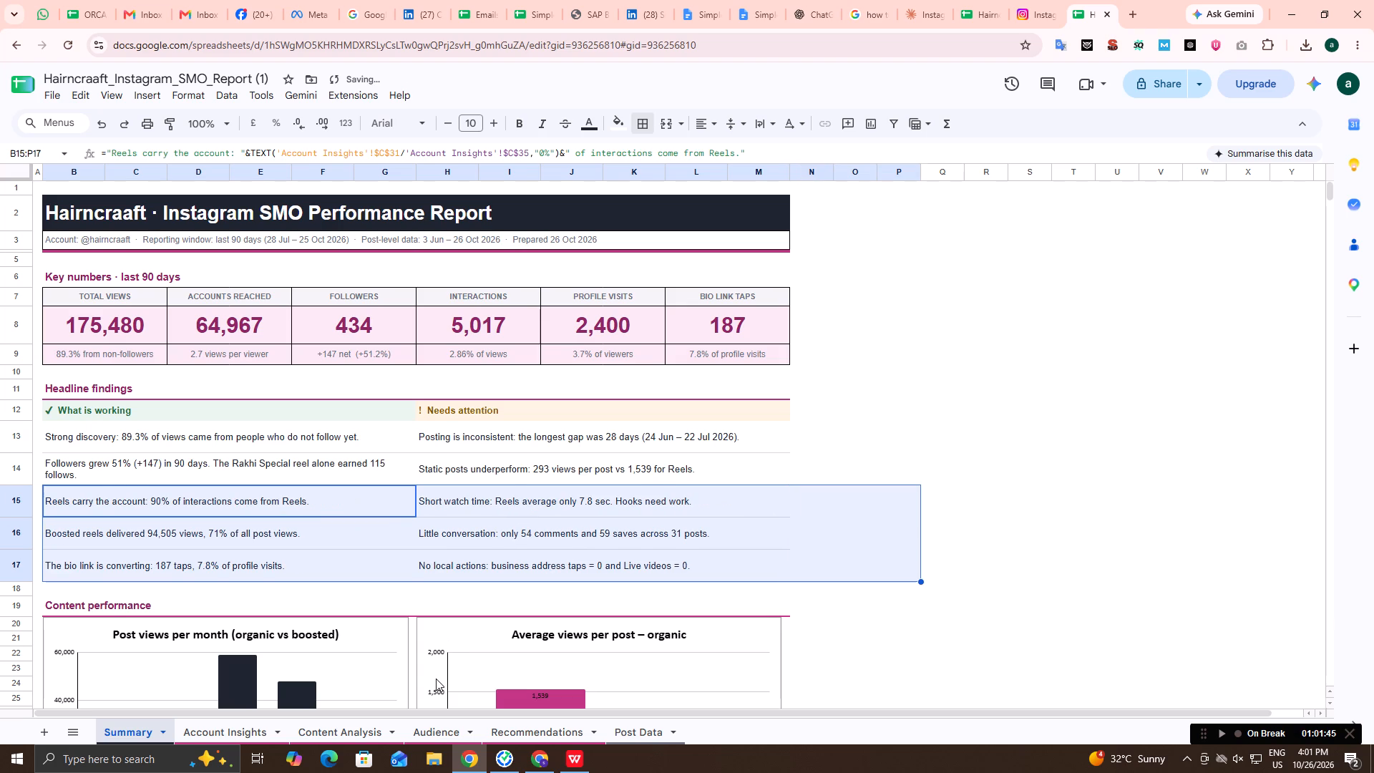
Select the headline findings block in Summary, covering both the What is working and Needs attention columns.
{"action": "left_click_drag", "start_coordinate": [205, 417], "coordinate": [207, 417]}
{"action": "left_click_drag", "start_coordinate": [207, 417], "coordinate": [550, 568]}
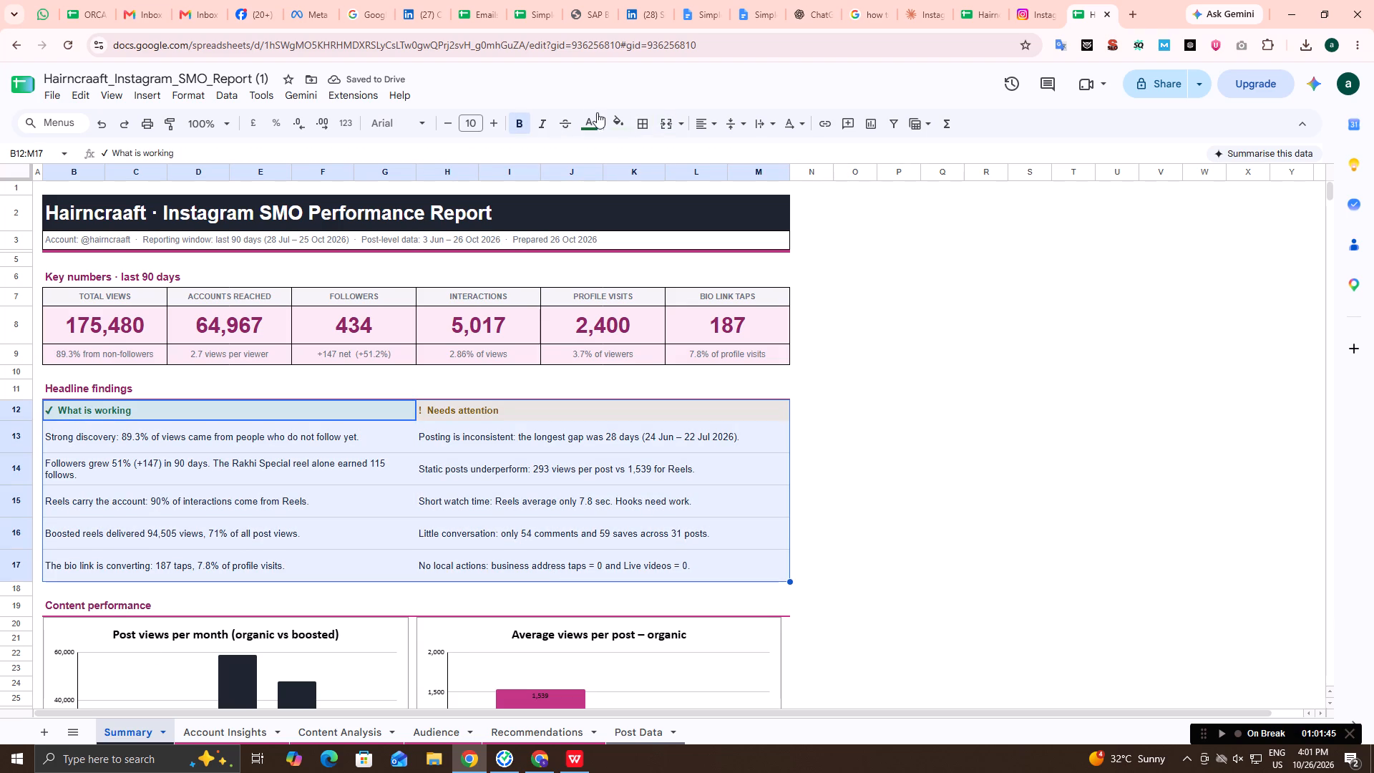
Apply all borders to the selected headline findings block (B12:M17) in the Summary sheet.
{"action": "left_click", "coordinate": [649, 124]}
{"action": "left_click", "coordinate": [653, 155]}
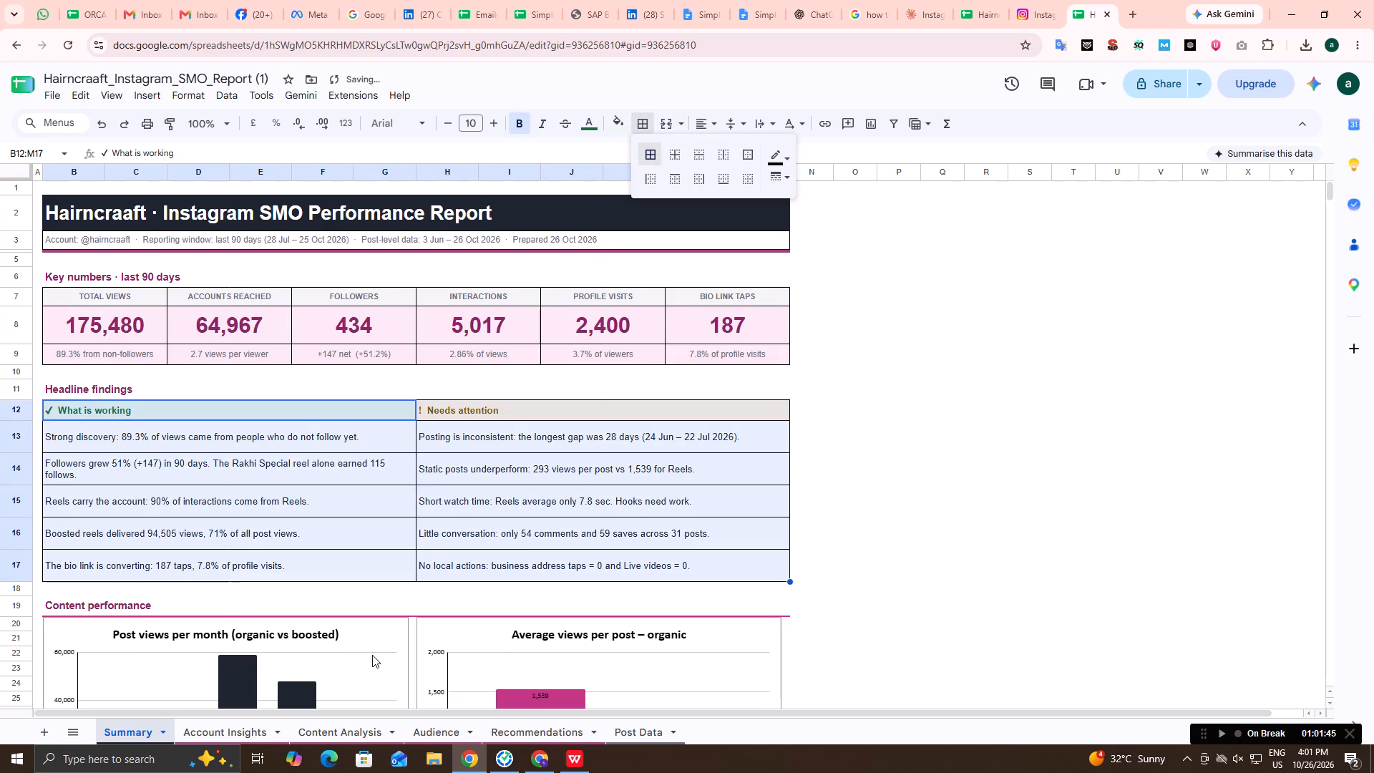
{"action": "left_click", "coordinate": [372, 655]}
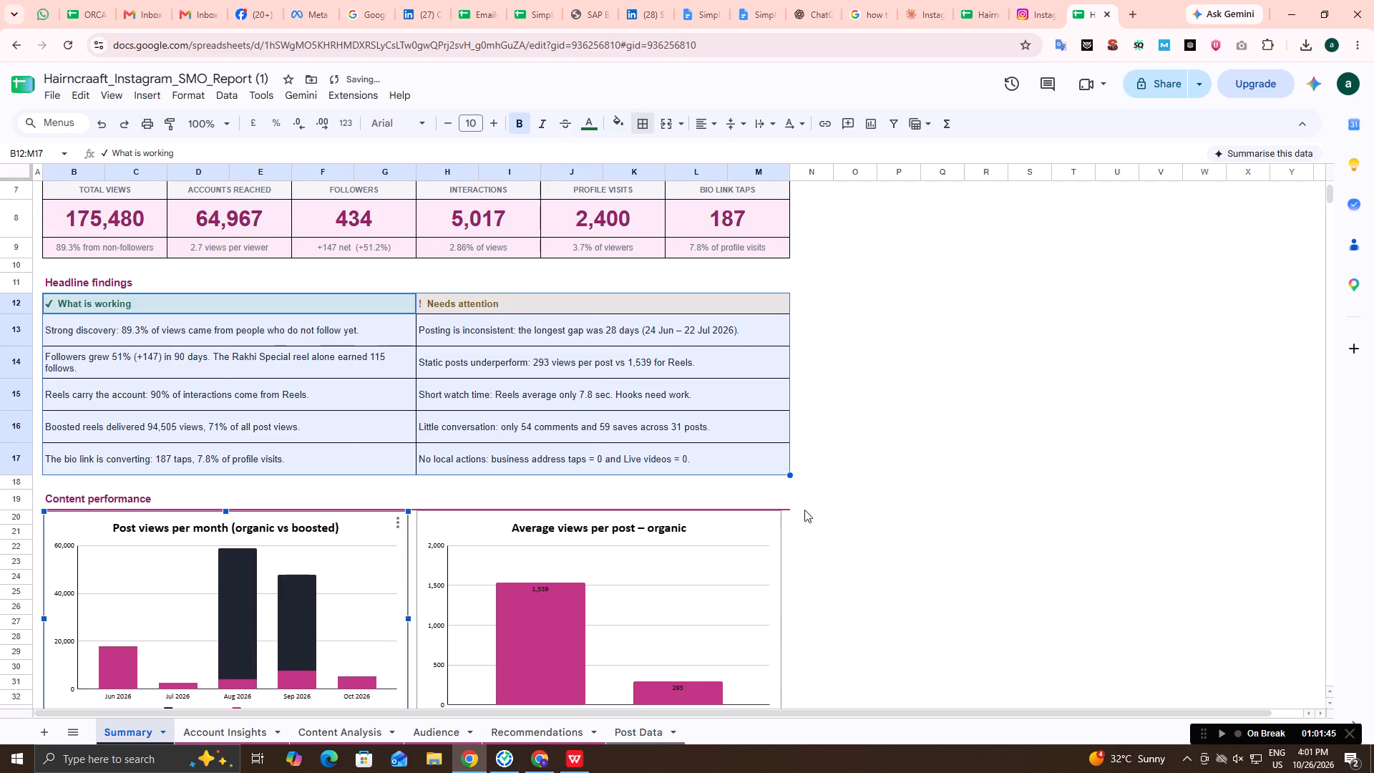
{"action": "left_click", "coordinate": [982, 498]}
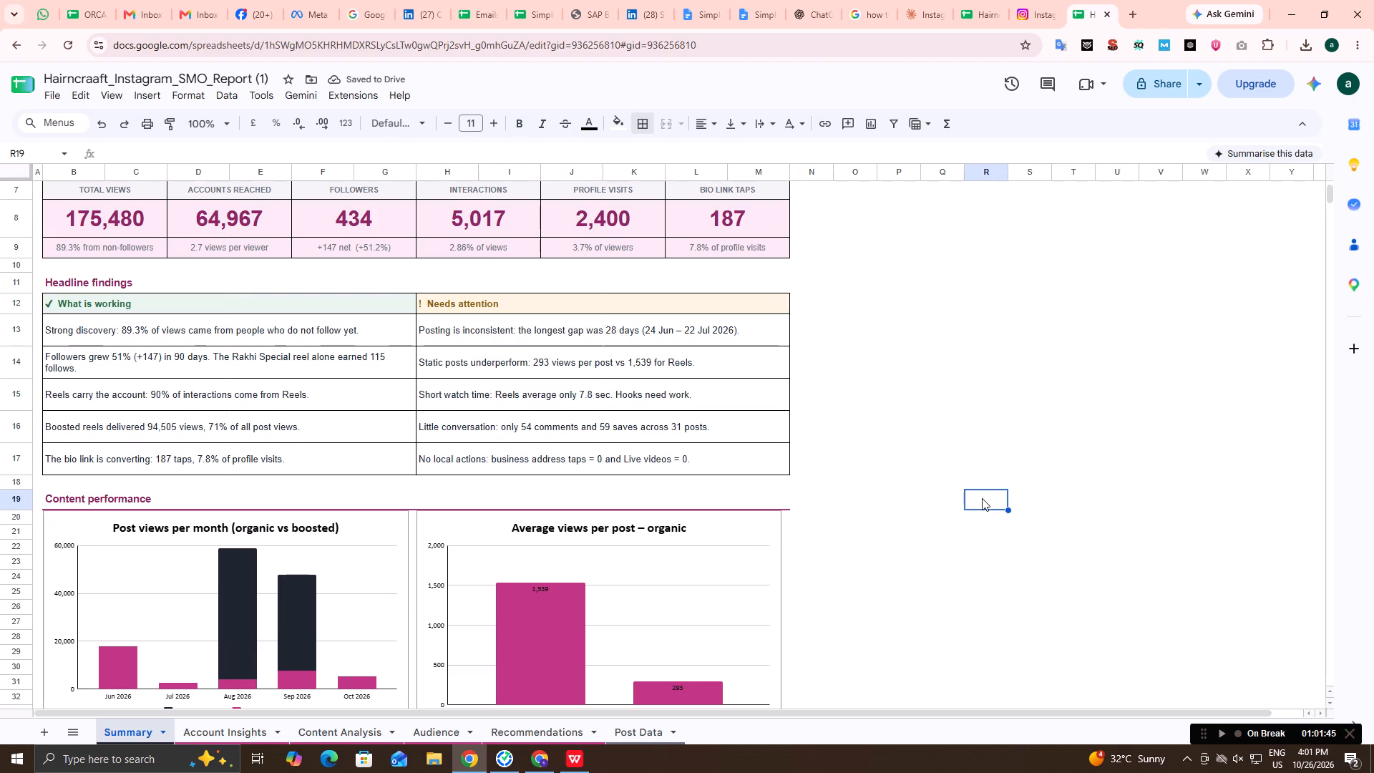
Clear the Notes heading and its three bullet lines (B36:M39) below the charts in the Summary sheet.
{"action": "scroll", "coordinate": [978, 502], "scroll_direction": "down", "scroll_amount": 2}
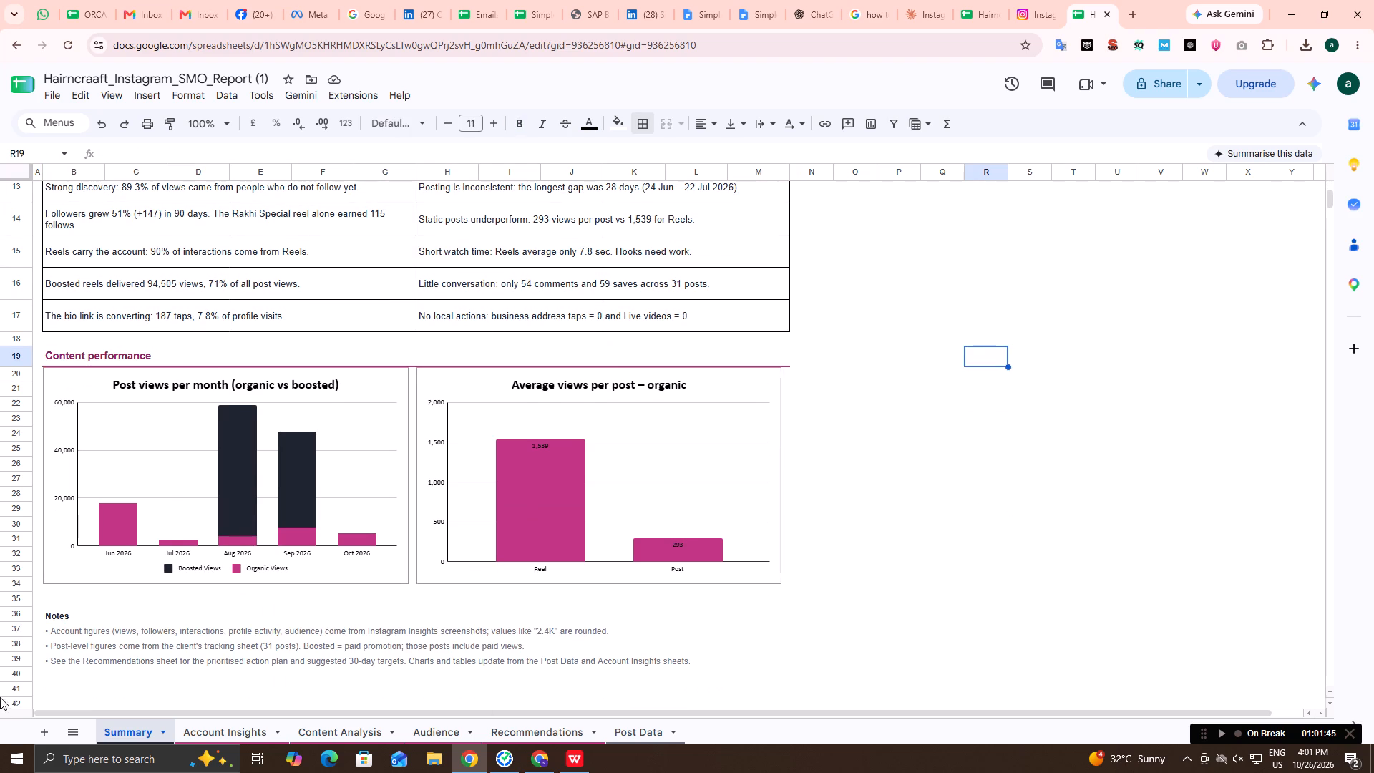
{"action": "left_click_drag", "start_coordinate": [62, 622], "coordinate": [89, 654]}
{"action": "key", "text": "BackSpace"}
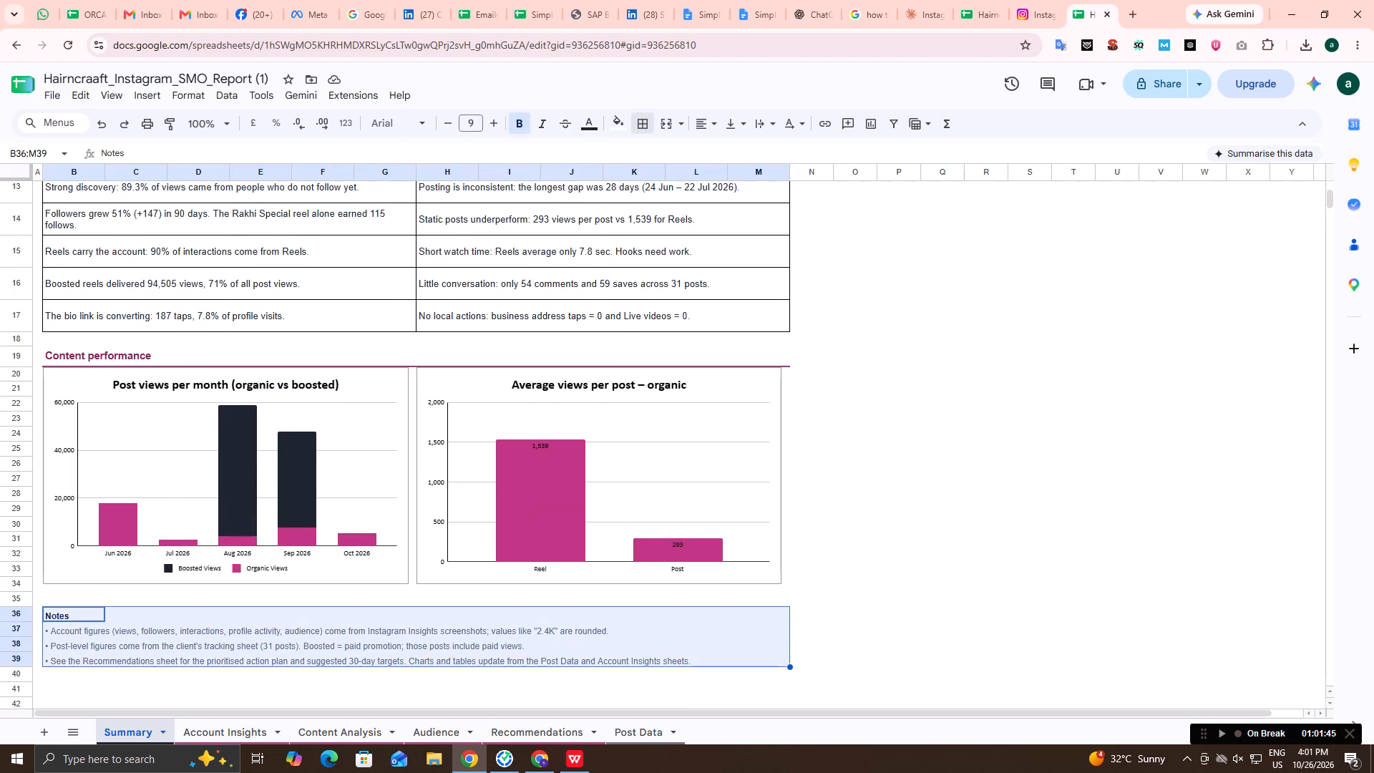
{"action": "left_click", "coordinate": [226, 661]}
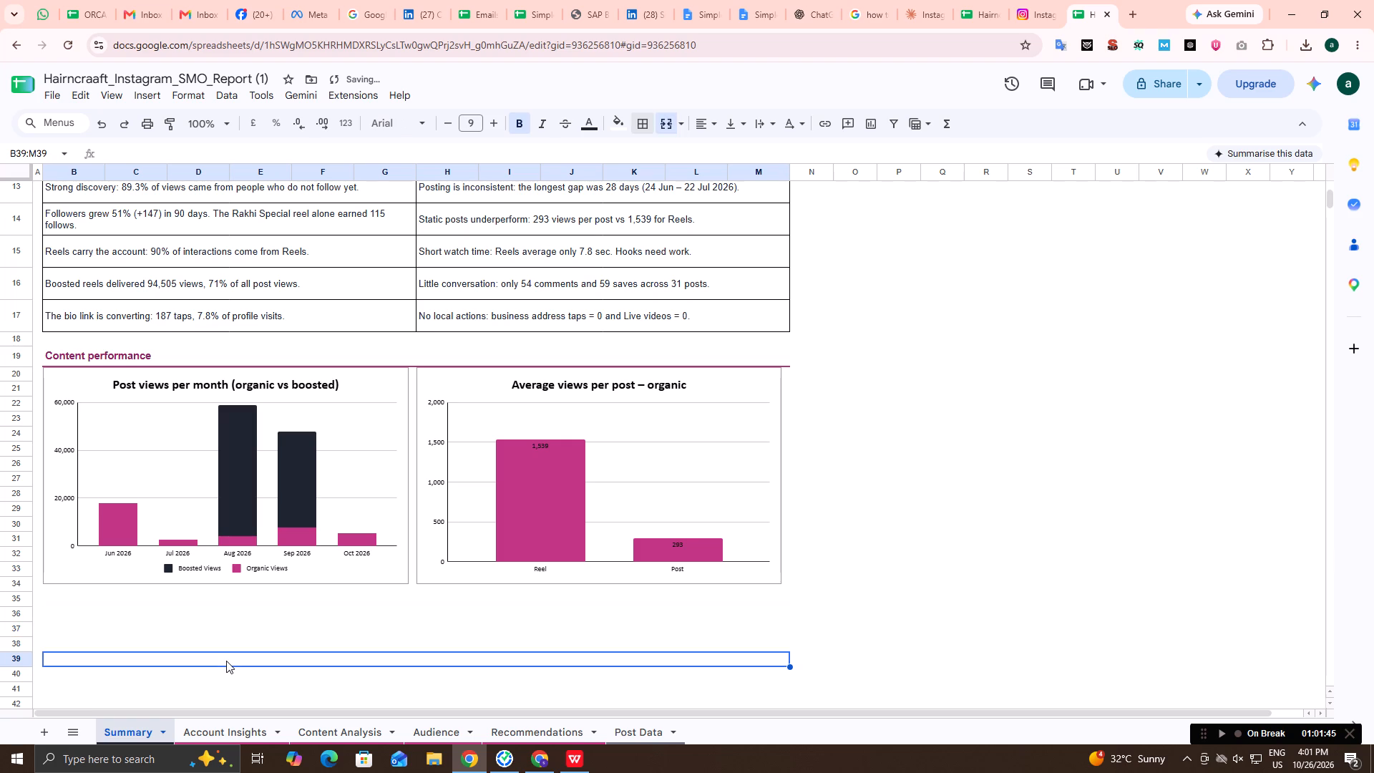
Switch to the Account Insights sheet and select the empty cell B6 just below the colour key line.
{"action": "scroll", "coordinate": [226, 661], "scroll_direction": "up", "scroll_amount": 2}
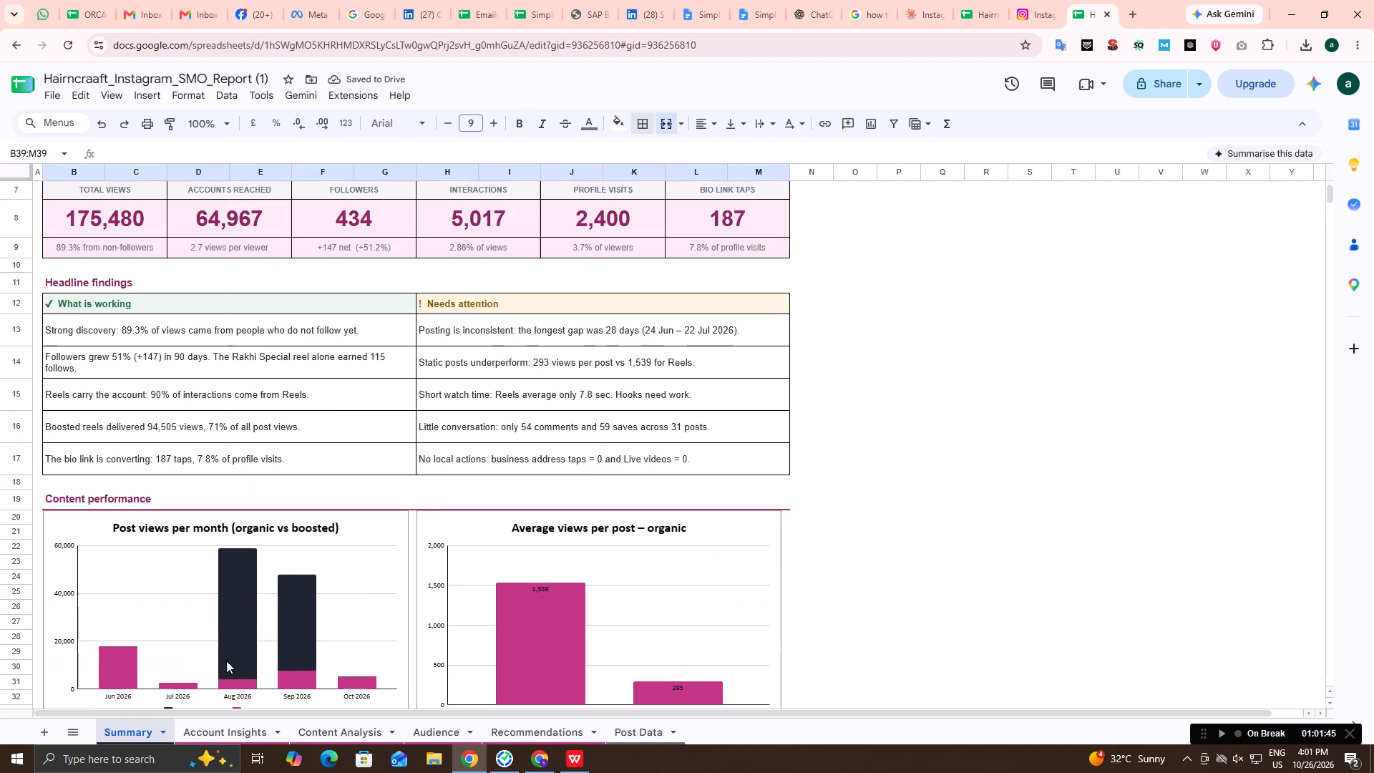
{"action": "left_click", "coordinate": [197, 729]}
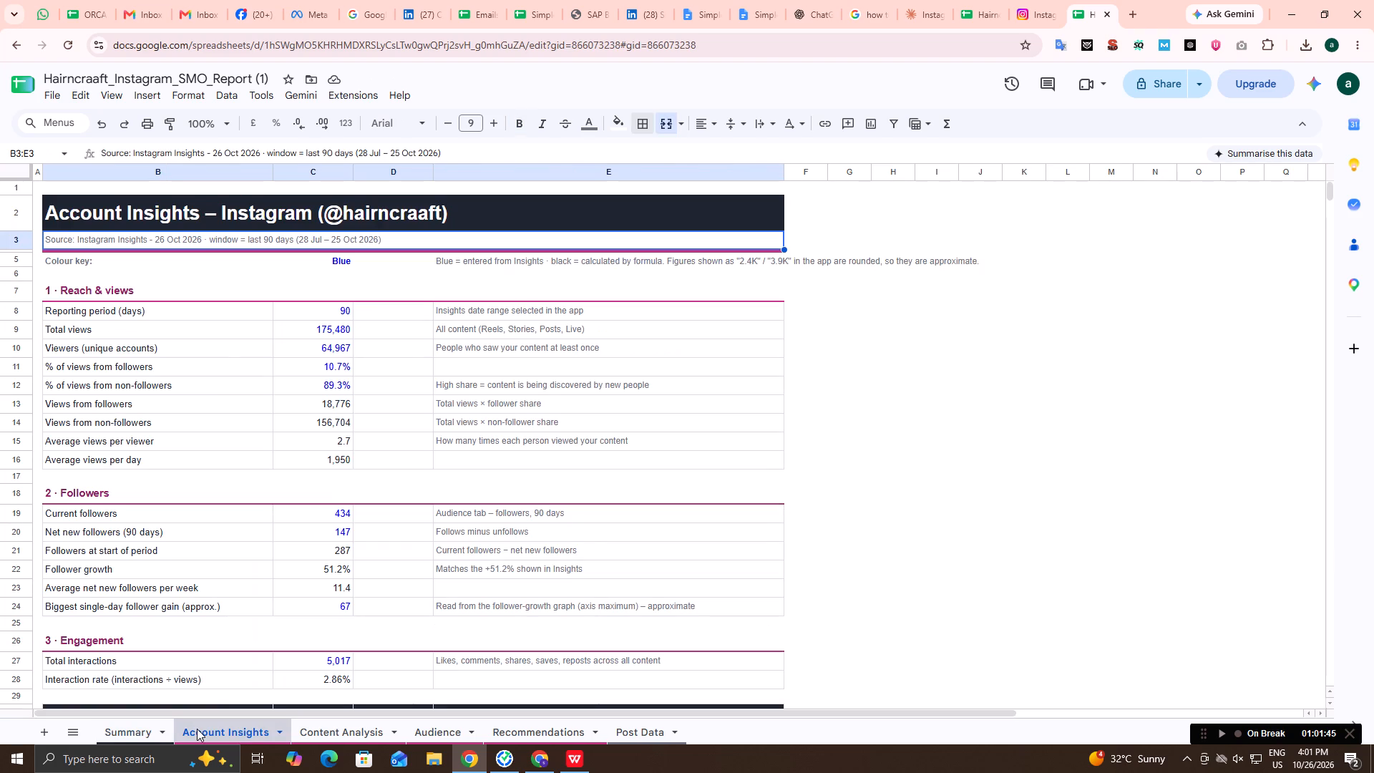
{"action": "left_click", "coordinate": [167, 268]}
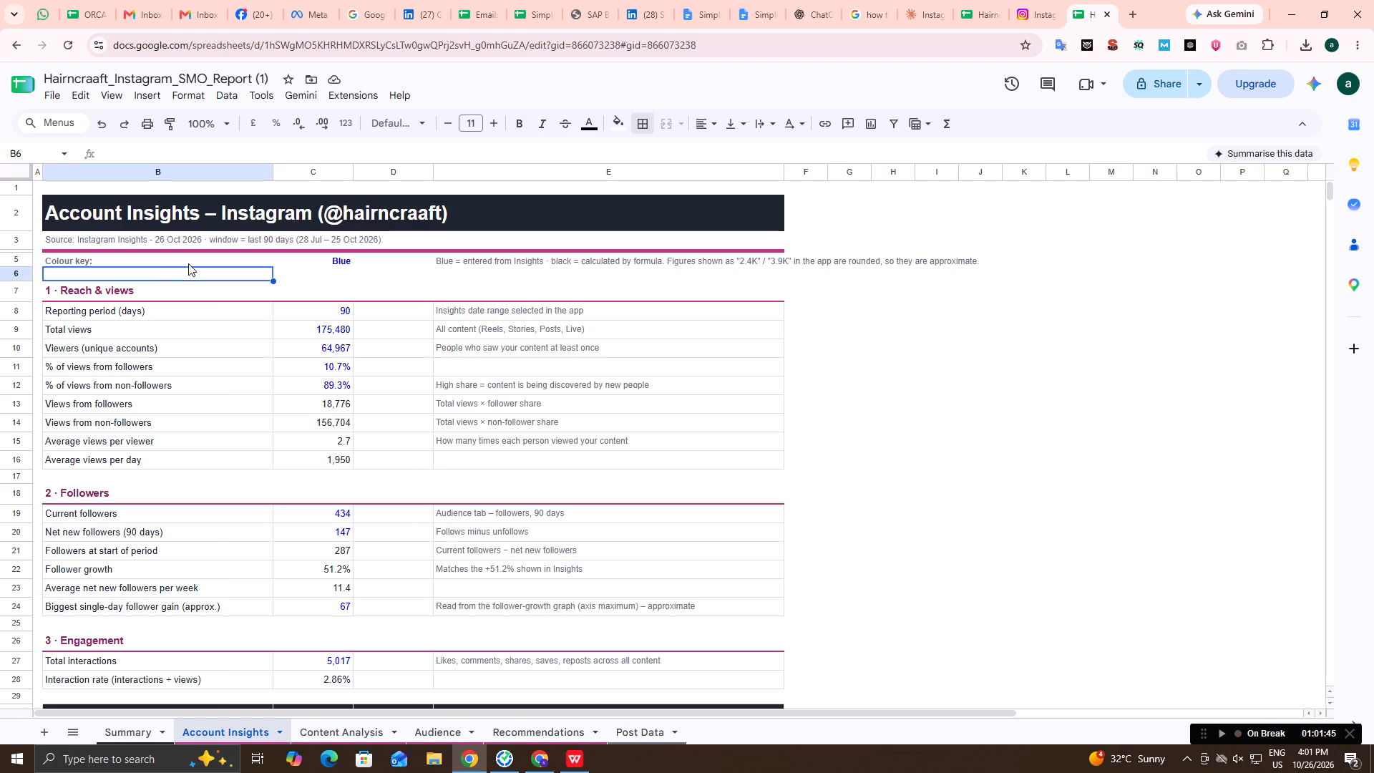
Delete the Colour key row (row 5) from the Account Insights sheet.
{"action": "left_click", "coordinate": [188, 263]}
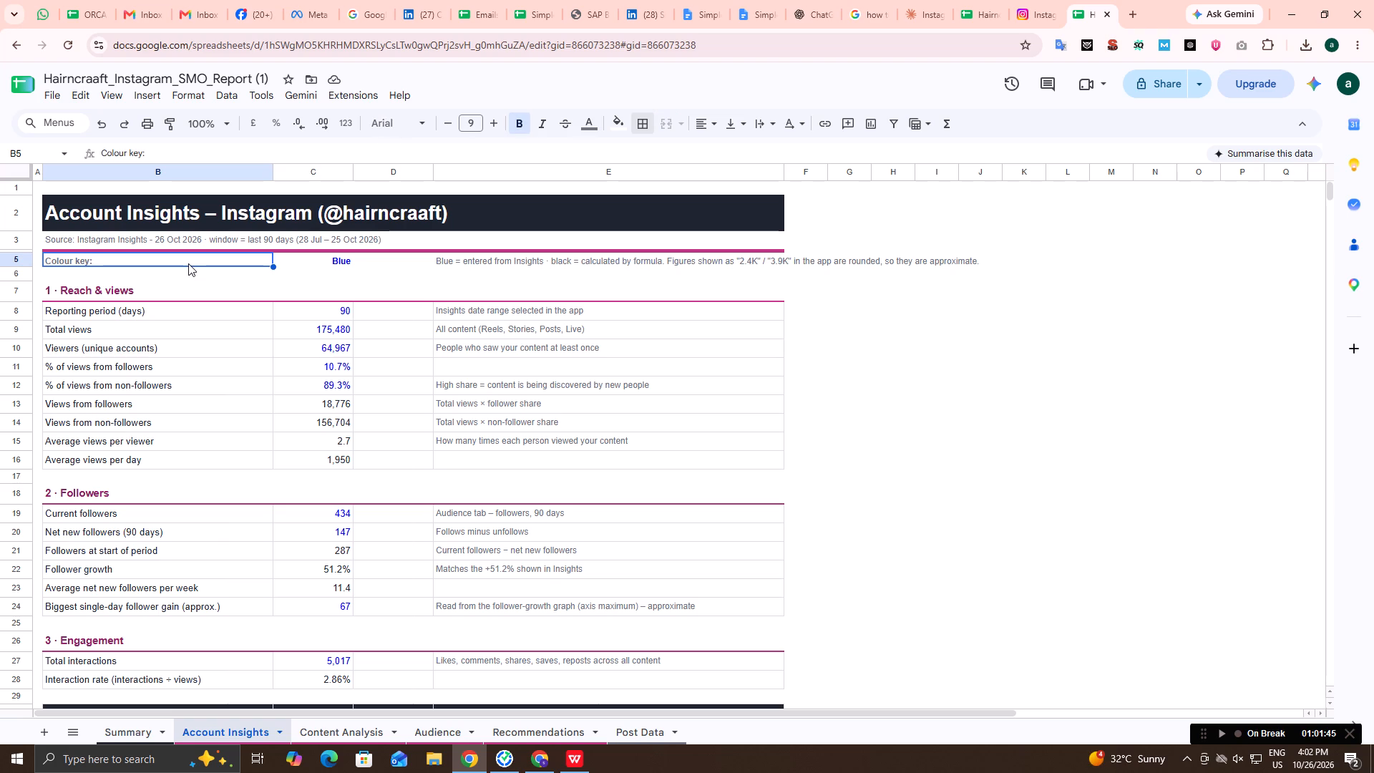
{"action": "right_click", "coordinate": [188, 263]}
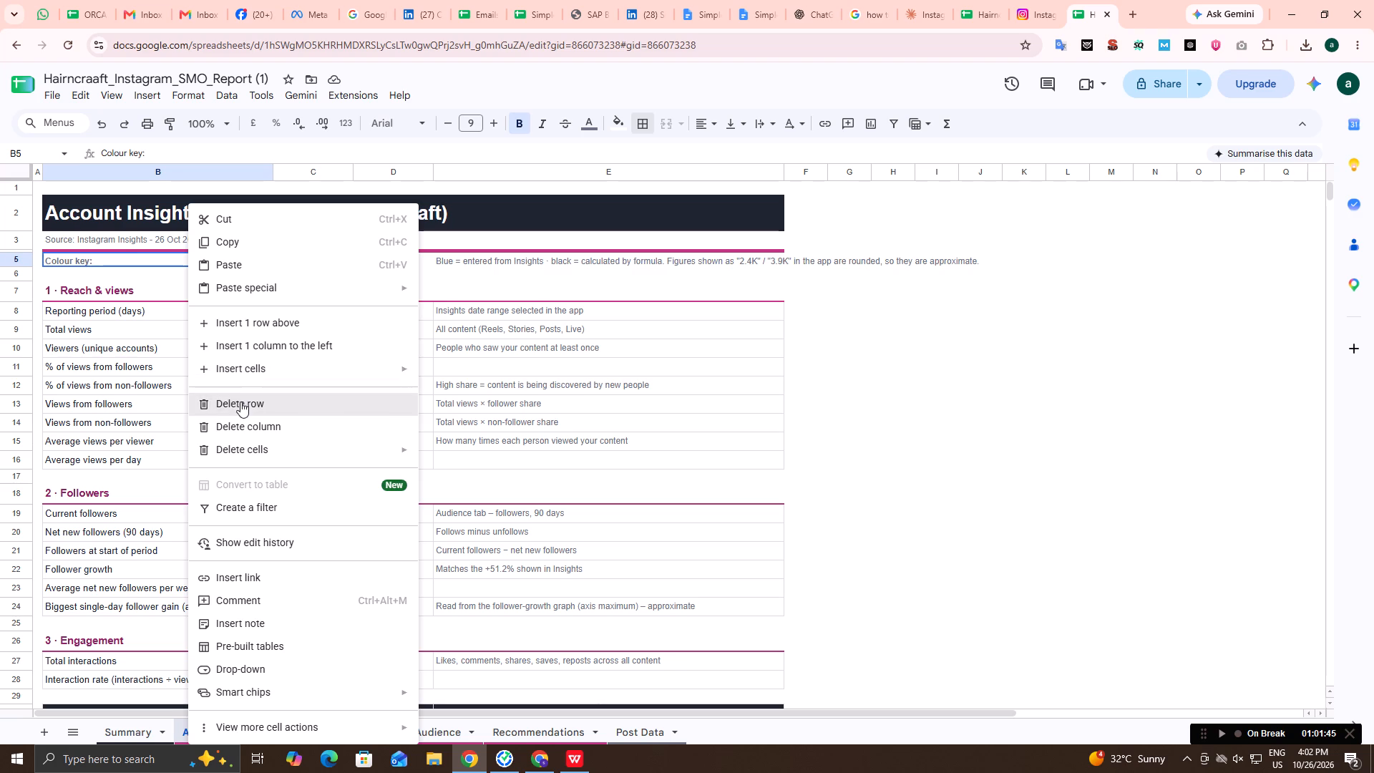
{"action": "left_click", "coordinate": [240, 402]}
Apply all borders to the Reach & views table (B7:E15) and the Followers table (B18:E23) in Account Insights.
{"action": "left_click_drag", "start_coordinate": [178, 296], "coordinate": [372, 362]}
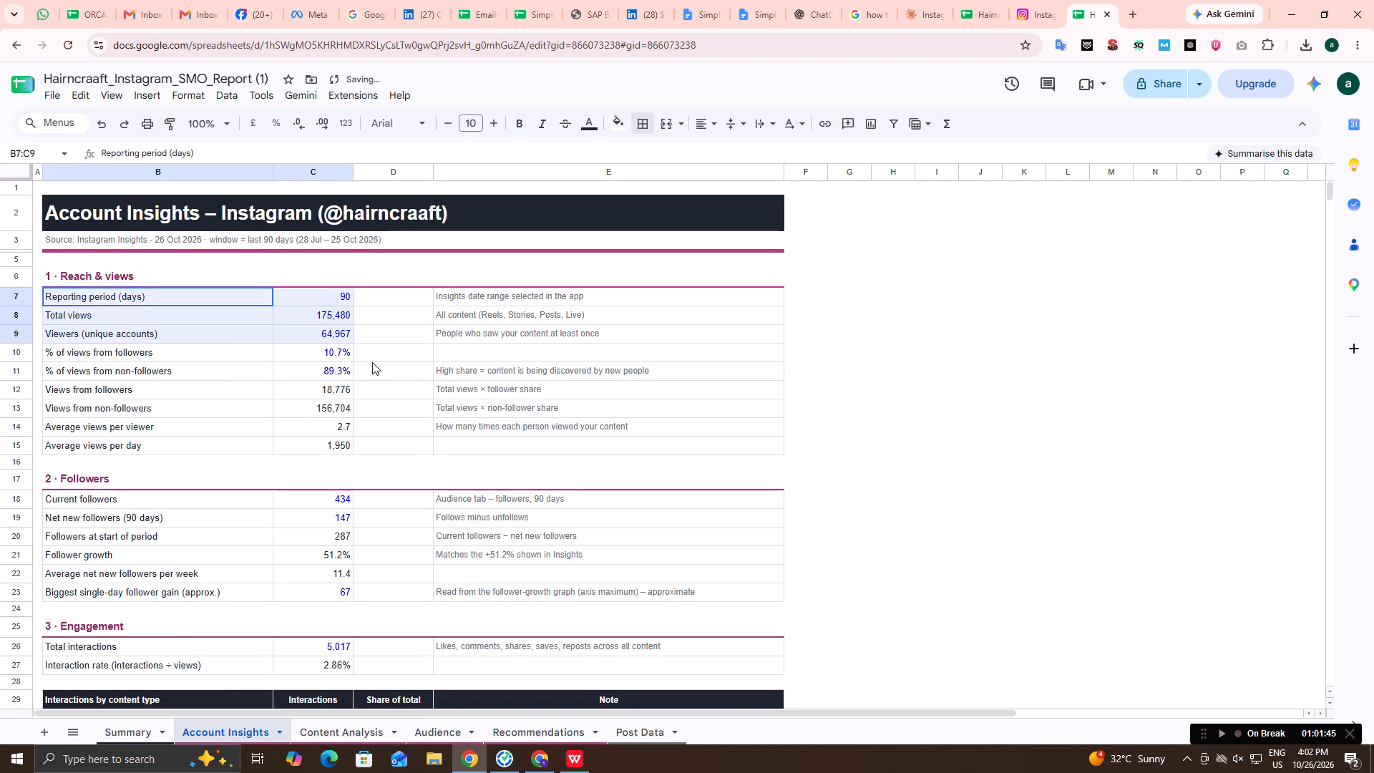
{"action": "left_click_drag", "start_coordinate": [372, 362], "coordinate": [550, 444]}
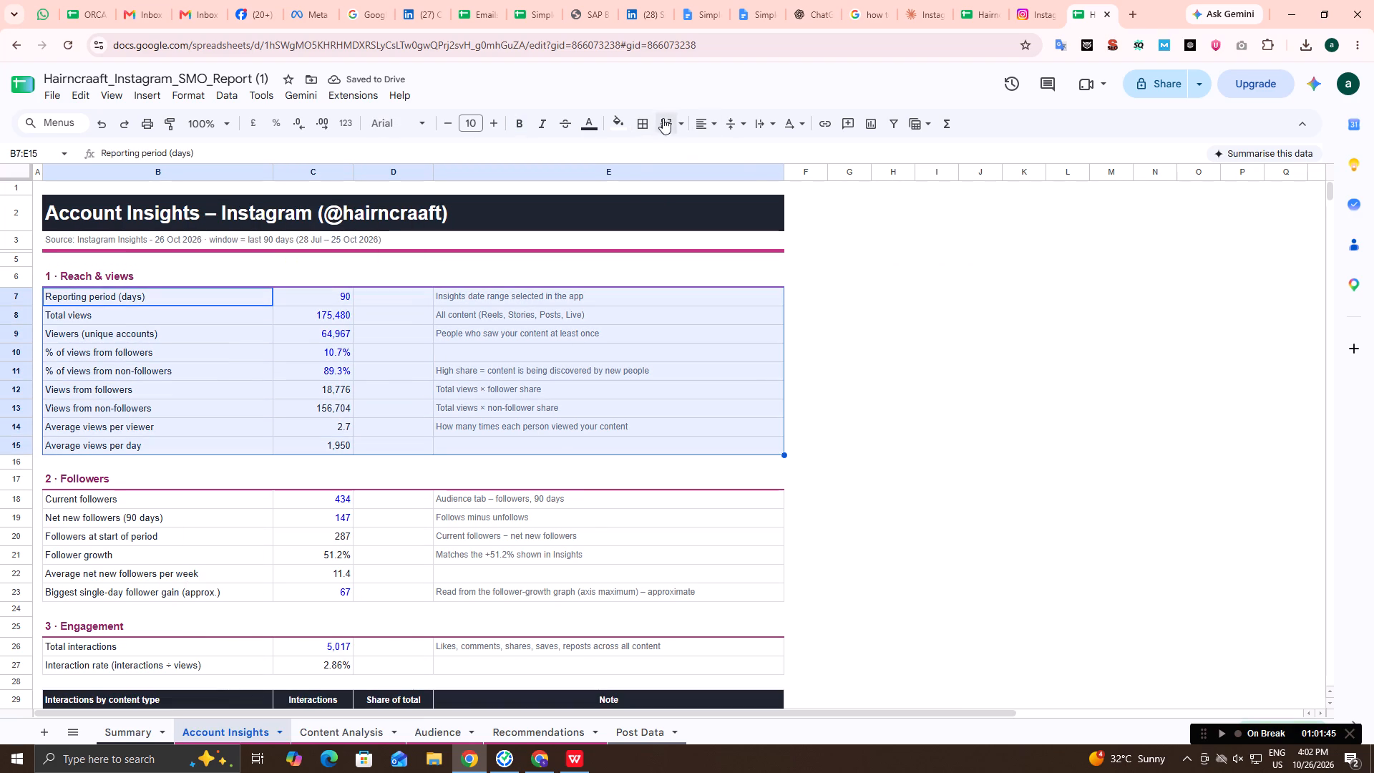
{"action": "left_click", "coordinate": [645, 125]}
{"action": "left_click", "coordinate": [650, 151]}
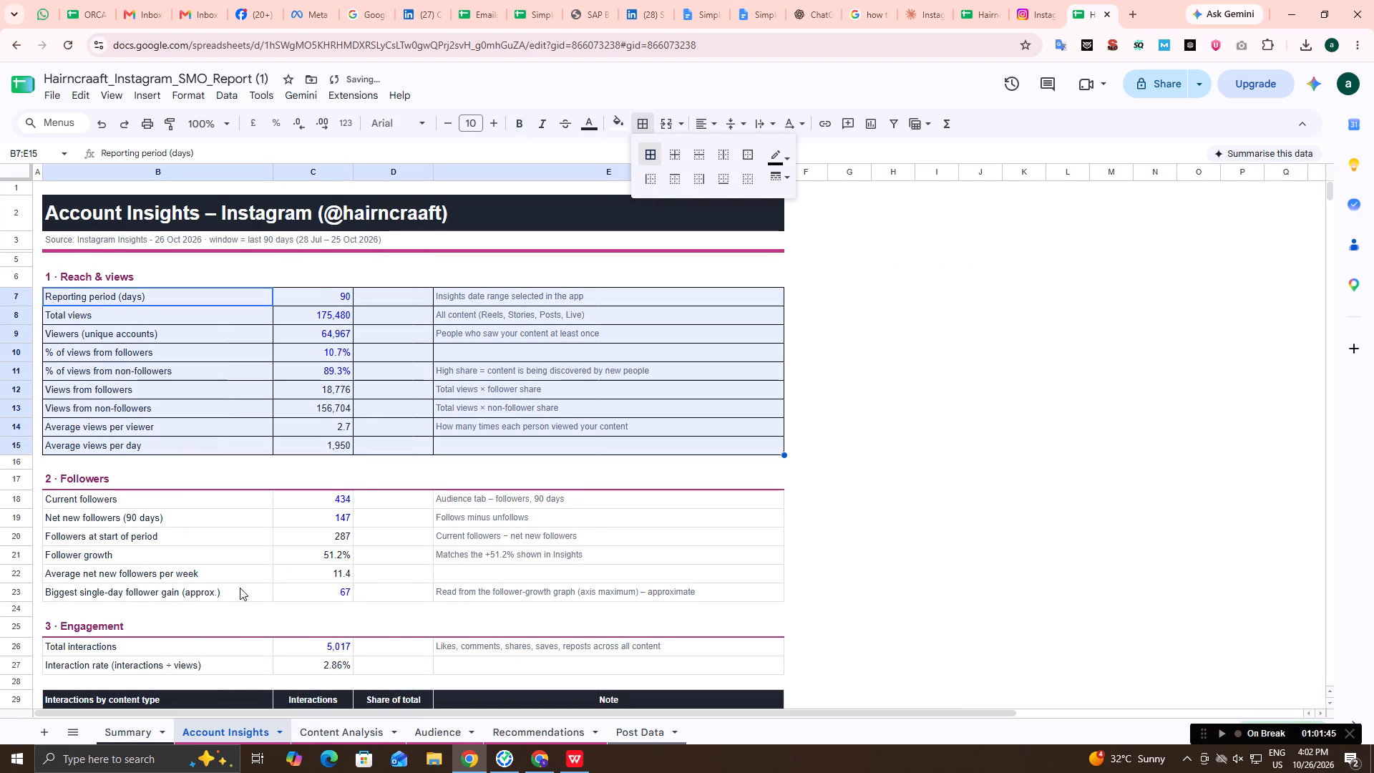
{"action": "left_click_drag", "start_coordinate": [231, 500], "coordinate": [458, 588]}
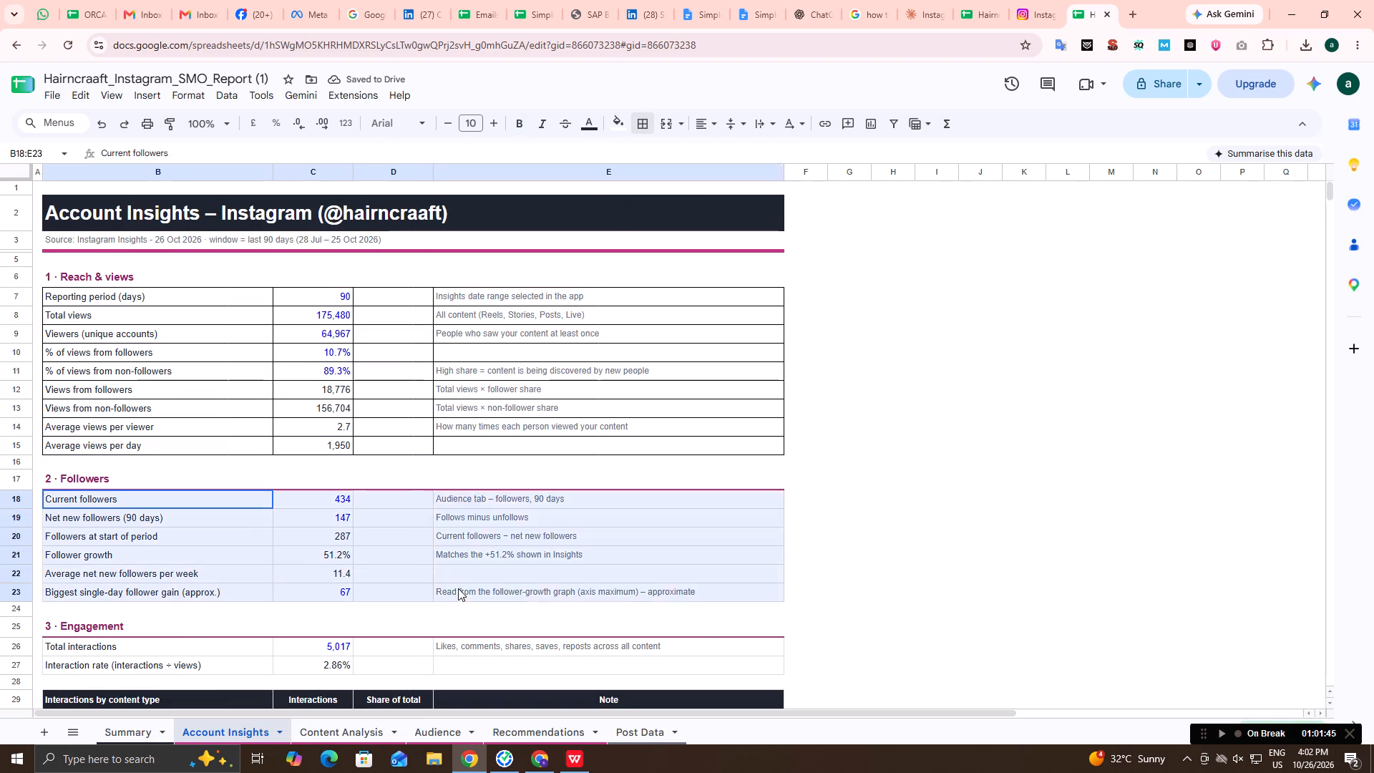
{"action": "left_click_drag", "start_coordinate": [458, 588], "coordinate": [466, 593]}
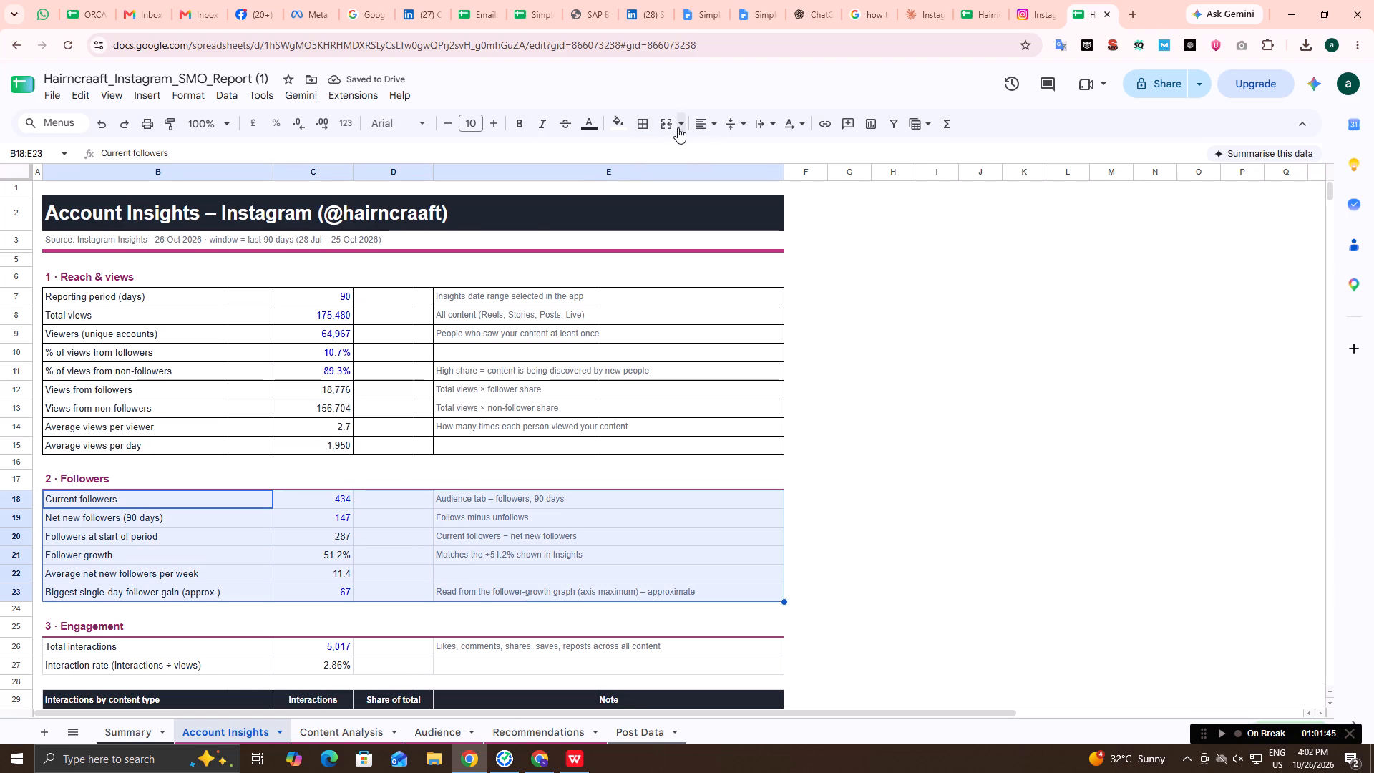
{"action": "left_click", "coordinate": [645, 127]}
{"action": "left_click", "coordinate": [647, 152]}
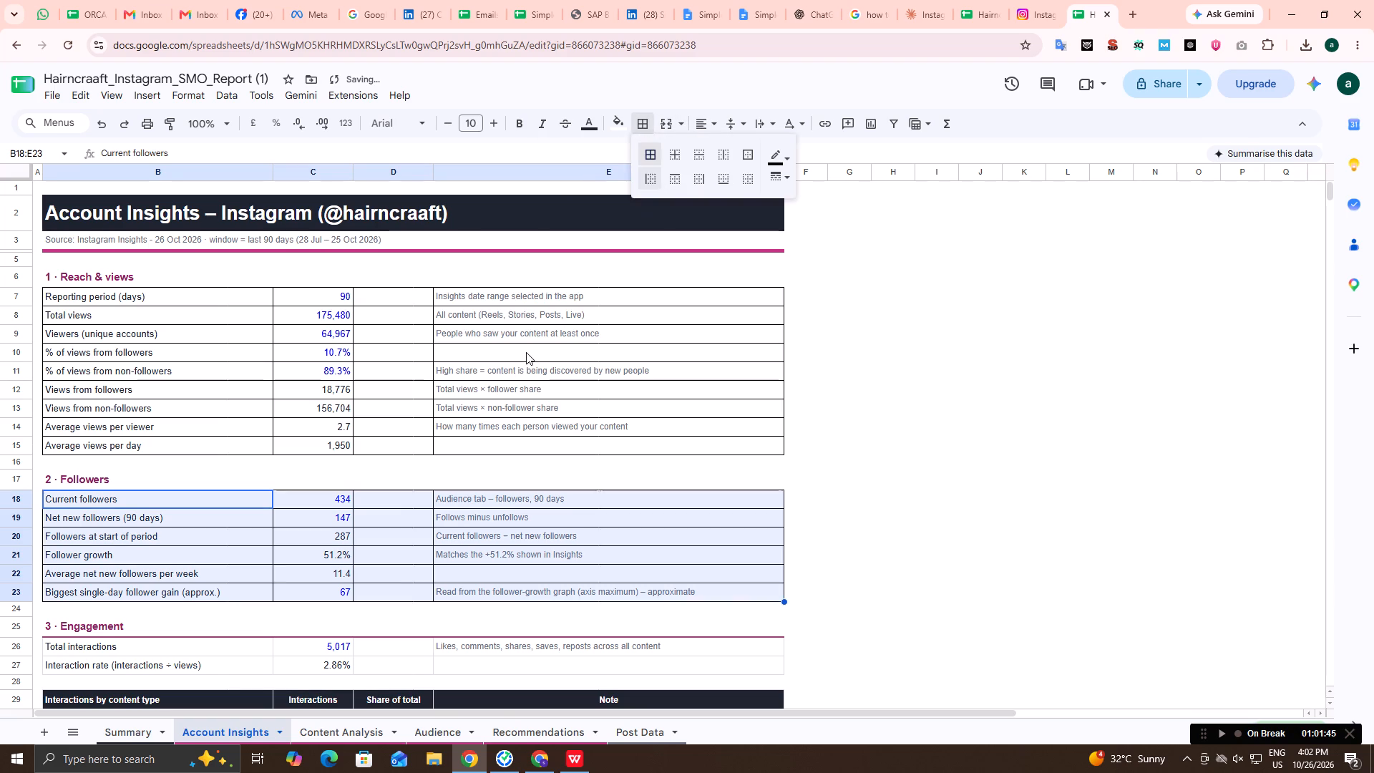
Apply all borders to the Engagement section's metrics (B26:E27), interactions by content type (B30:E34) and viewers by content type (B37:E38).
{"action": "scroll", "coordinate": [276, 565], "scroll_direction": "down", "scroll_amount": 2}
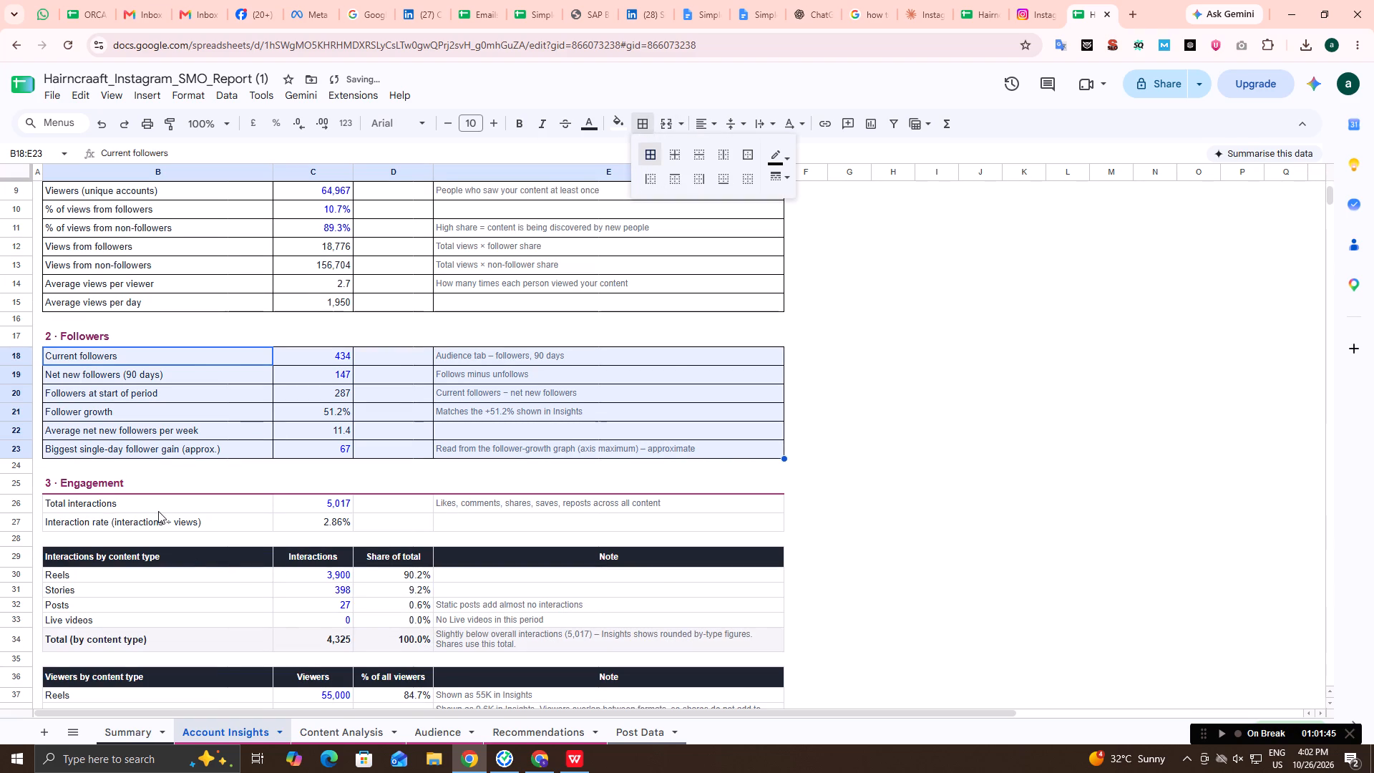
{"action": "left_click_drag", "start_coordinate": [156, 506], "coordinate": [493, 526]}
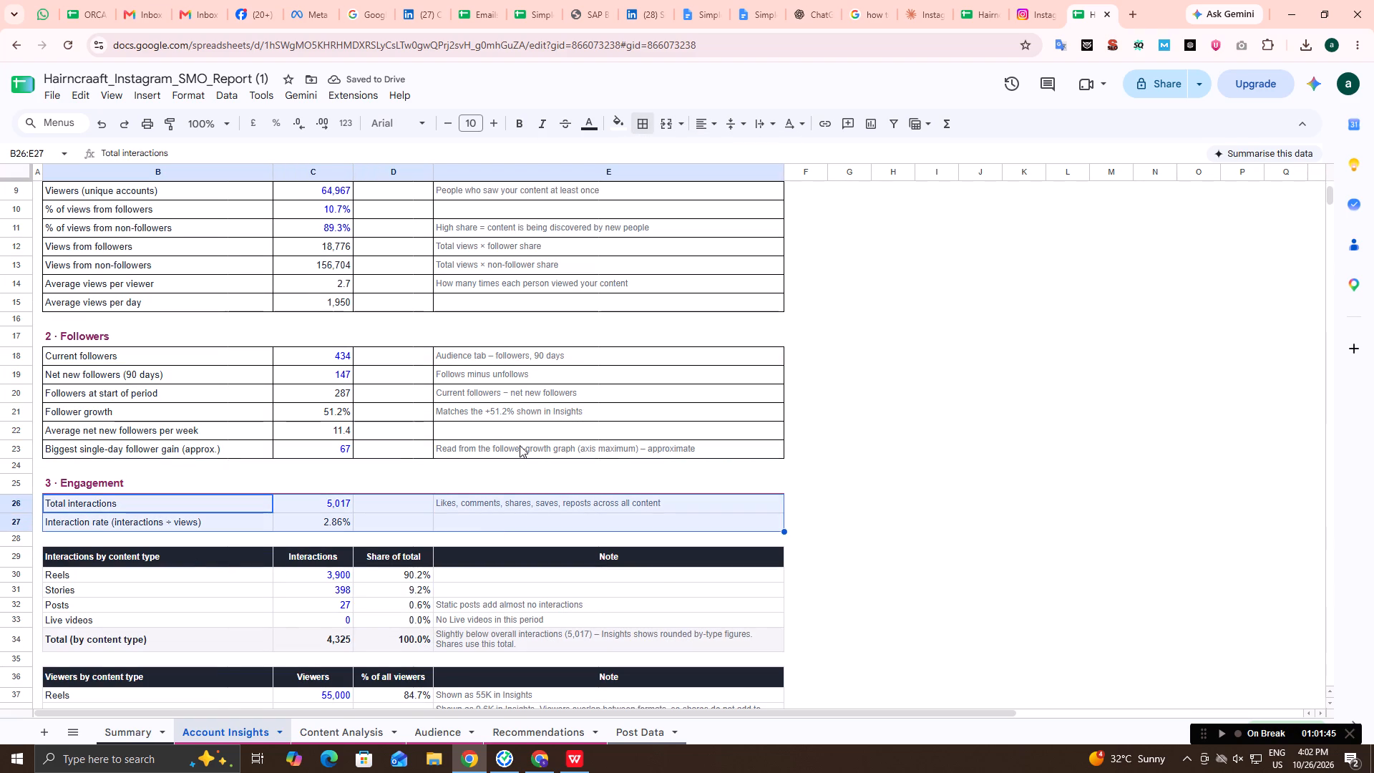
{"action": "left_click", "coordinate": [645, 121]}
{"action": "left_click", "coordinate": [650, 149]}
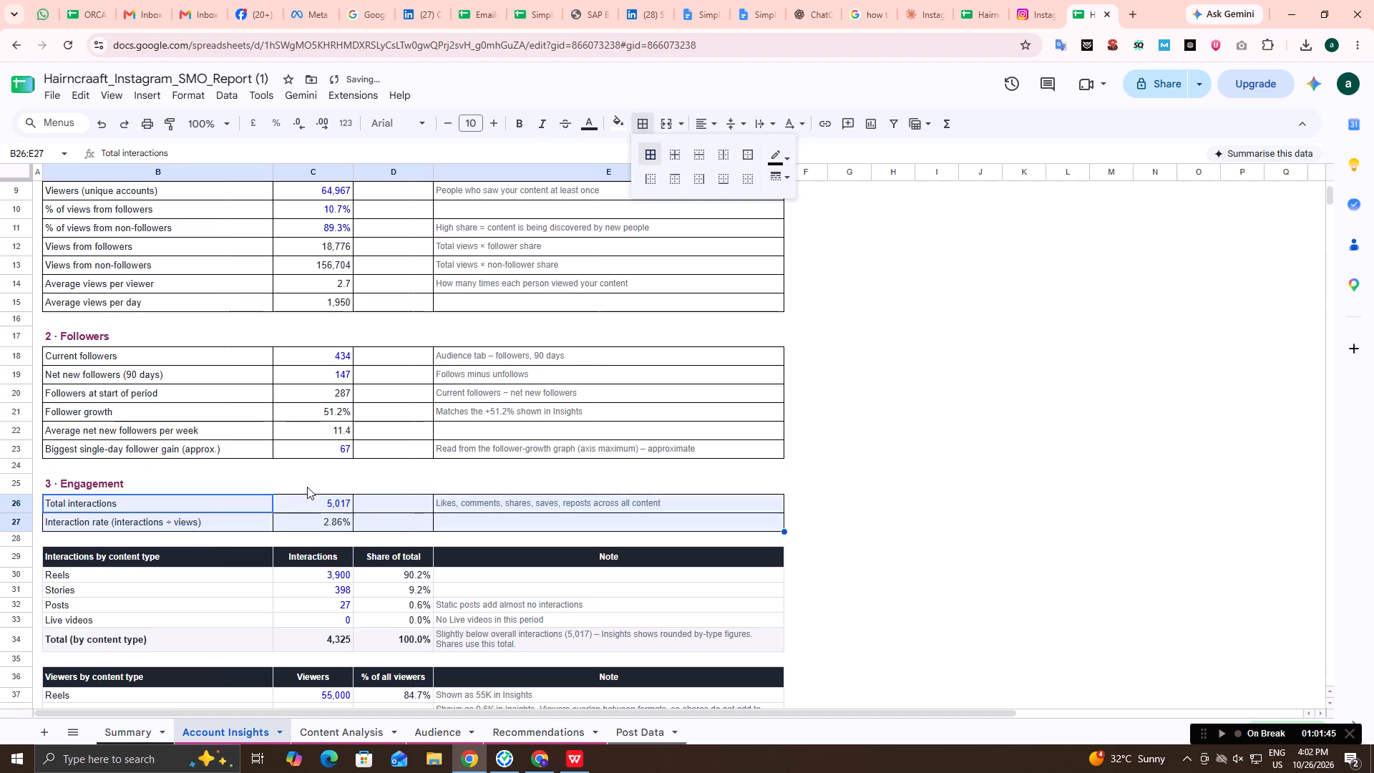
{"action": "scroll", "coordinate": [253, 512], "scroll_direction": "down", "scroll_amount": 3}
{"action": "left_click_drag", "start_coordinate": [205, 363], "coordinate": [501, 422]}
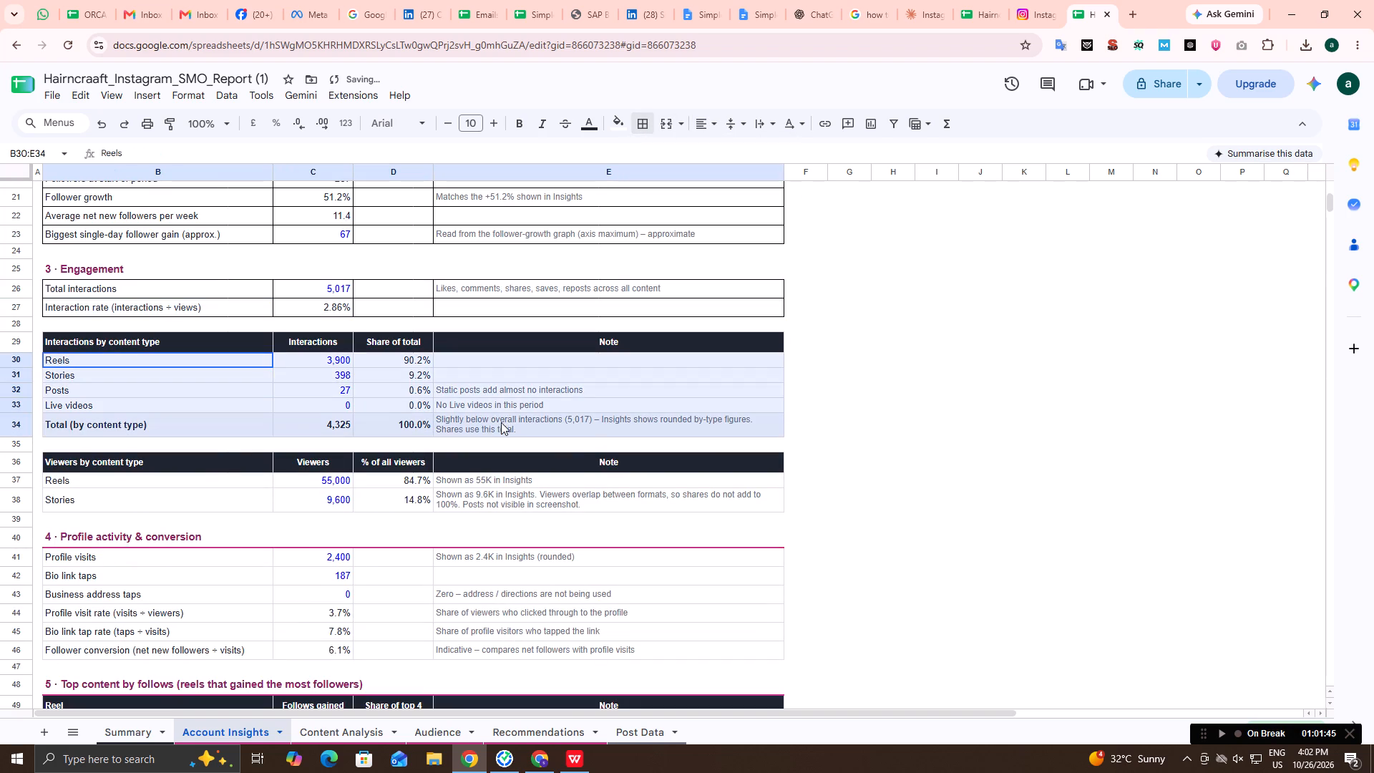
{"action": "left_click_drag", "start_coordinate": [501, 422], "coordinate": [502, 422]}
{"action": "left_click", "coordinate": [639, 121]}
{"action": "left_click", "coordinate": [646, 153]}
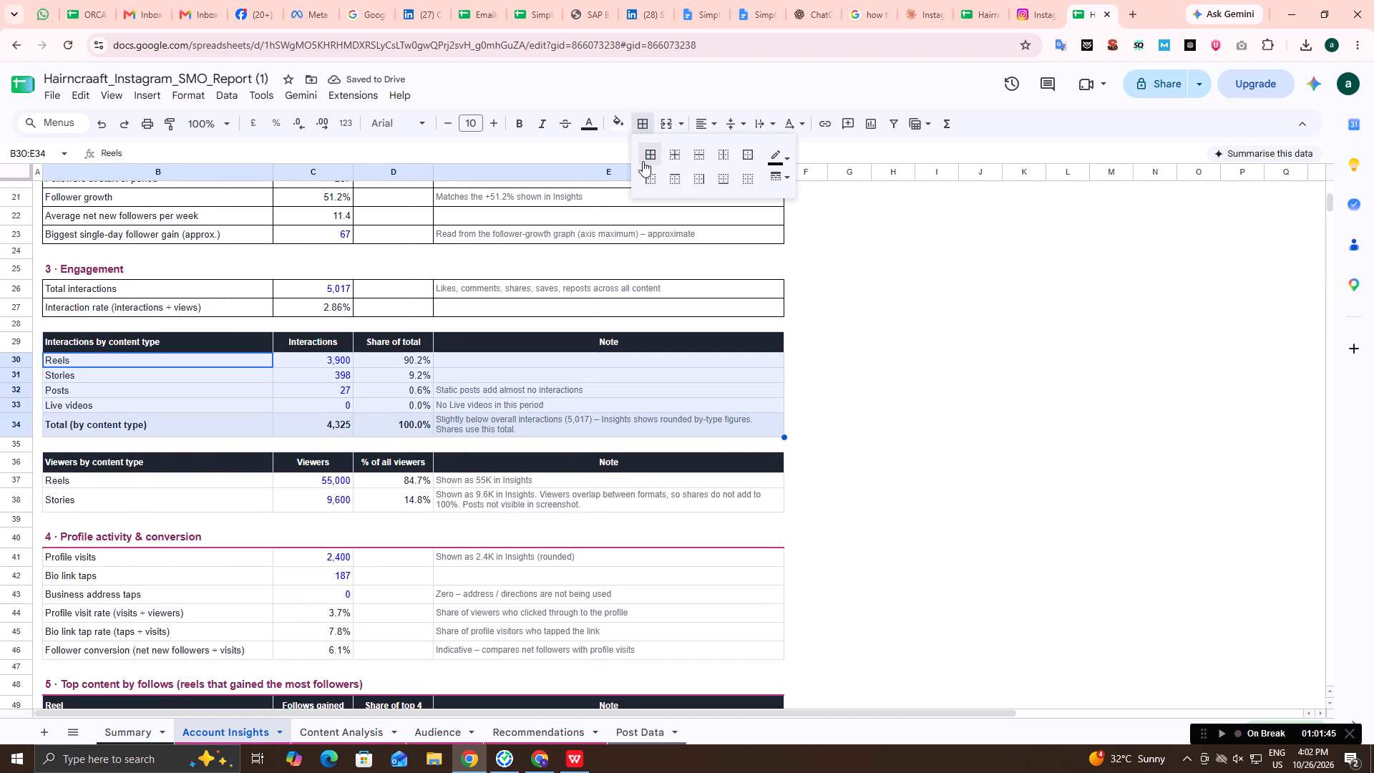
{"action": "left_click_drag", "start_coordinate": [122, 483], "coordinate": [290, 499]}
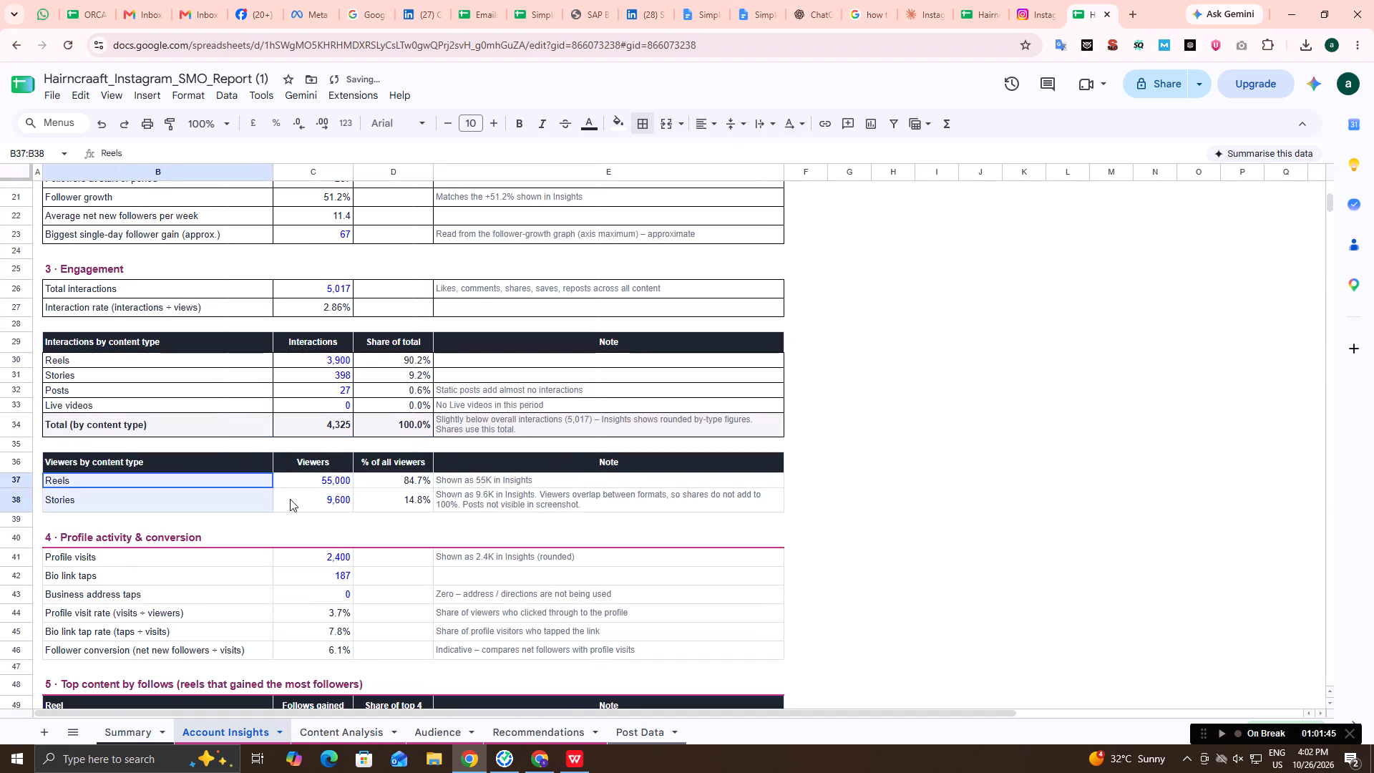
{"action": "left_click_drag", "start_coordinate": [290, 499], "coordinate": [453, 501]}
{"action": "left_click", "coordinate": [643, 122]}
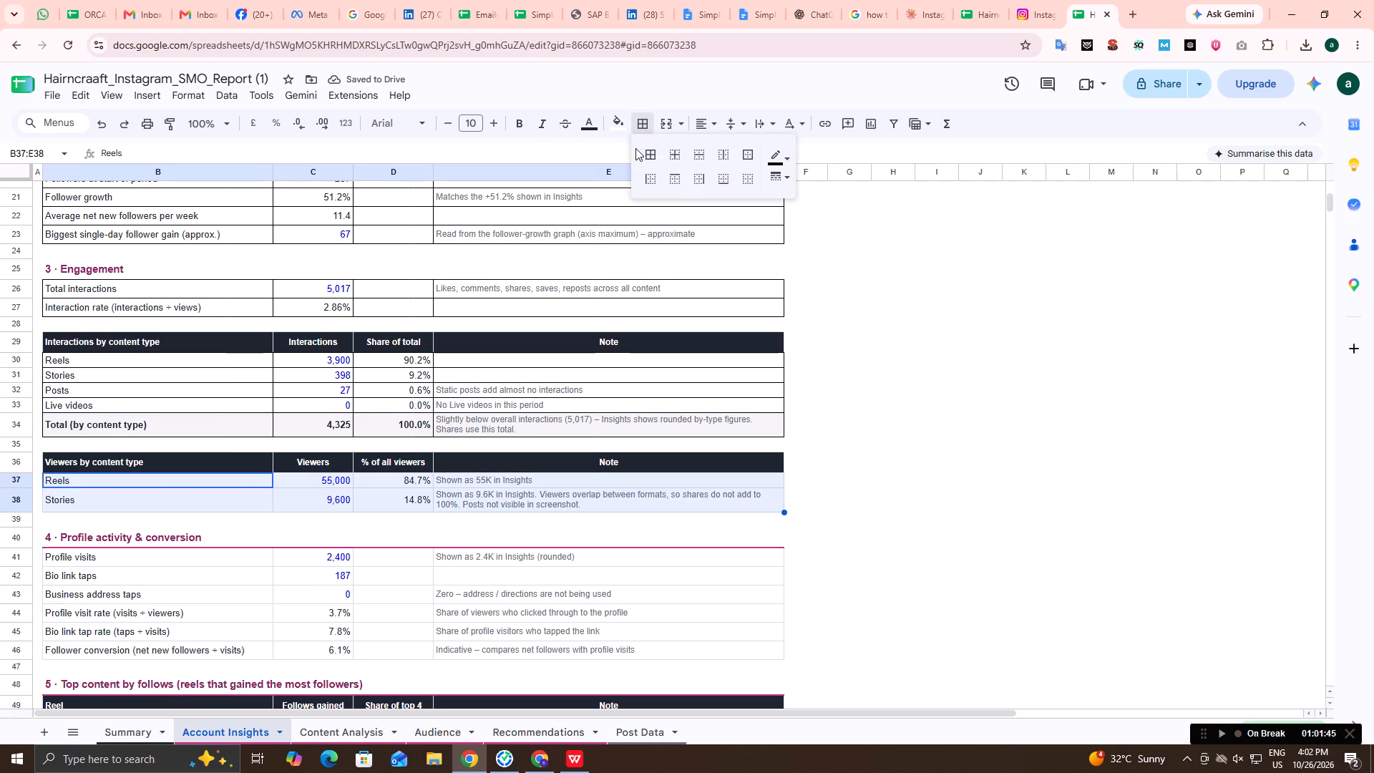
{"action": "left_click", "coordinate": [648, 150]}
Apply all borders to the Profile activity & conversion rows (B41:E46) and the Top content by follows rows (B50:E55).
{"action": "left_click_drag", "start_coordinate": [218, 562], "coordinate": [490, 646]}
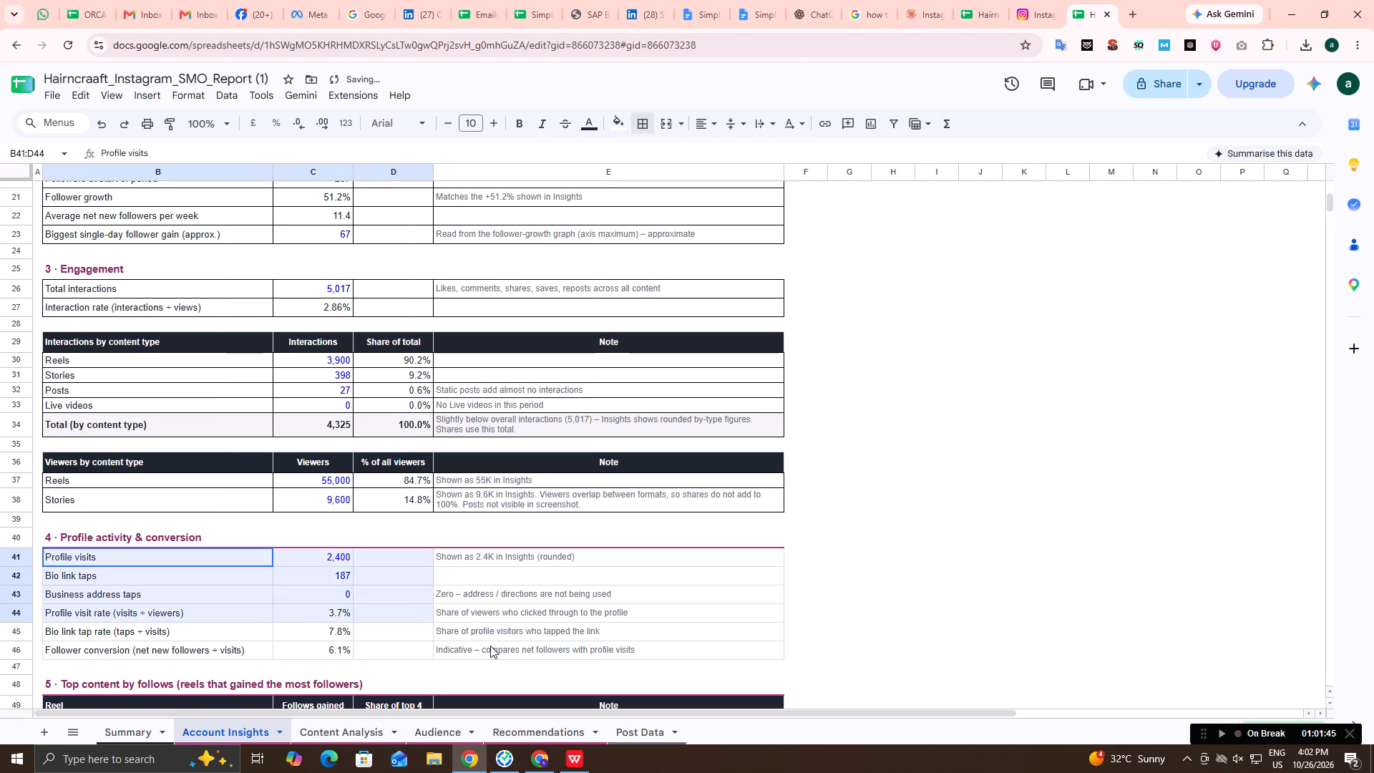
{"action": "left_click_drag", "start_coordinate": [490, 646], "coordinate": [515, 649]}
{"action": "left_click", "coordinate": [643, 123]}
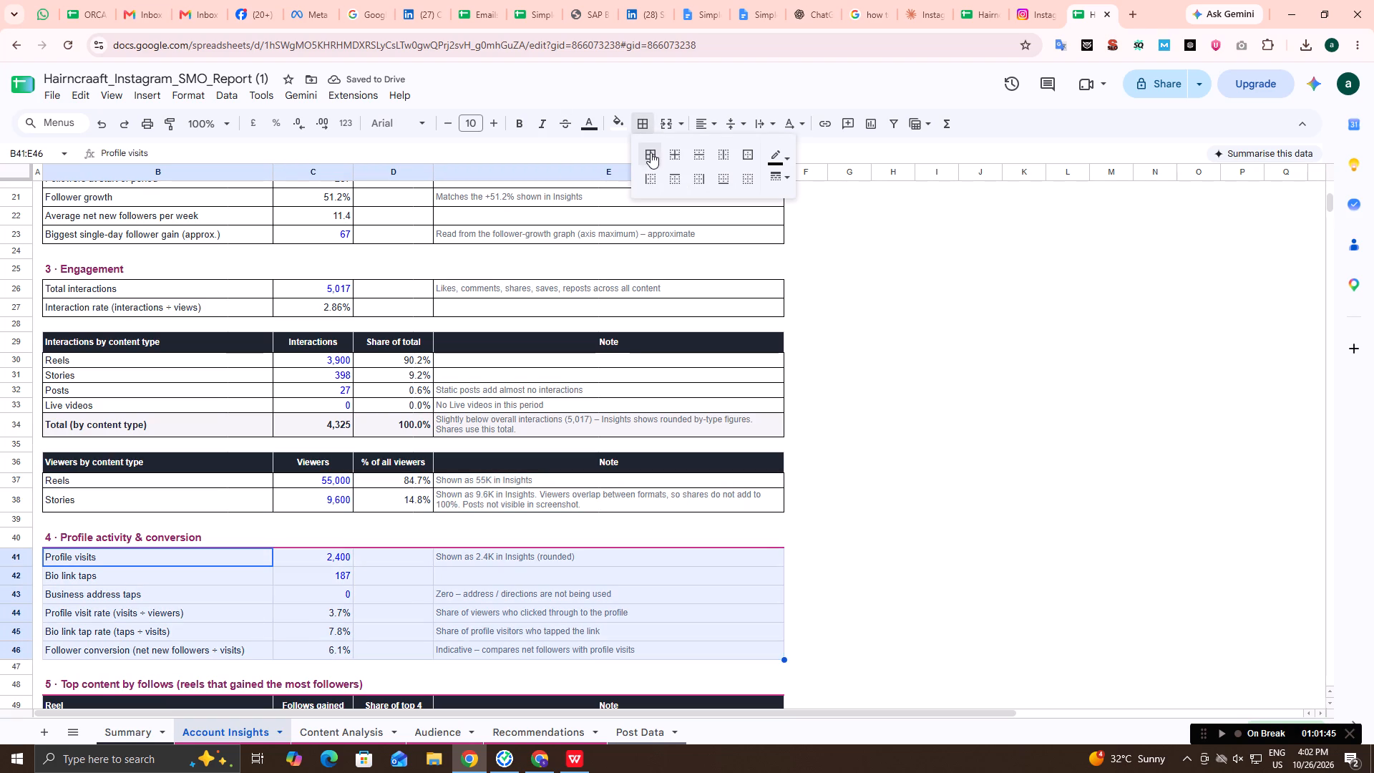
{"action": "left_click", "coordinate": [651, 152]}
{"action": "scroll", "coordinate": [324, 461], "scroll_direction": "down", "scroll_amount": 5}
{"action": "left_click_drag", "start_coordinate": [227, 366], "coordinate": [323, 395]}
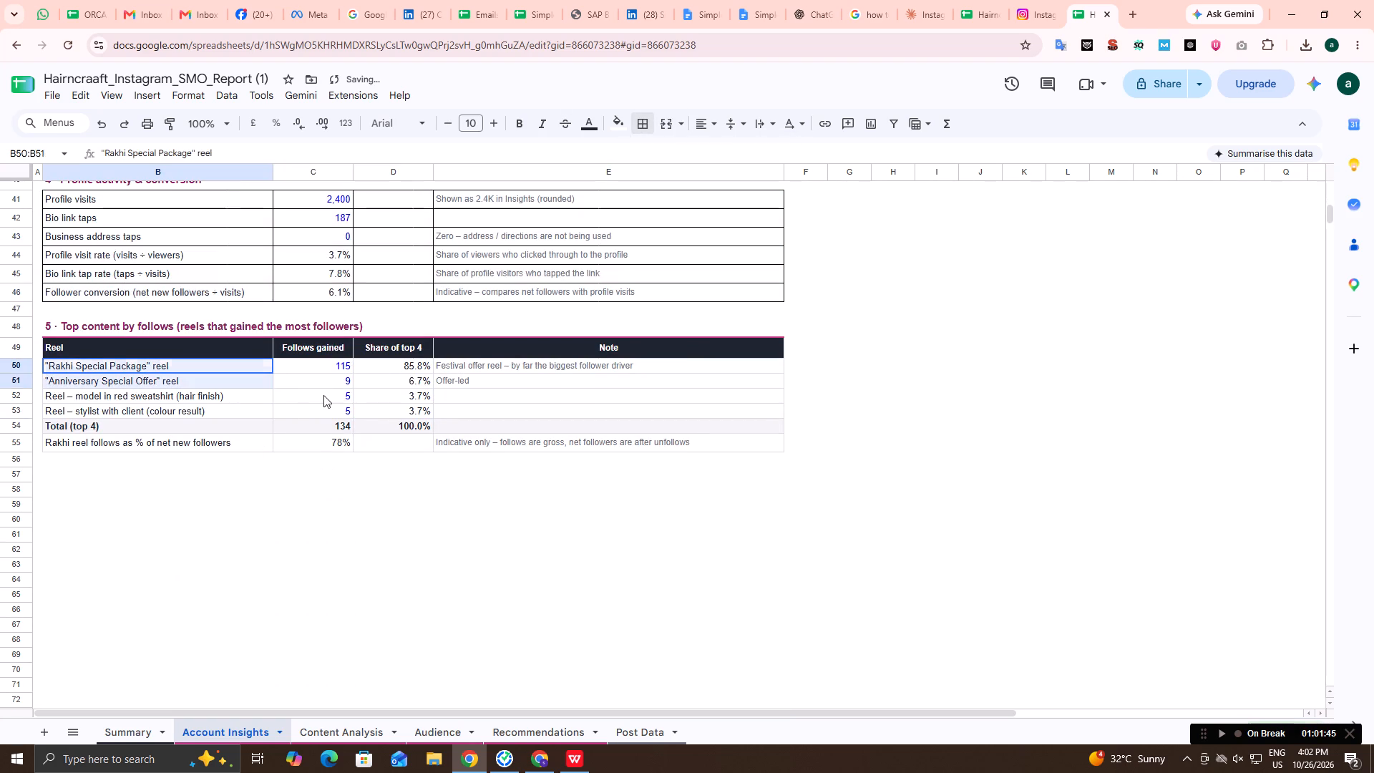
{"action": "left_click_drag", "start_coordinate": [323, 395], "coordinate": [492, 450]}
{"action": "left_click", "coordinate": [640, 125]}
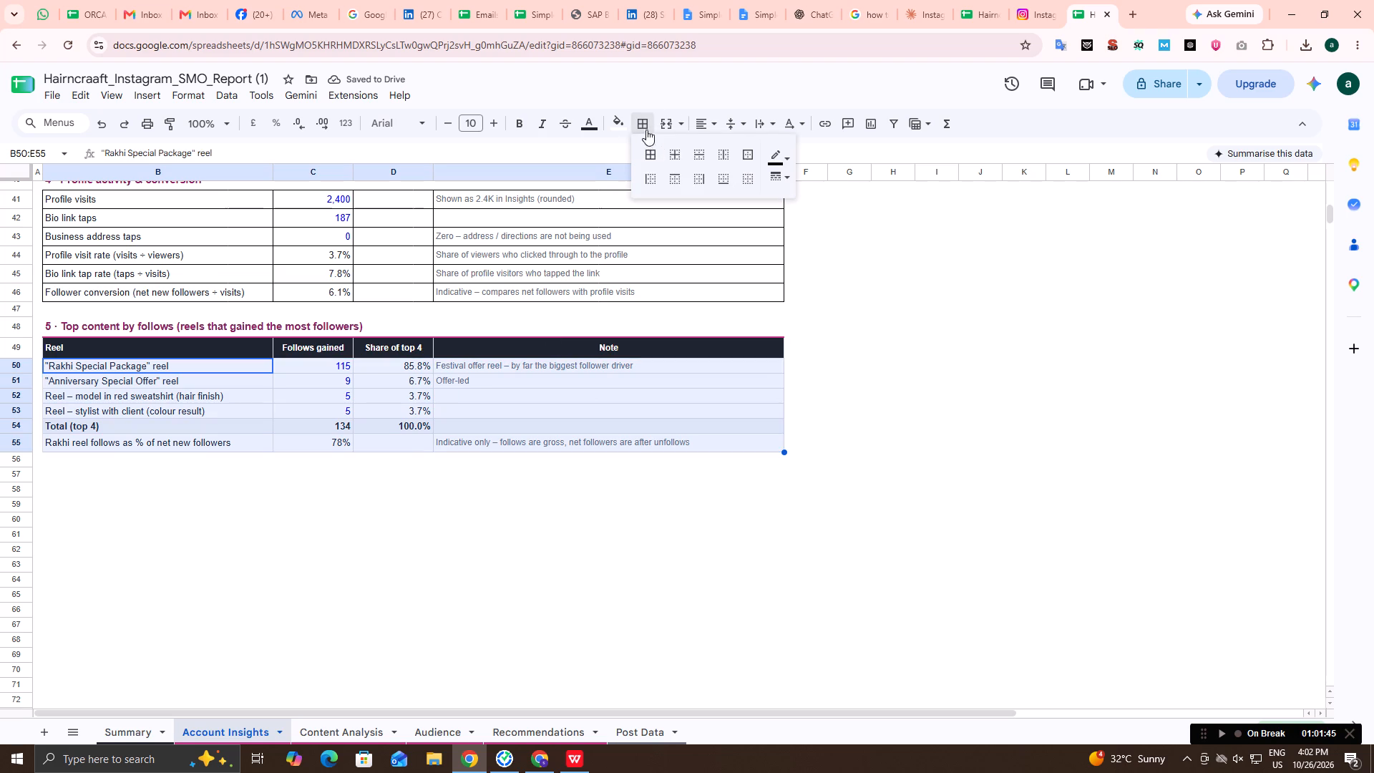
{"action": "left_click", "coordinate": [649, 160]}
Centre-align all of columns C and D in Account Insights and check the alignment down the sheet.
{"action": "scroll", "coordinate": [459, 463], "scroll_direction": "up", "scroll_amount": 8}
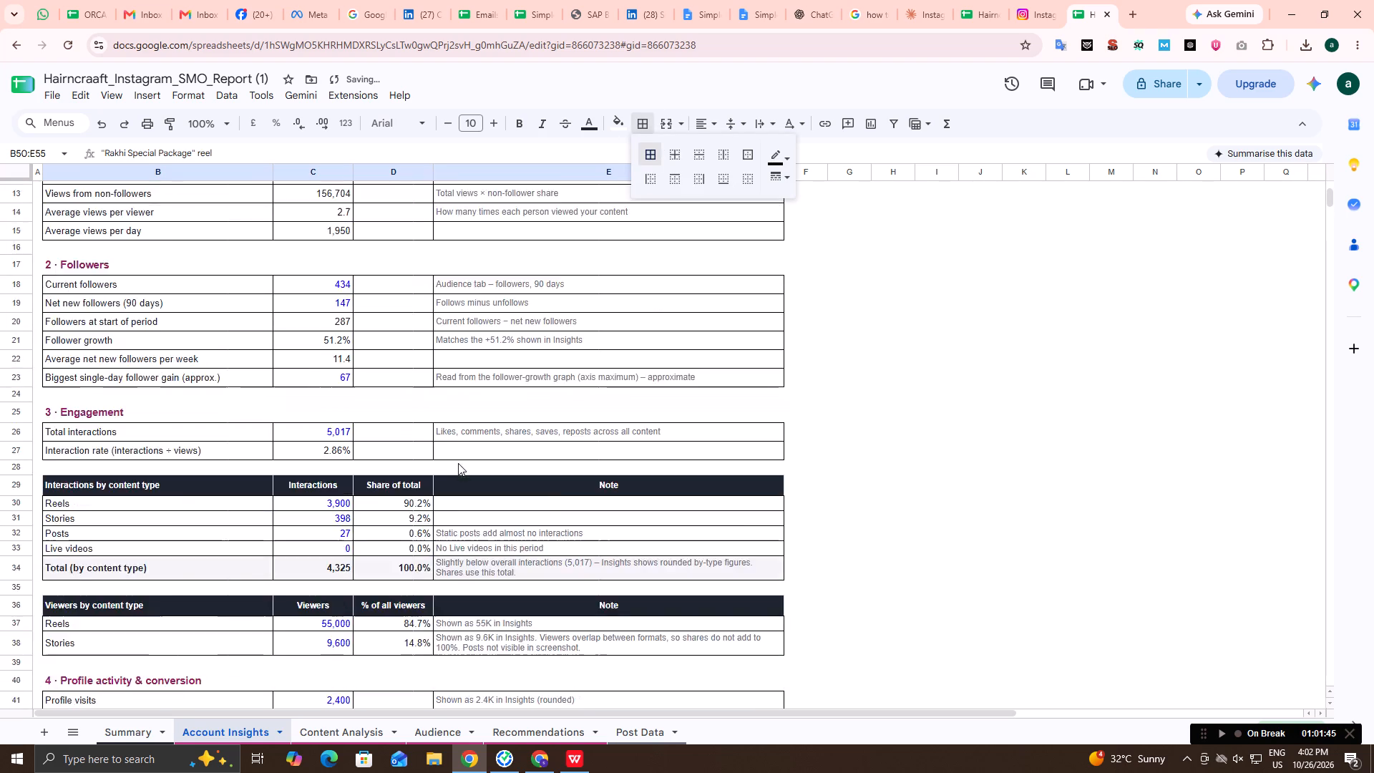
{"action": "scroll", "coordinate": [458, 463], "scroll_direction": "up", "scroll_amount": 7}
{"action": "scroll", "coordinate": [392, 296], "scroll_direction": "down", "scroll_amount": 2}
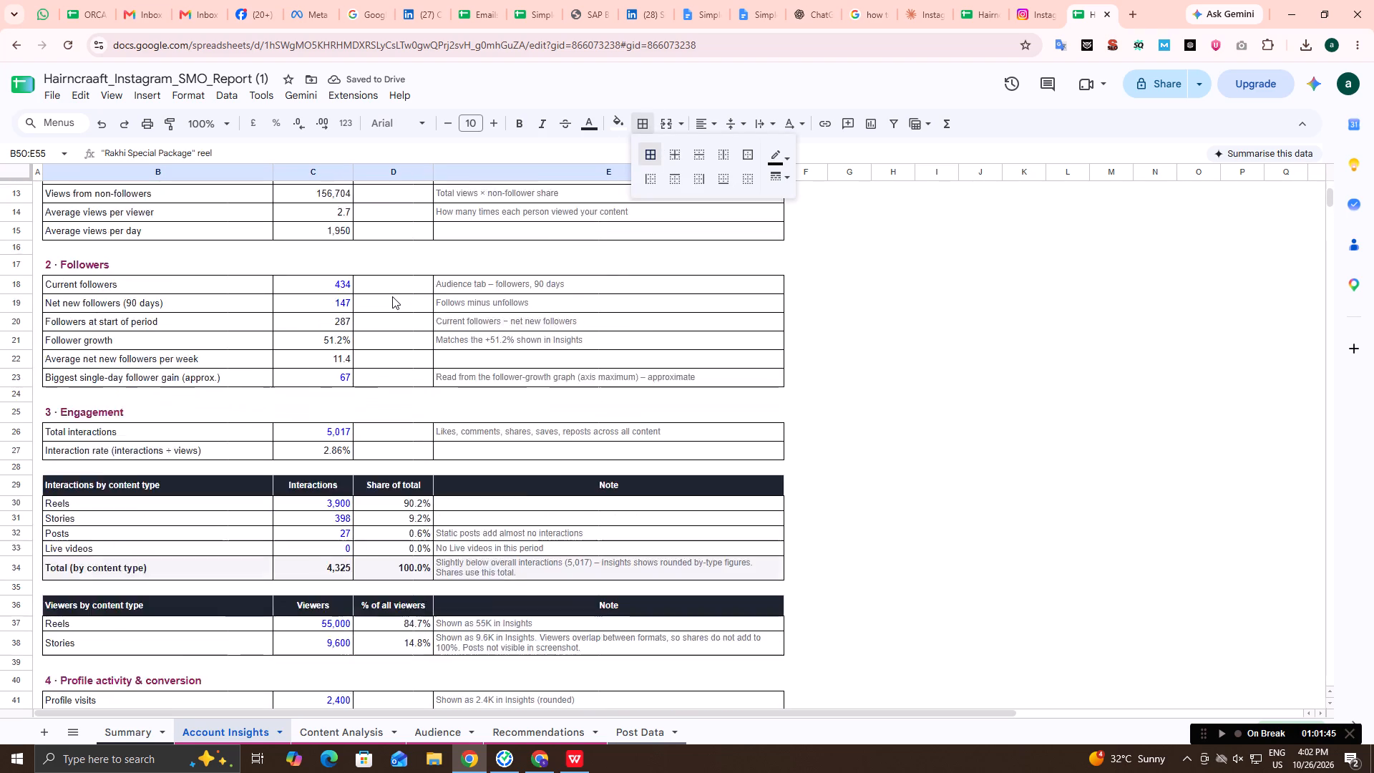
{"action": "scroll", "coordinate": [392, 296], "scroll_direction": "down", "scroll_amount": 2}
{"action": "scroll", "coordinate": [392, 296], "scroll_direction": "up", "scroll_amount": 4}
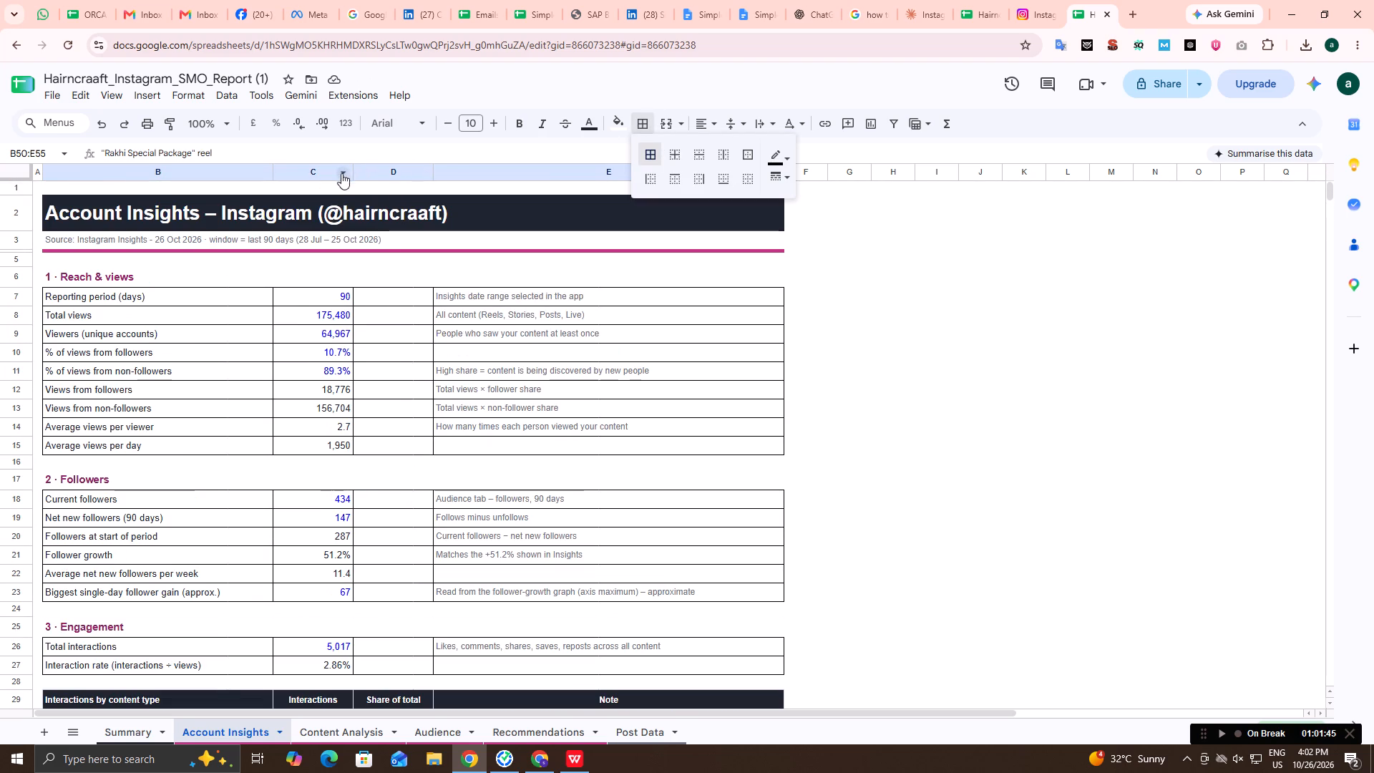
{"action": "left_click_drag", "start_coordinate": [341, 173], "coordinate": [401, 174]}
{"action": "left_click_drag", "start_coordinate": [331, 172], "coordinate": [401, 183]}
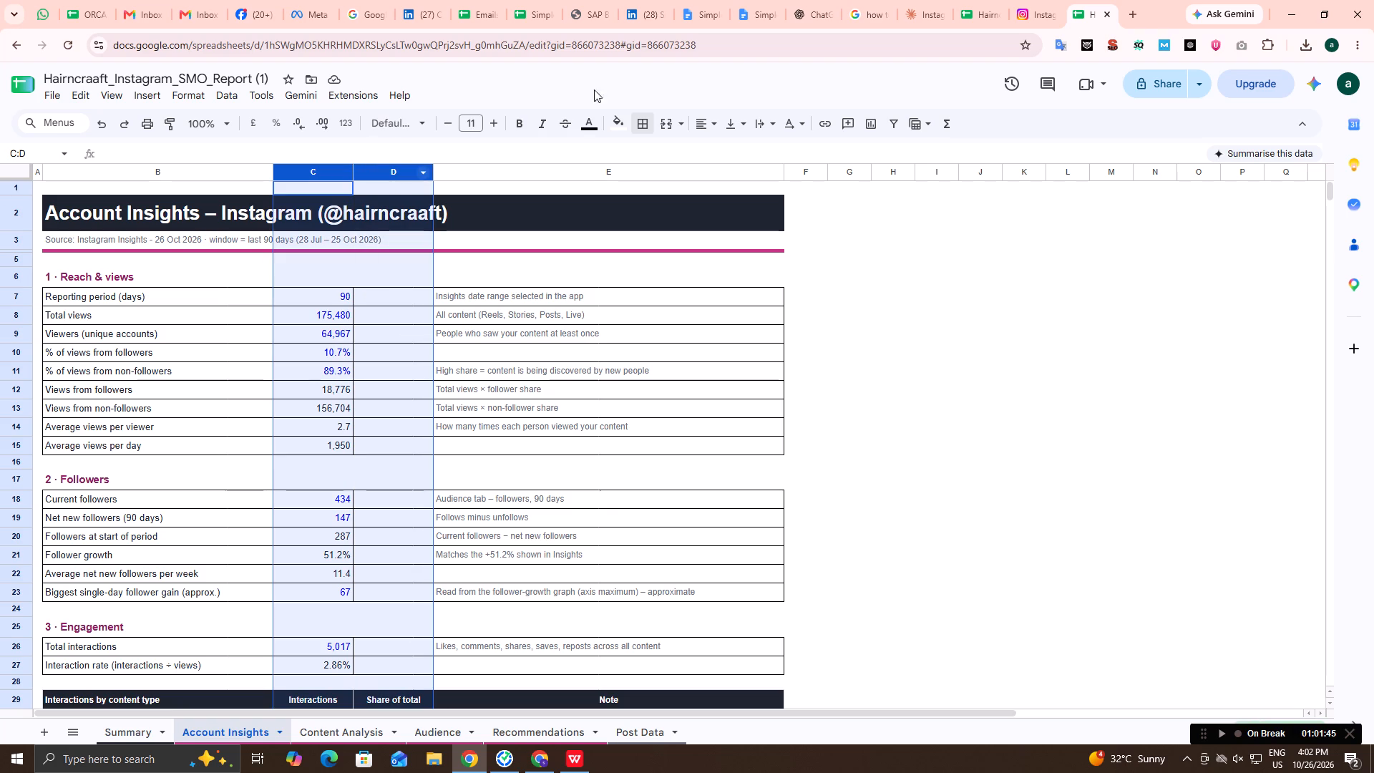
{"action": "left_click", "coordinate": [701, 120]}
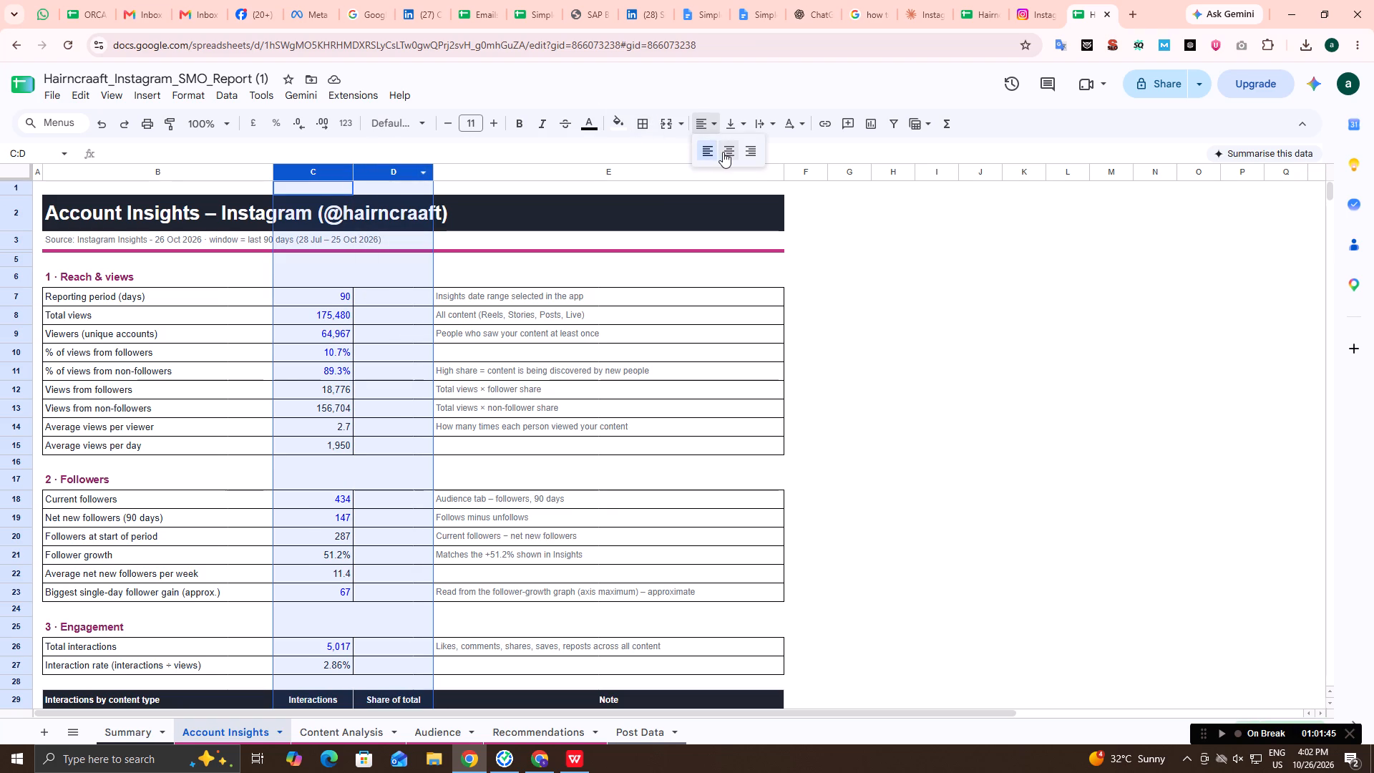
{"action": "left_click", "coordinate": [723, 152]}
{"action": "scroll", "coordinate": [471, 349], "scroll_direction": "down", "scroll_amount": 7}
{"action": "scroll", "coordinate": [471, 349], "scroll_direction": "up", "scroll_amount": 1}
{"action": "scroll", "coordinate": [471, 349], "scroll_direction": "down", "scroll_amount": 3}
{"action": "left_click", "coordinate": [471, 349]}
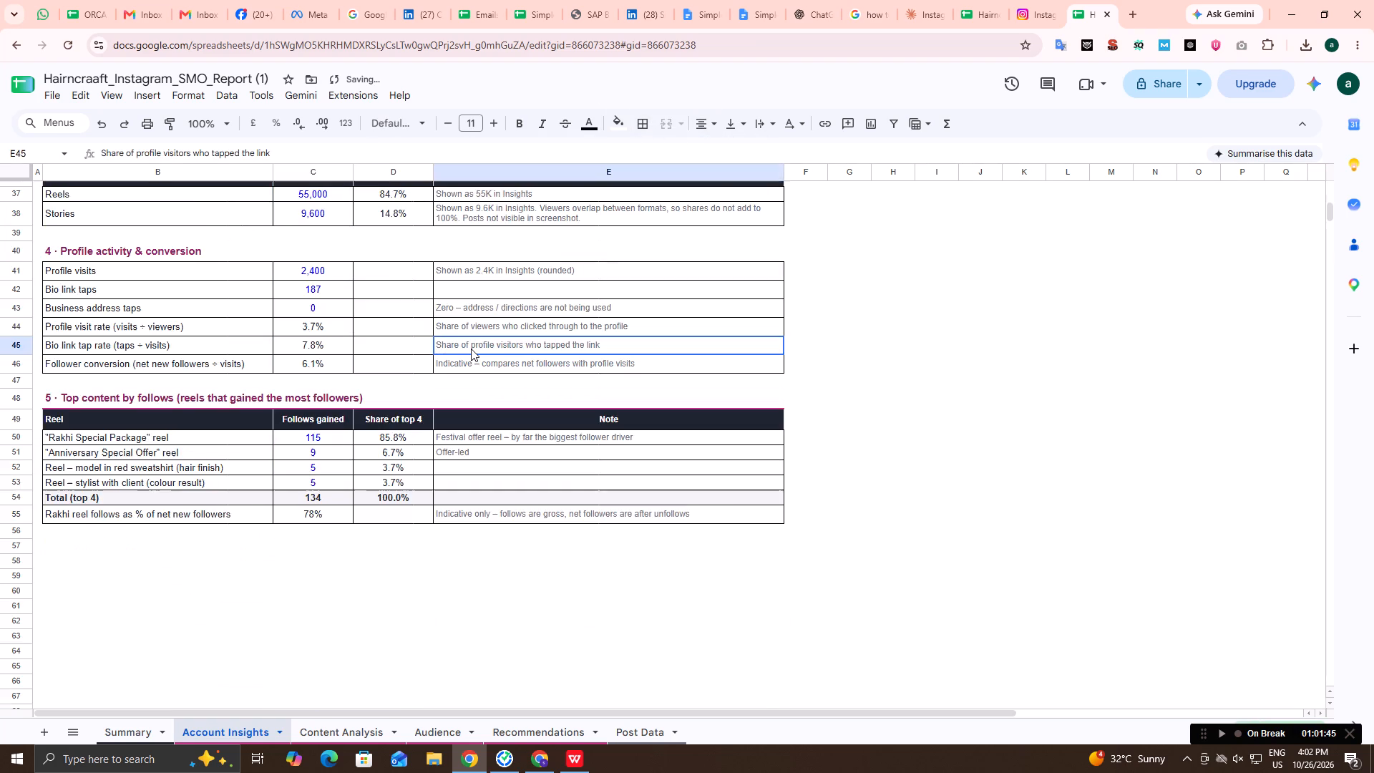
Change the note text in Account Insights to black for Reach & views (E7:E14) and Followers (E18:E23).
{"action": "scroll", "coordinate": [471, 349], "scroll_direction": "up", "scroll_amount": 9}
{"action": "left_click_drag", "start_coordinate": [505, 291], "coordinate": [514, 356]}
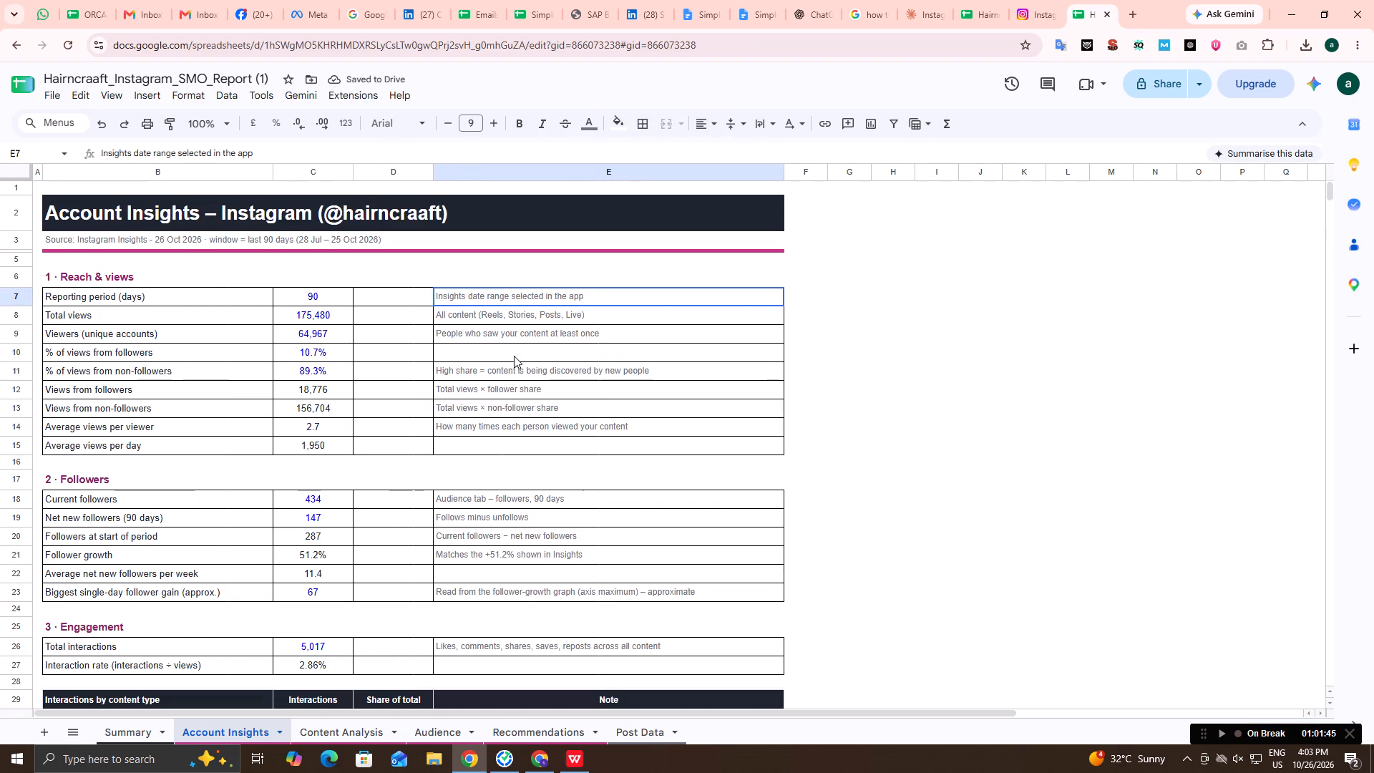
{"action": "left_click_drag", "start_coordinate": [514, 356], "coordinate": [506, 429]}
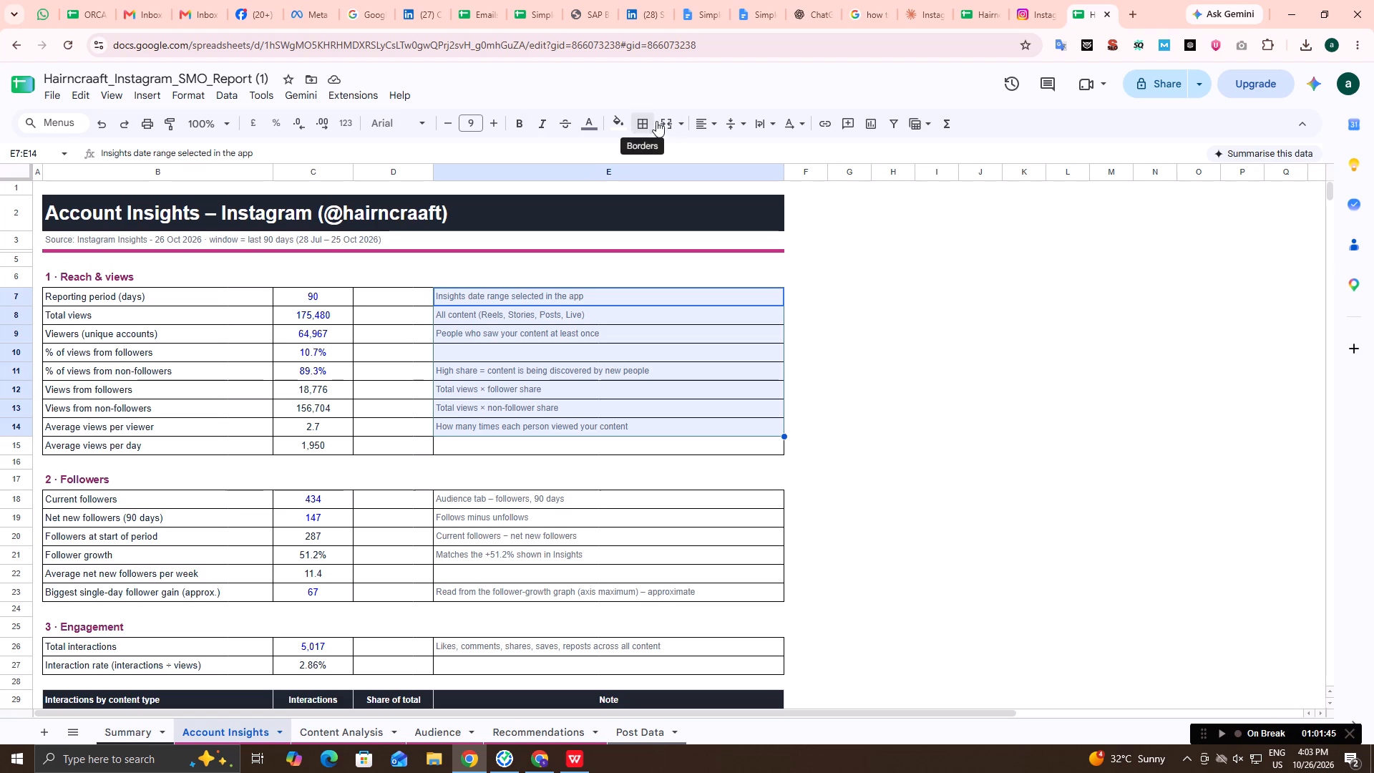
{"action": "left_click", "coordinate": [592, 128]}
{"action": "left_click", "coordinate": [593, 171]}
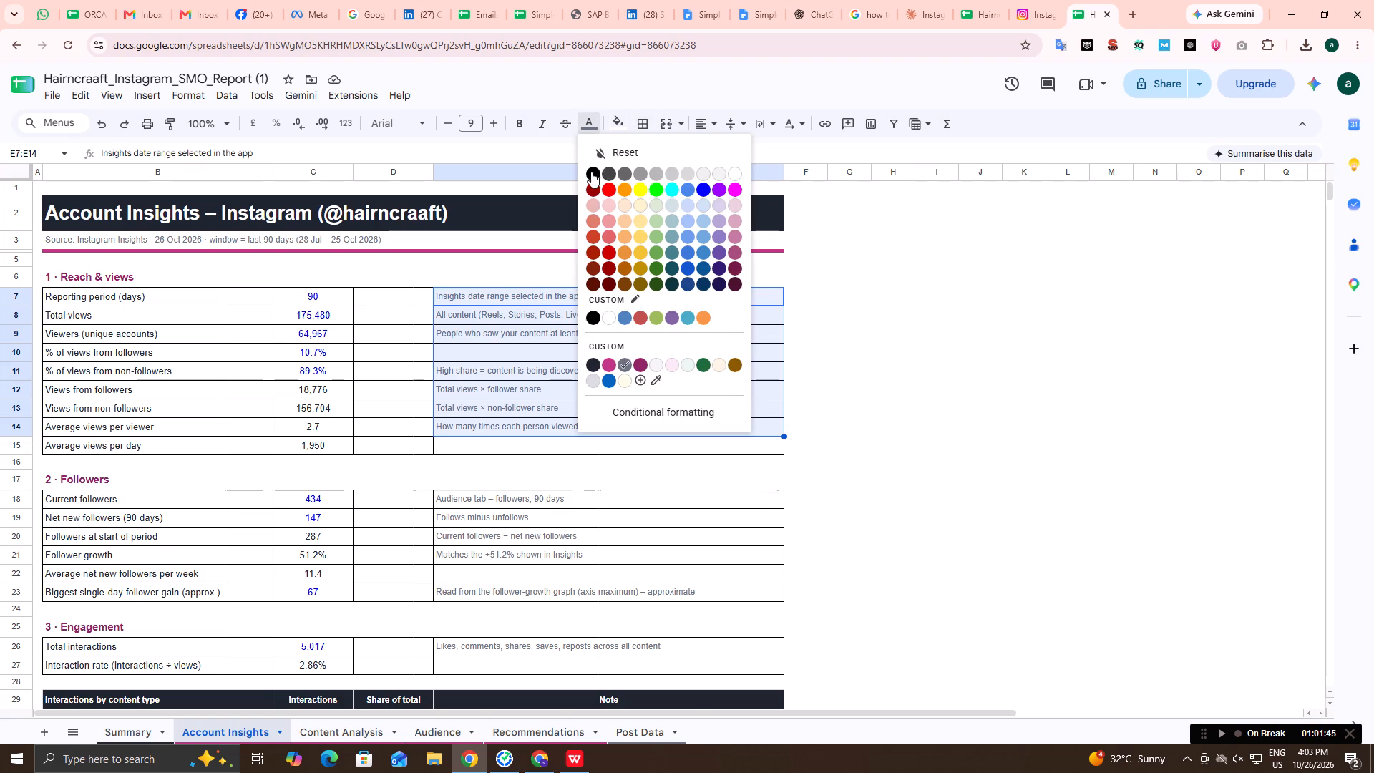
{"action": "scroll", "coordinate": [578, 258], "scroll_direction": "down", "scroll_amount": 4}
{"action": "scroll", "coordinate": [477, 225], "scroll_direction": "up", "scroll_amount": 2}
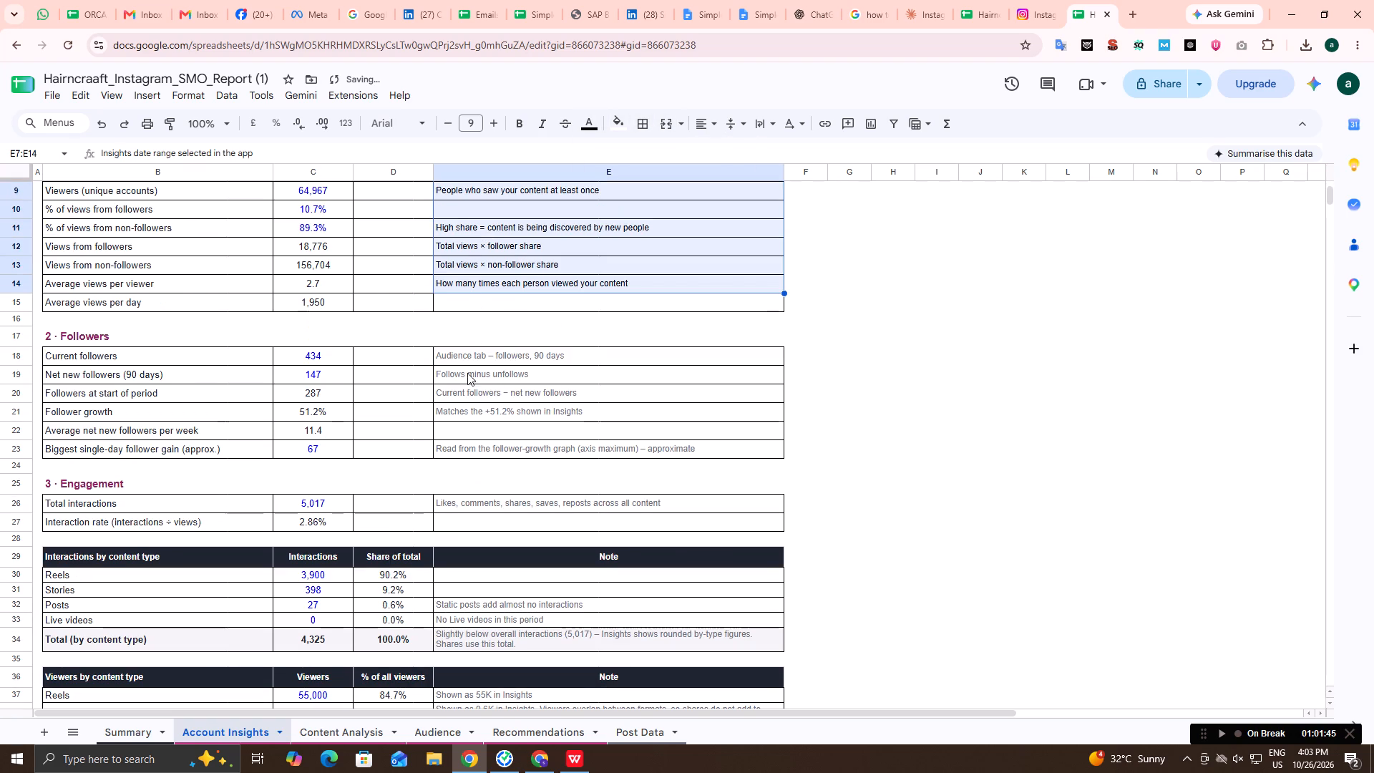
{"action": "left_click_drag", "start_coordinate": [474, 353], "coordinate": [481, 452]}
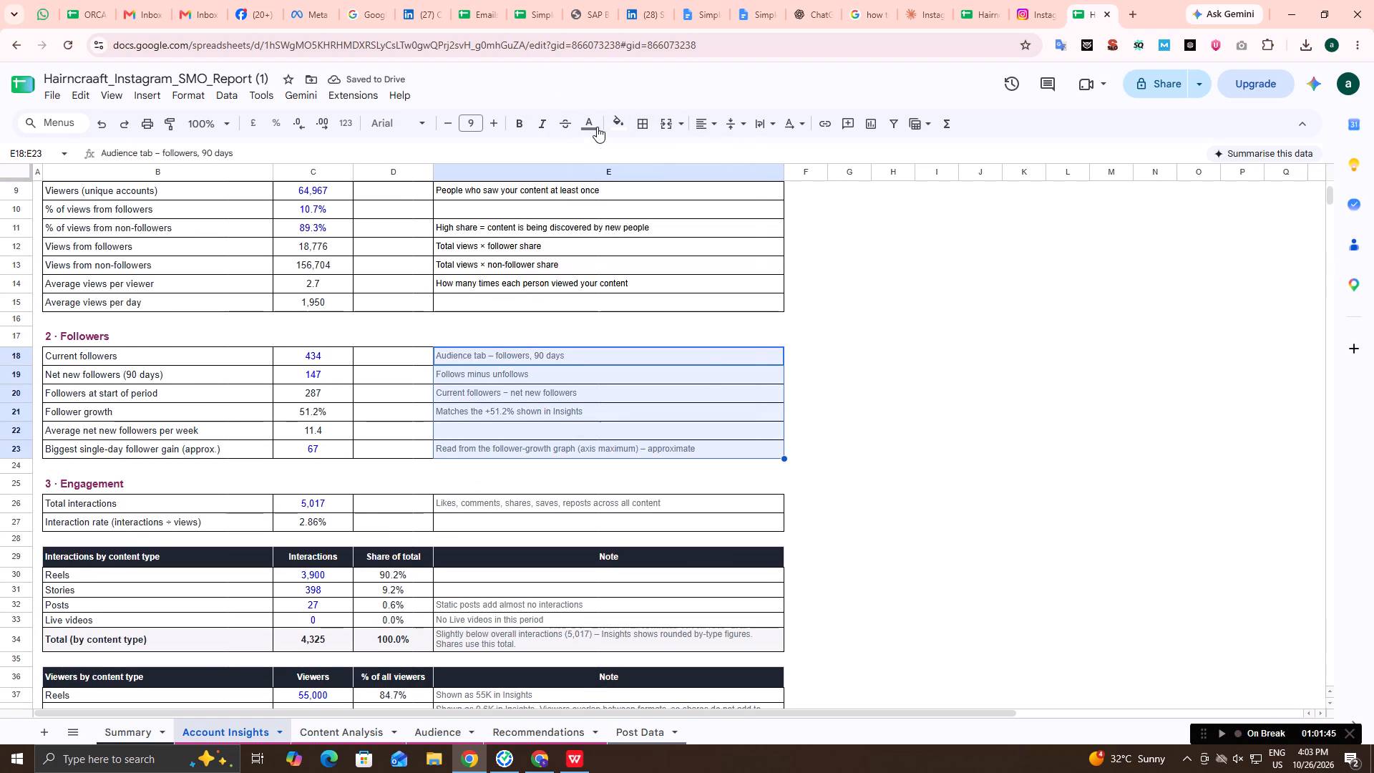
{"action": "left_click", "coordinate": [597, 127]}
{"action": "left_click", "coordinate": [588, 175]}
Change the Engagement section's notes to black: total interactions (E26), interactions by content type (E32:E34) and viewers by content type (E37:E38).
{"action": "scroll", "coordinate": [586, 182], "scroll_direction": "down", "scroll_amount": 4}
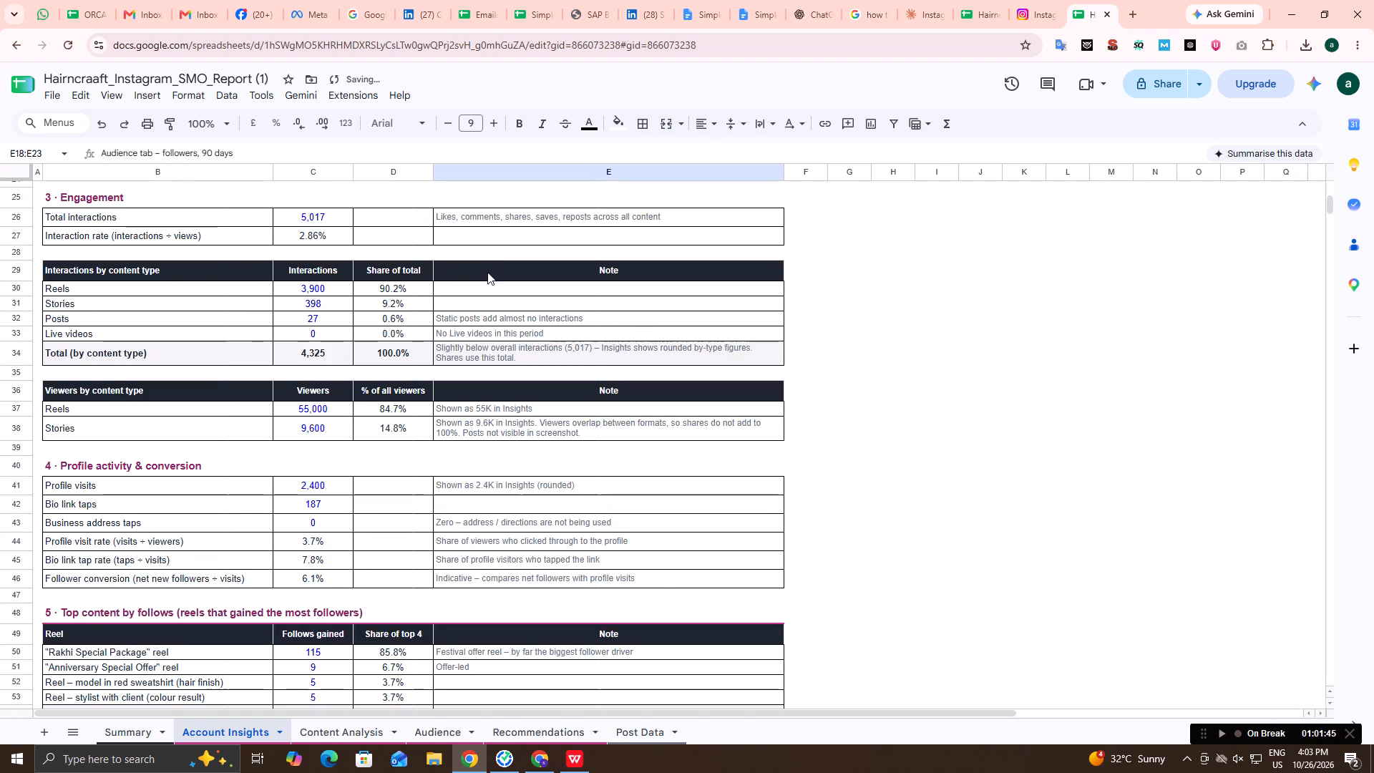
{"action": "left_click", "coordinate": [487, 213]}
{"action": "left_click", "coordinate": [584, 117]}
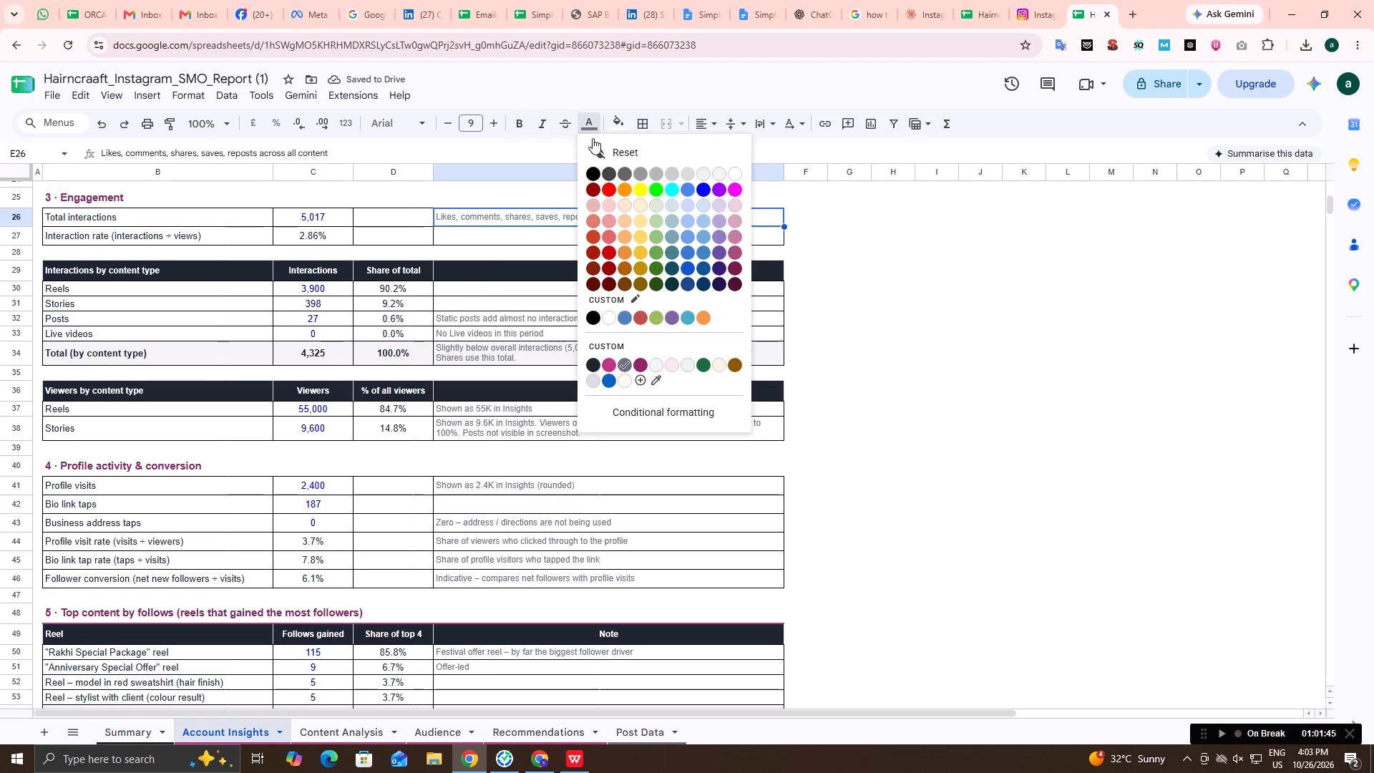
{"action": "left_click", "coordinate": [595, 171]}
{"action": "scroll", "coordinate": [474, 276], "scroll_direction": "down", "scroll_amount": 2}
{"action": "scroll", "coordinate": [478, 224], "scroll_direction": "up", "scroll_amount": 1}
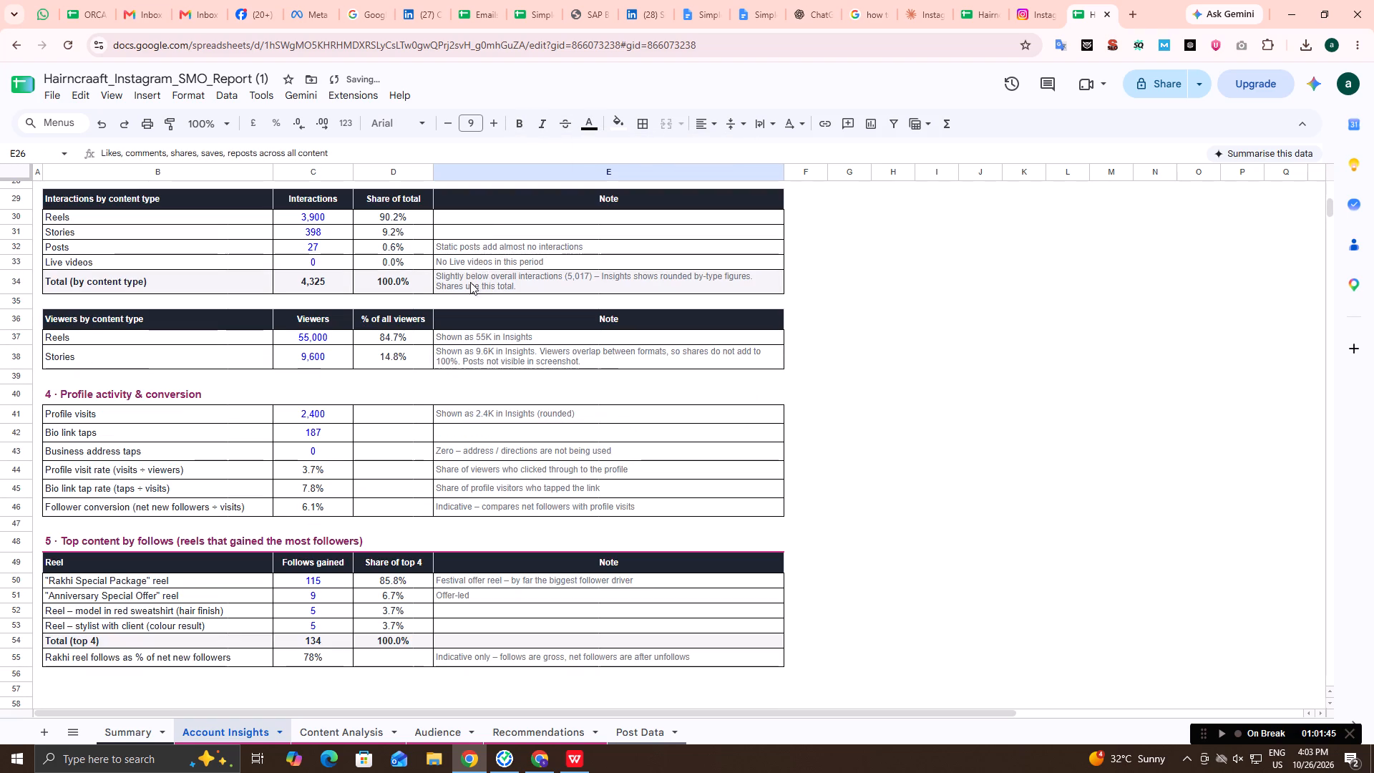
{"action": "left_click_drag", "start_coordinate": [481, 248], "coordinate": [492, 281]}
{"action": "left_click", "coordinate": [592, 127]}
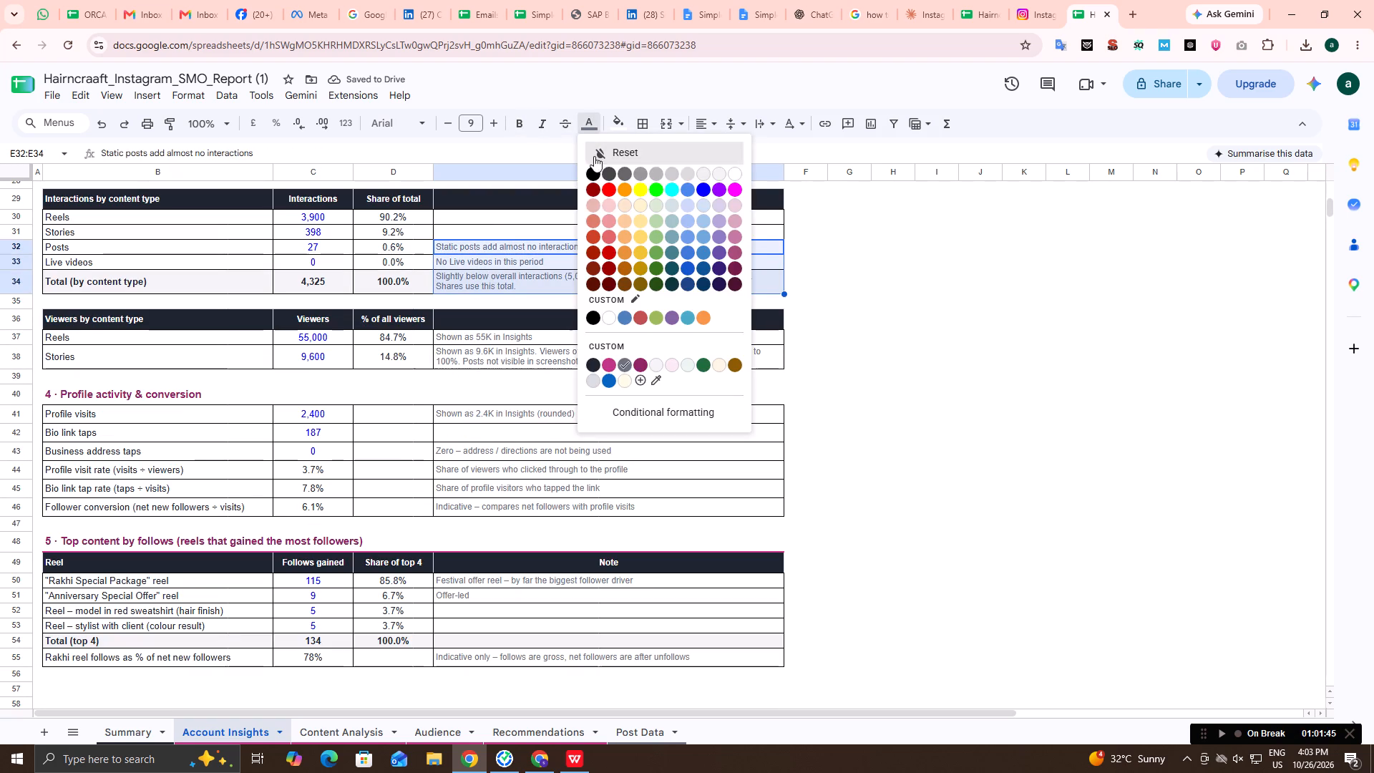
{"action": "left_click", "coordinate": [599, 169]}
{"action": "scroll", "coordinate": [572, 219], "scroll_direction": "down", "scroll_amount": 2}
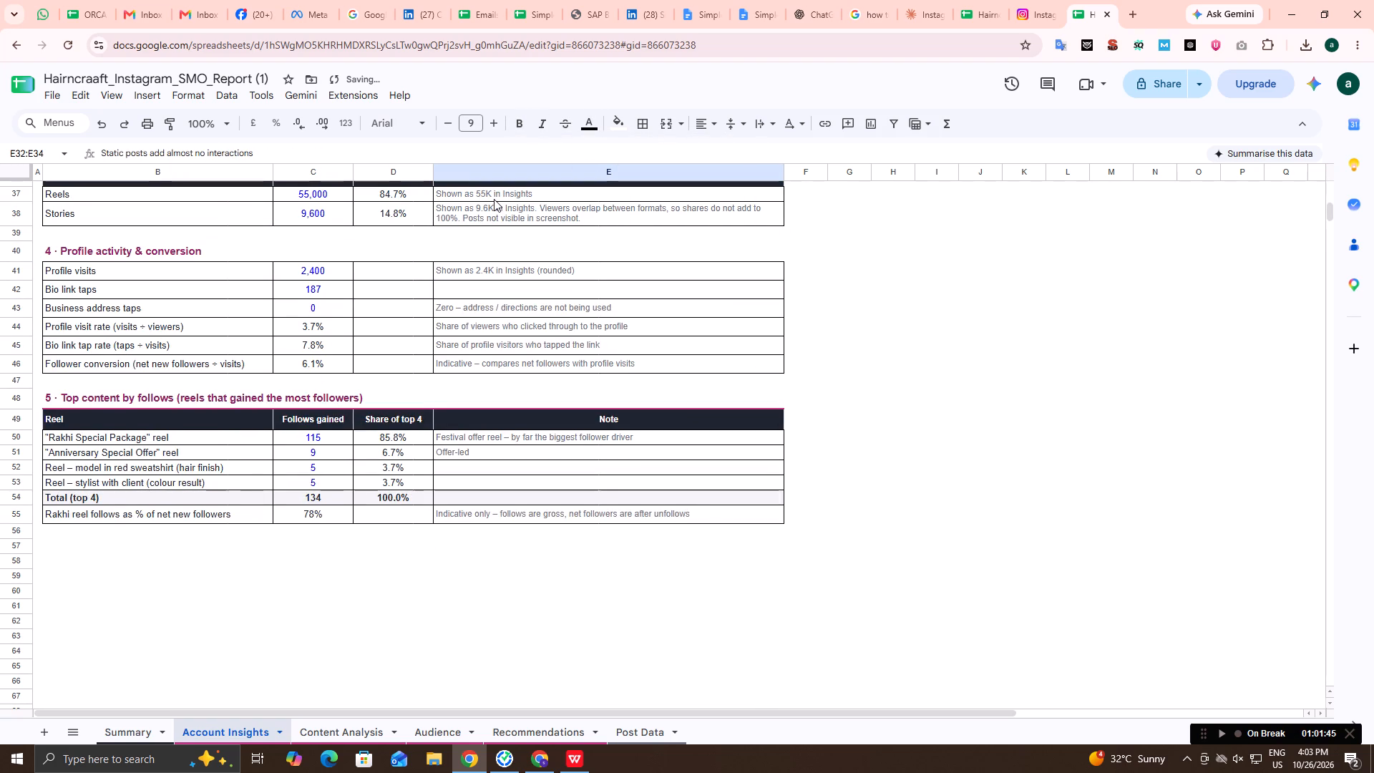
{"action": "left_click_drag", "start_coordinate": [494, 199], "coordinate": [494, 214]}
{"action": "left_click", "coordinate": [589, 121]}
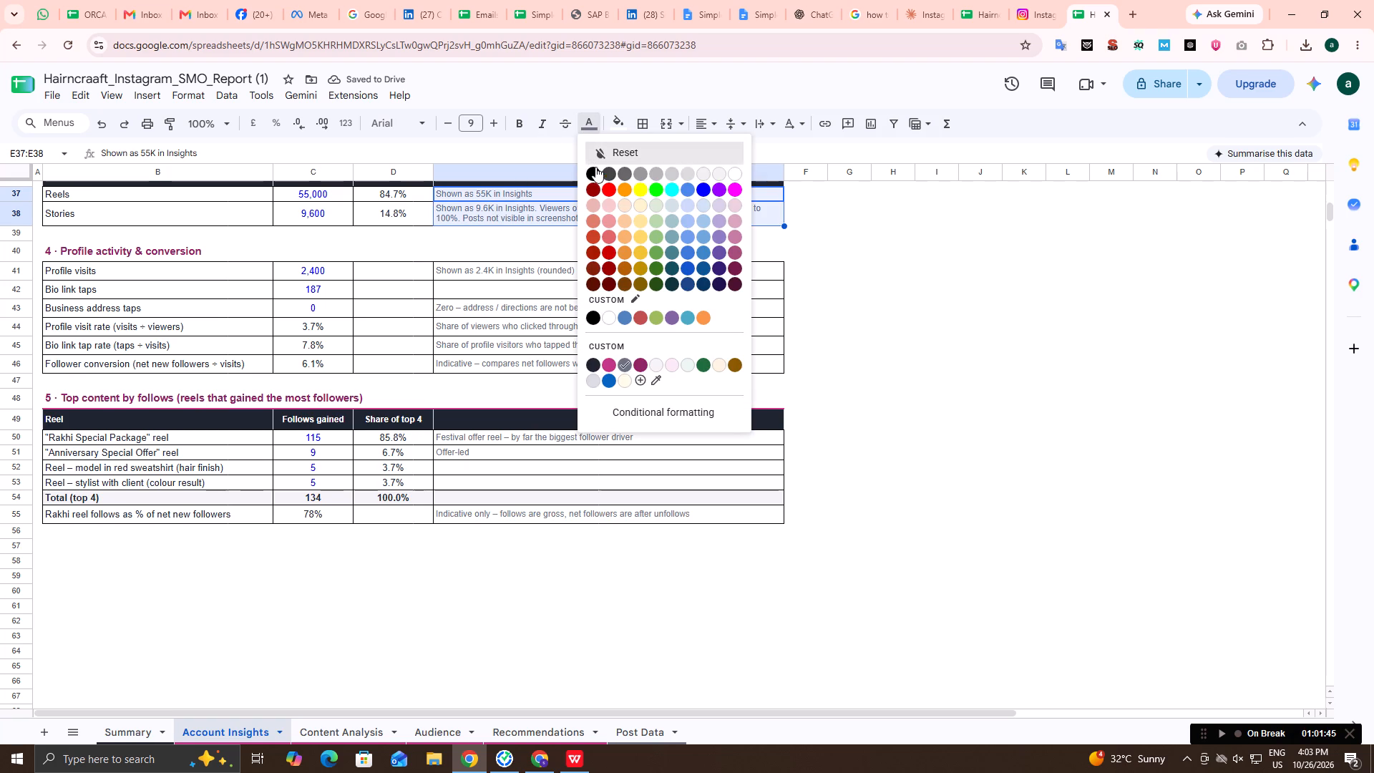
{"action": "left_click", "coordinate": [594, 172]}
Make the notes black for Profile activity & conversion (E41:E46) and Top content by follows (E50:E55), and look back over the sheet.
{"action": "left_click_drag", "start_coordinate": [488, 271], "coordinate": [497, 364]}
{"action": "left_click", "coordinate": [588, 125]}
{"action": "left_click", "coordinate": [593, 174]}
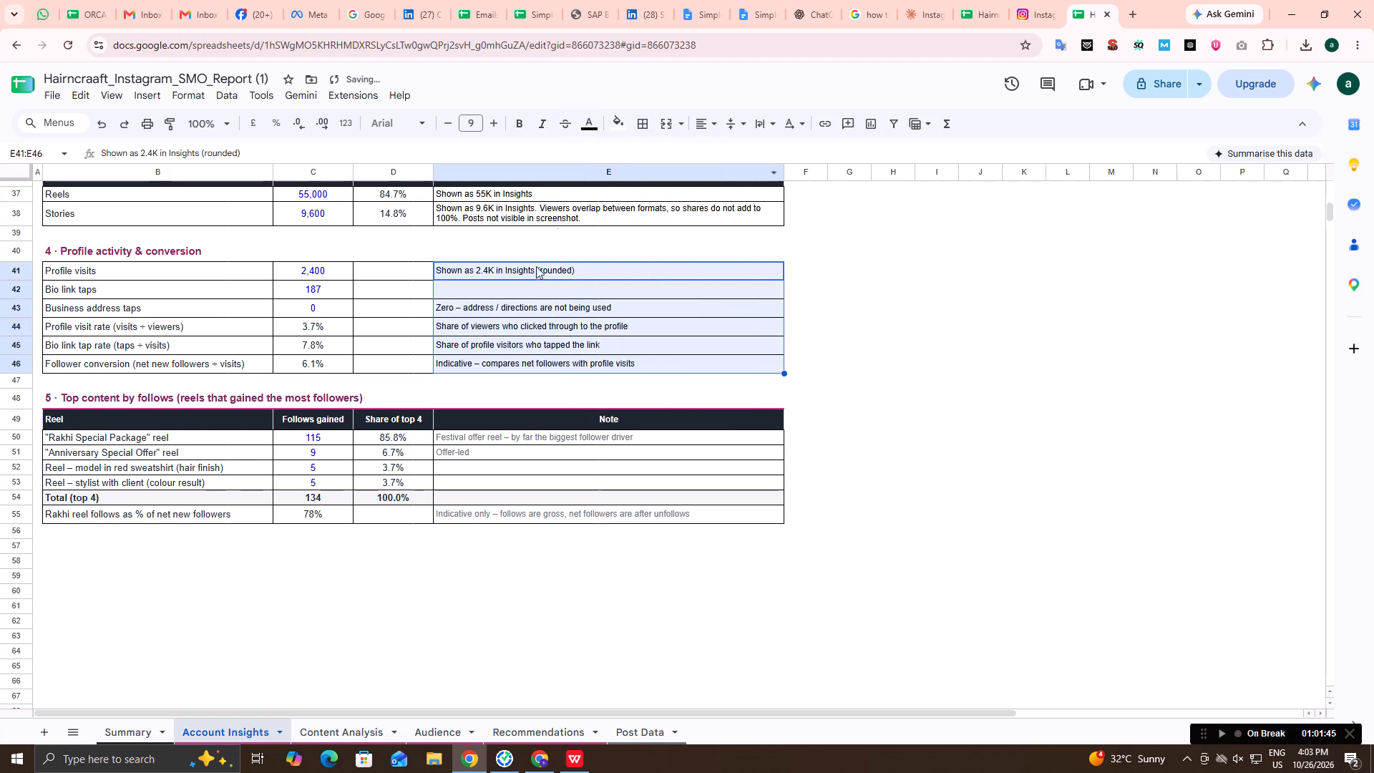
{"action": "left_click_drag", "start_coordinate": [496, 437], "coordinate": [494, 510]}
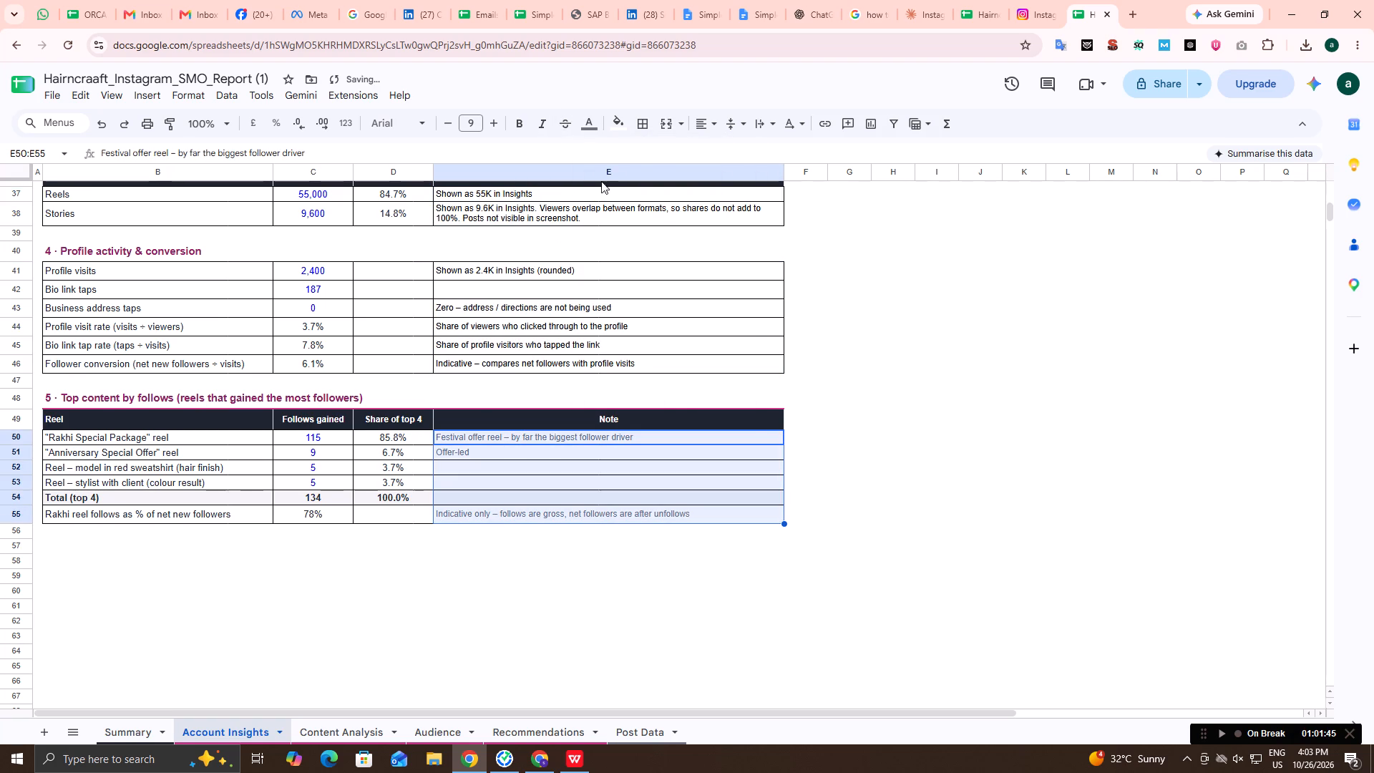
{"action": "left_click", "coordinate": [586, 118]}
{"action": "left_click", "coordinate": [592, 169]}
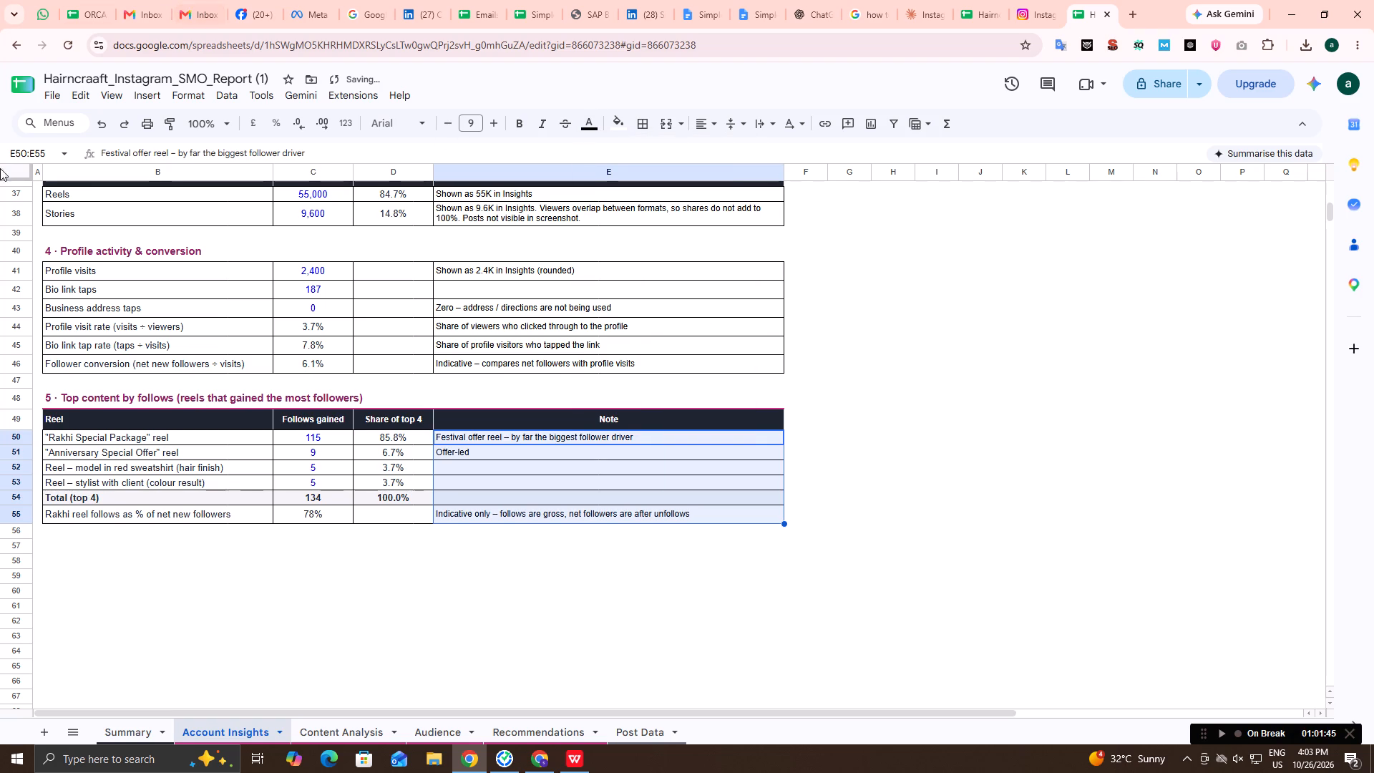
{"action": "left_click", "coordinate": [321, 617]}
{"action": "scroll", "coordinate": [297, 600], "scroll_direction": "up", "scroll_amount": 3}
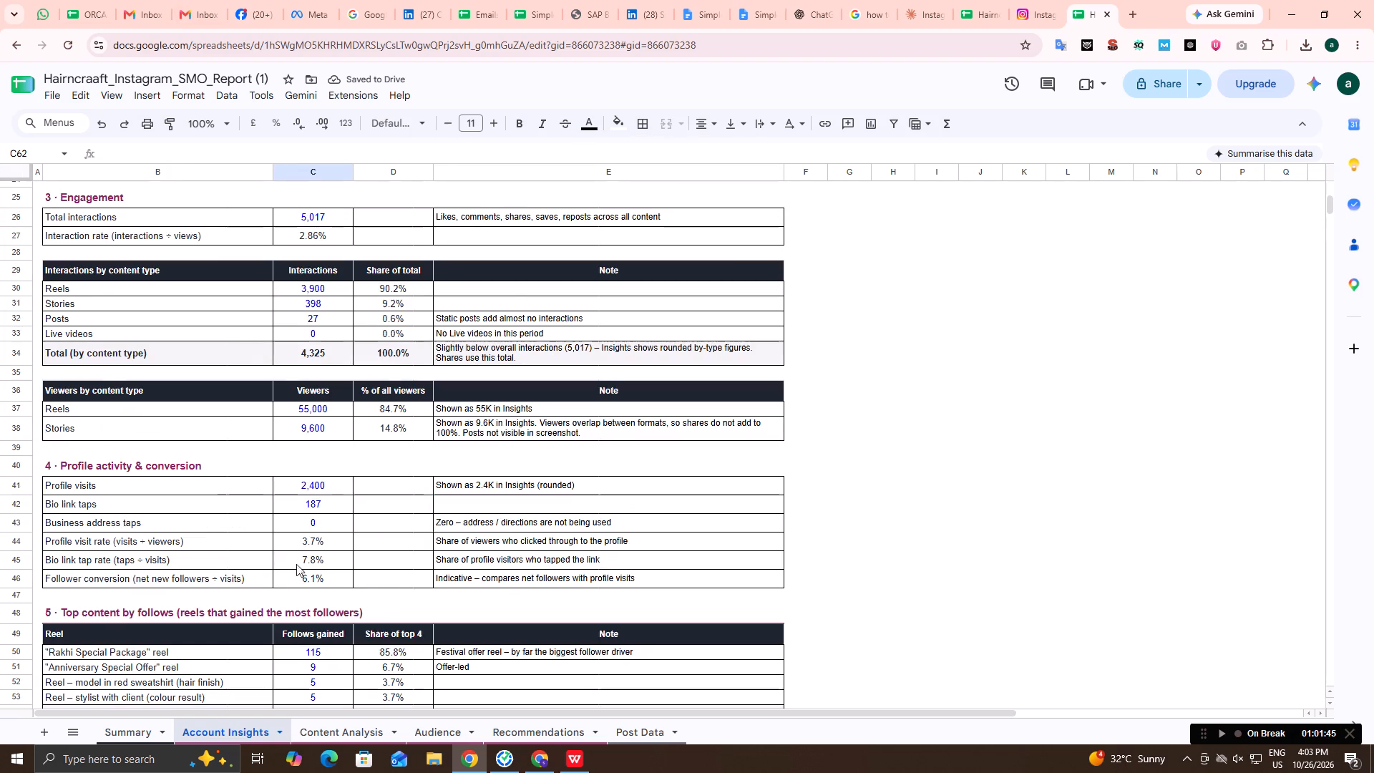
{"action": "scroll", "coordinate": [292, 496], "scroll_direction": "up", "scroll_amount": 6}
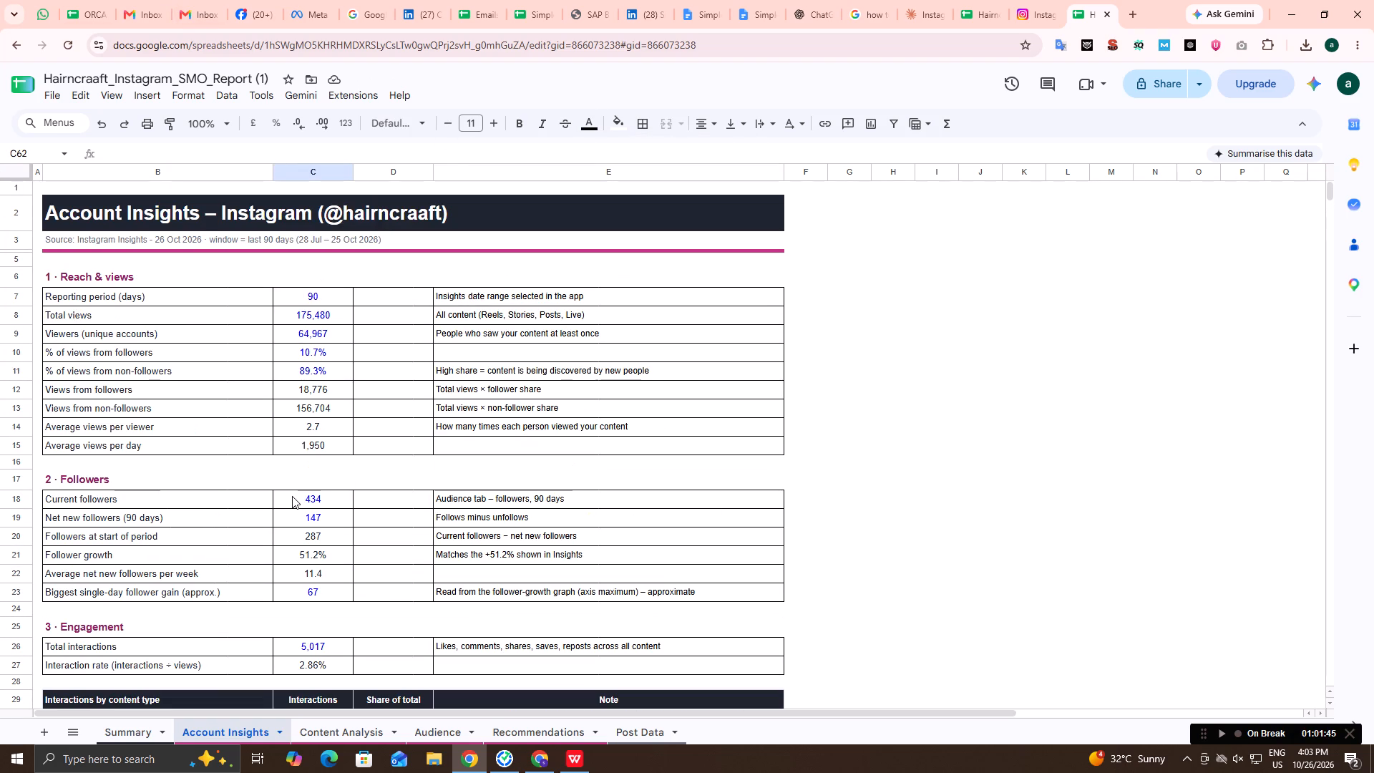
Review the Account Insights sheet from Reach & views down to Top content by follows, checking the figures, notes and formatting.
{"action": "scroll", "coordinate": [292, 496], "scroll_direction": "down", "scroll_amount": 3}
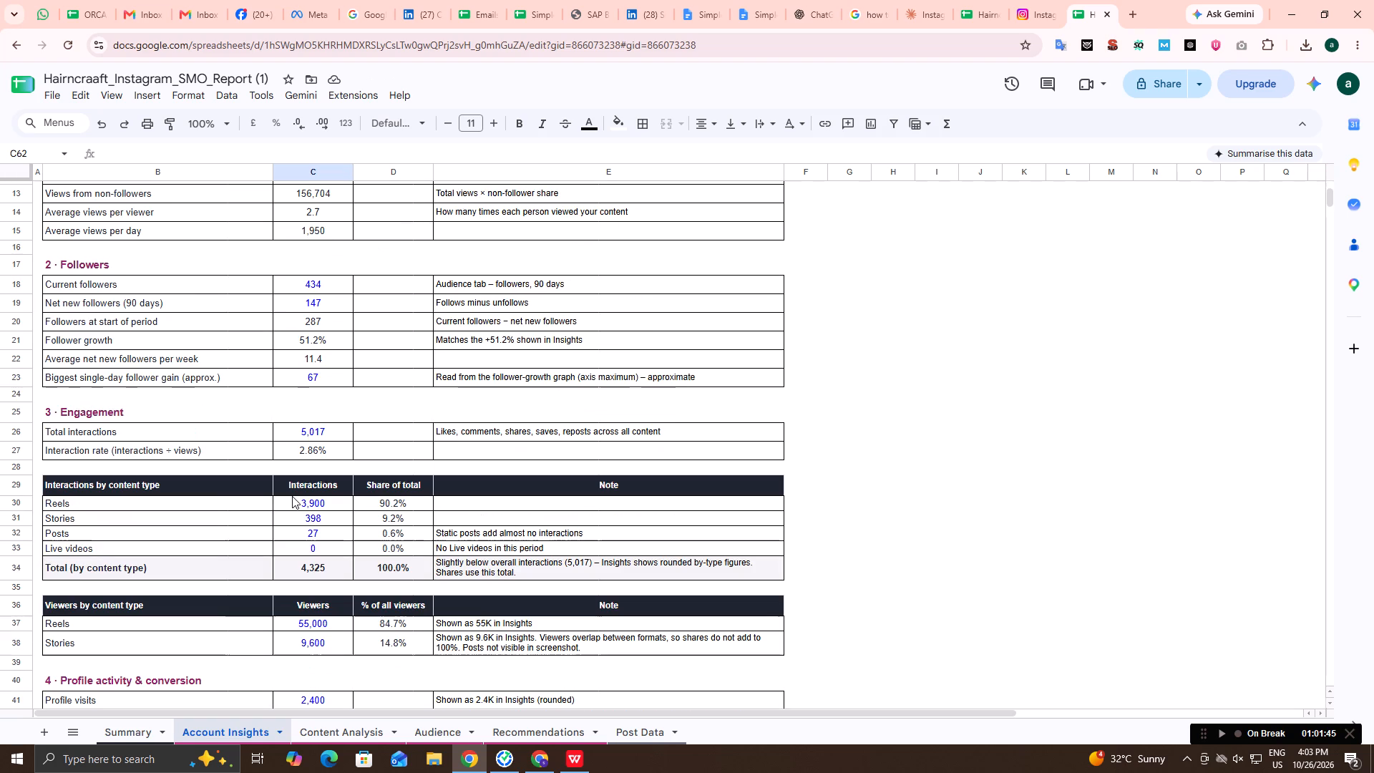
{"action": "scroll", "coordinate": [292, 496], "scroll_direction": "down", "scroll_amount": 1}
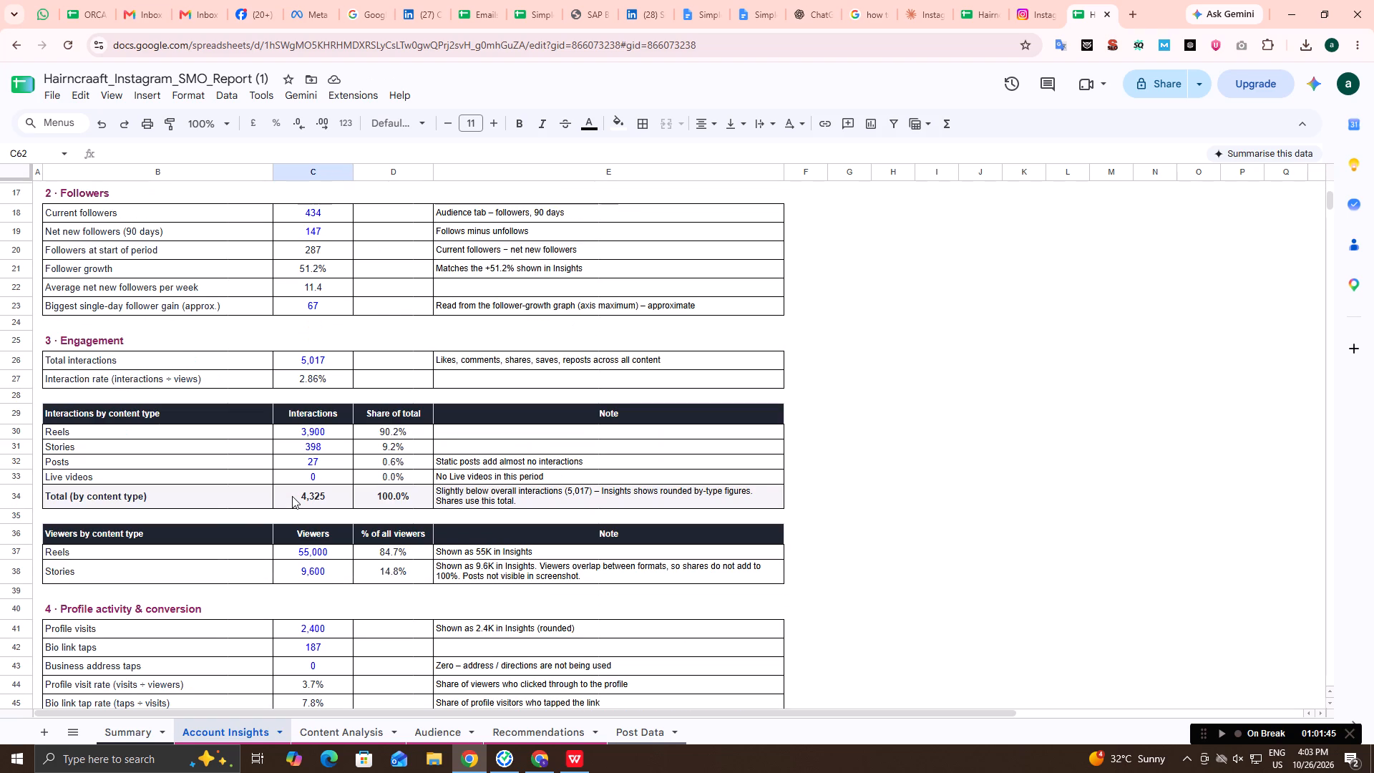
{"action": "scroll", "coordinate": [292, 496], "scroll_direction": "down", "scroll_amount": 2}
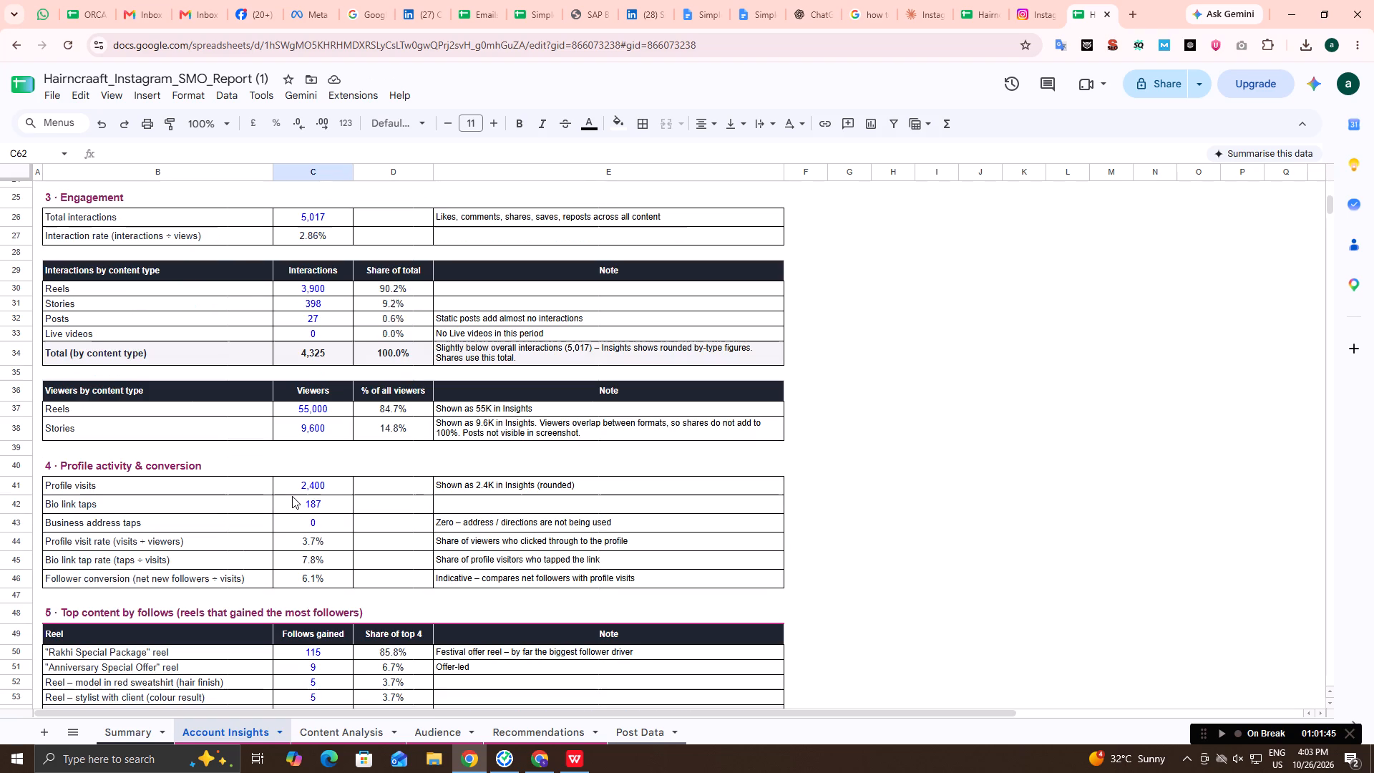
{"action": "scroll", "coordinate": [292, 496], "scroll_direction": "down", "scroll_amount": 2}
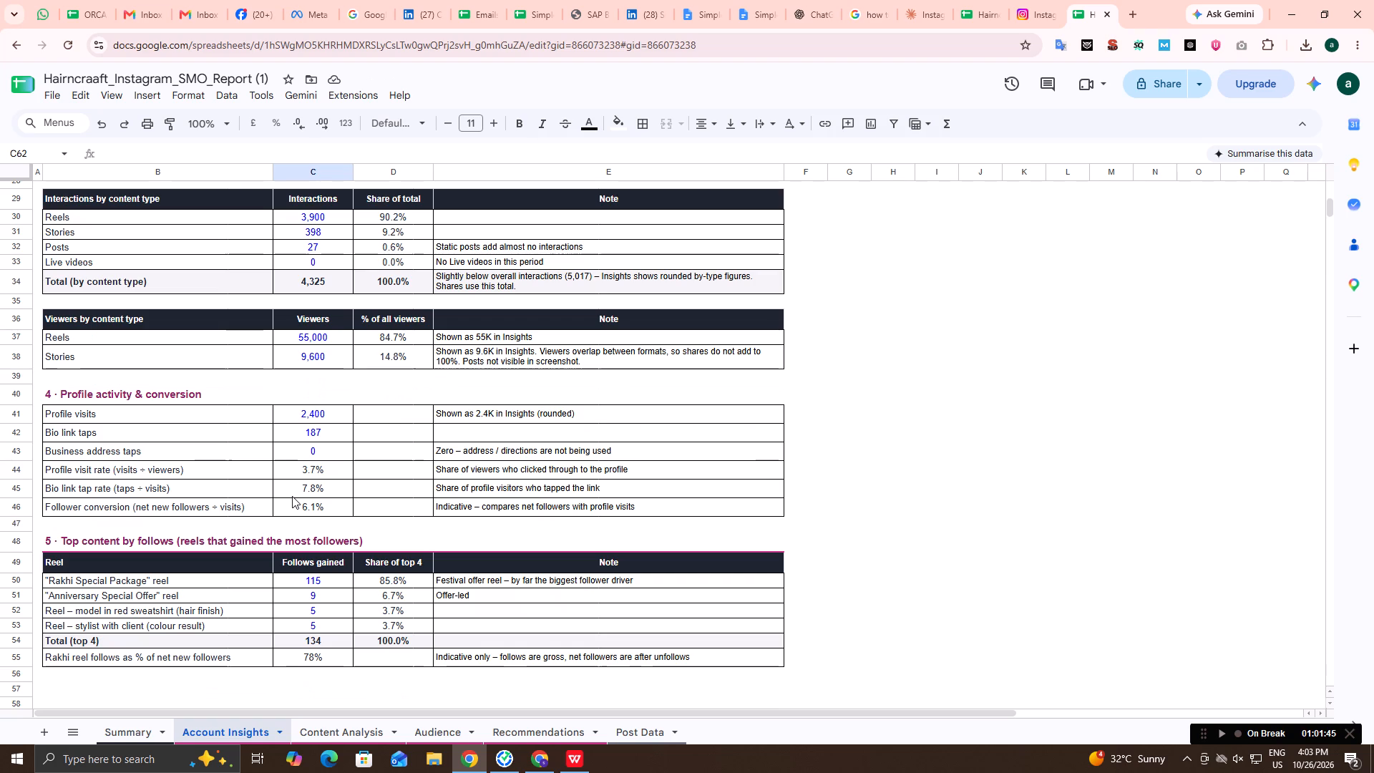
{"action": "scroll", "coordinate": [292, 496], "scroll_direction": "up", "scroll_amount": 2}
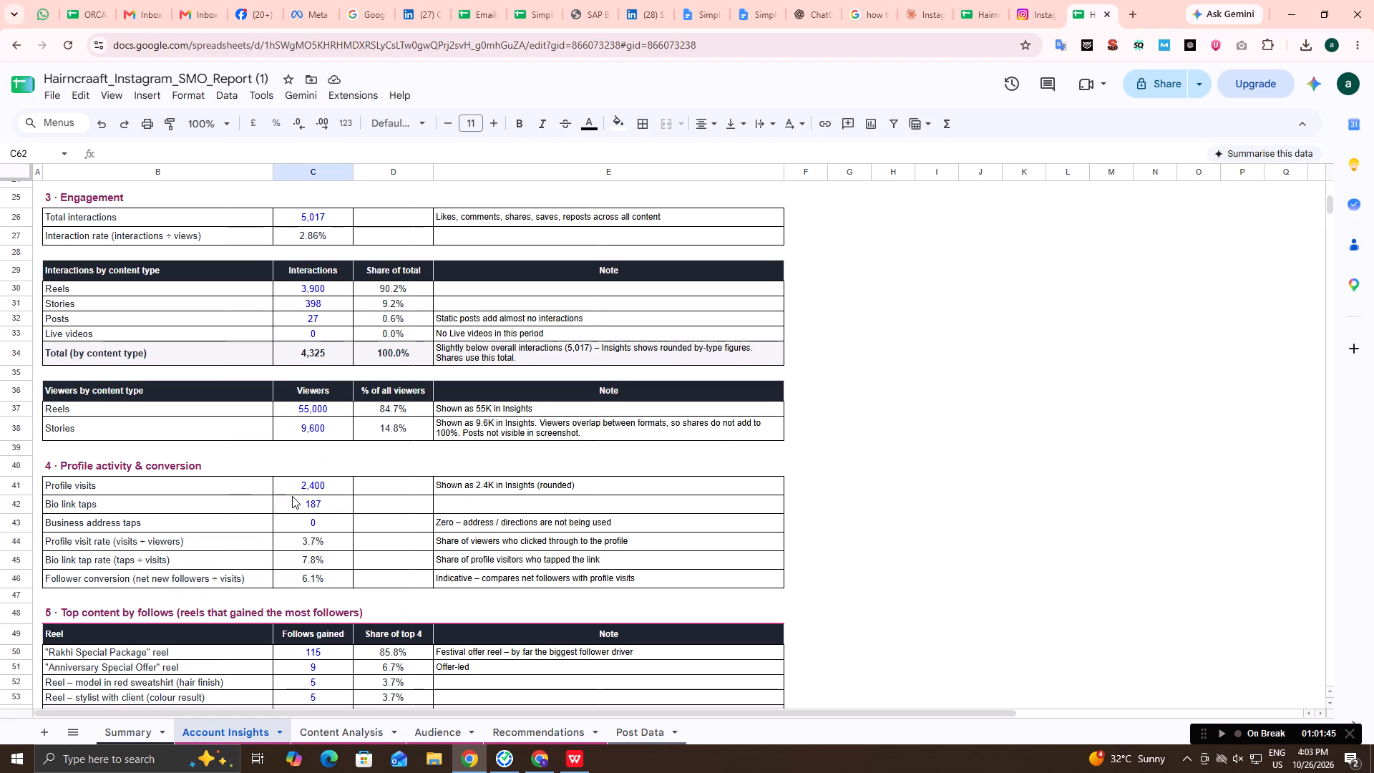
{"action": "scroll", "coordinate": [292, 496], "scroll_direction": "up", "scroll_amount": 8}
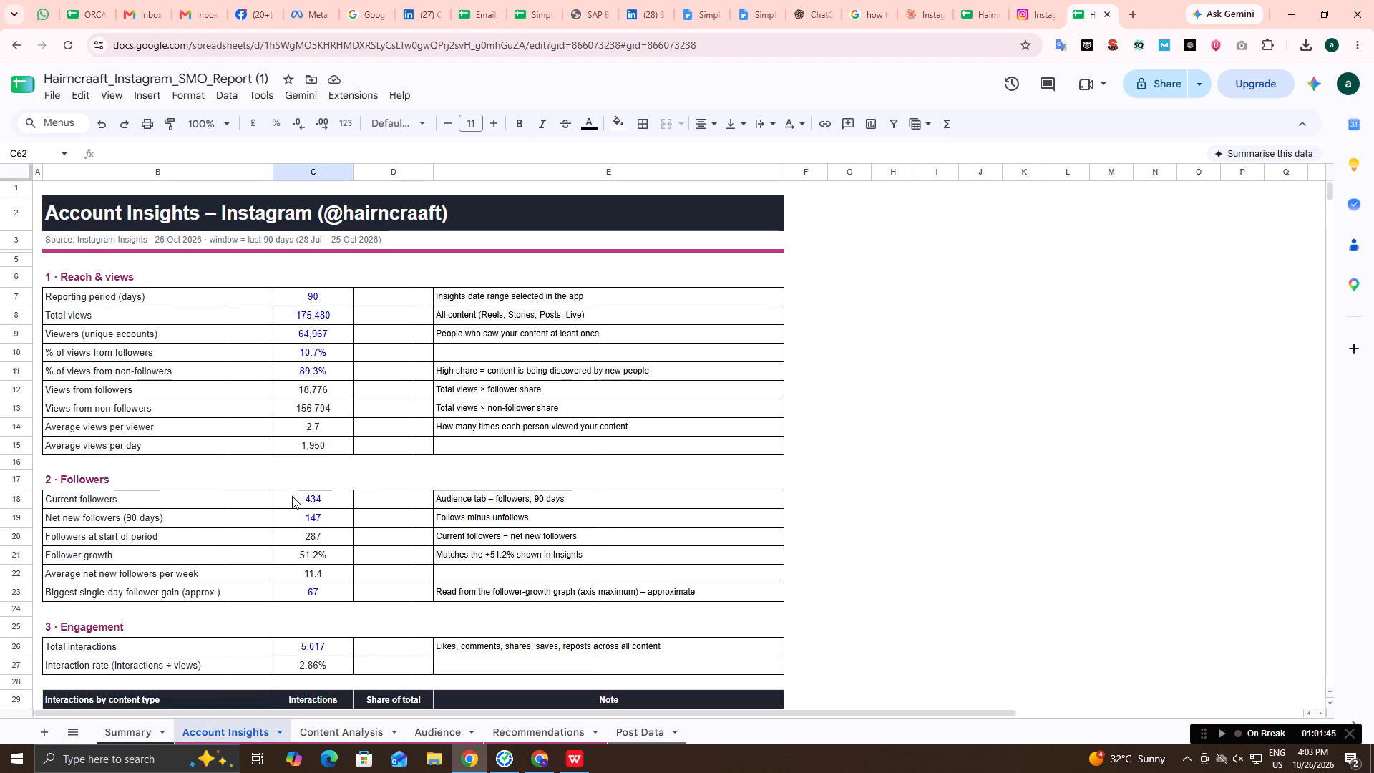
{"action": "scroll", "coordinate": [292, 496], "scroll_direction": "down", "scroll_amount": 2}
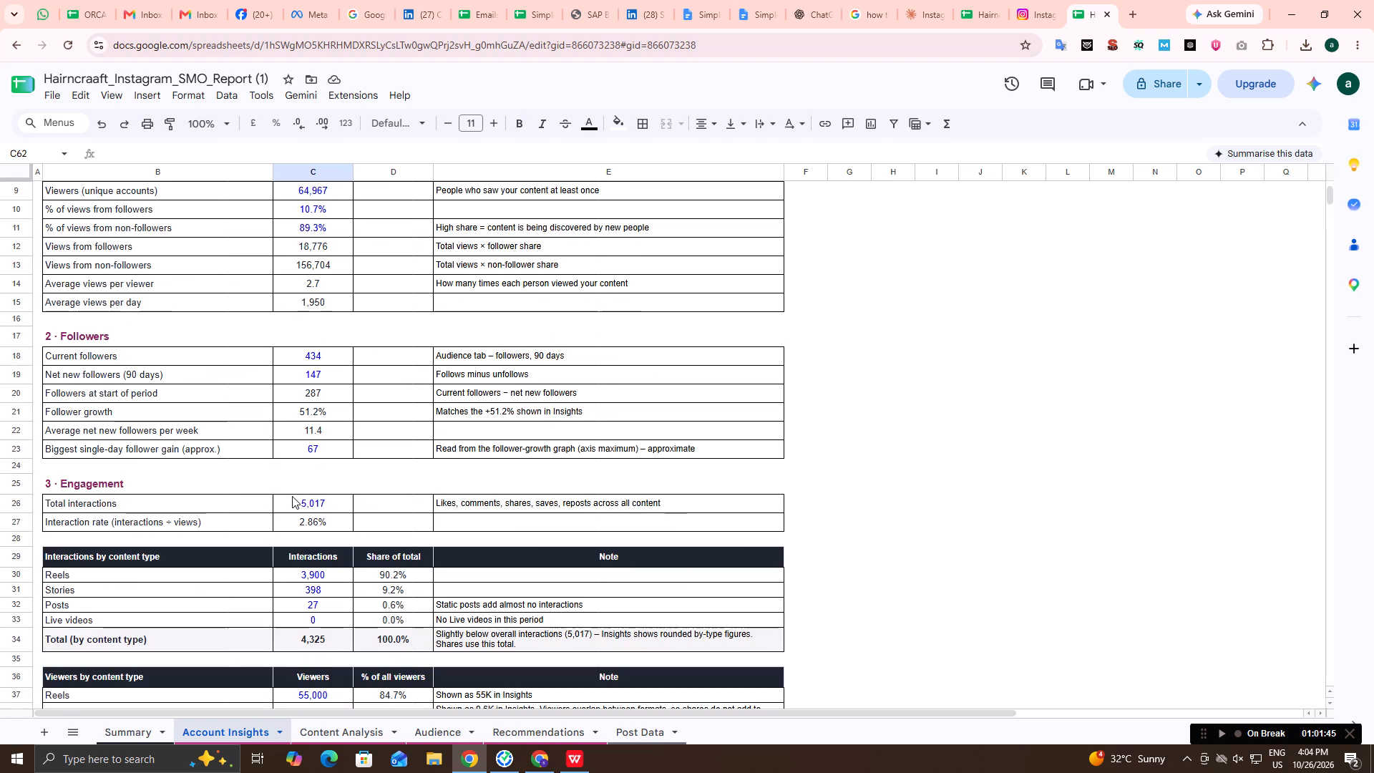
{"action": "scroll", "coordinate": [292, 496], "scroll_direction": "down", "scroll_amount": 5}
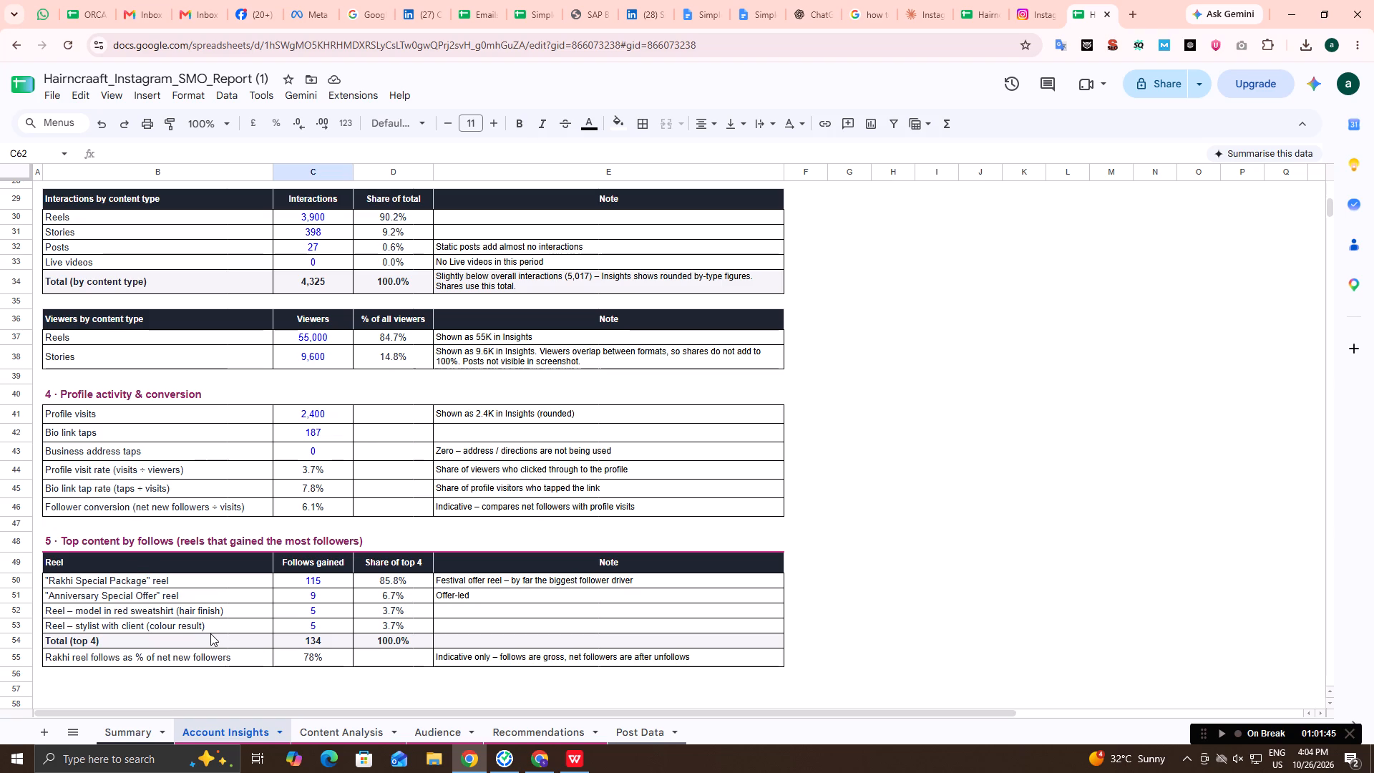
In the Content Analysis sheet, apply all borders to the Performance by content type table (B7:N12) and centre-align its figures (D8:N12).
{"action": "left_click", "coordinate": [336, 734]}
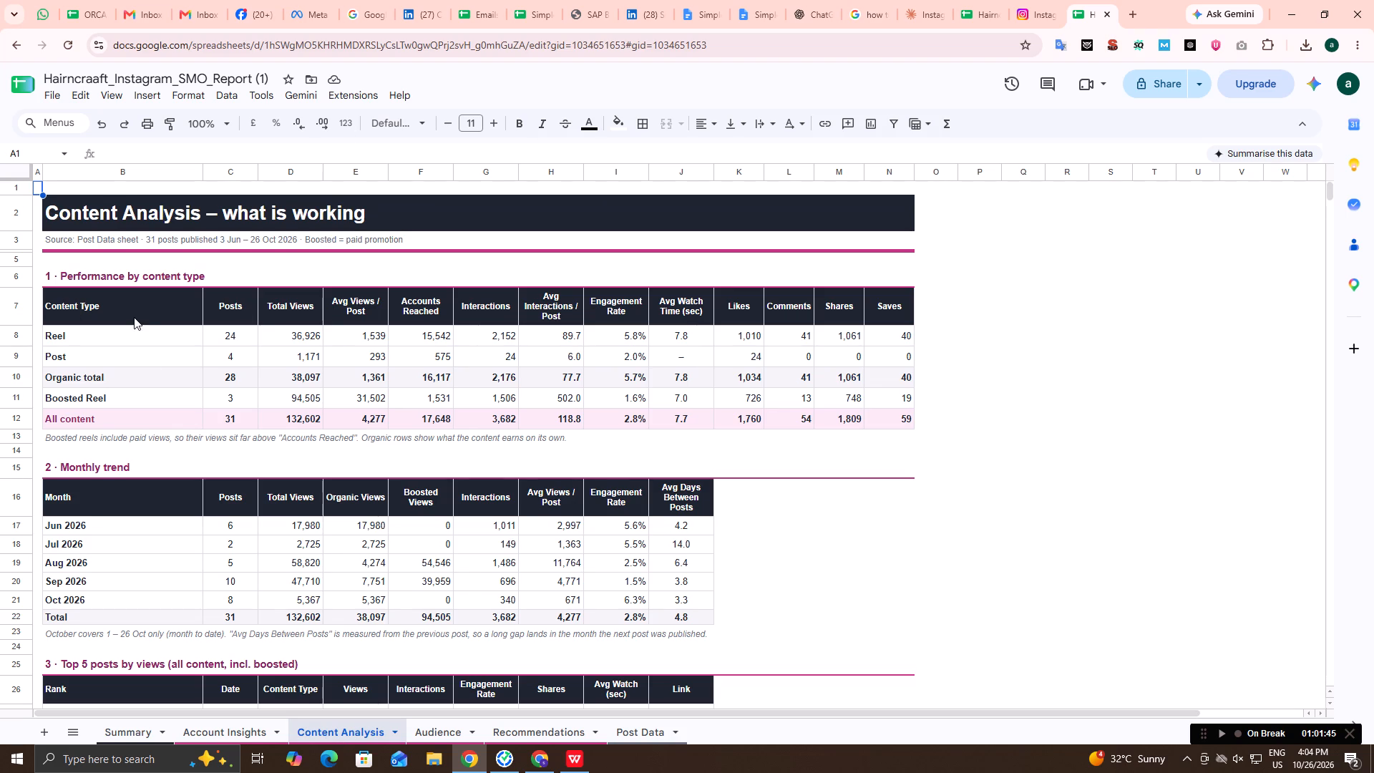
{"action": "left_click_drag", "start_coordinate": [139, 309], "coordinate": [746, 443]}
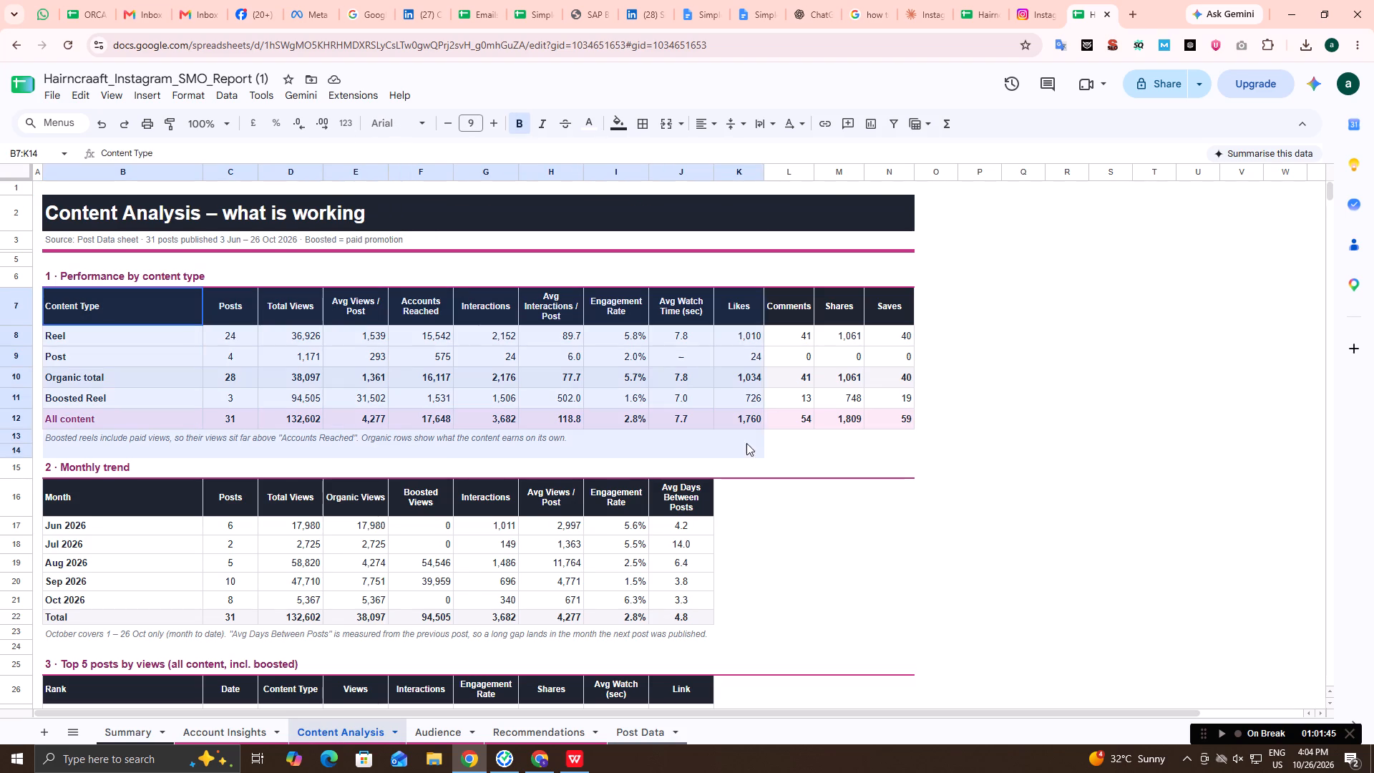
{"action": "left_click_drag", "start_coordinate": [746, 443], "coordinate": [907, 415]}
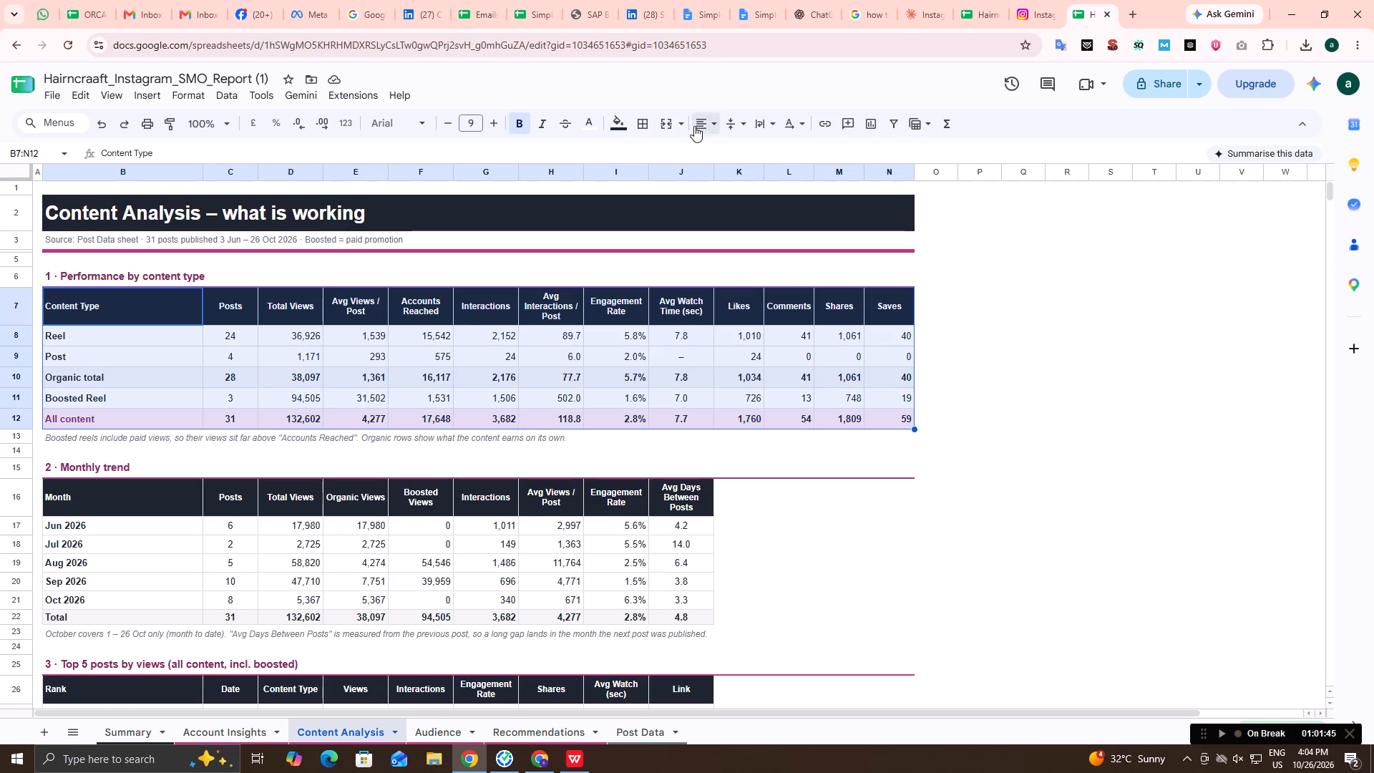
{"action": "left_click", "coordinate": [650, 118]}
{"action": "left_click", "coordinate": [653, 160]}
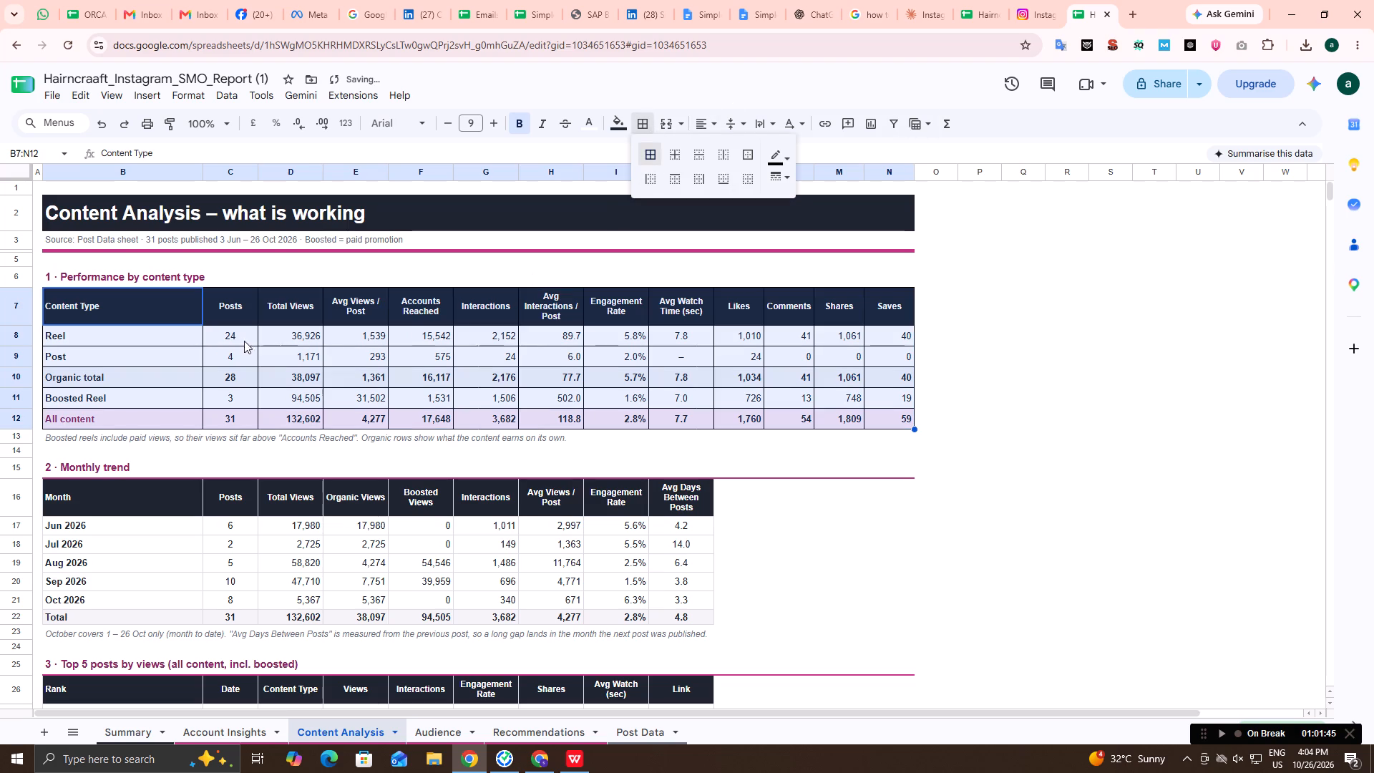
{"action": "left_click_drag", "start_coordinate": [308, 332], "coordinate": [892, 414]}
{"action": "left_click", "coordinate": [701, 120]}
{"action": "left_click", "coordinate": [720, 148]}
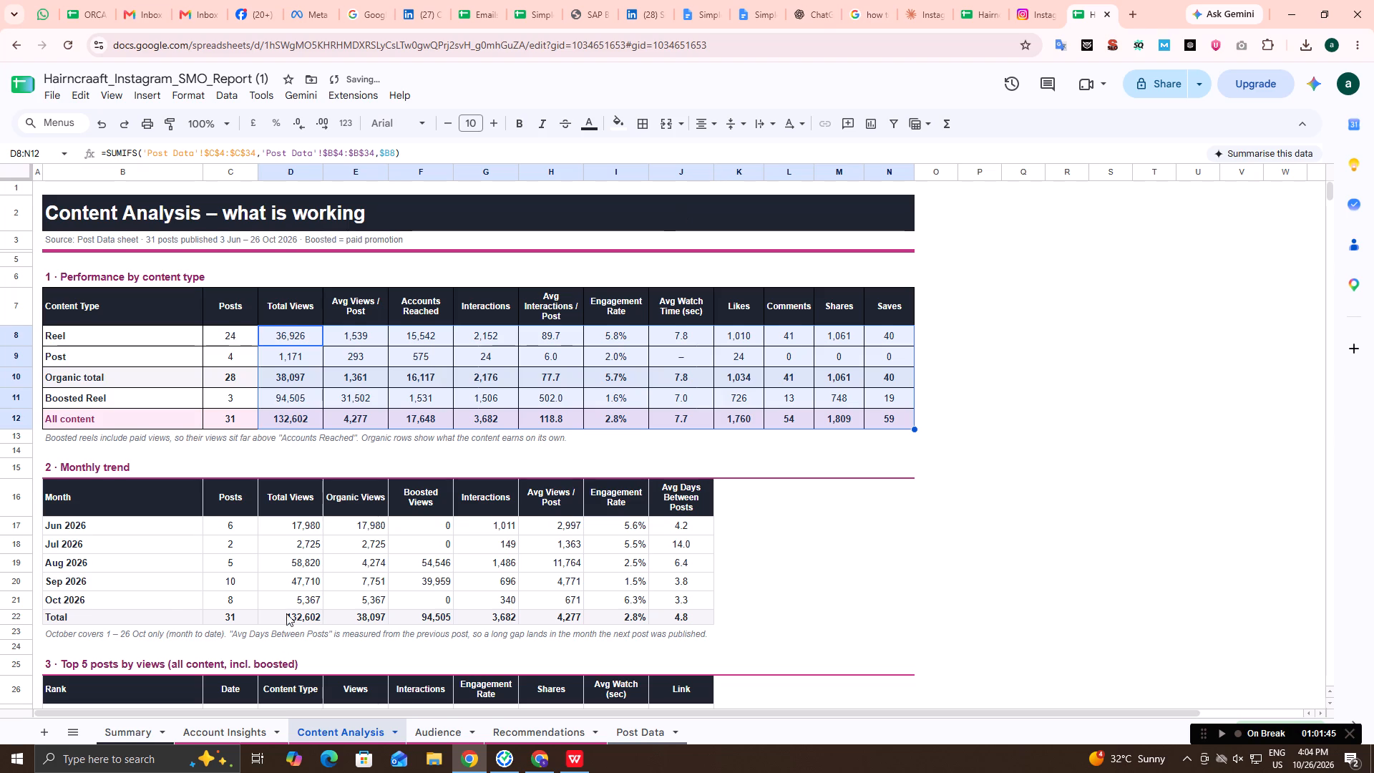
Apply all borders to the Monthly trend table (B16:J22) and centre-align its figures (D17:I22).
{"action": "scroll", "coordinate": [260, 512], "scroll_direction": "up", "scroll_amount": 1}
{"action": "scroll", "coordinate": [260, 512], "scroll_direction": "down", "scroll_amount": 1}
{"action": "left_click_drag", "start_coordinate": [181, 427], "coordinate": [580, 553]}
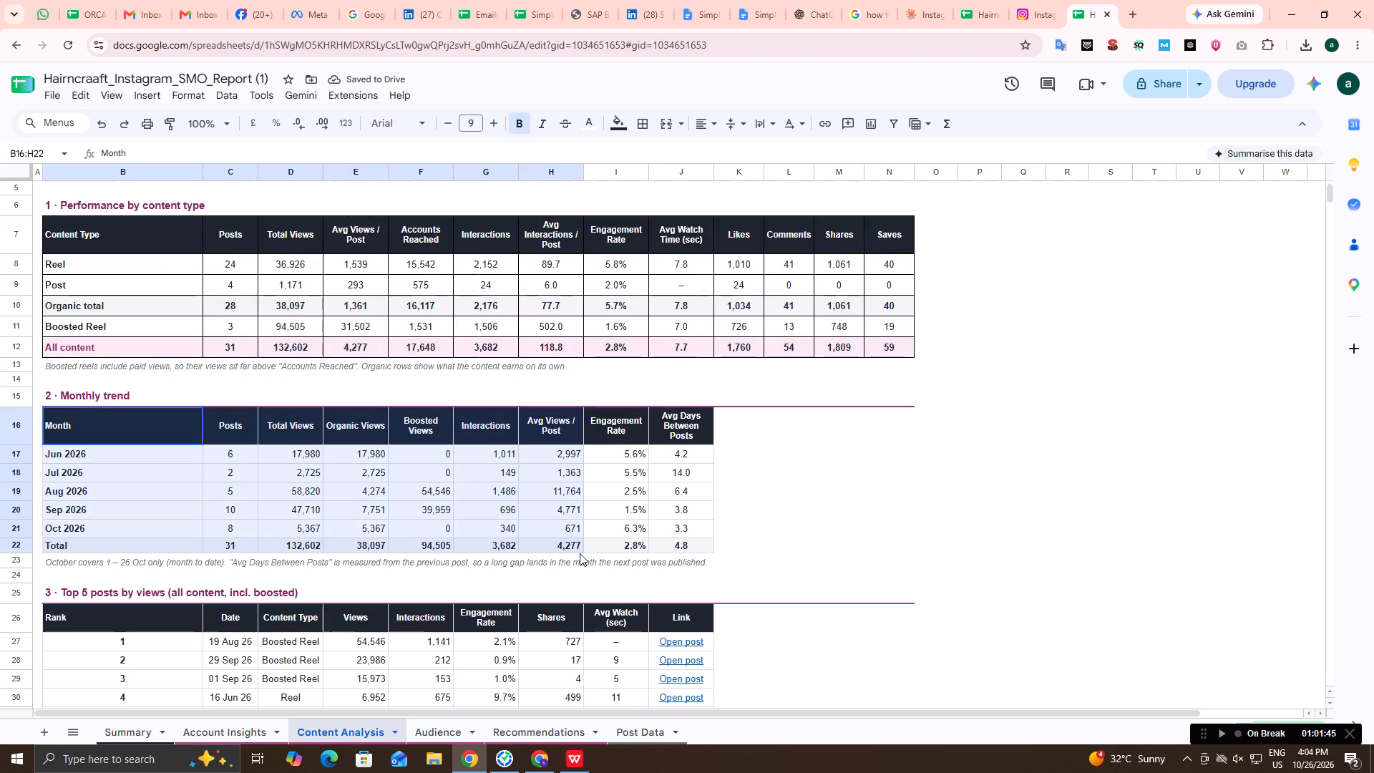
{"action": "left_click_drag", "start_coordinate": [580, 553], "coordinate": [678, 550]}
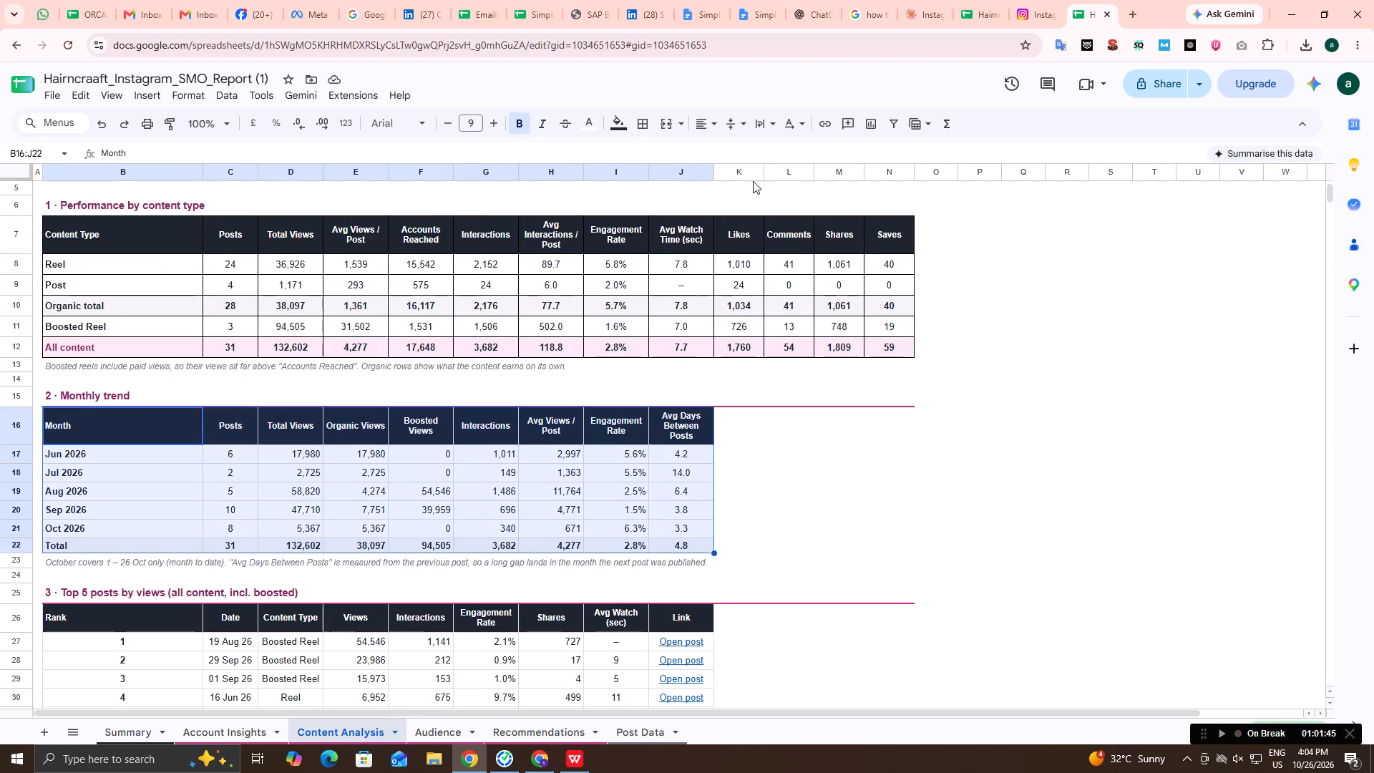
{"action": "left_click", "coordinate": [703, 115]}
{"action": "left_click", "coordinate": [650, 125]}
{"action": "left_click", "coordinate": [653, 155]}
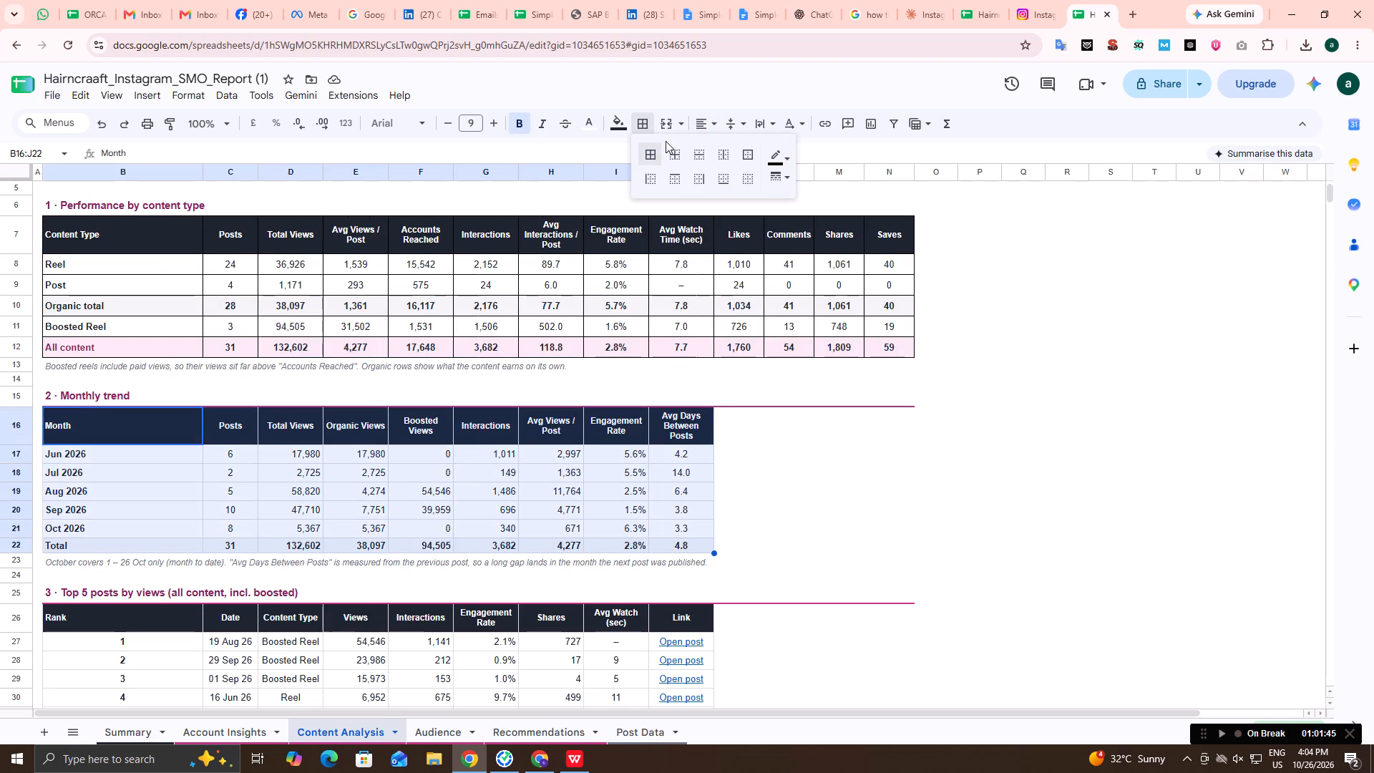
{"action": "left_click_drag", "start_coordinate": [294, 458], "coordinate": [398, 507]}
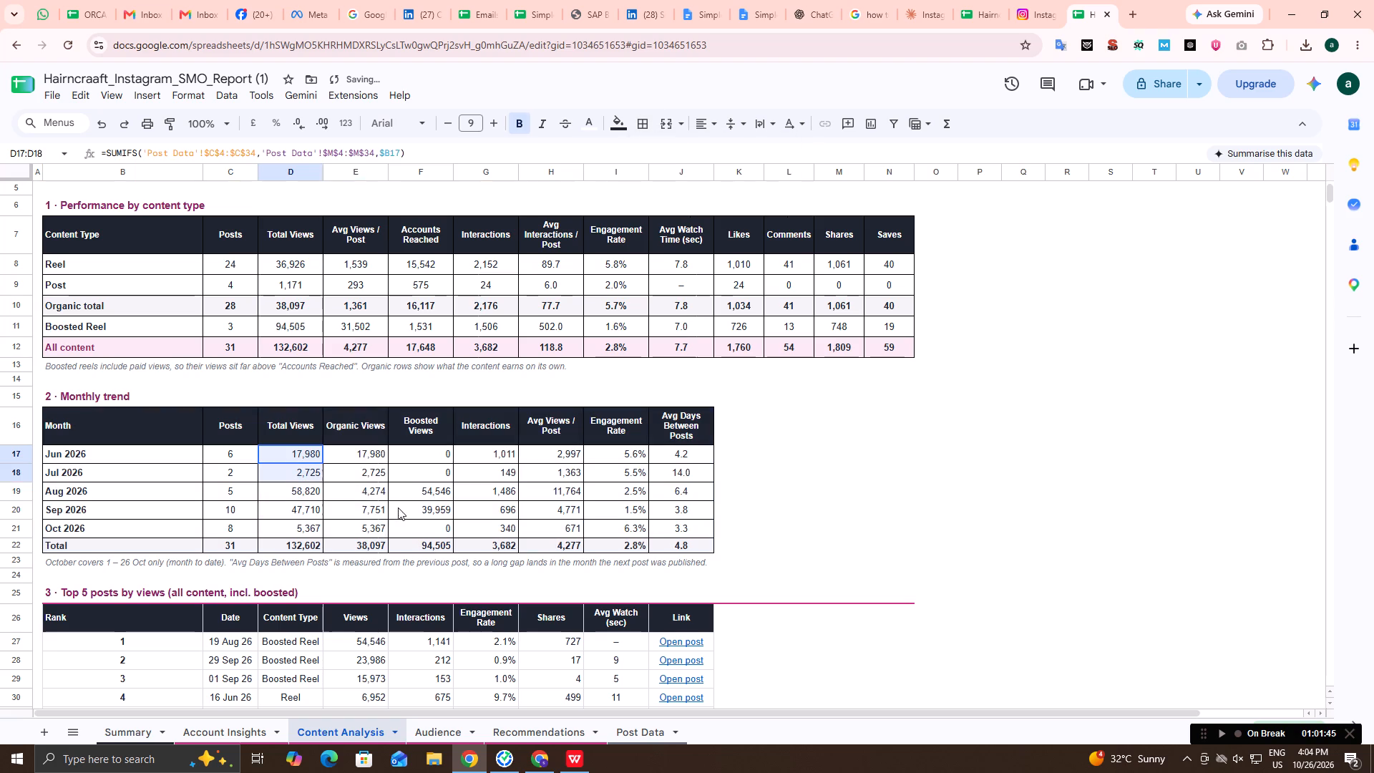
{"action": "left_click_drag", "start_coordinate": [398, 507], "coordinate": [618, 535]}
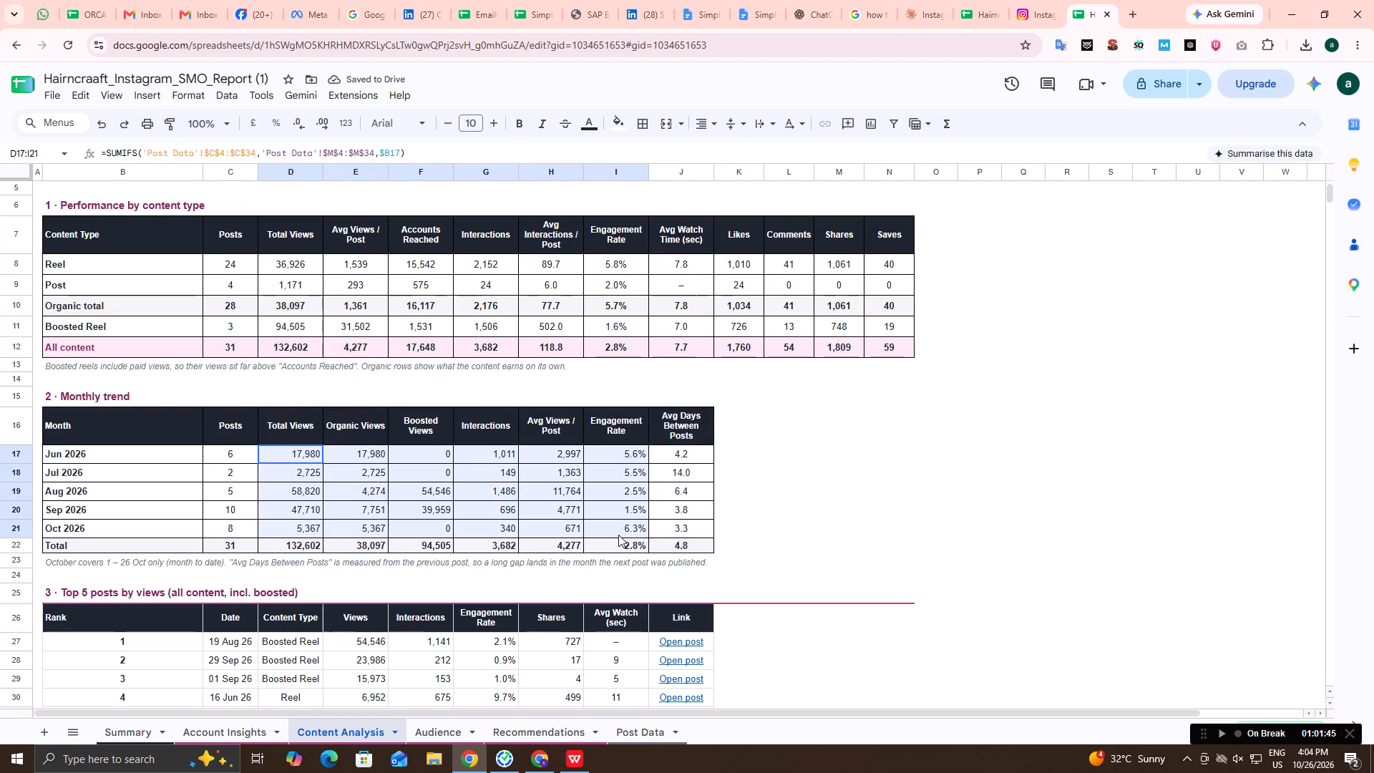
{"action": "left_click_drag", "start_coordinate": [618, 535], "coordinate": [617, 540]}
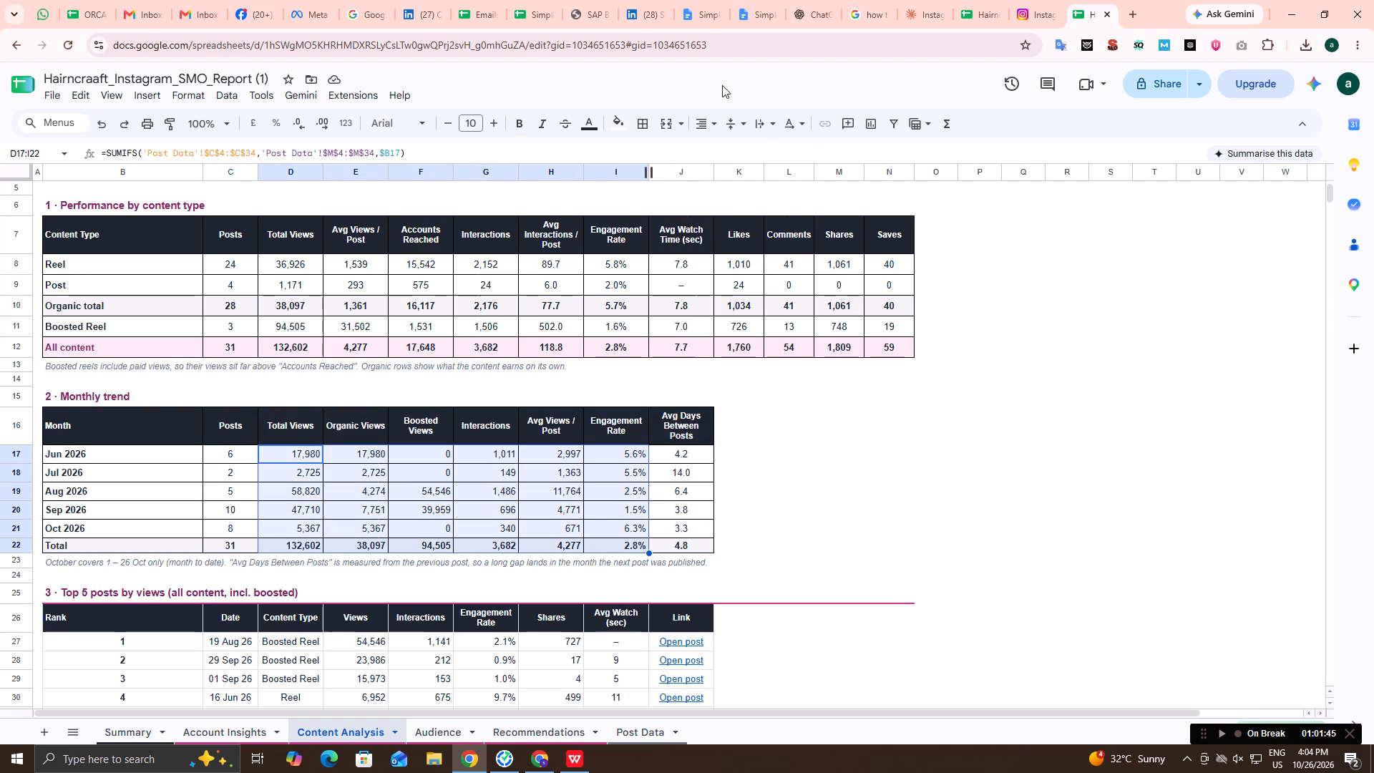
{"action": "left_click", "coordinate": [699, 123]}
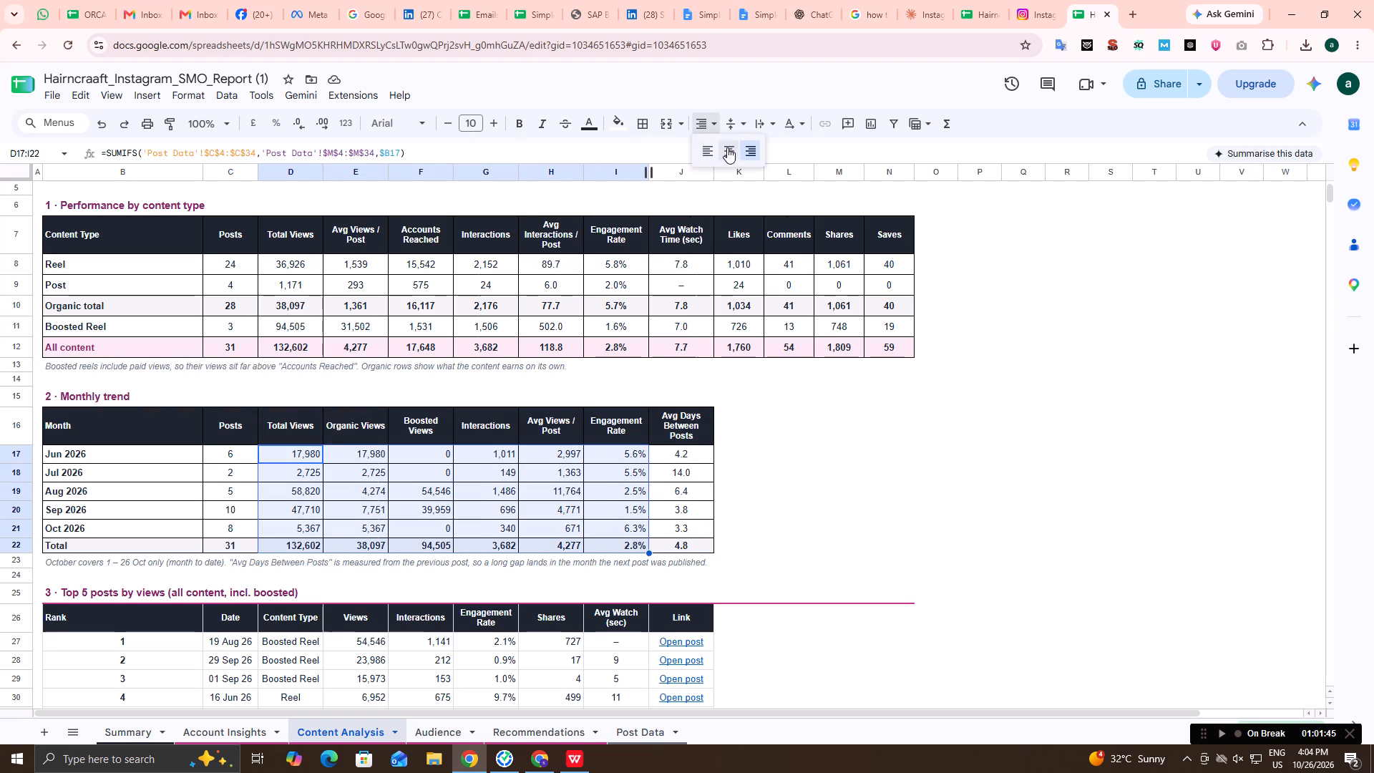
{"action": "left_click", "coordinate": [727, 148]}
Apply all borders to the Top 5 posts by views table (B26:J31) and centre-align its figures (E27:H31).
{"action": "scroll", "coordinate": [429, 417], "scroll_direction": "down", "scroll_amount": 3}
{"action": "left_click_drag", "start_coordinate": [127, 396], "coordinate": [676, 505]}
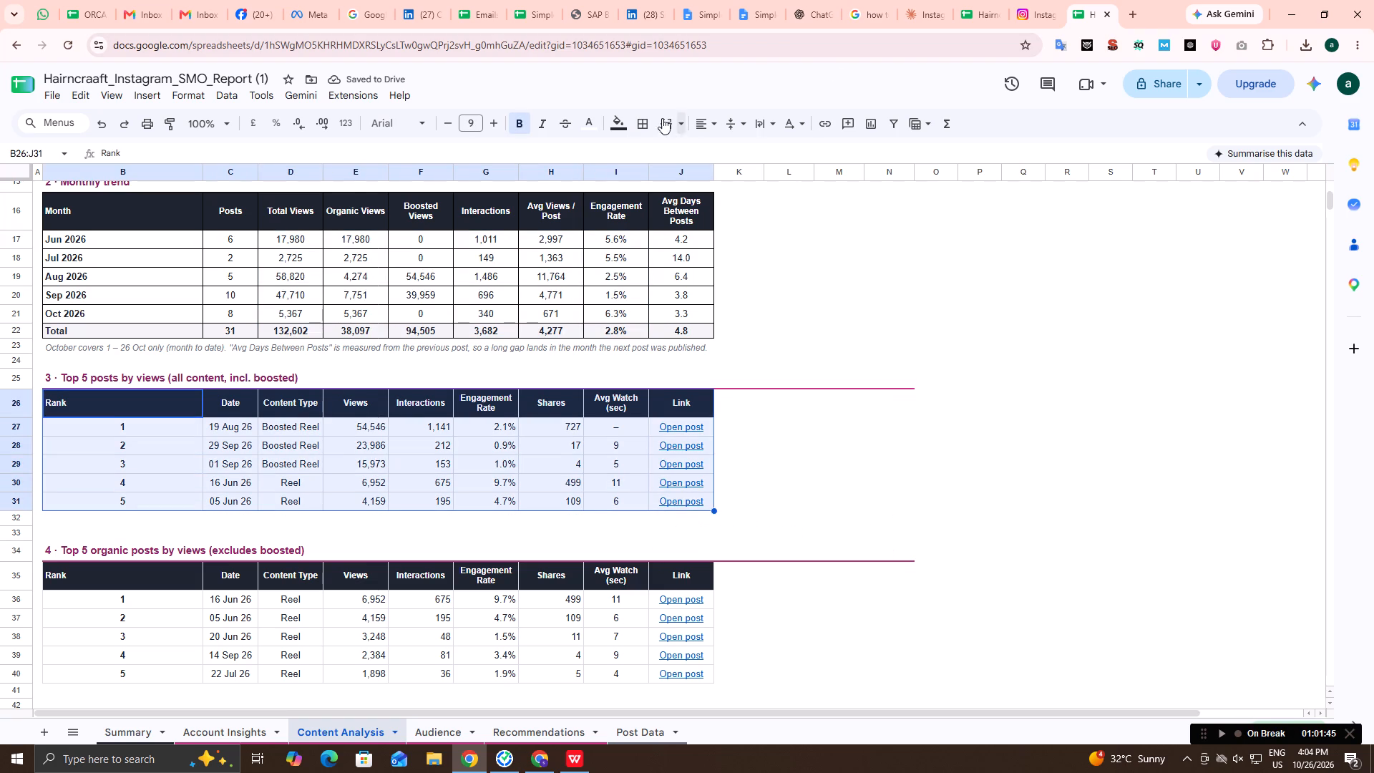
{"action": "left_click", "coordinate": [650, 123]}
{"action": "left_click", "coordinate": [651, 152]}
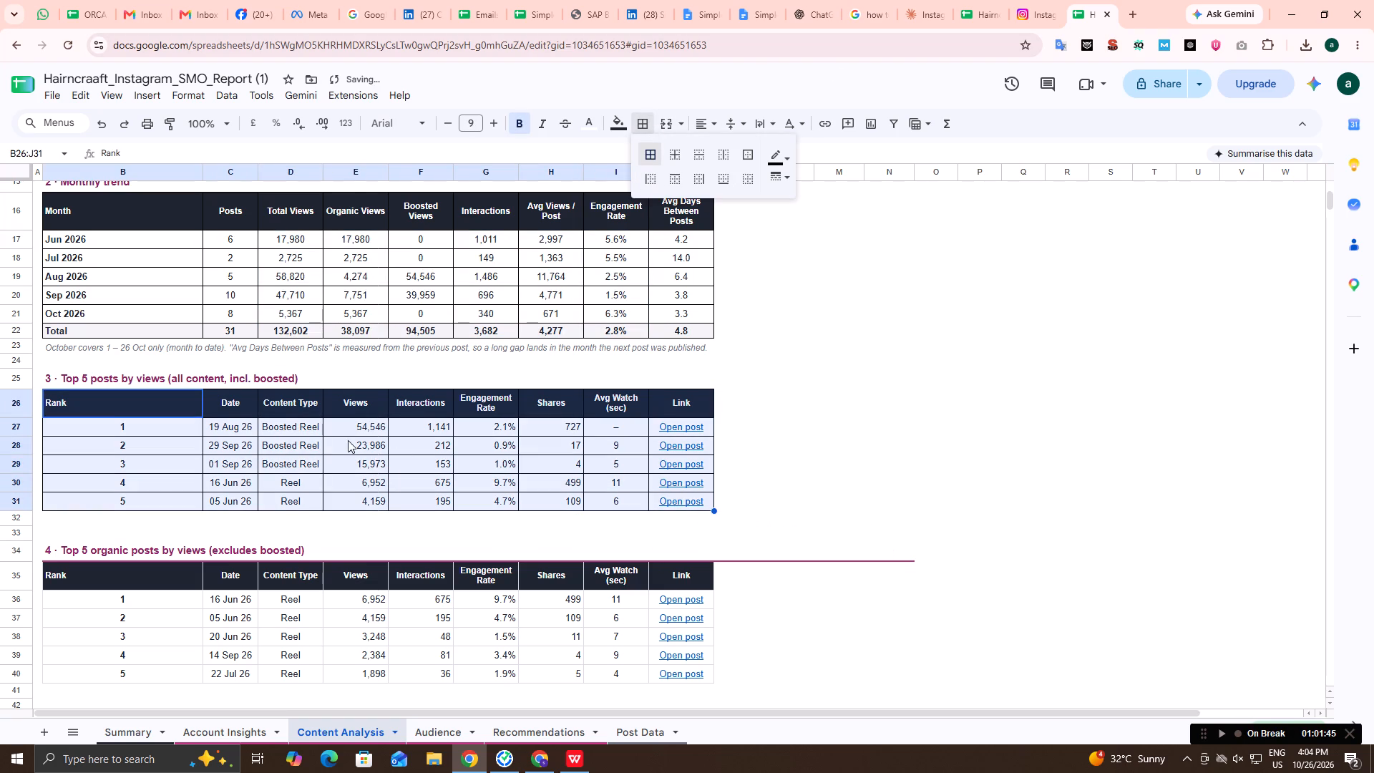
{"action": "left_click_drag", "start_coordinate": [364, 426], "coordinate": [584, 500]}
{"action": "left_click", "coordinate": [706, 127]}
{"action": "left_click", "coordinate": [727, 157]}
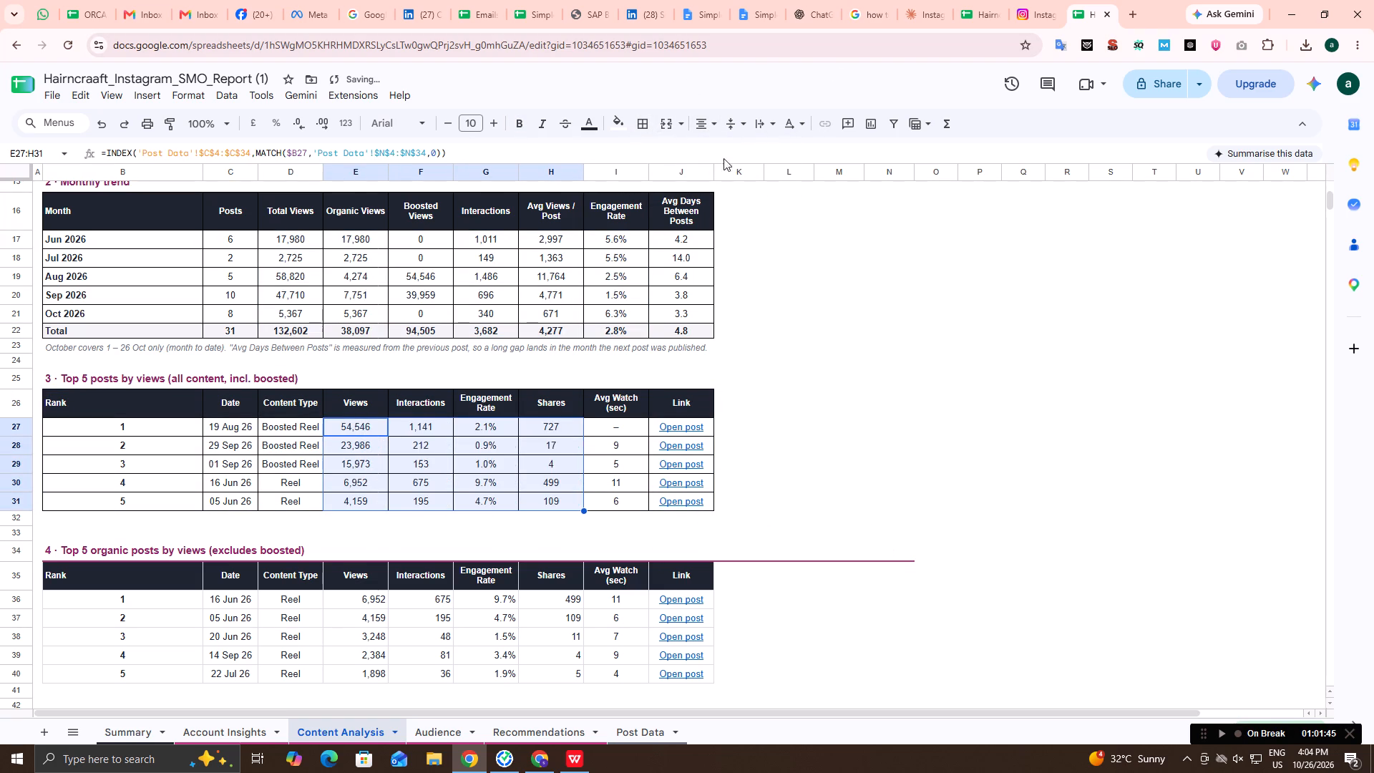
Apply all borders to the Top 5 organic posts by views table (B35:J40) and centre-align its figures (E36:I40).
{"action": "scroll", "coordinate": [668, 458], "scroll_direction": "down", "scroll_amount": 3}
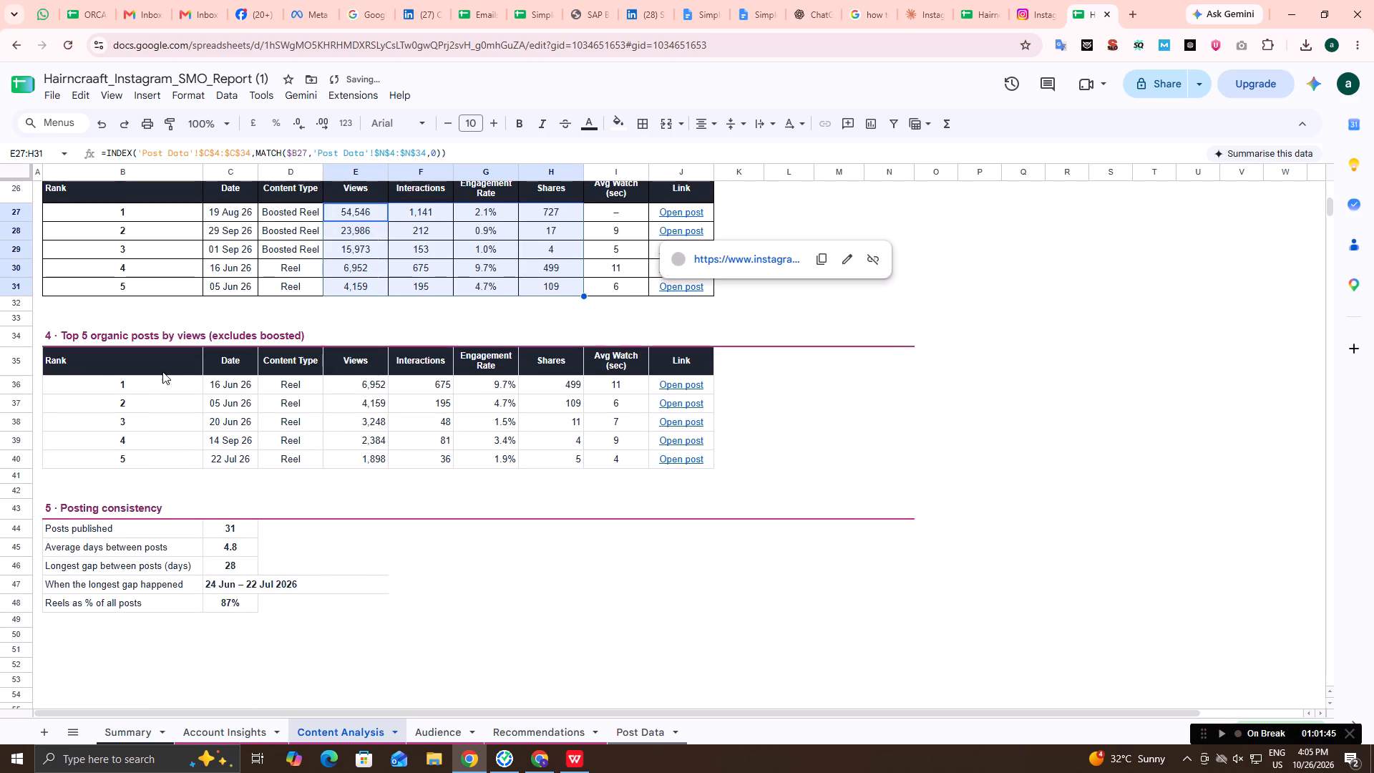
{"action": "left_click_drag", "start_coordinate": [177, 361], "coordinate": [674, 460]}
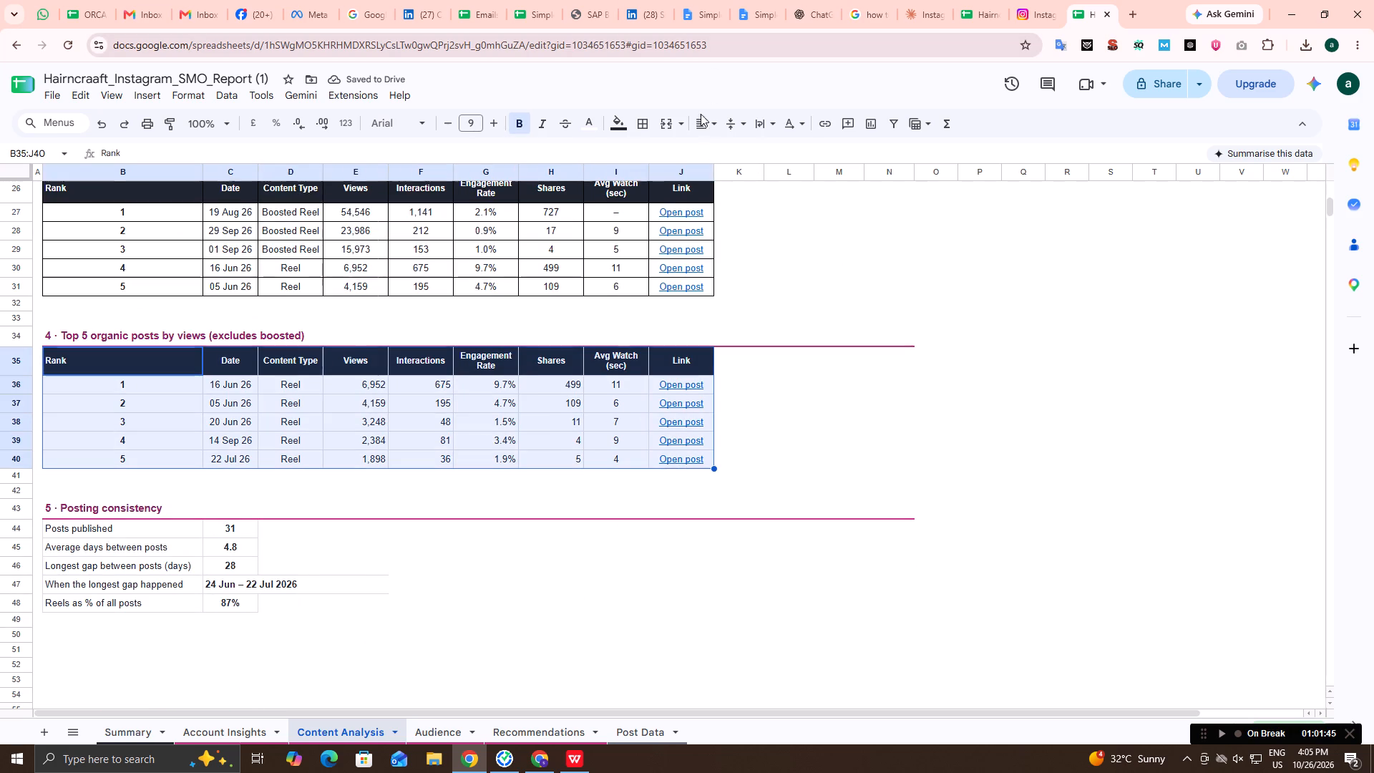
{"action": "left_click", "coordinate": [651, 125]}
{"action": "left_click", "coordinate": [647, 153]}
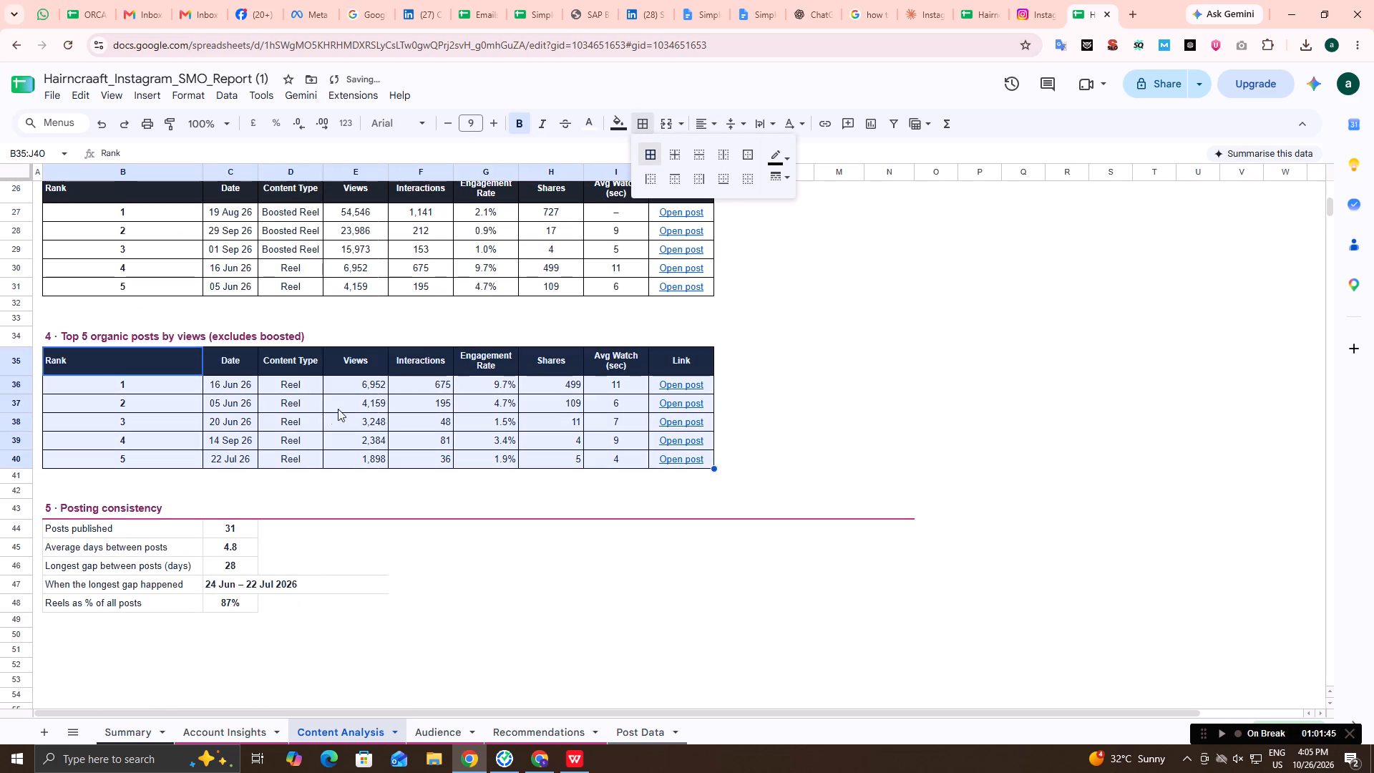
{"action": "left_click_drag", "start_coordinate": [369, 391], "coordinate": [618, 452]}
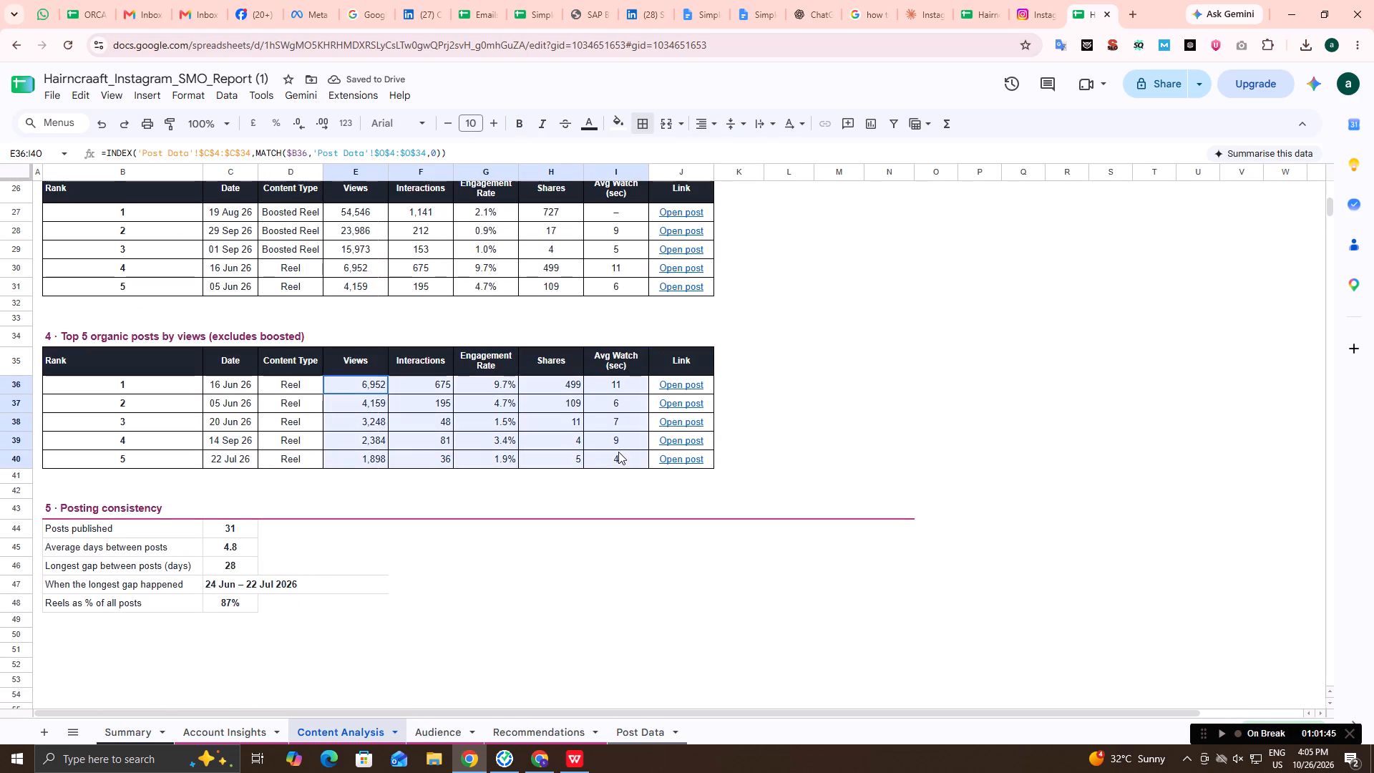
{"action": "left_click", "coordinate": [701, 120]}
{"action": "left_click", "coordinate": [721, 148]}
Apply all borders to the Posting consistency block (B44:E48) and unmerge the longest-gap date cell (C47:E47).
{"action": "scroll", "coordinate": [273, 554], "scroll_direction": "down", "scroll_amount": 1}
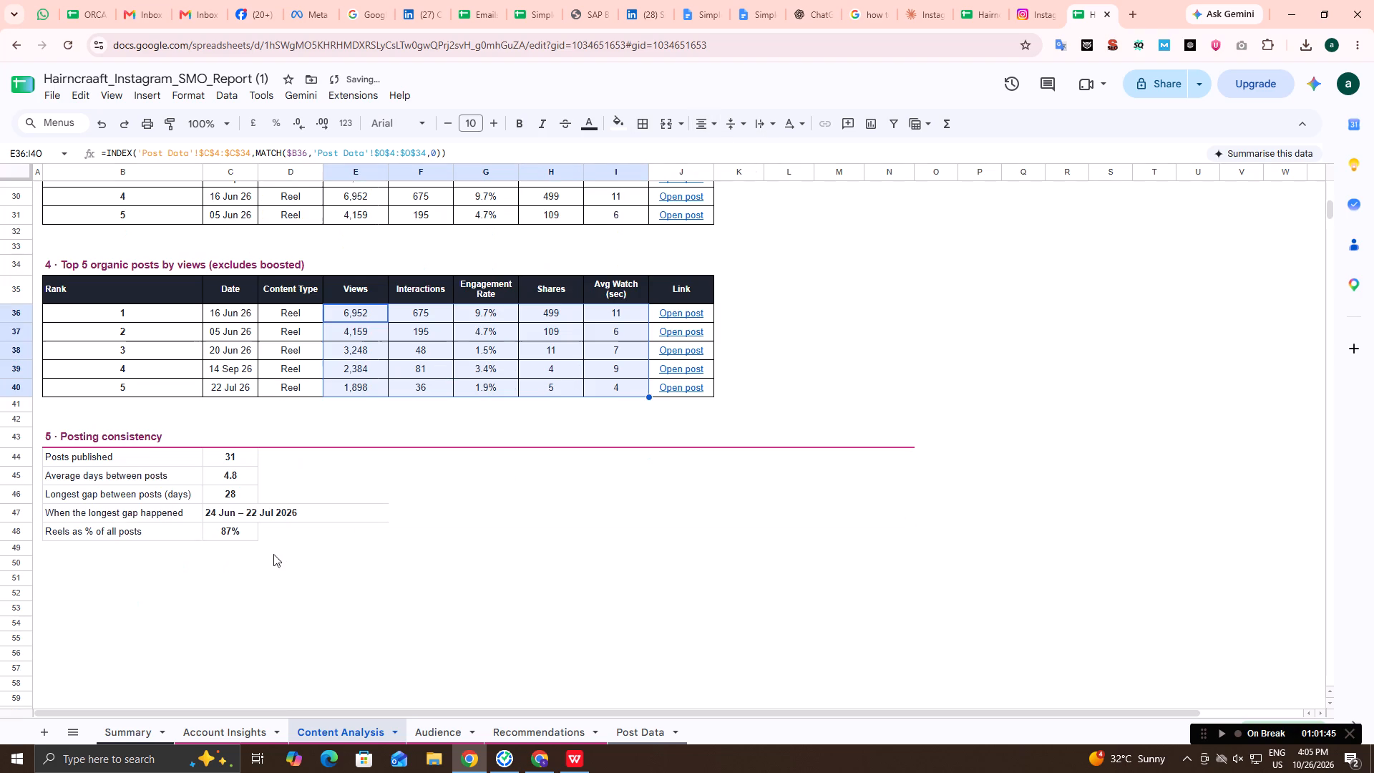
{"action": "left_click_drag", "start_coordinate": [147, 452], "coordinate": [249, 530]}
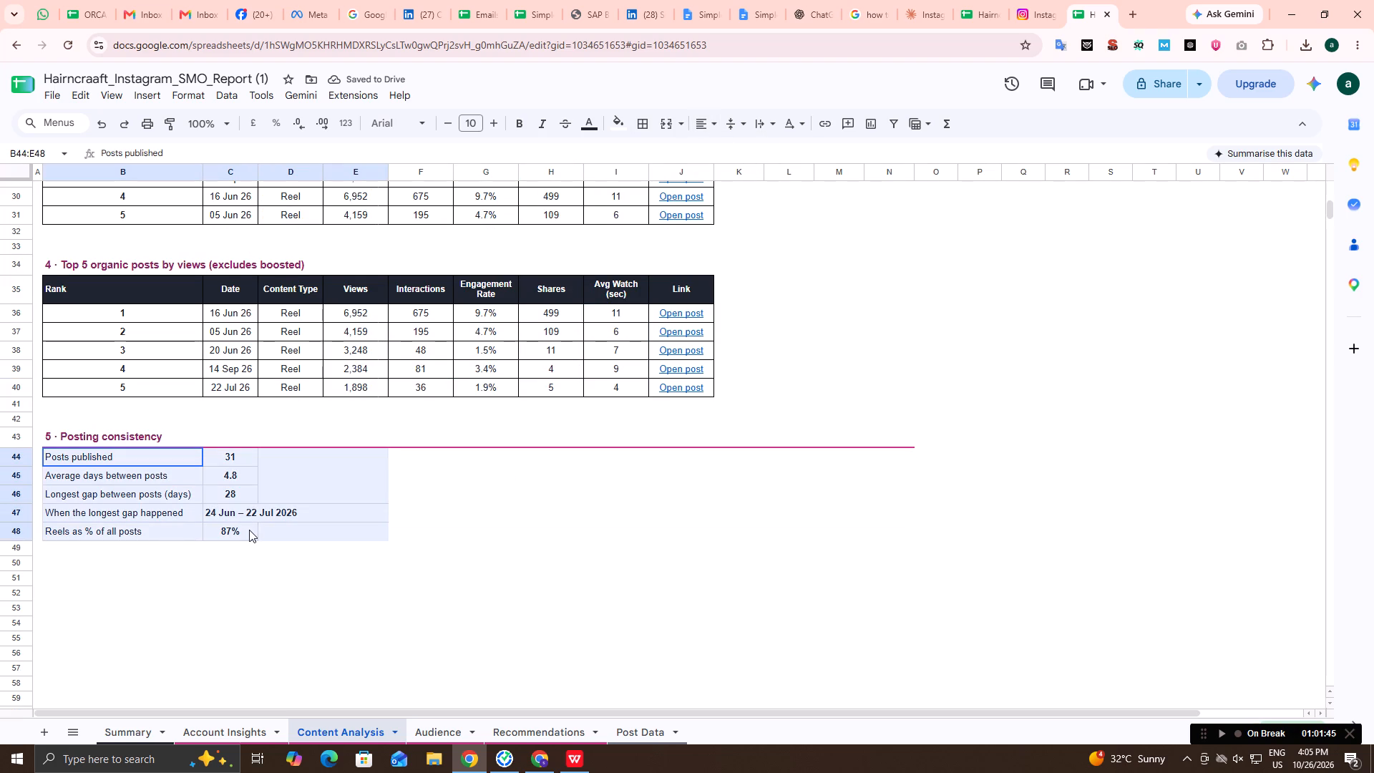
{"action": "left_click_drag", "start_coordinate": [249, 530], "coordinate": [248, 530]}
{"action": "left_click", "coordinate": [643, 127]}
{"action": "left_click", "coordinate": [650, 155]}
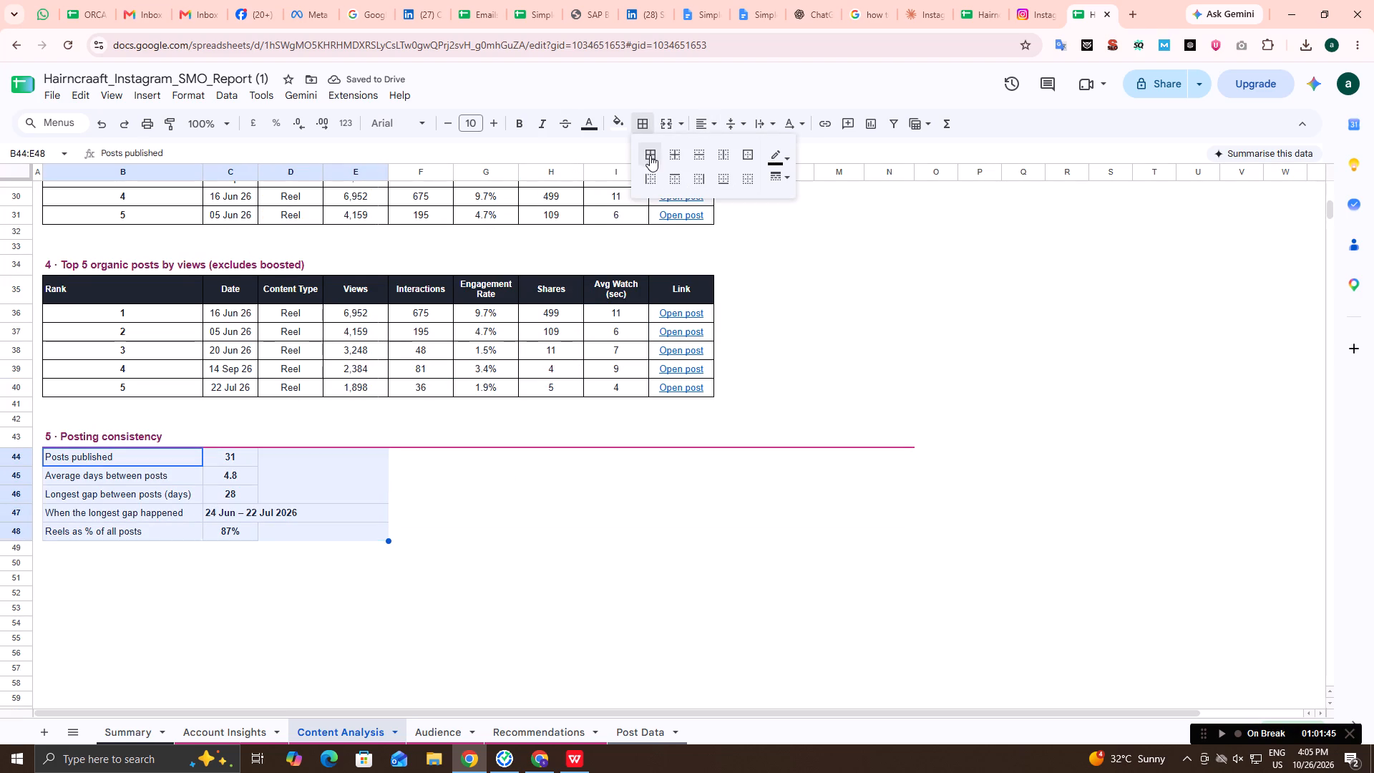
{"action": "left_click", "coordinate": [260, 510]}
{"action": "left_click", "coordinate": [667, 122]}
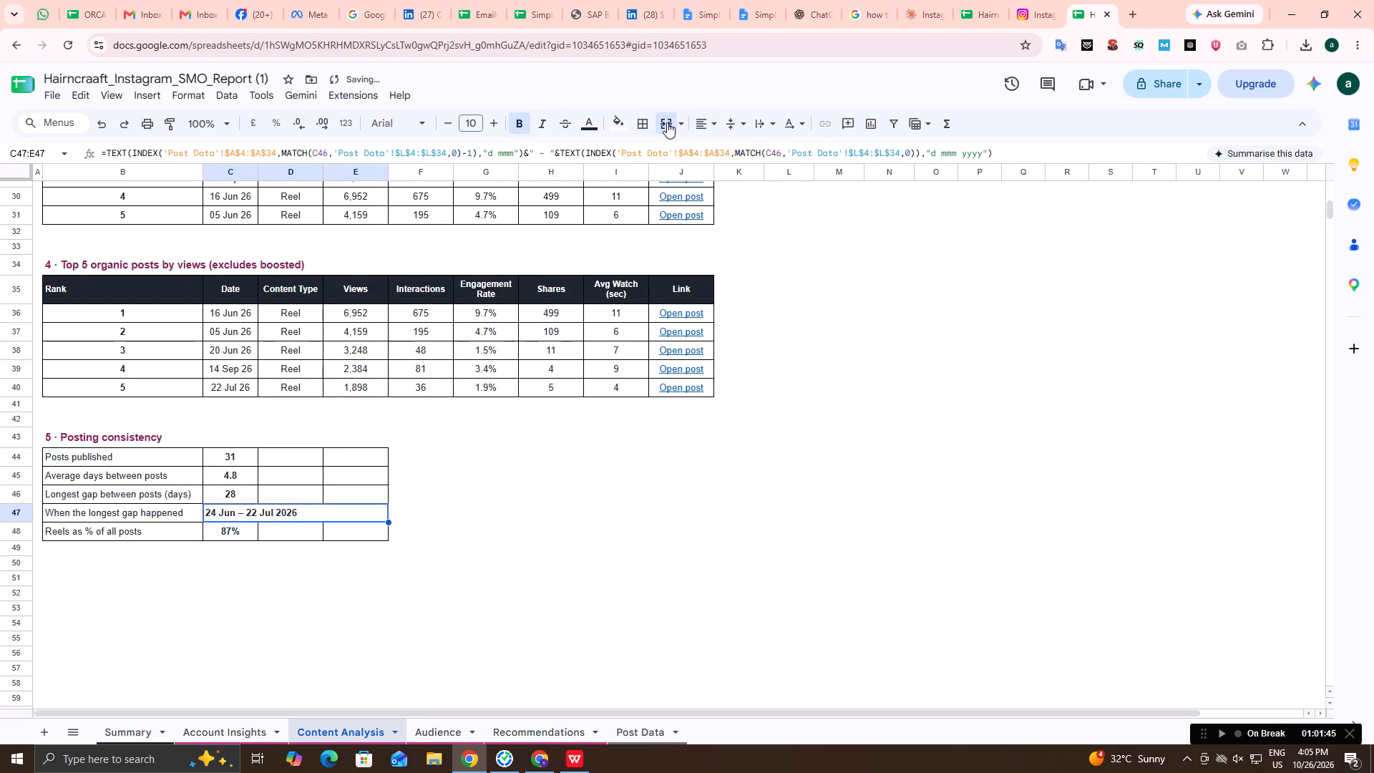
Clear the borders from the empty Posting consistency cells (D44:E48) and reapply all borders to its values (C44:C48).
{"action": "left_click_drag", "start_coordinate": [306, 461], "coordinate": [336, 504]}
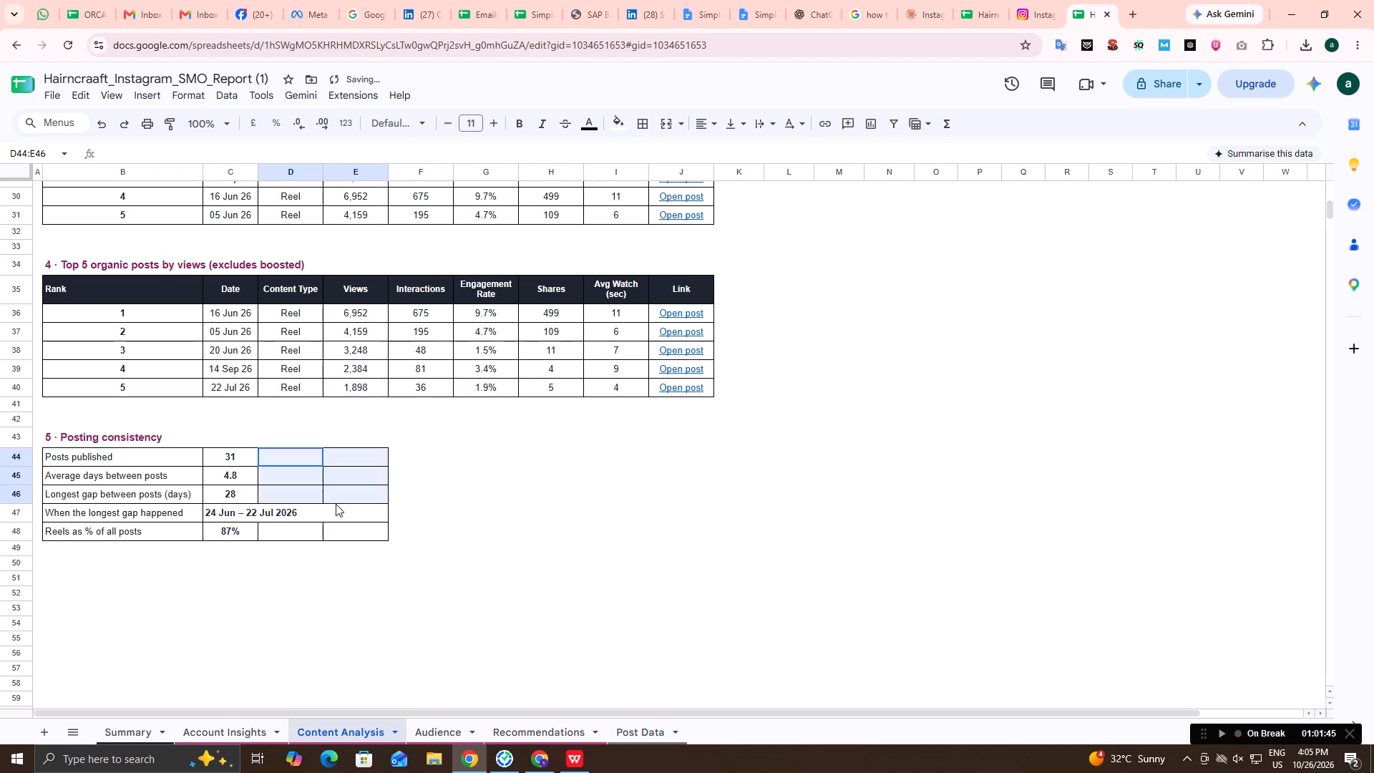
{"action": "left_click_drag", "start_coordinate": [336, 504], "coordinate": [350, 528]}
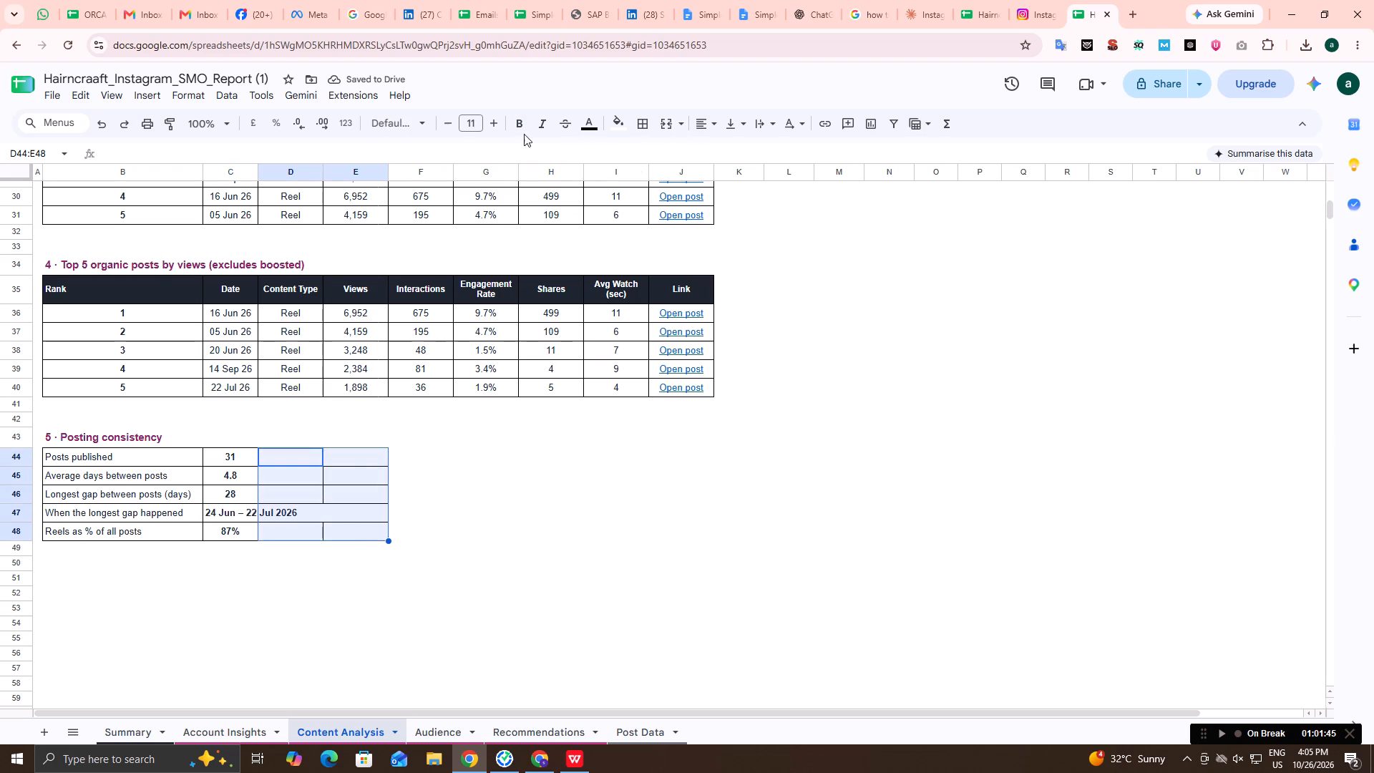
{"action": "left_click", "coordinate": [645, 123]}
{"action": "left_click", "coordinate": [745, 178]}
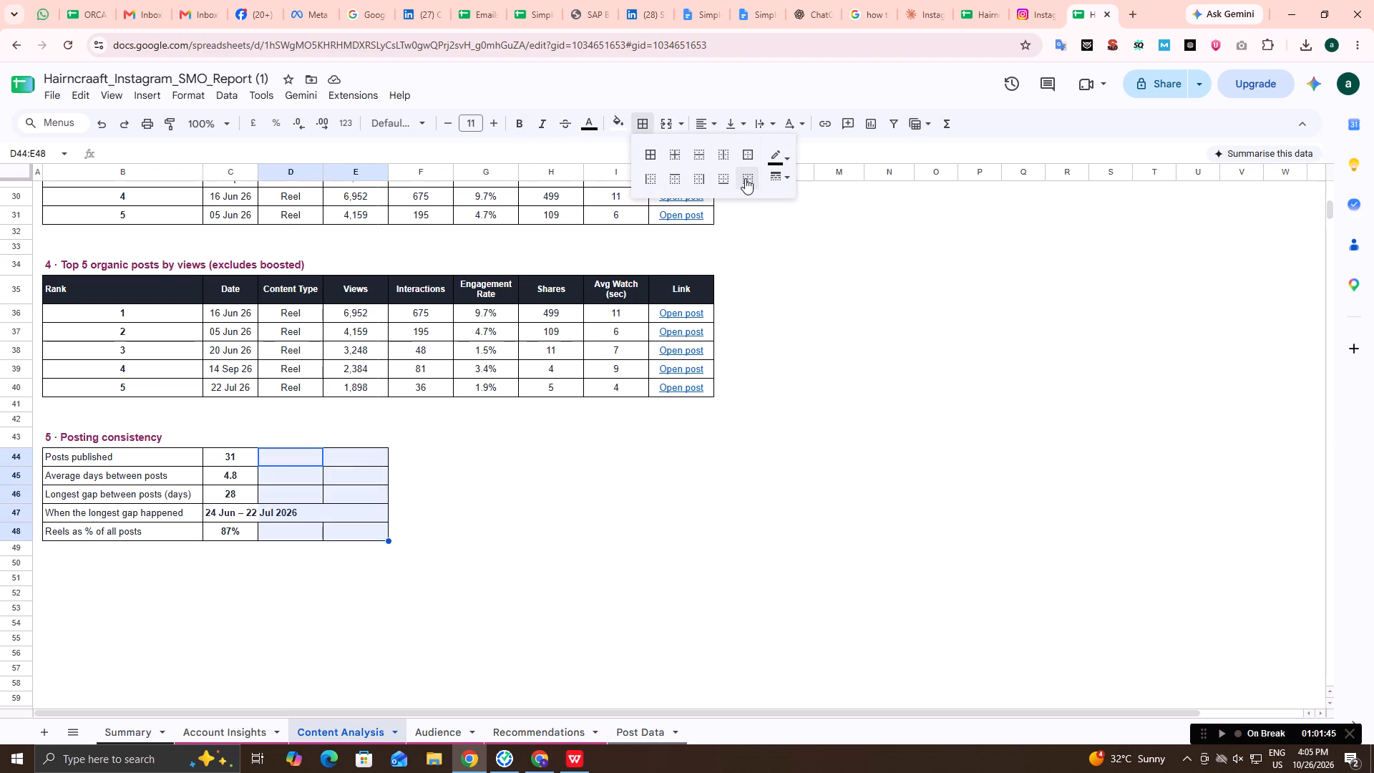
{"action": "left_click", "coordinate": [464, 580]}
{"action": "left_click", "coordinate": [247, 515]}
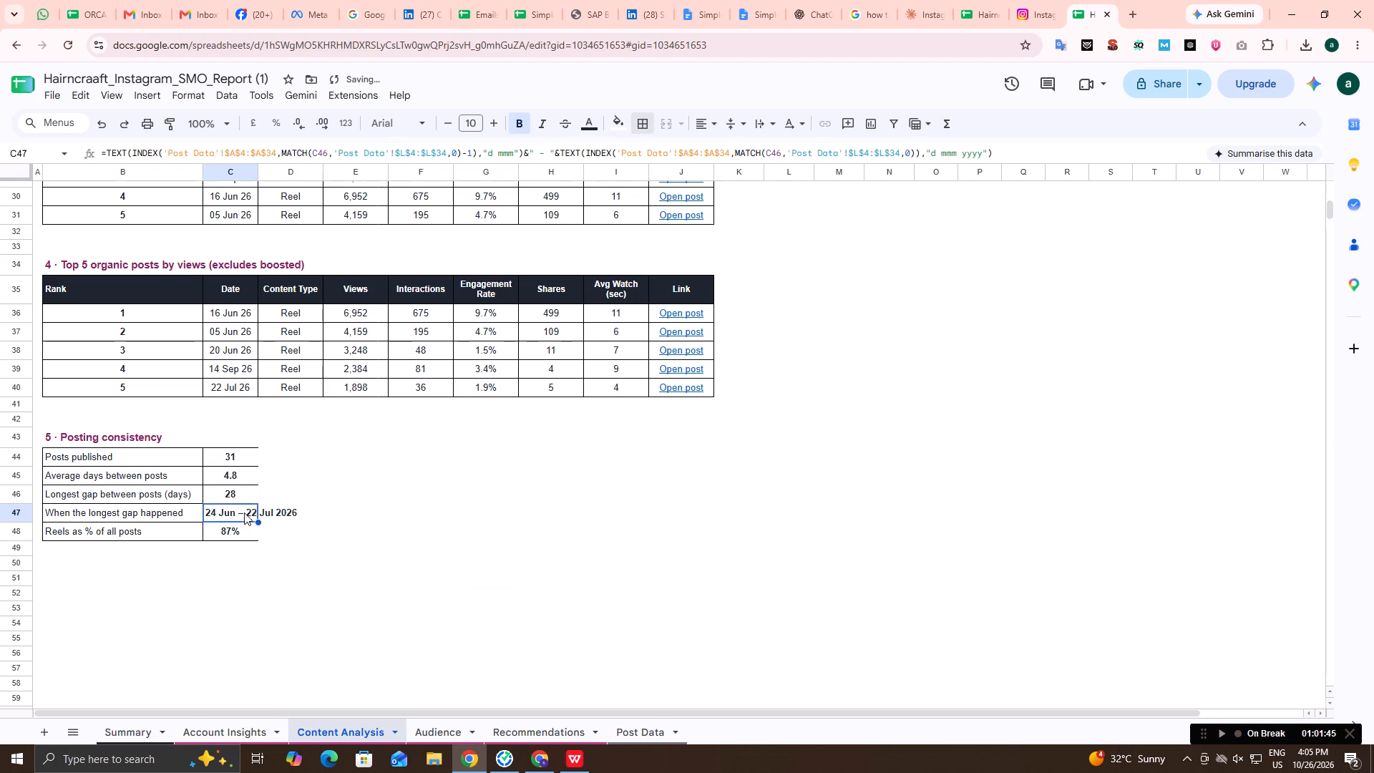
{"action": "left_click_drag", "start_coordinate": [237, 457], "coordinate": [242, 530]}
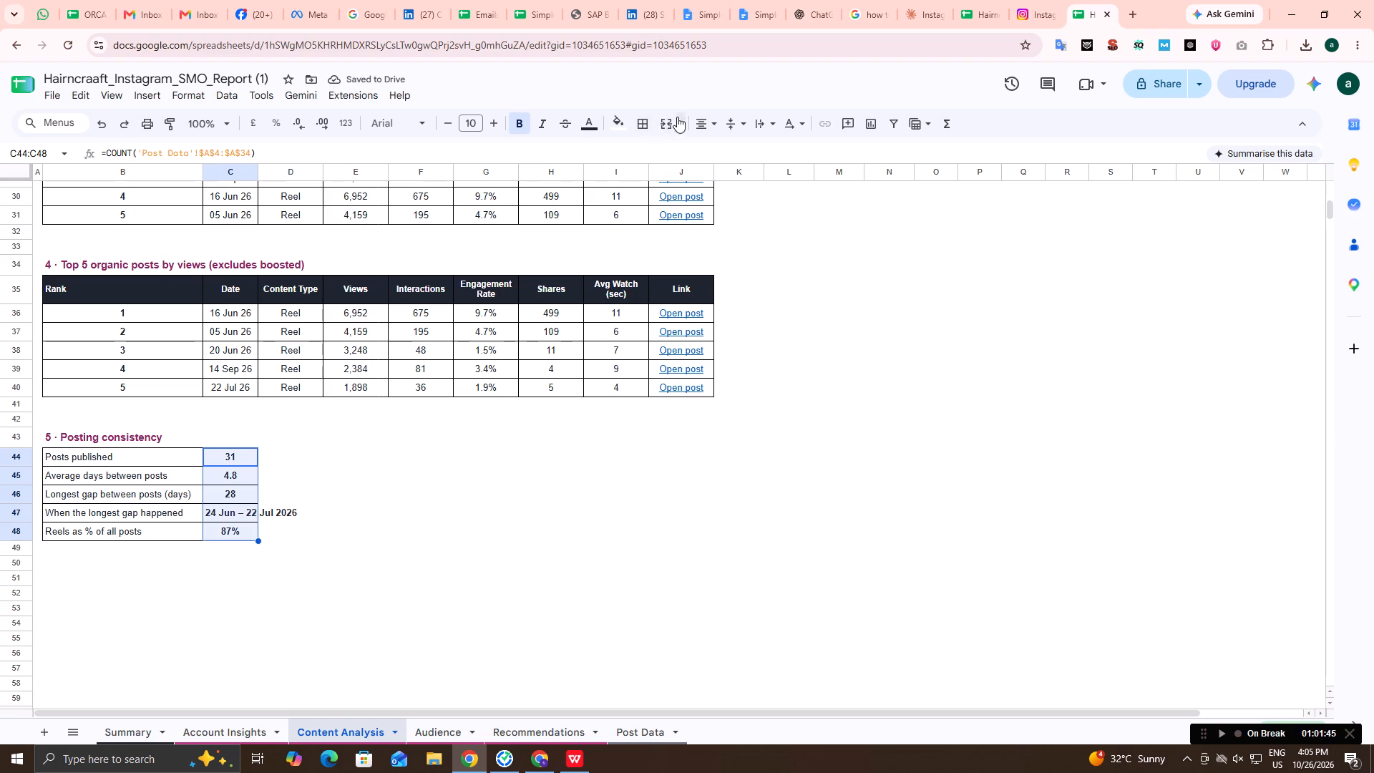
{"action": "left_click", "coordinate": [648, 118]}
{"action": "left_click", "coordinate": [647, 145]}
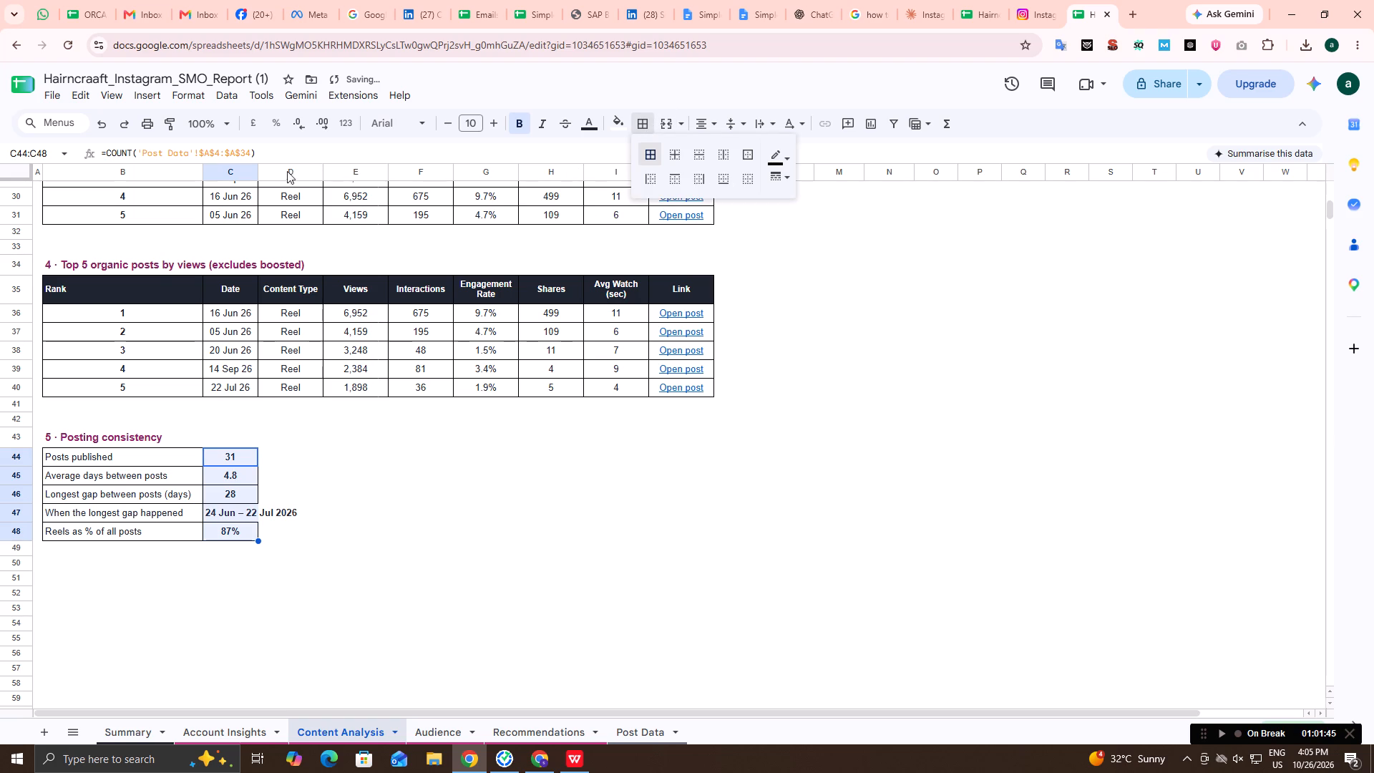
Widen column C of the Content Analysis sheet so the longest-gap date range in C47 fits inside its cell.
{"action": "left_click_drag", "start_coordinate": [261, 167], "coordinate": [303, 175]}
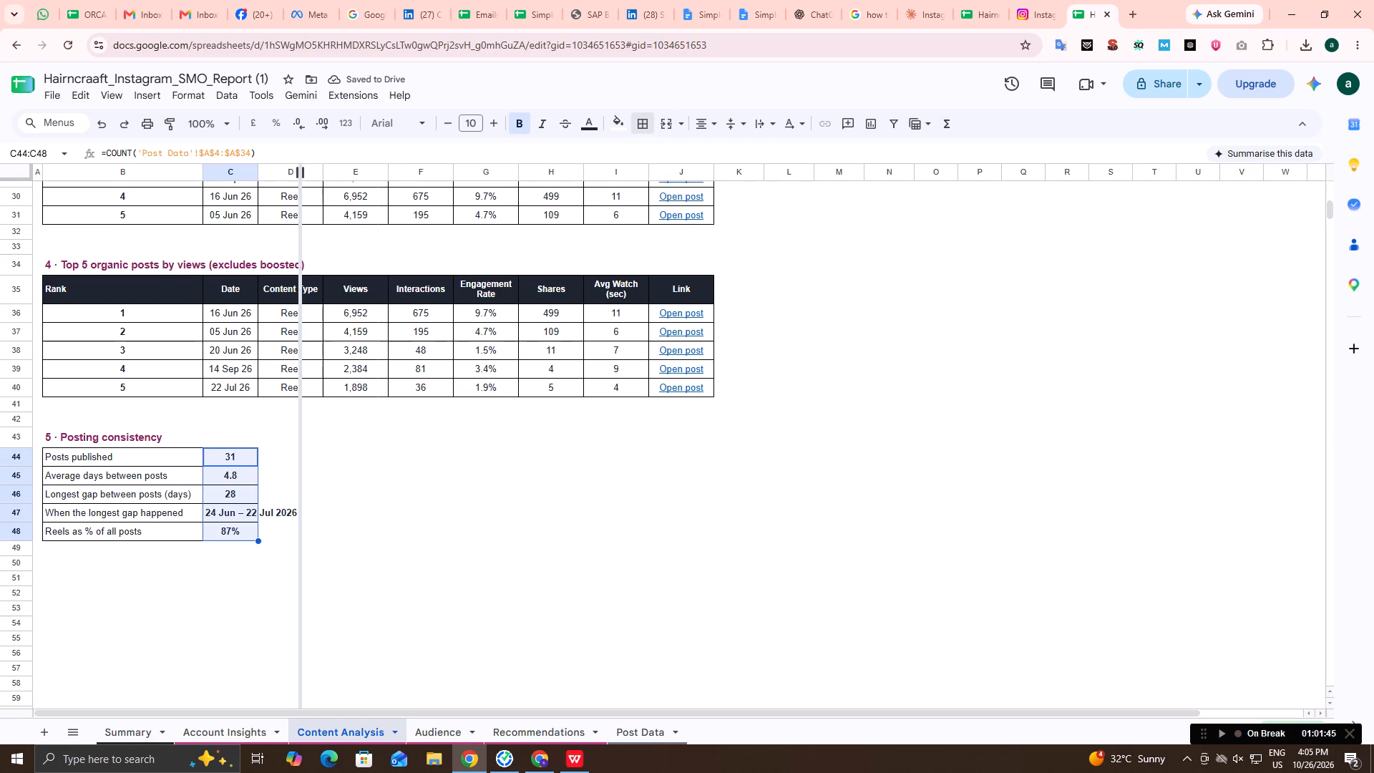
{"action": "left_click_drag", "start_coordinate": [303, 175], "coordinate": [305, 175]}
{"action": "left_click", "coordinate": [314, 402]}
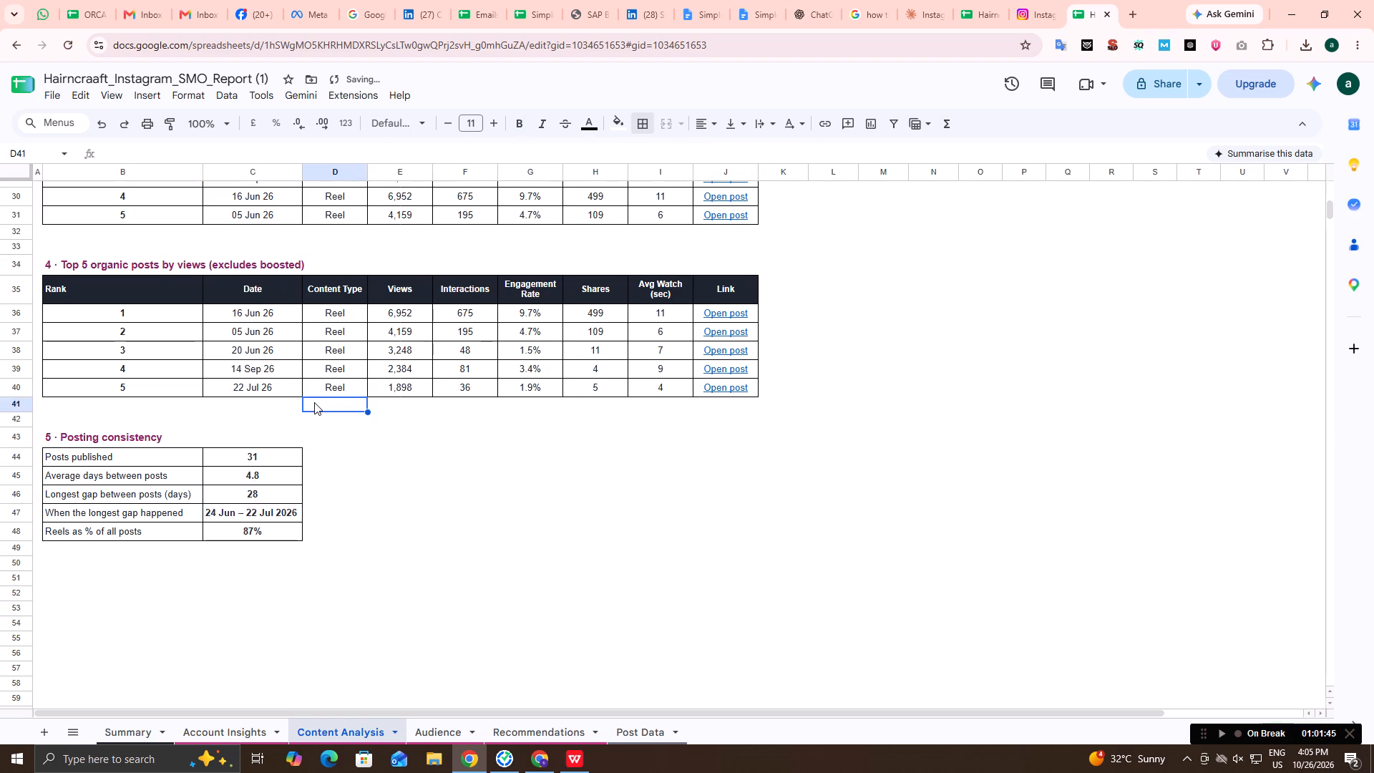
Test the rank 5 post link (J31) in the Top 5 posts by views table, closing the post's page again.
{"action": "scroll", "coordinate": [314, 402], "scroll_direction": "up", "scroll_amount": 7}
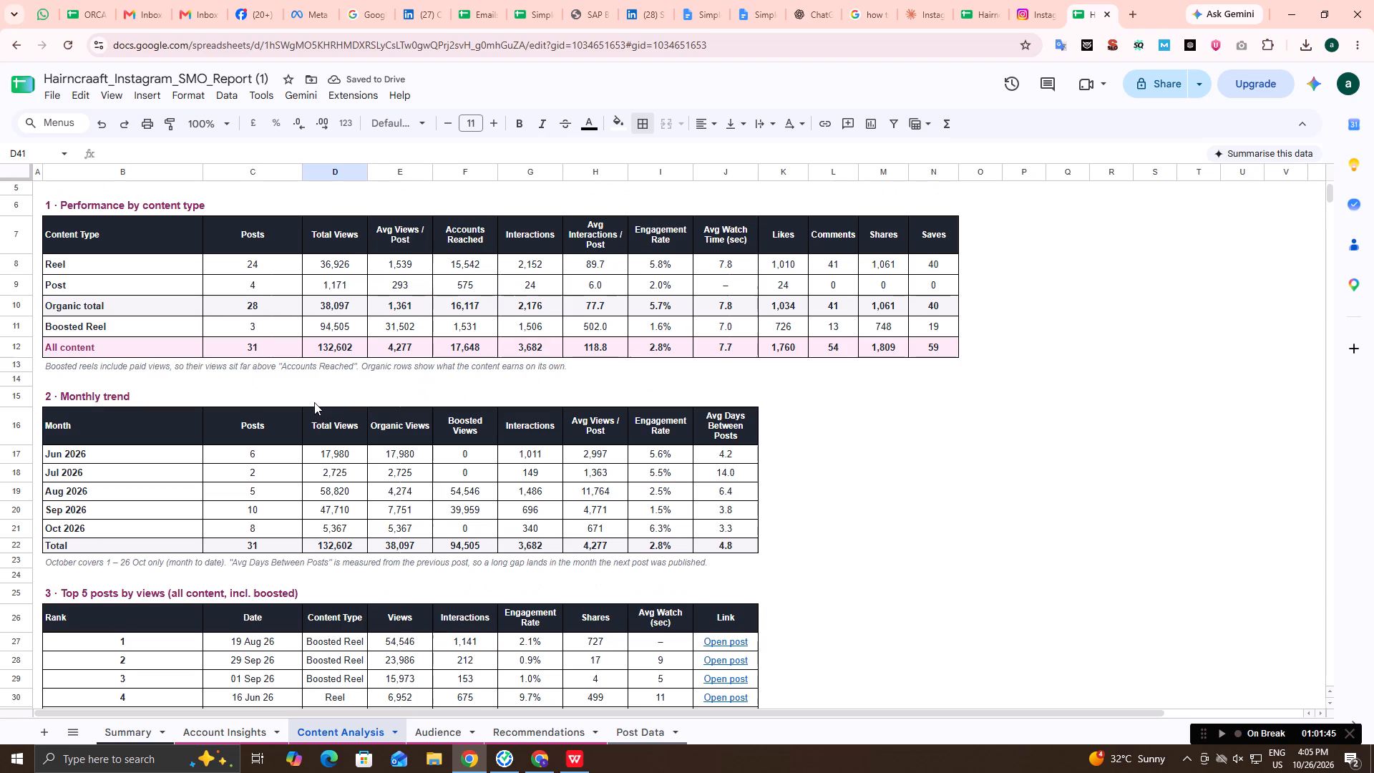
{"action": "scroll", "coordinate": [319, 373], "scroll_direction": "down", "scroll_amount": 4}
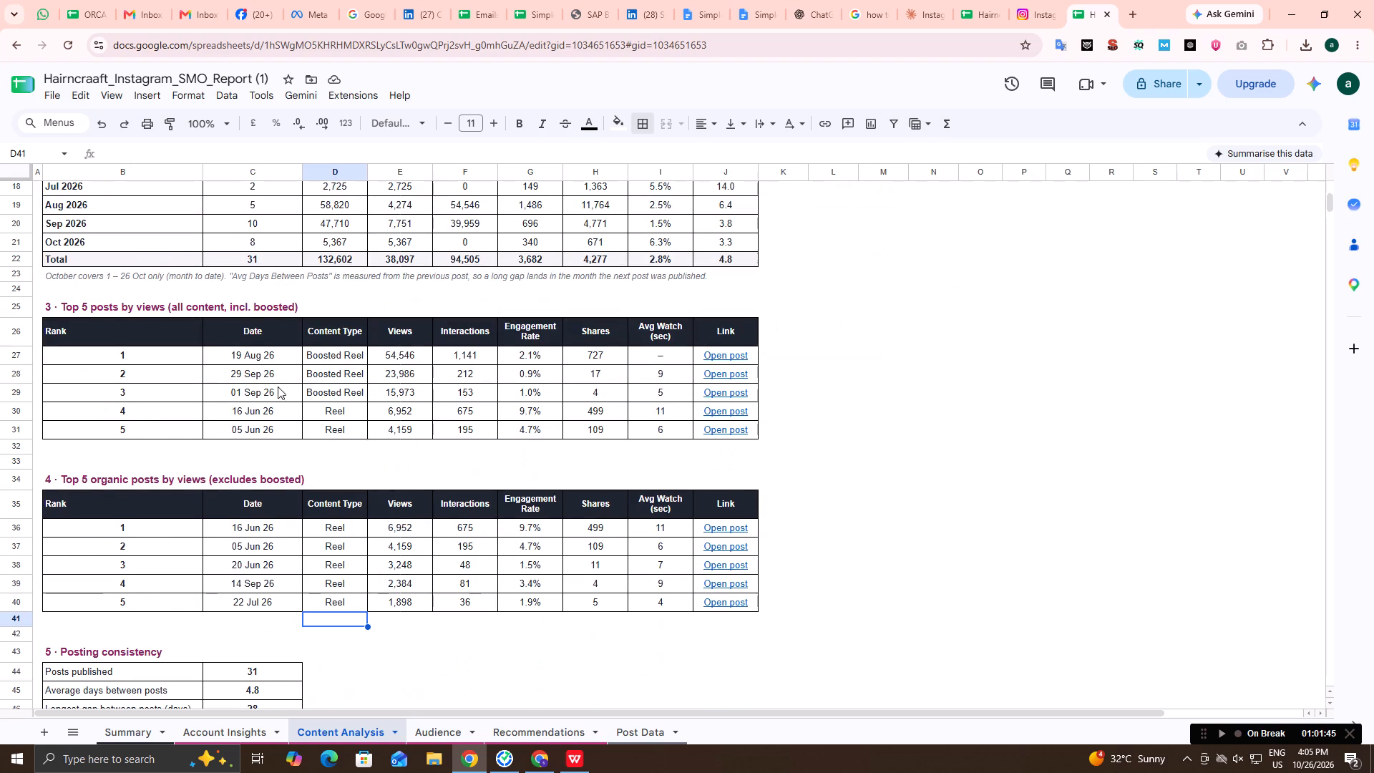
{"action": "scroll", "coordinate": [436, 553], "scroll_direction": "down", "scroll_amount": 2}
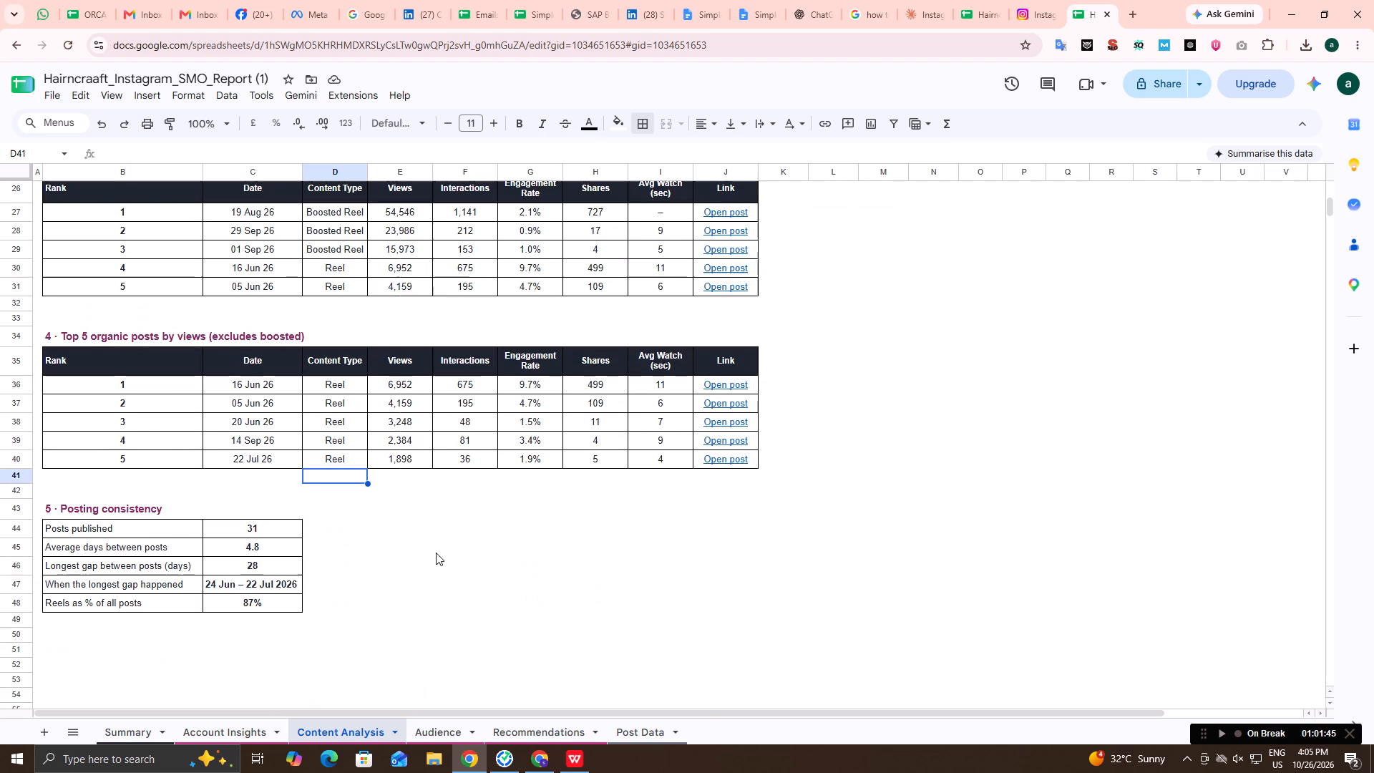
{"action": "scroll", "coordinate": [436, 553], "scroll_direction": "up", "scroll_amount": 1}
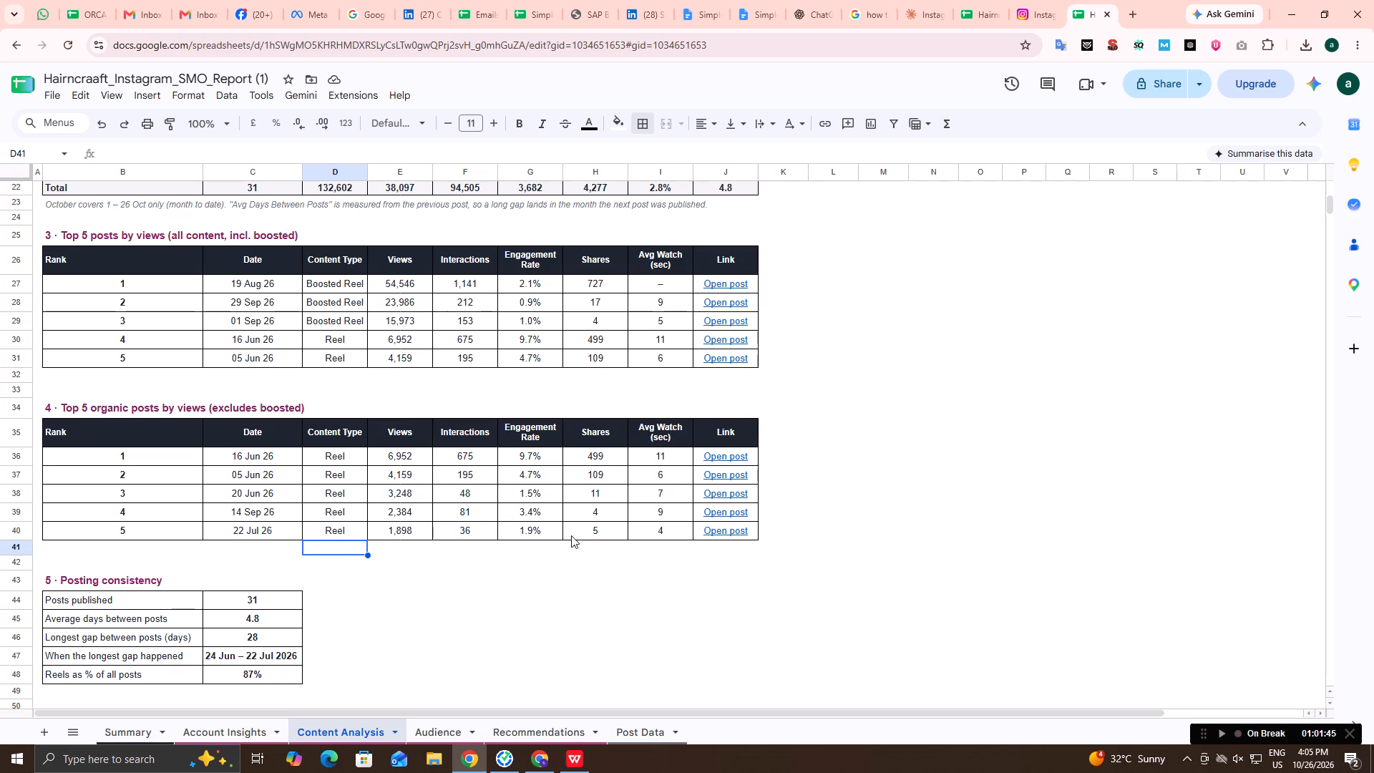
{"action": "left_click", "coordinate": [738, 356]}
{"action": "left_click", "coordinate": [754, 381]}
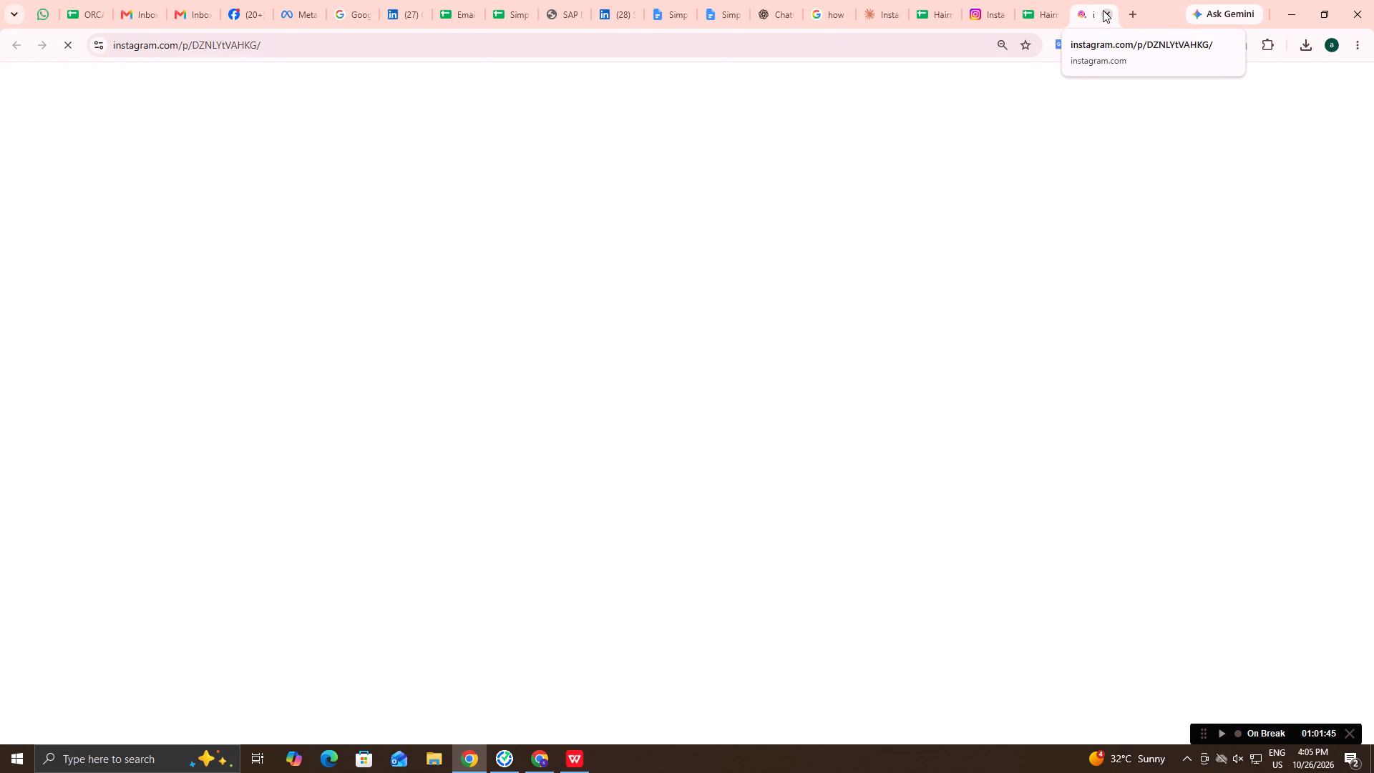
{"action": "left_click", "coordinate": [1103, 10]}
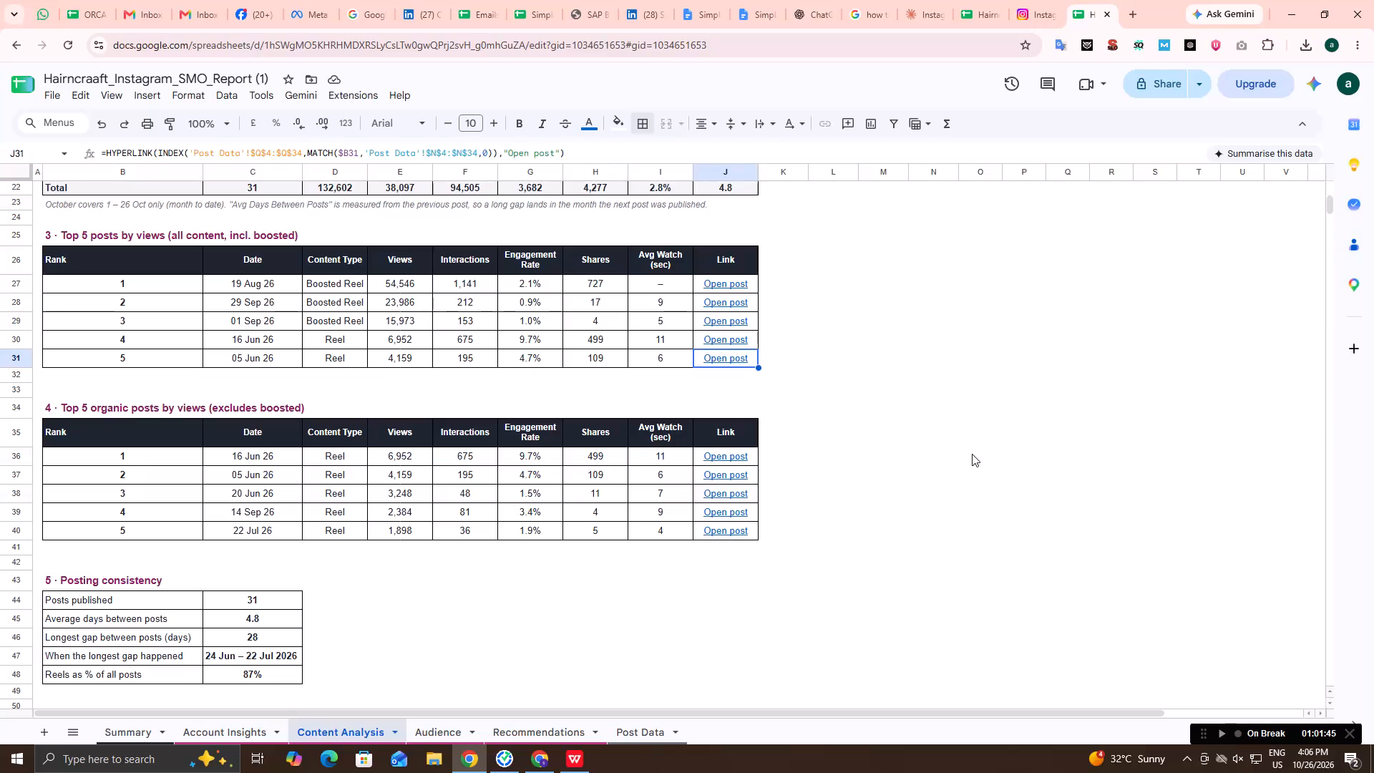
Check the Instagram post linked from rank 4 (J30) in the Top 5 posts by views table and return to the report.
{"action": "scroll", "coordinate": [974, 453], "scroll_direction": "up", "scroll_amount": 1}
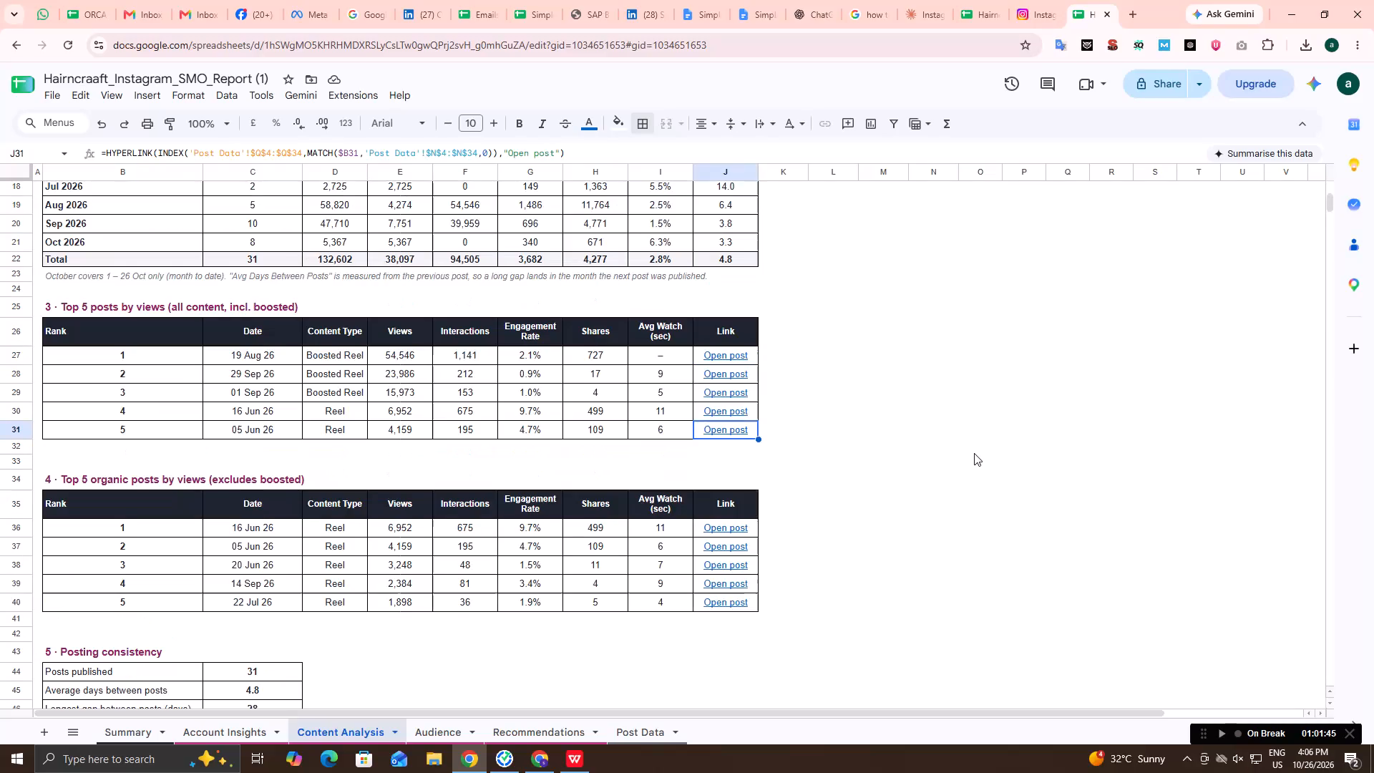
{"action": "scroll", "coordinate": [974, 453], "scroll_direction": "up", "scroll_amount": 1}
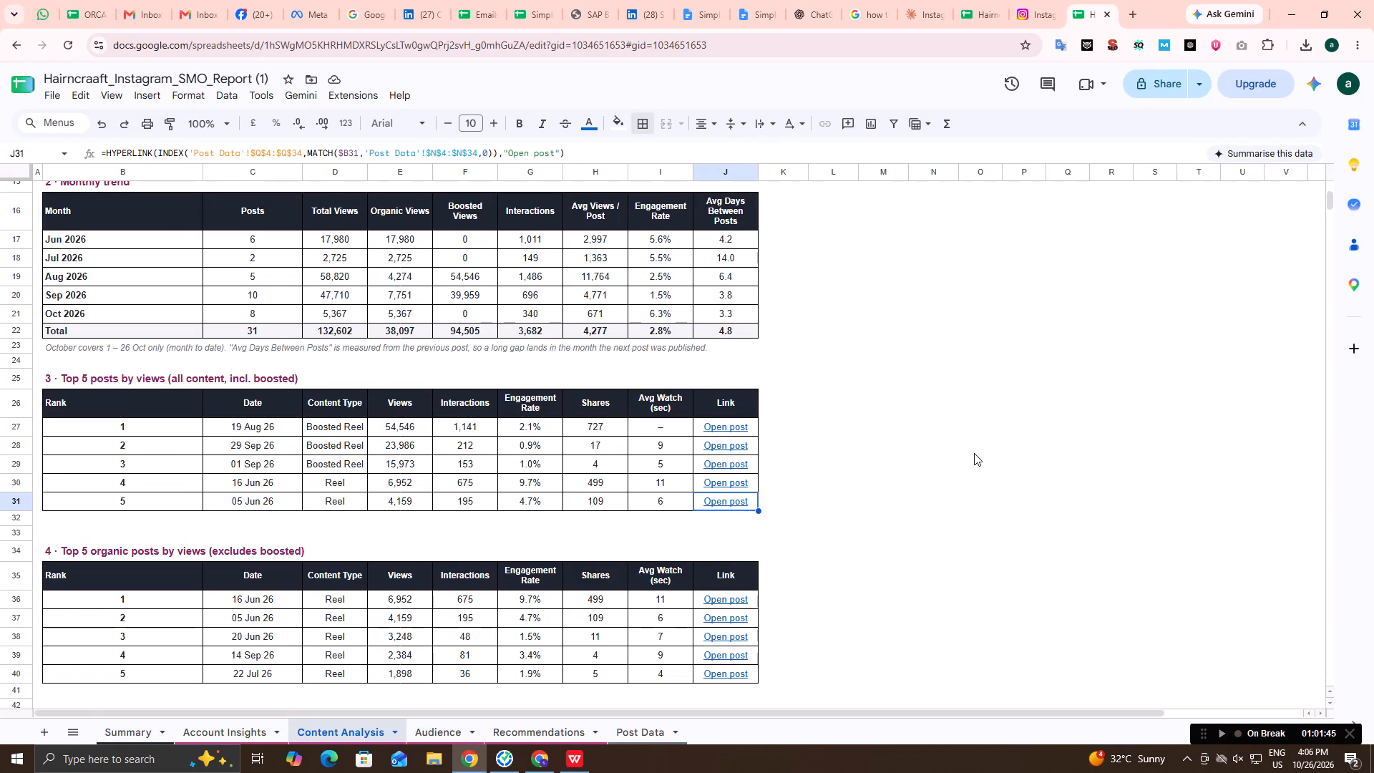
{"action": "left_click", "coordinate": [745, 480]}
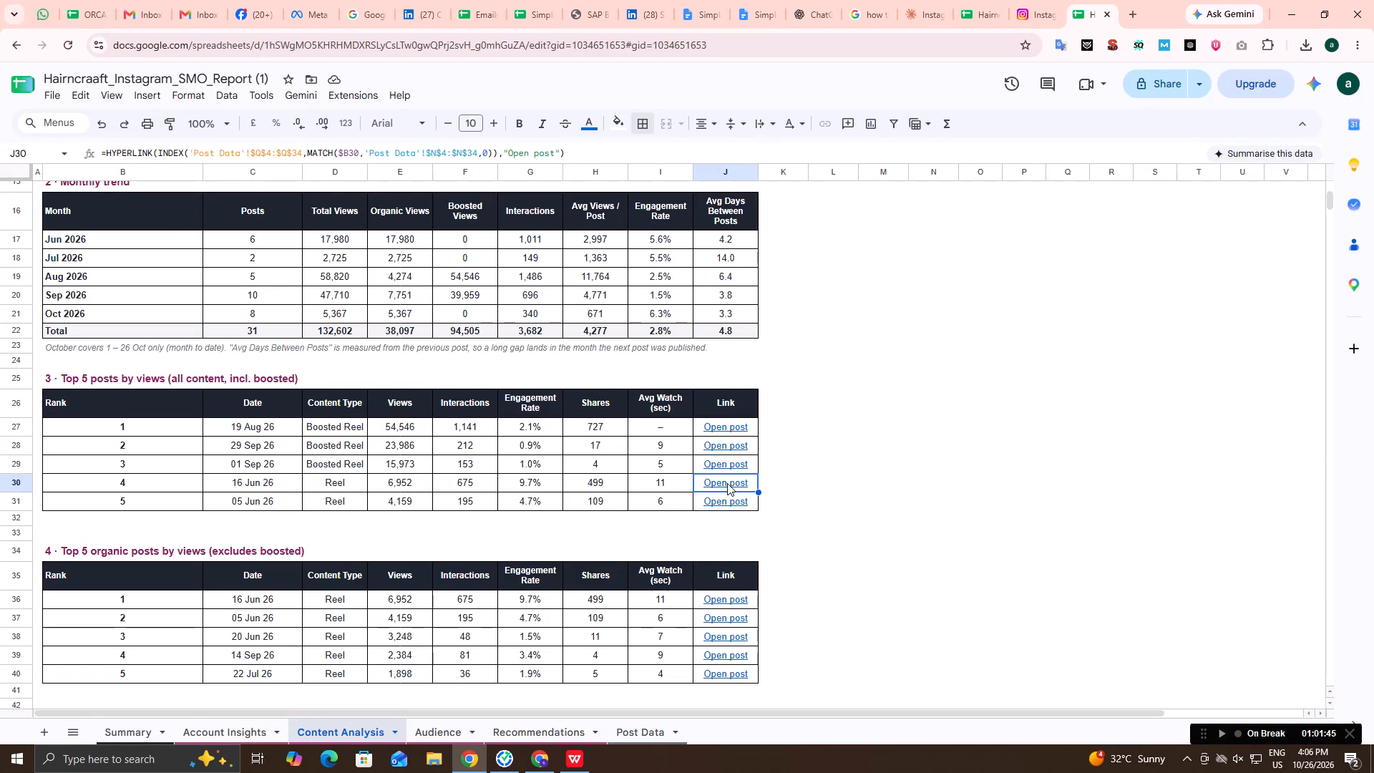
{"action": "left_click", "coordinate": [727, 483]}
{"action": "left_click", "coordinate": [766, 515]}
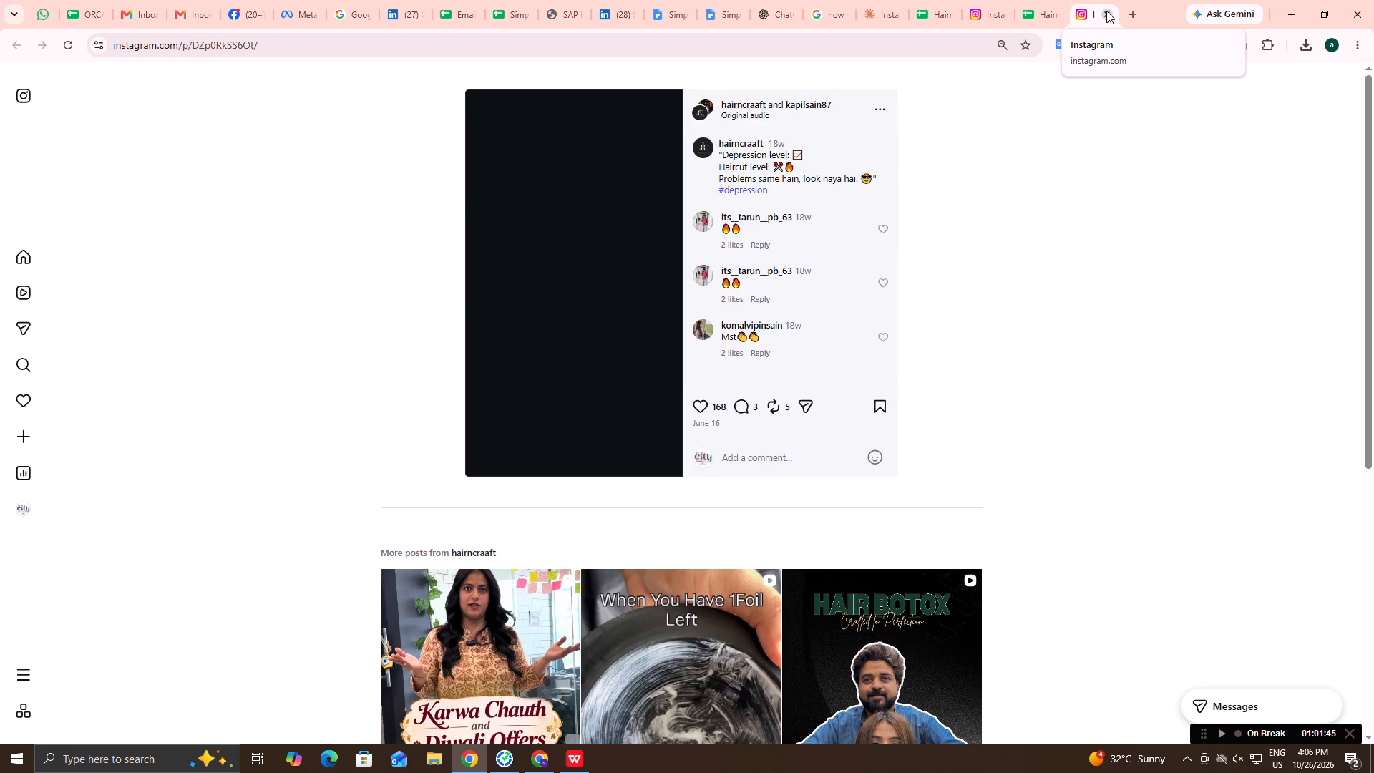
{"action": "left_click", "coordinate": [1106, 11]}
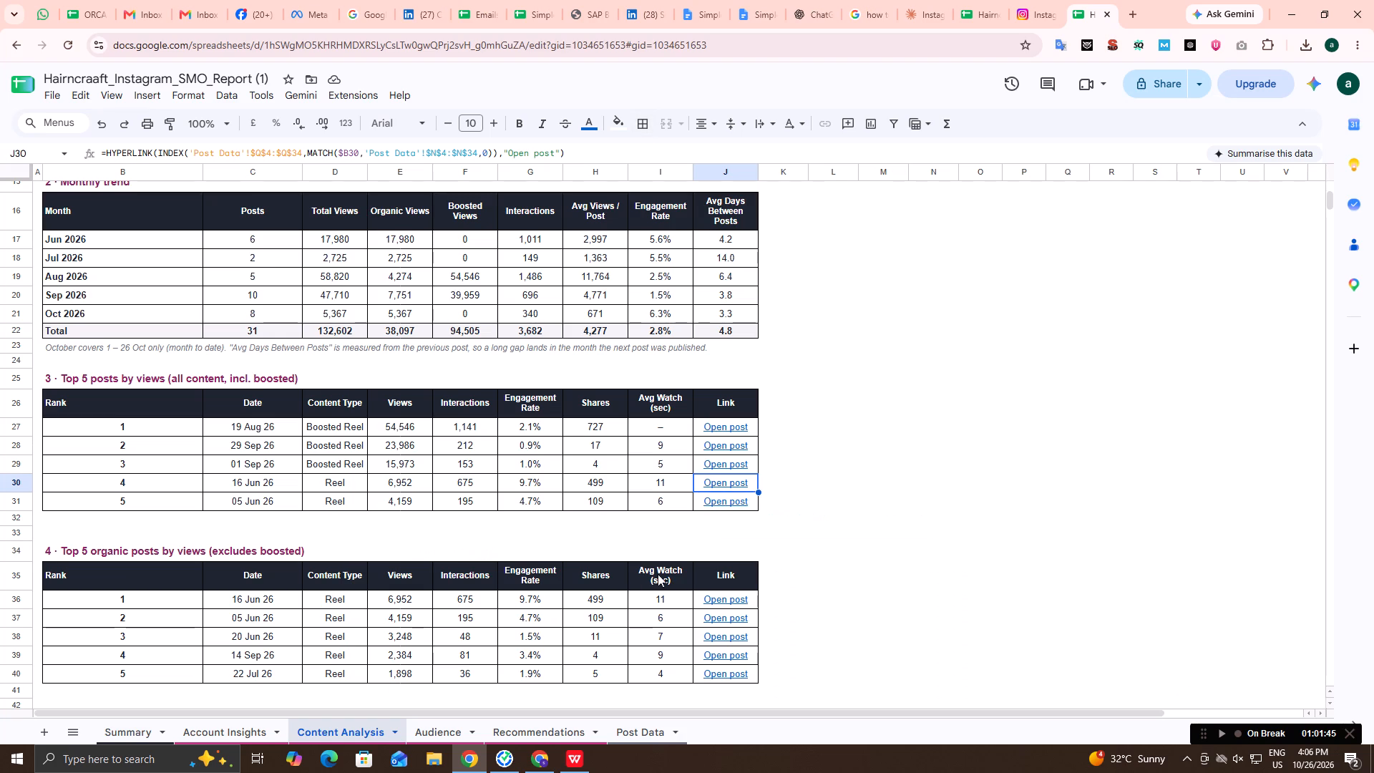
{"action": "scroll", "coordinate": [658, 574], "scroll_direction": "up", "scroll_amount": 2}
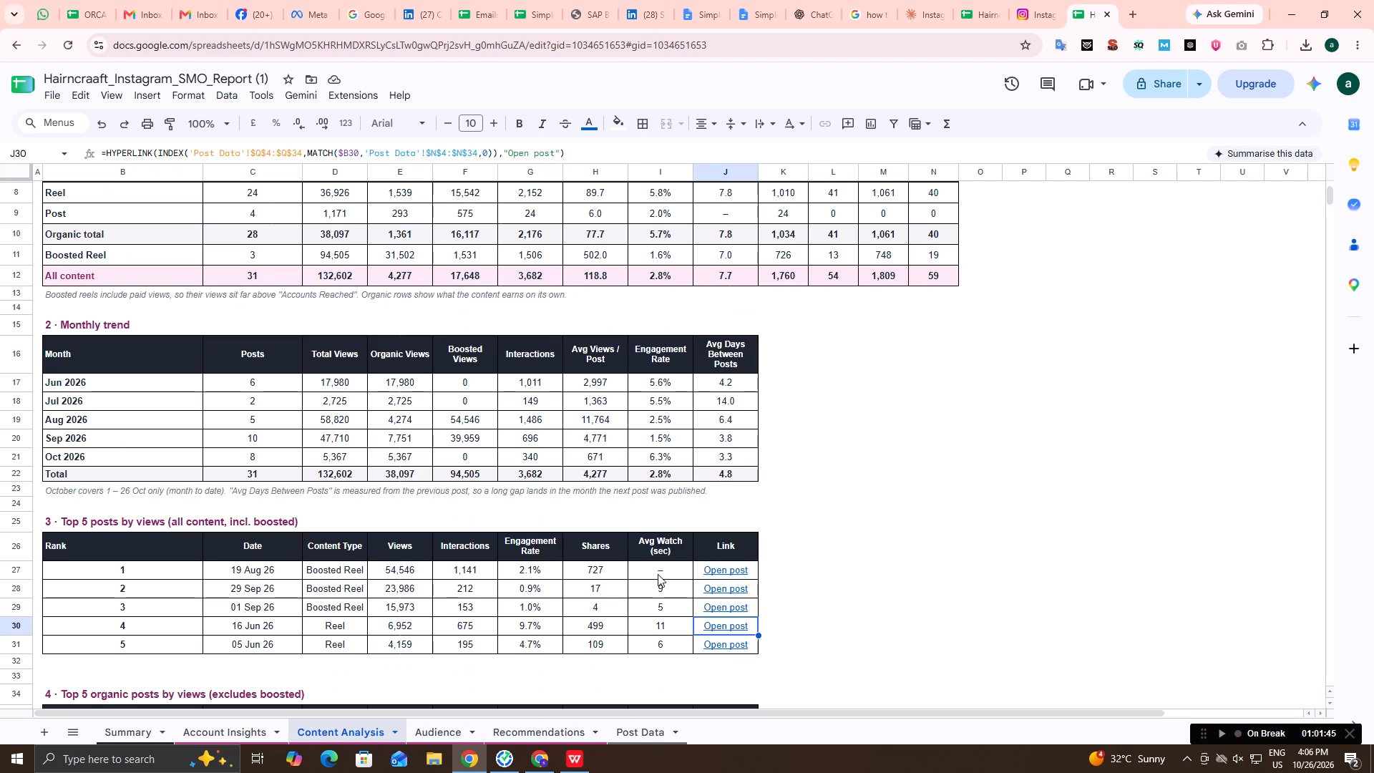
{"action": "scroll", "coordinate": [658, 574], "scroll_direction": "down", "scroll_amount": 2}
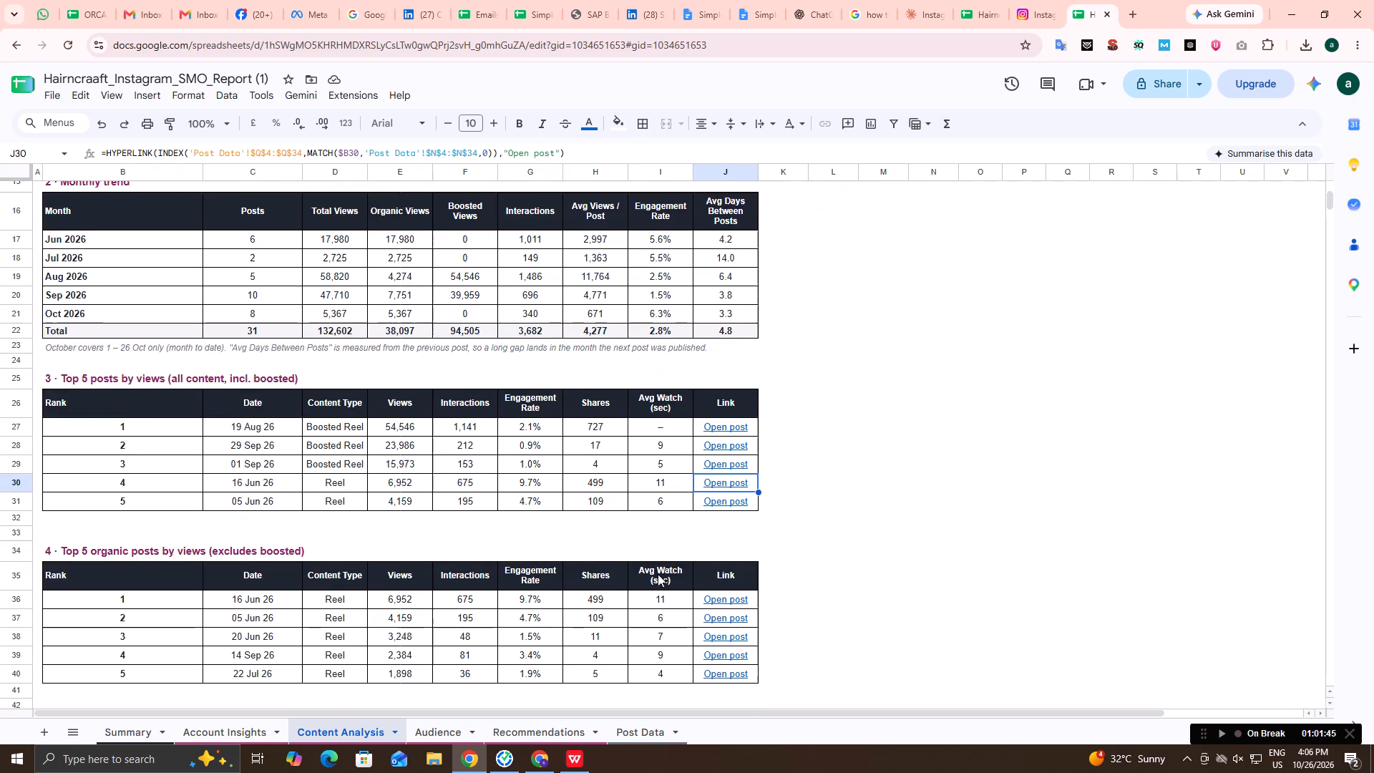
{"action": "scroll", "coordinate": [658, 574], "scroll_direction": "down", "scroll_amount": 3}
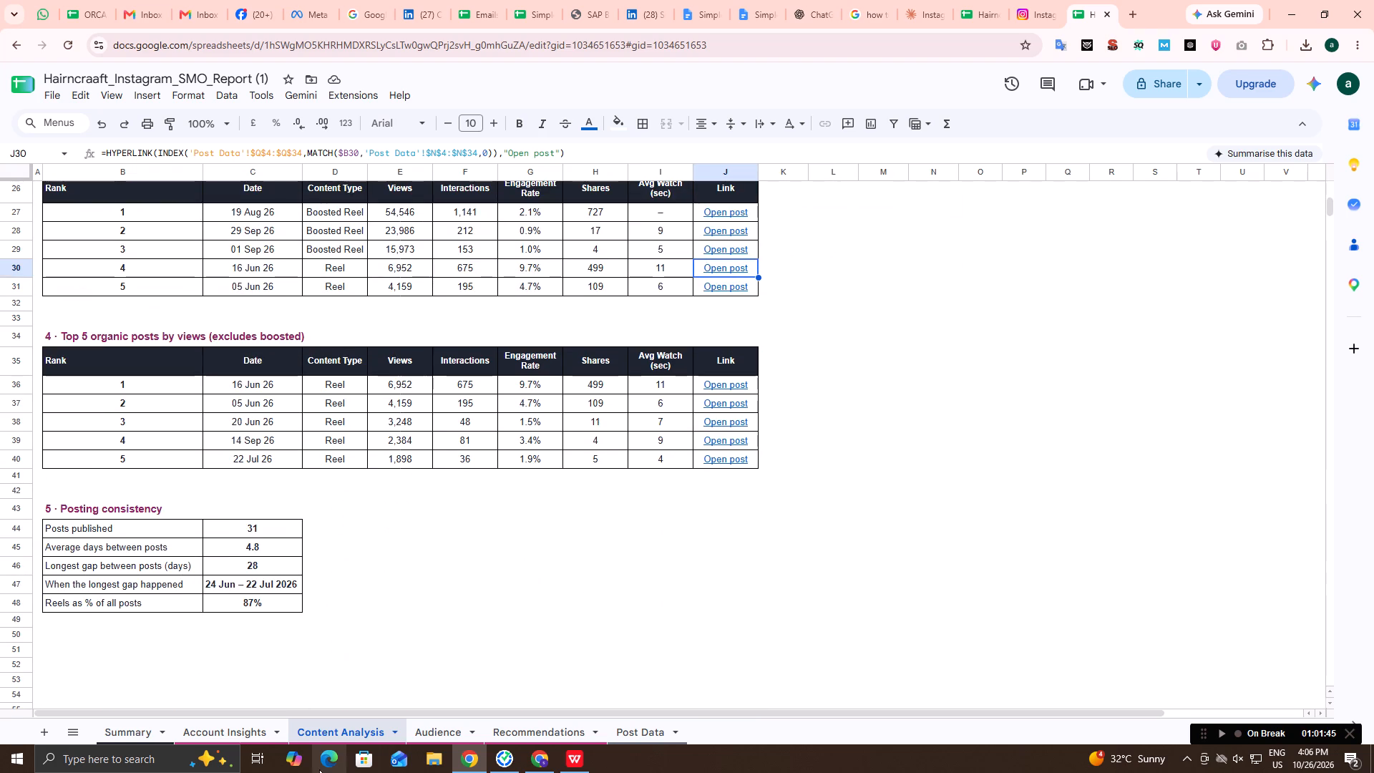
In the Audience sheet, apply all borders to the source line under the title (B3:L3).
{"action": "left_click", "coordinate": [448, 725]}
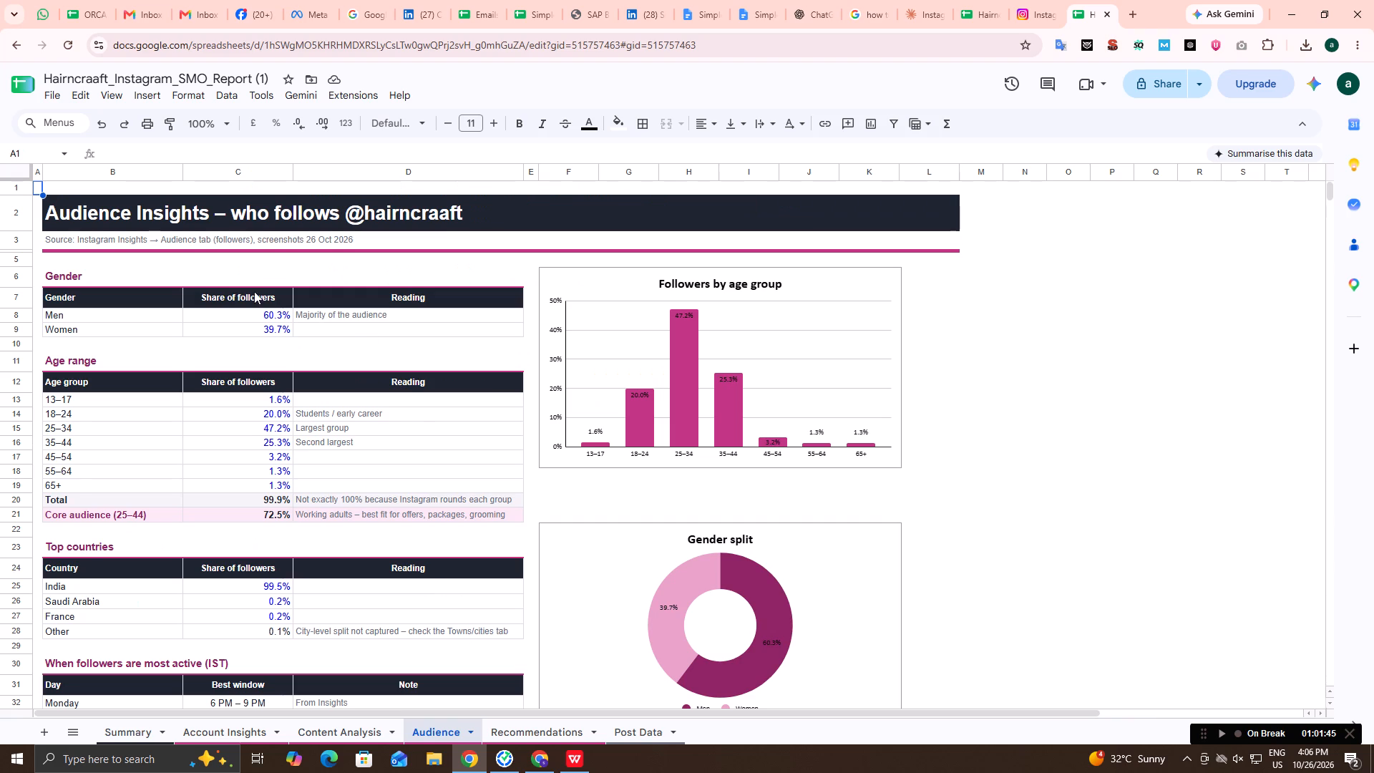
{"action": "left_click", "coordinate": [147, 240]}
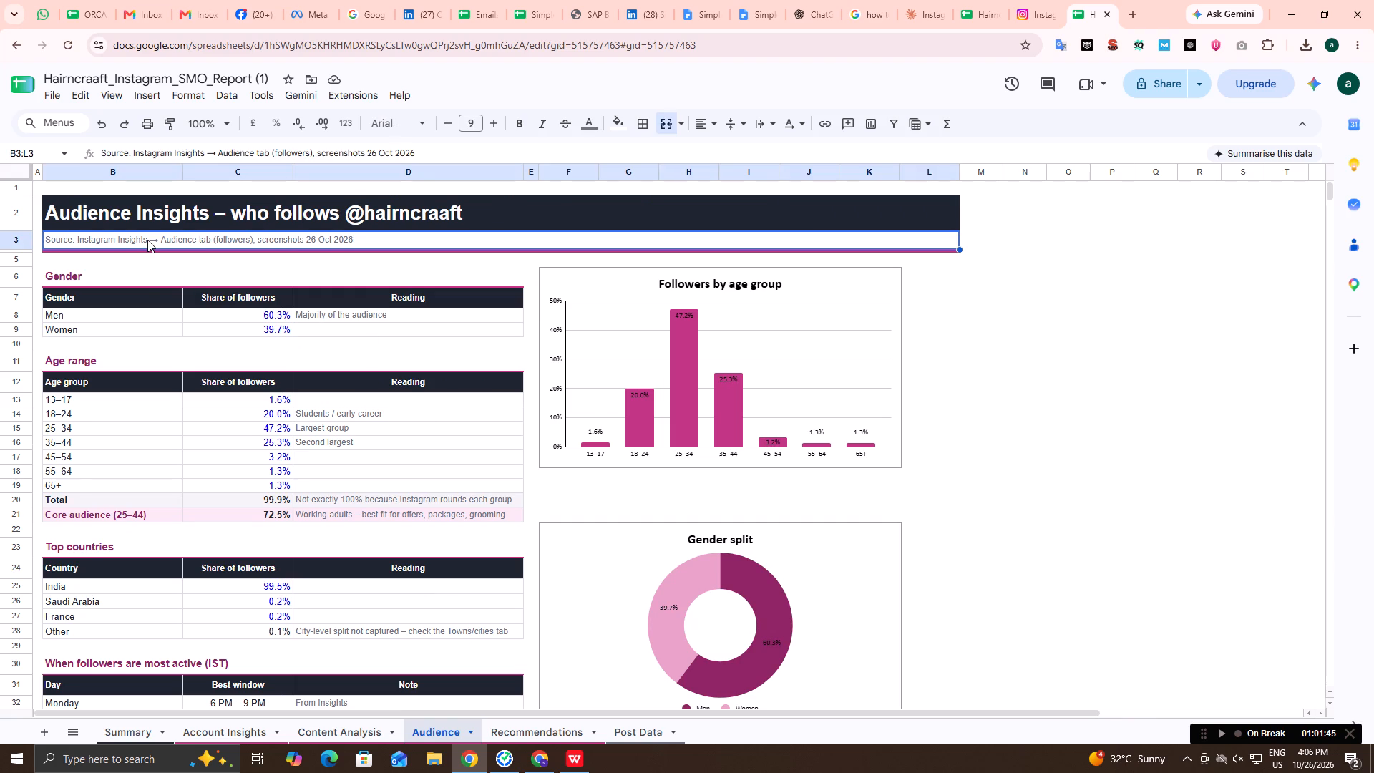
{"action": "left_click", "coordinate": [147, 240]}
{"action": "left_click", "coordinate": [646, 125]}
{"action": "left_click", "coordinate": [648, 153]}
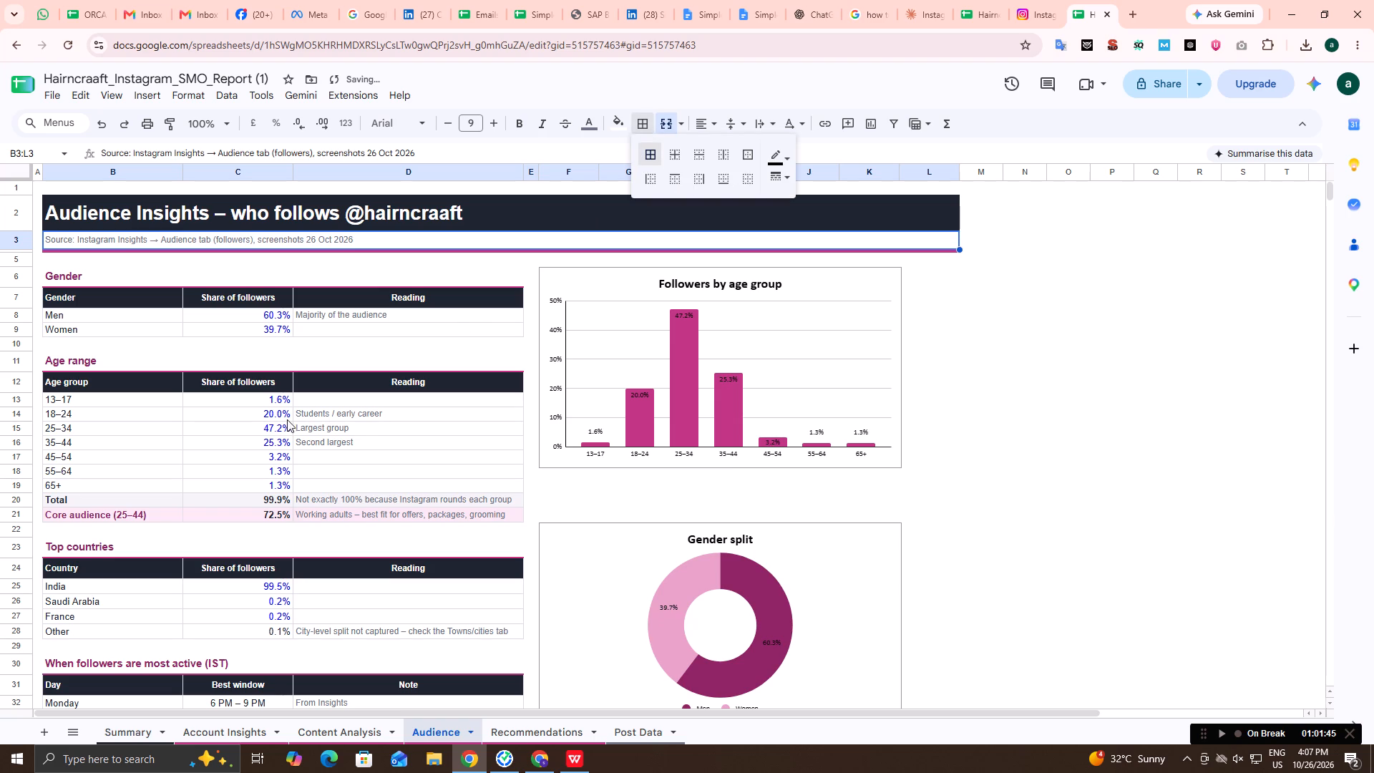
{"action": "left_click", "coordinate": [232, 396]}
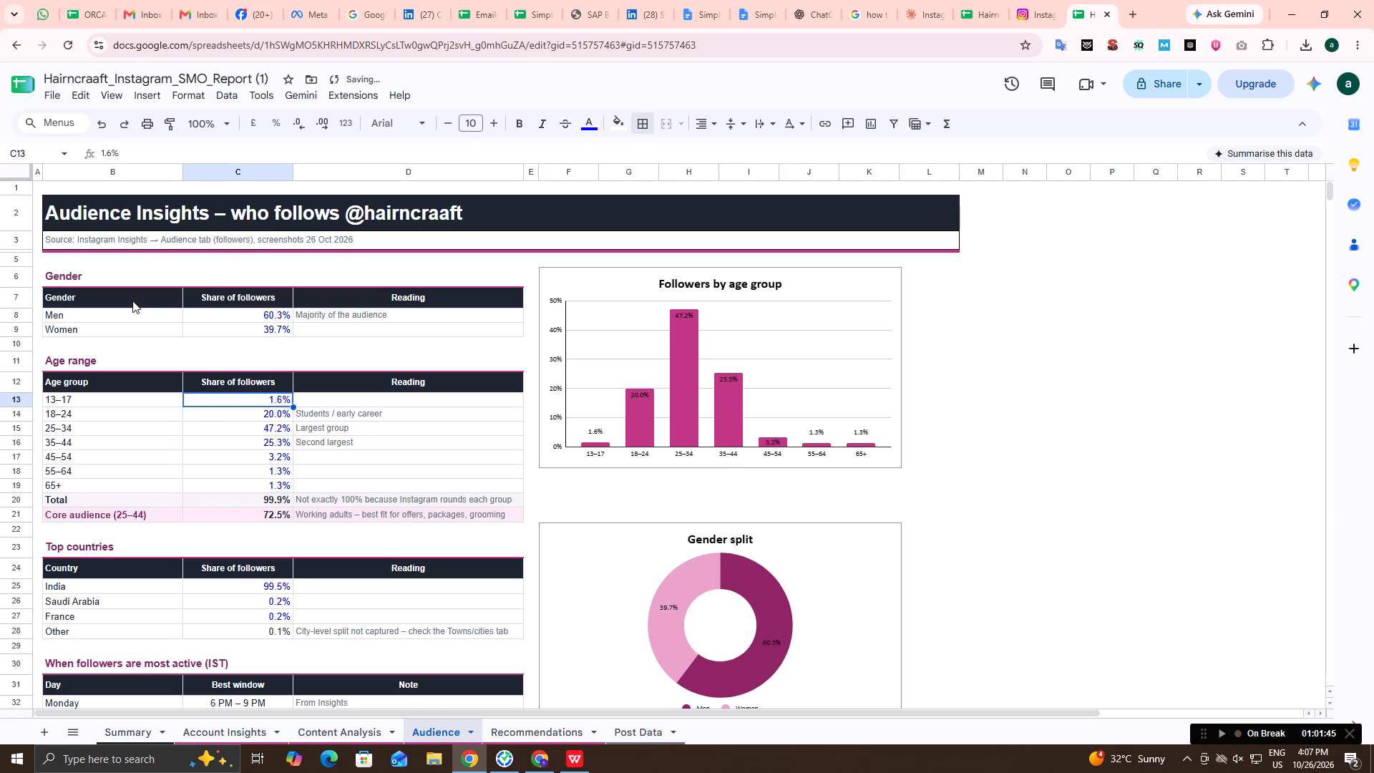
Apply all borders to the Gender table (B7:D9) and centre-align its share of followers figures (C8:C9).
{"action": "left_click_drag", "start_coordinate": [140, 303], "coordinate": [363, 334]}
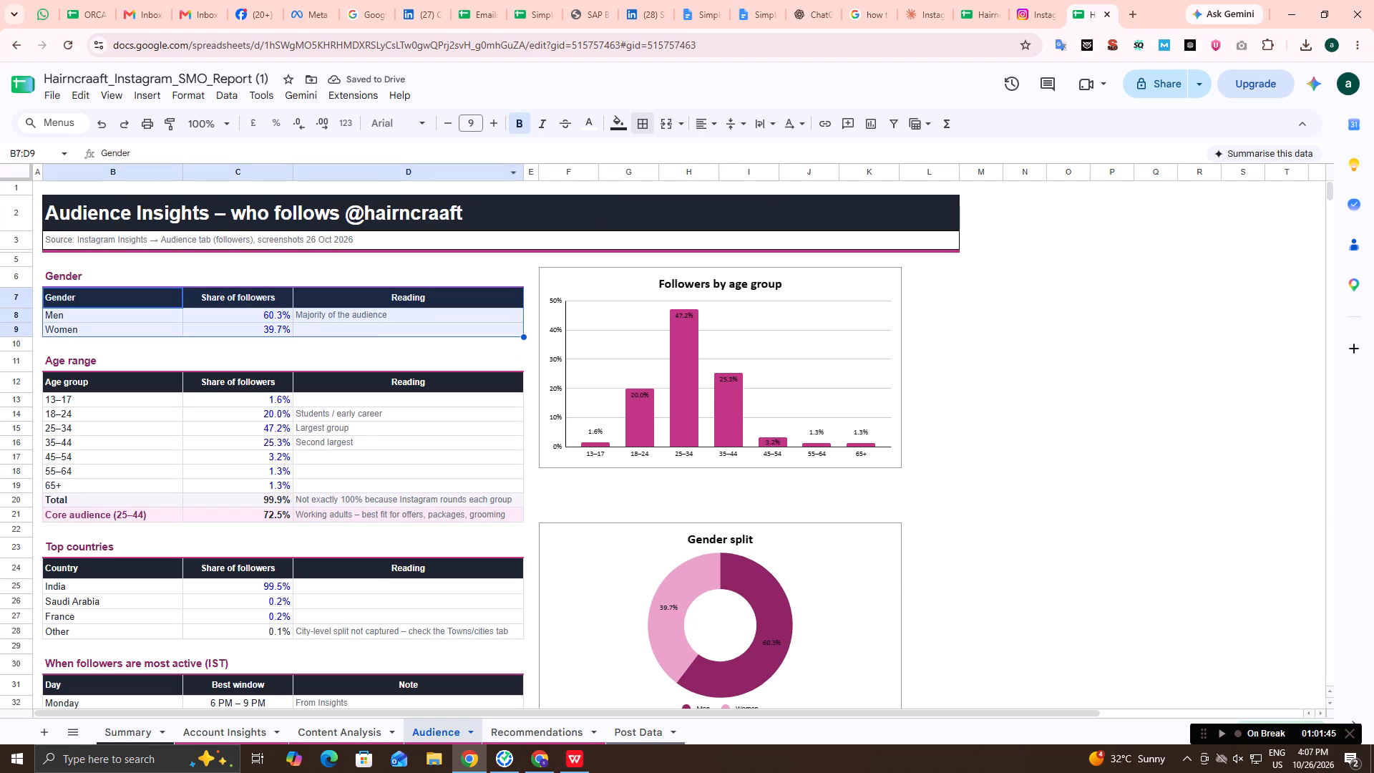
{"action": "left_click", "coordinate": [639, 120]}
{"action": "left_click", "coordinate": [643, 151]}
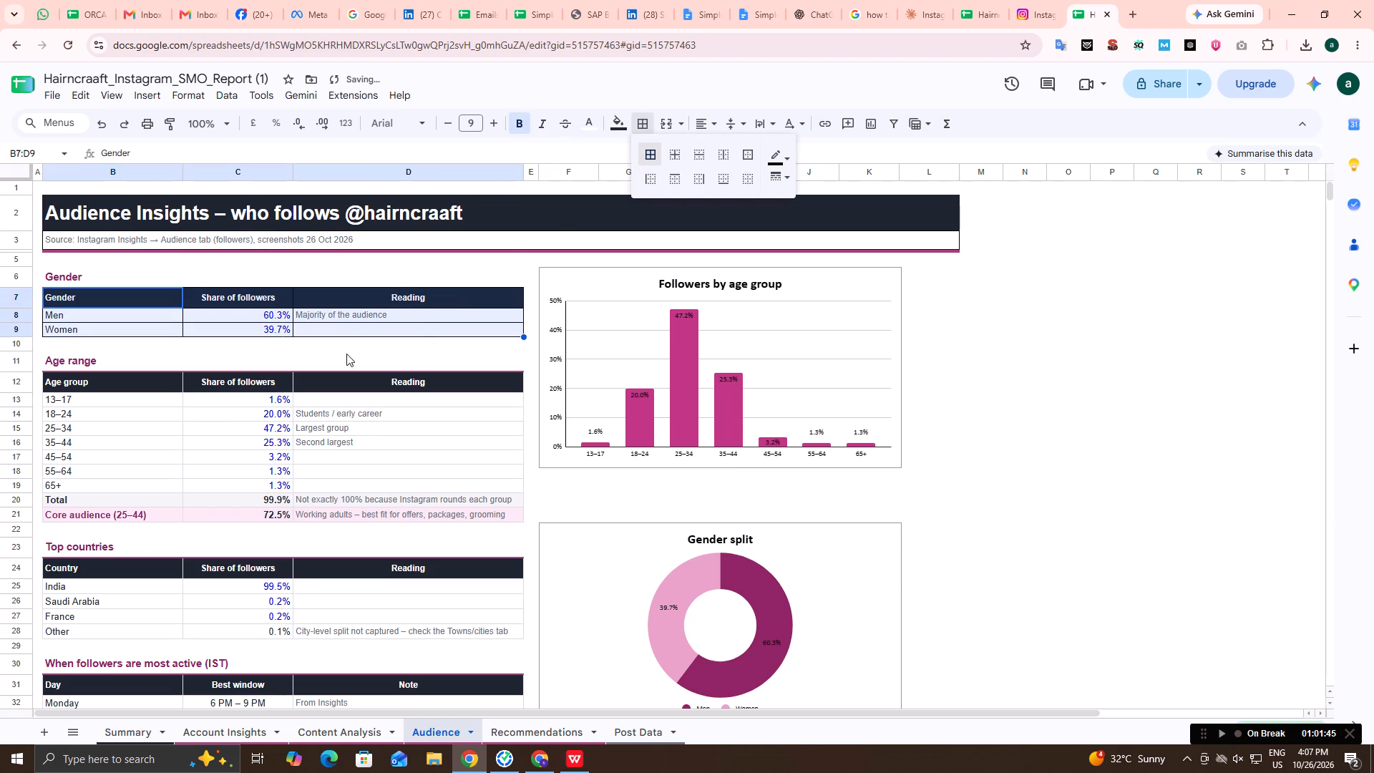
{"action": "left_click_drag", "start_coordinate": [276, 318], "coordinate": [306, 324]}
{"action": "left_click_drag", "start_coordinate": [249, 319], "coordinate": [249, 334]}
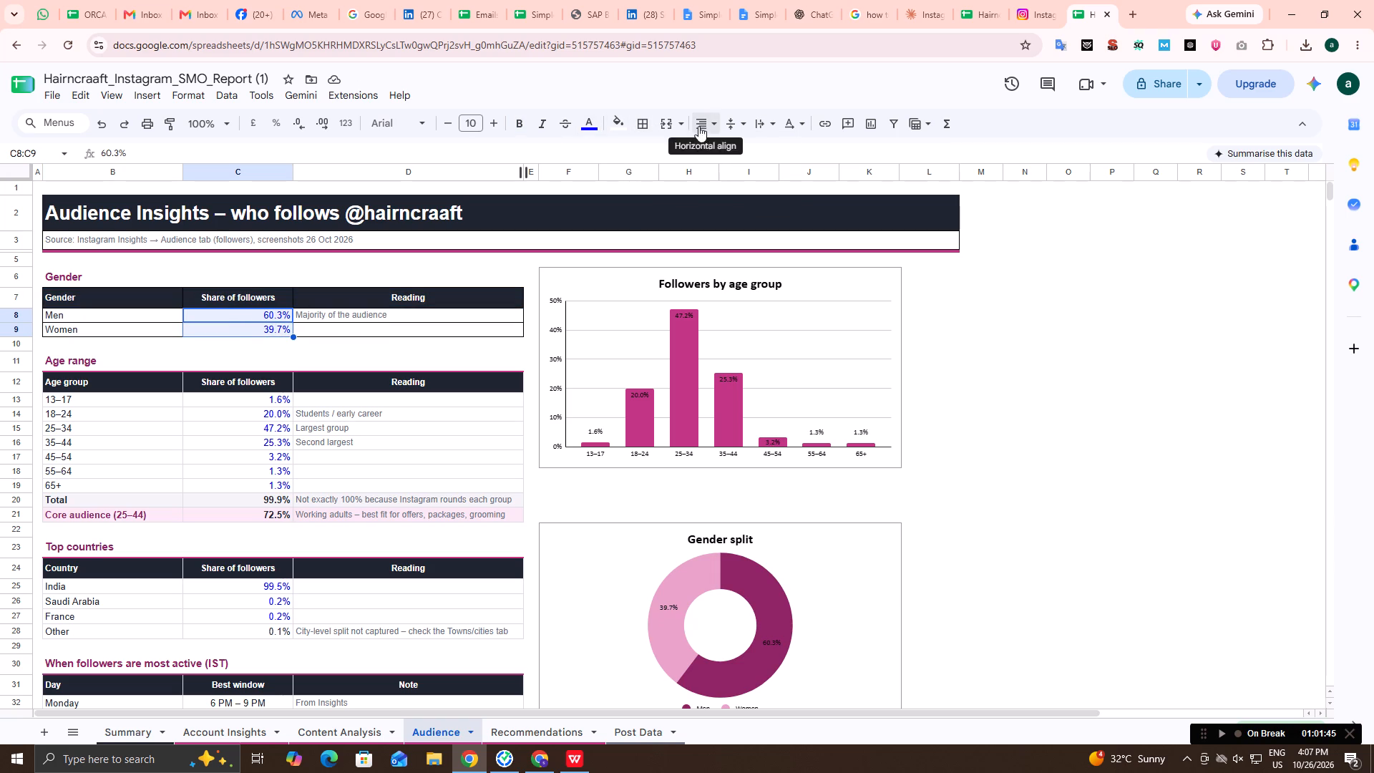
{"action": "left_click", "coordinate": [698, 126]}
{"action": "left_click", "coordinate": [723, 148]}
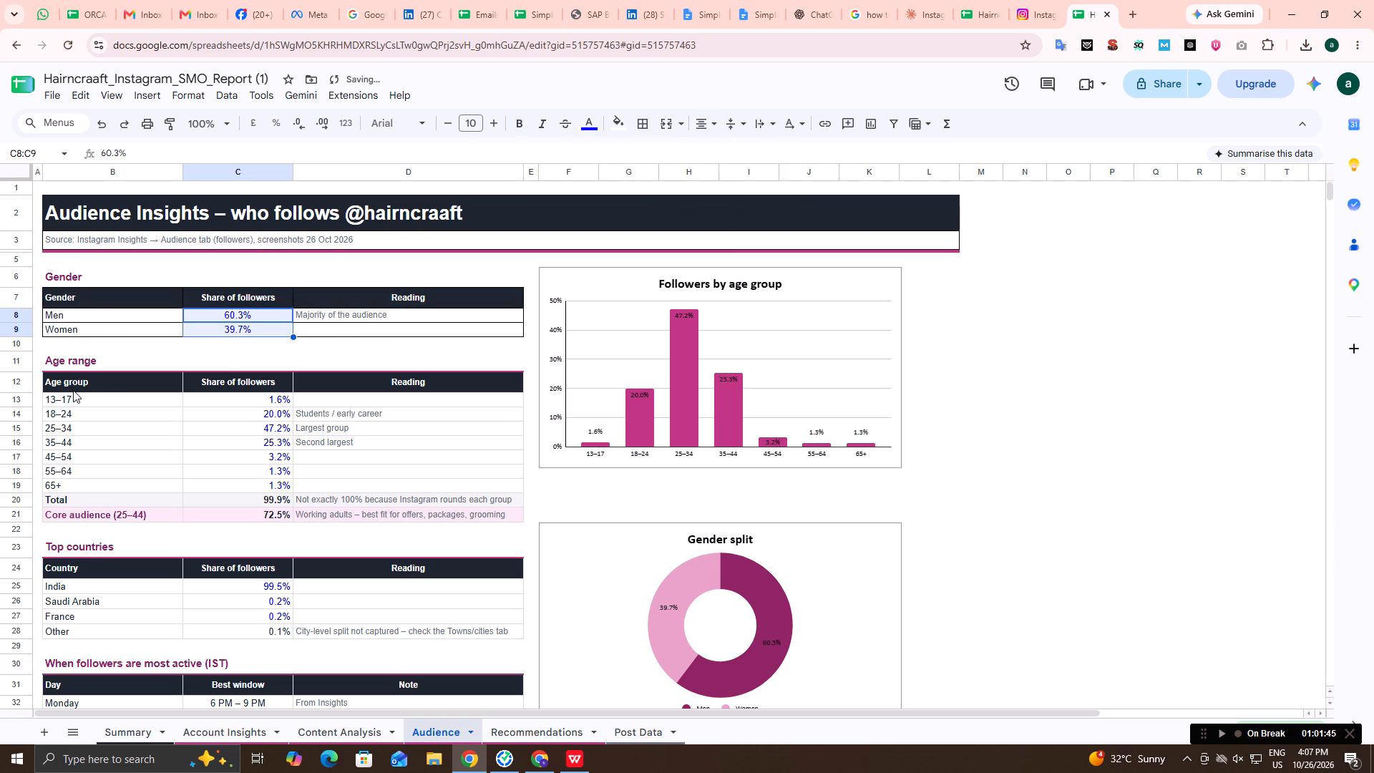
Apply all borders to the Age range table (B12:D21) and centre-align its share of followers figures (C13:C21).
{"action": "left_click_drag", "start_coordinate": [109, 384], "coordinate": [411, 521]}
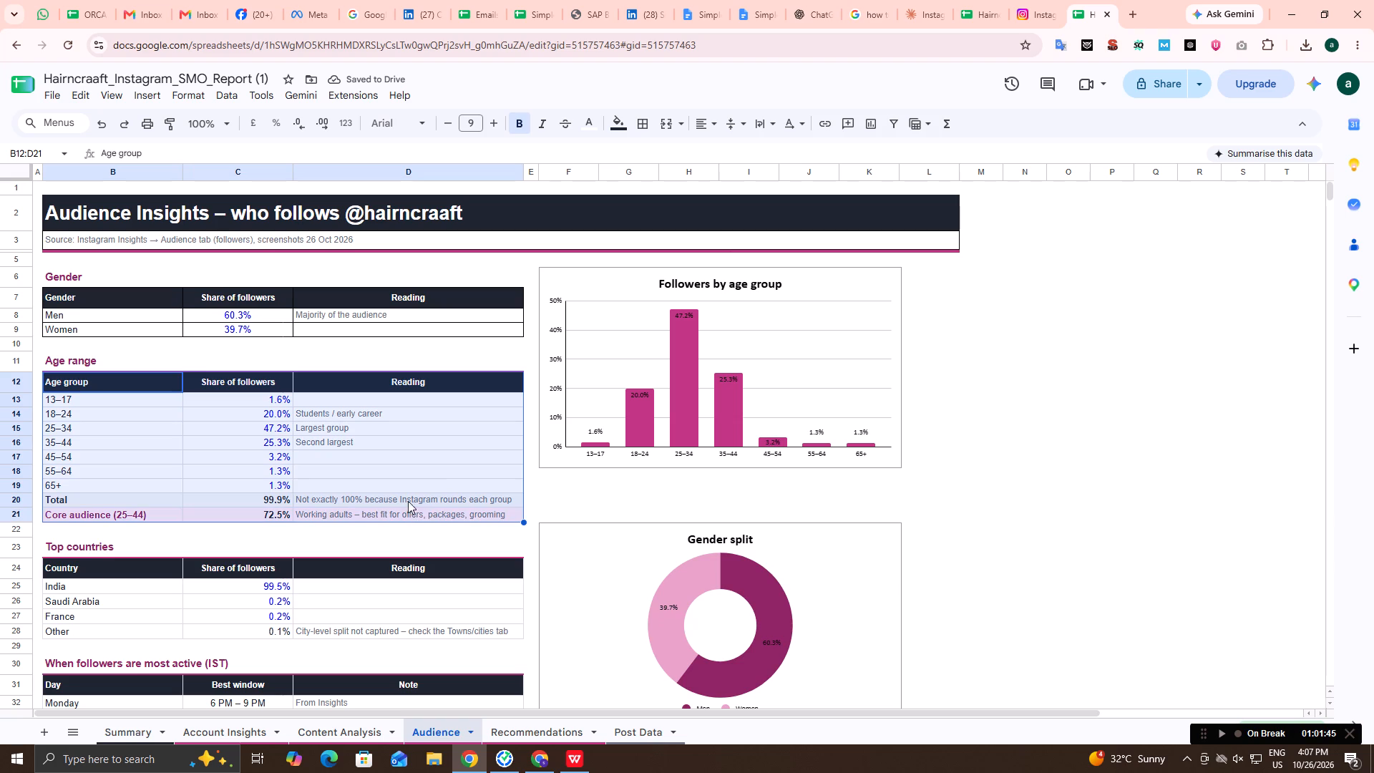
{"action": "left_click", "coordinate": [645, 123]}
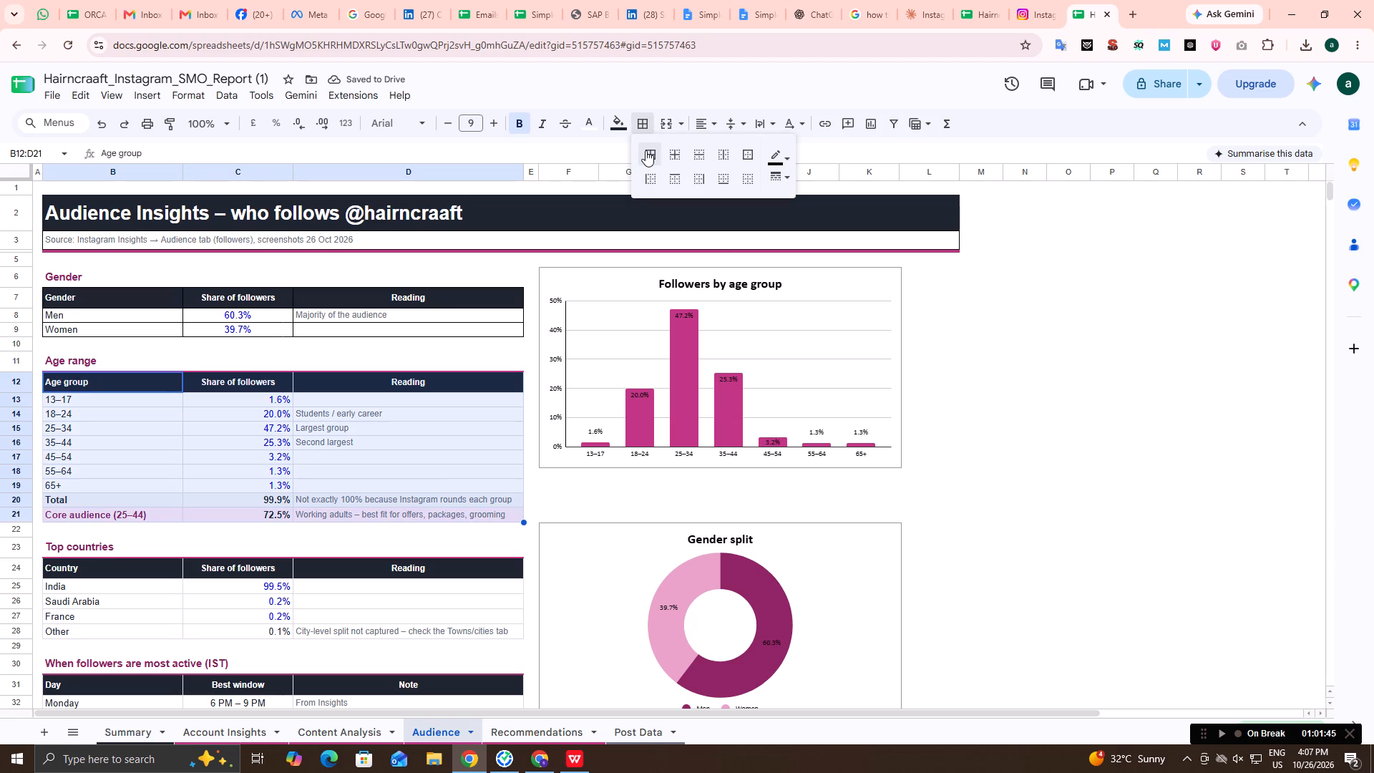
{"action": "left_click", "coordinate": [645, 150]}
{"action": "left_click_drag", "start_coordinate": [276, 399], "coordinate": [254, 522]}
{"action": "left_click", "coordinate": [706, 117]}
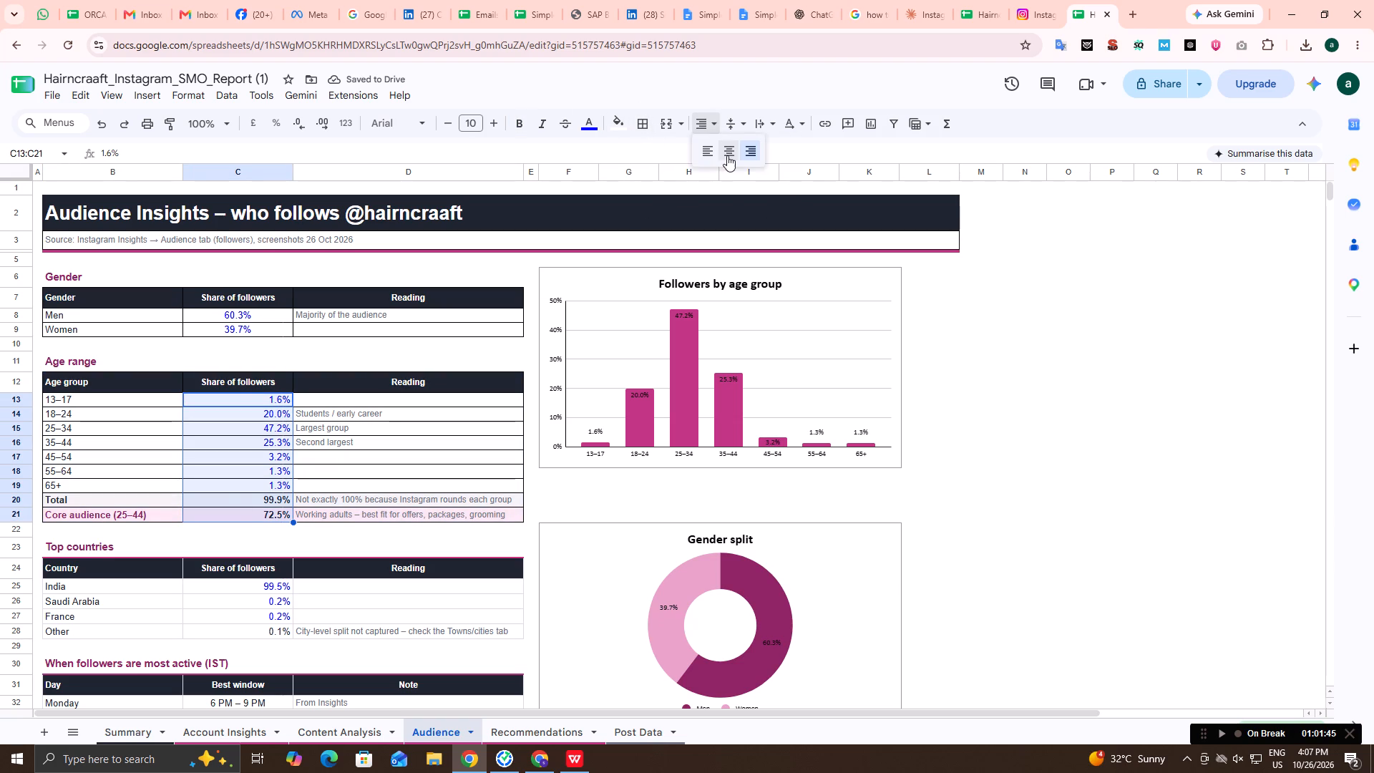
{"action": "left_click", "coordinate": [727, 147]}
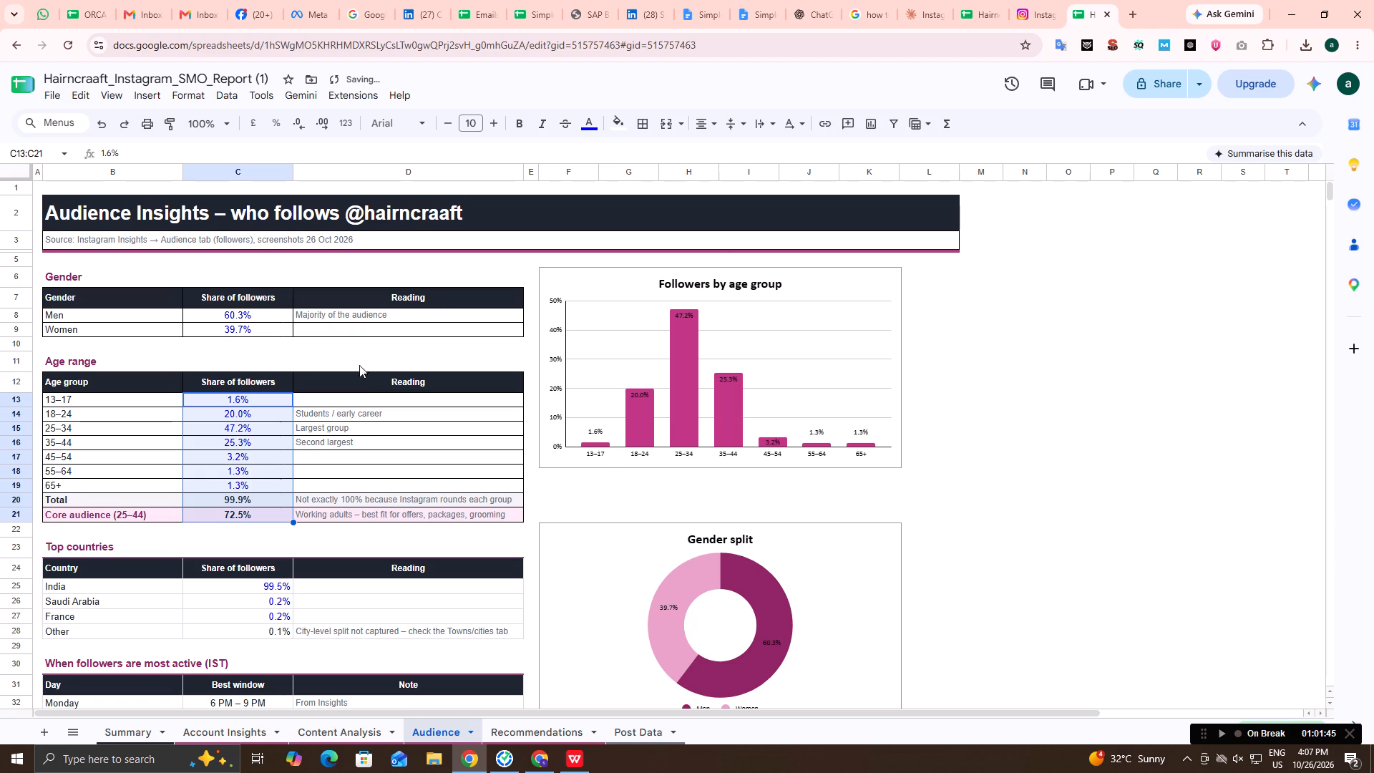
Make the Reading notes black in the Gender table (D8) and the Age range table (D14:D21).
{"action": "left_click", "coordinate": [365, 314]}
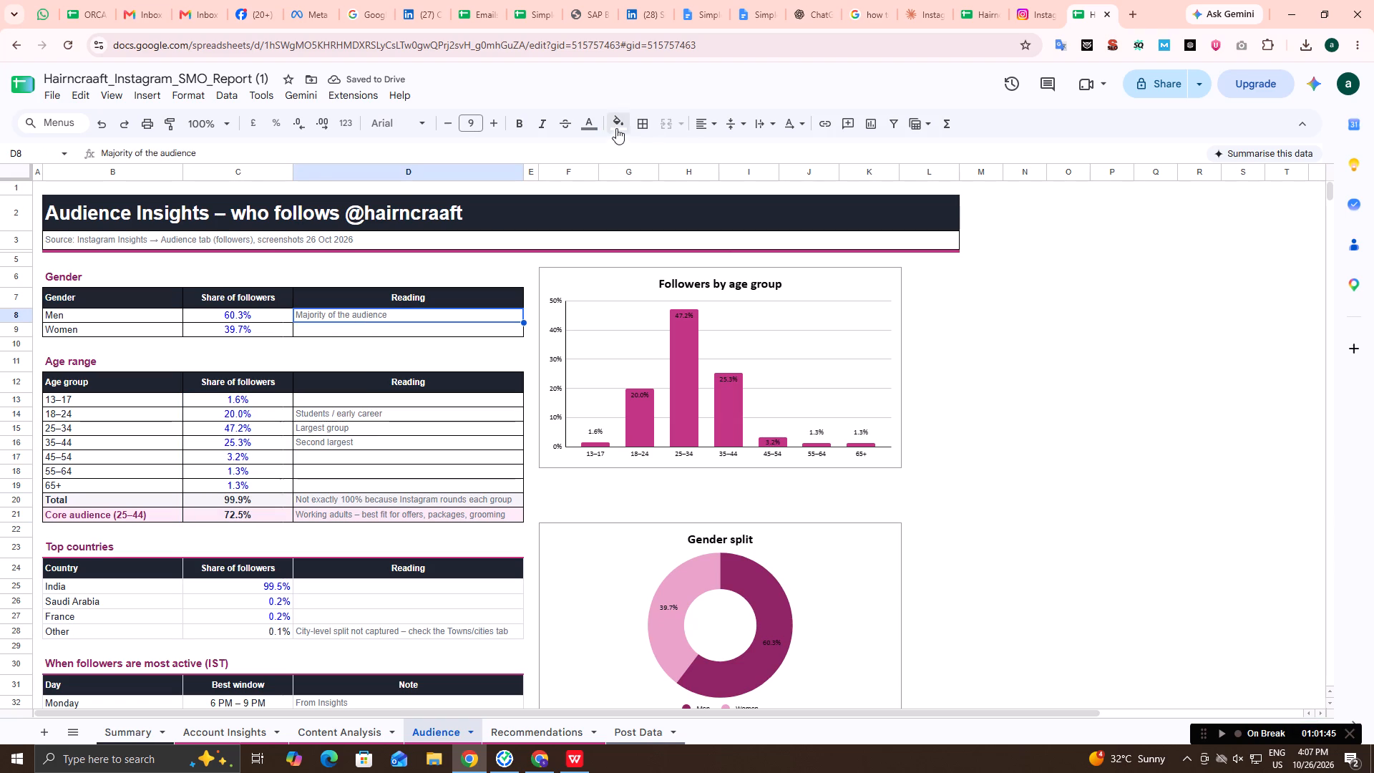
{"action": "left_click", "coordinate": [591, 129]}
{"action": "left_click", "coordinate": [593, 173]}
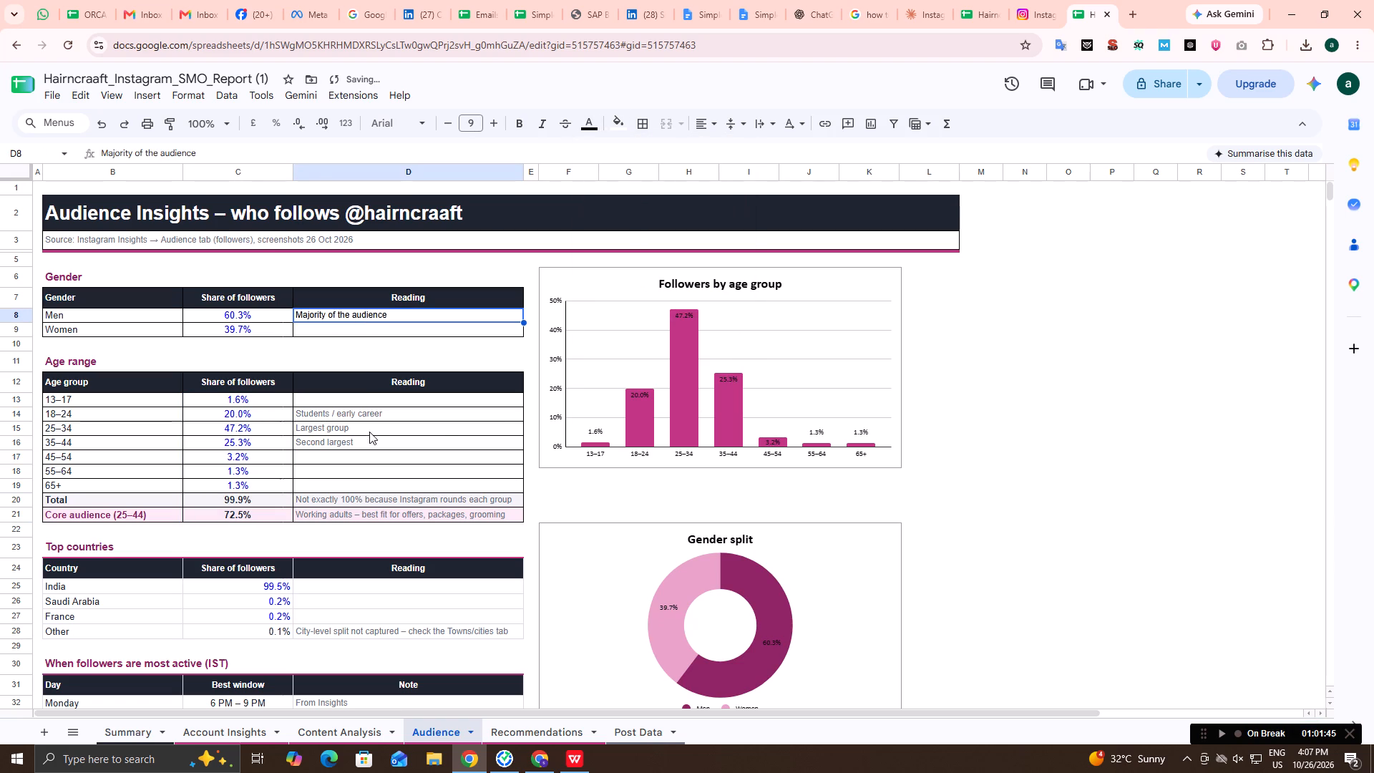
{"action": "left_click_drag", "start_coordinate": [376, 412], "coordinate": [404, 517]}
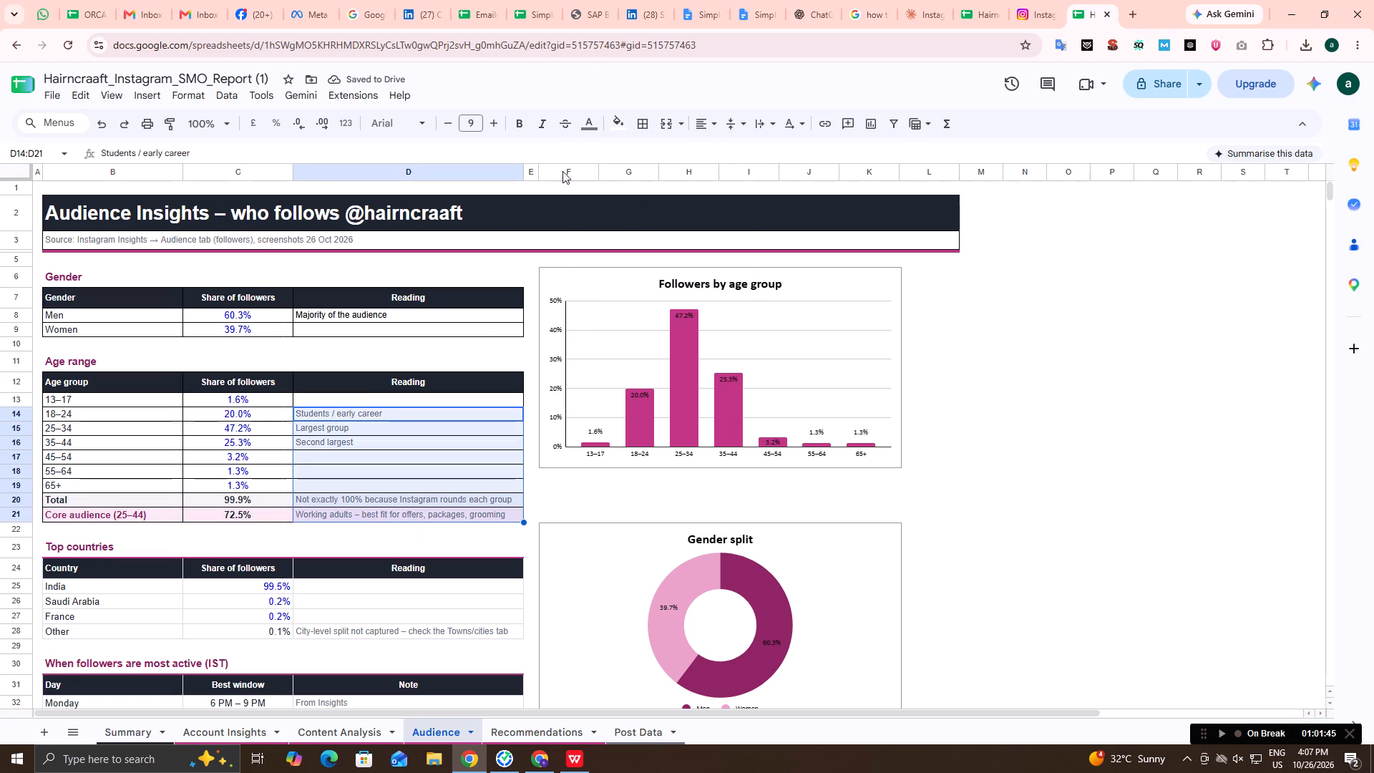
{"action": "left_click", "coordinate": [591, 120]}
{"action": "left_click", "coordinate": [593, 169]}
Apply all borders to the Top countries table (B24:D28) and centre-align its share of followers figures (C25:C28).
{"action": "scroll", "coordinate": [409, 397], "scroll_direction": "down", "scroll_amount": 5}
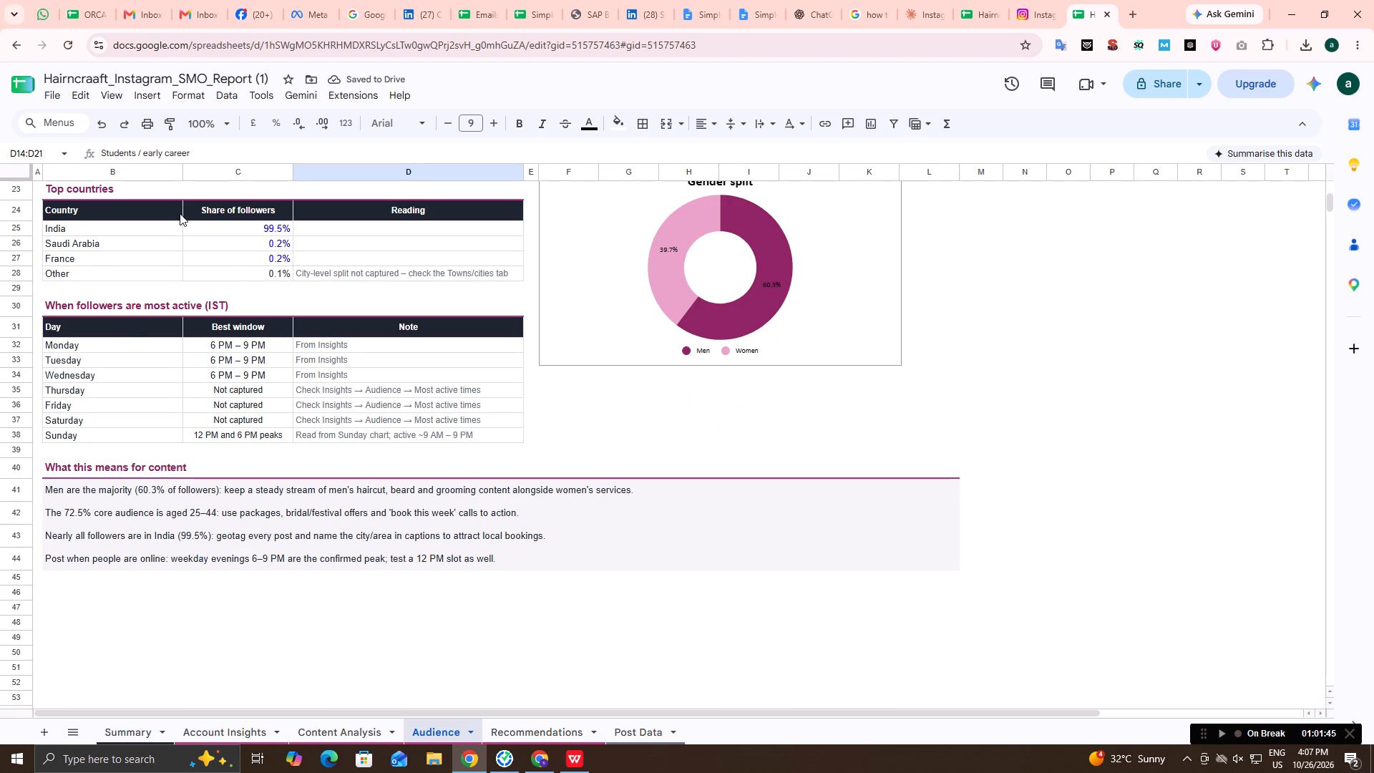
{"action": "left_click_drag", "start_coordinate": [258, 230], "coordinate": [300, 272]}
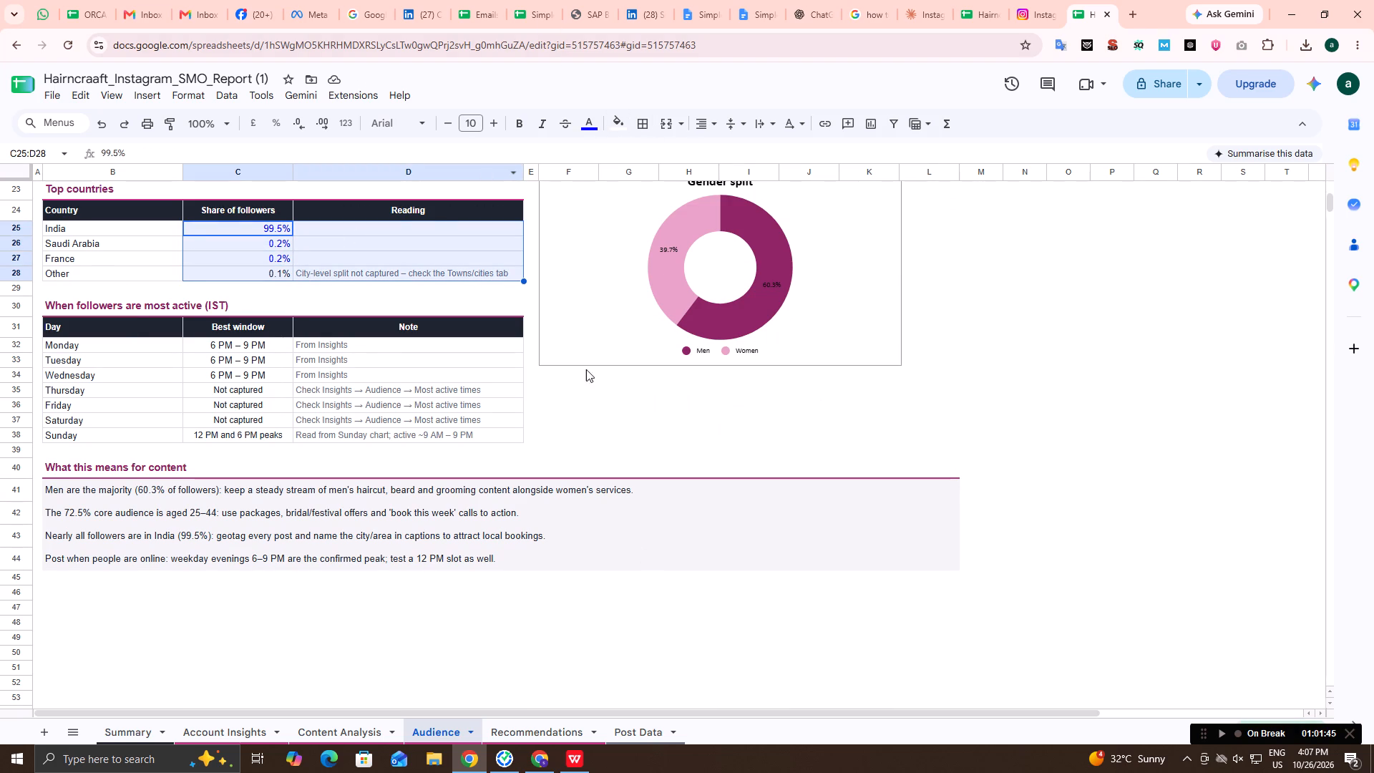
{"action": "scroll", "coordinate": [170, 291], "scroll_direction": "up", "scroll_amount": 5}
{"action": "scroll", "coordinate": [152, 697], "scroll_direction": "down", "scroll_amount": 3}
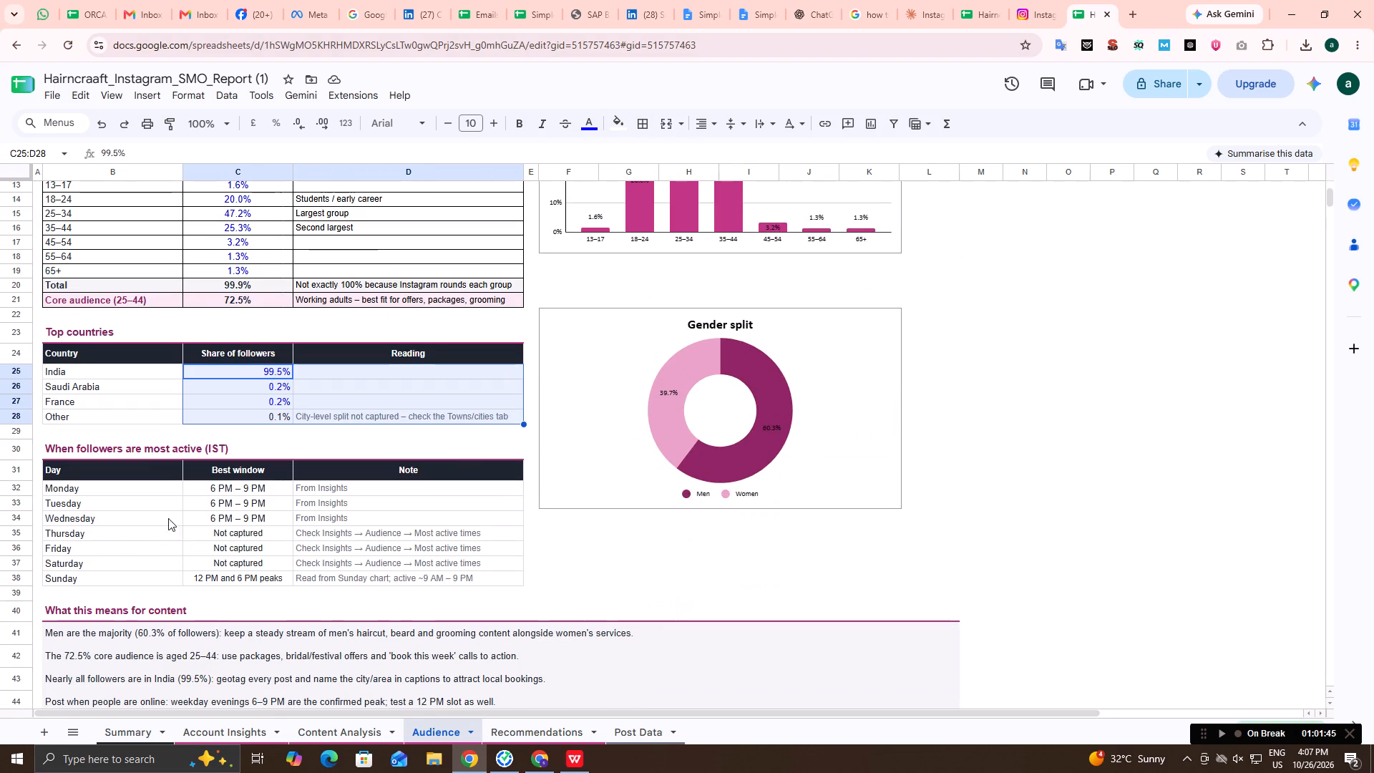
{"action": "left_click_drag", "start_coordinate": [115, 354], "coordinate": [341, 415]}
{"action": "left_click", "coordinate": [637, 125]}
{"action": "left_click", "coordinate": [654, 154]}
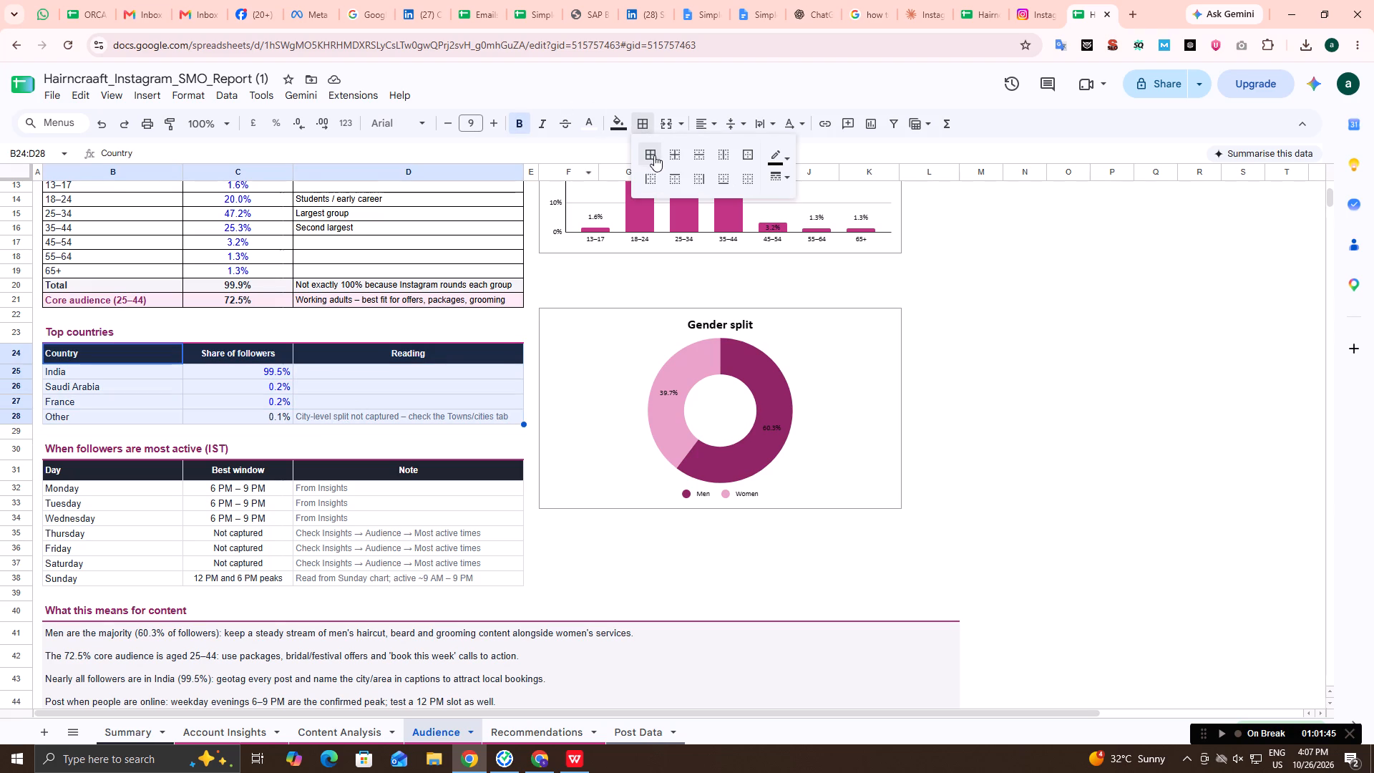
{"action": "left_click_drag", "start_coordinate": [269, 368], "coordinate": [267, 420]}
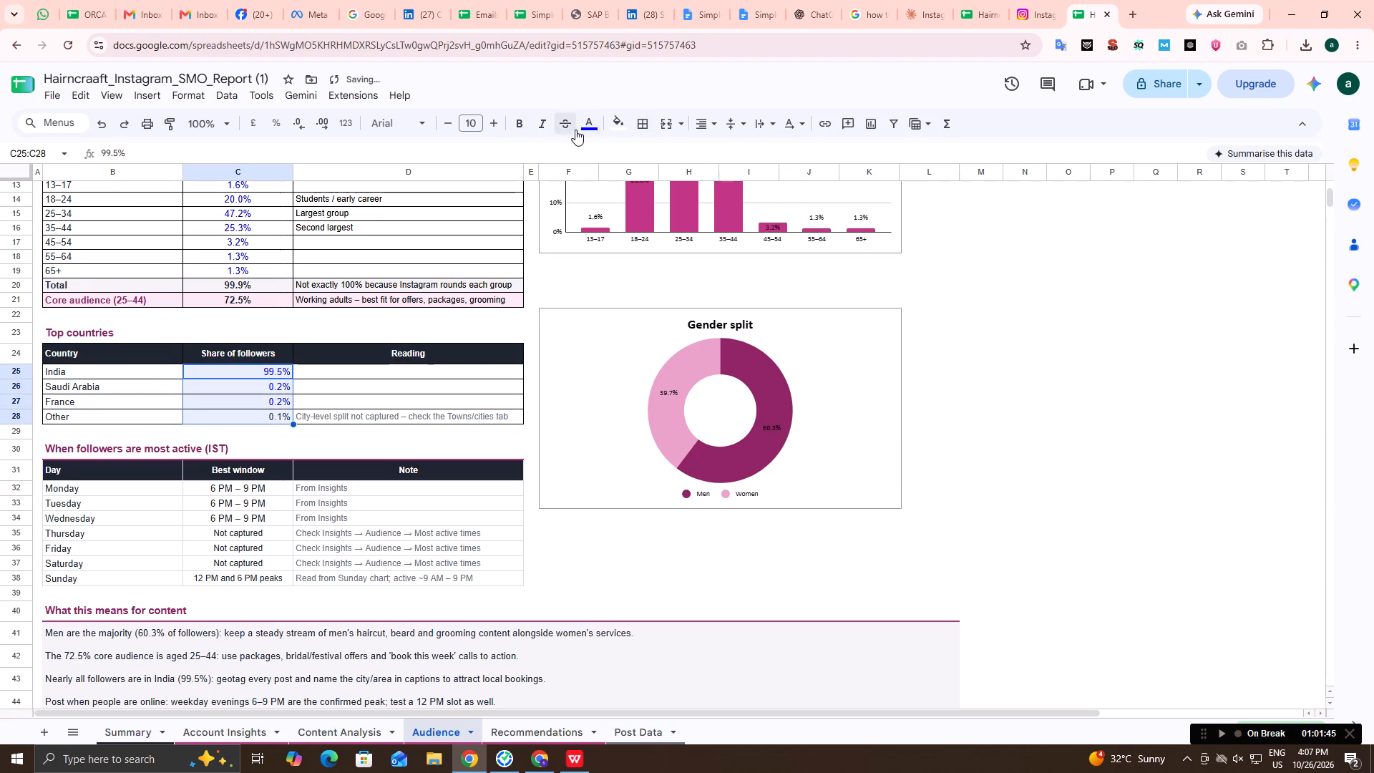
{"action": "left_click", "coordinate": [709, 124]}
{"action": "left_click", "coordinate": [732, 151]}
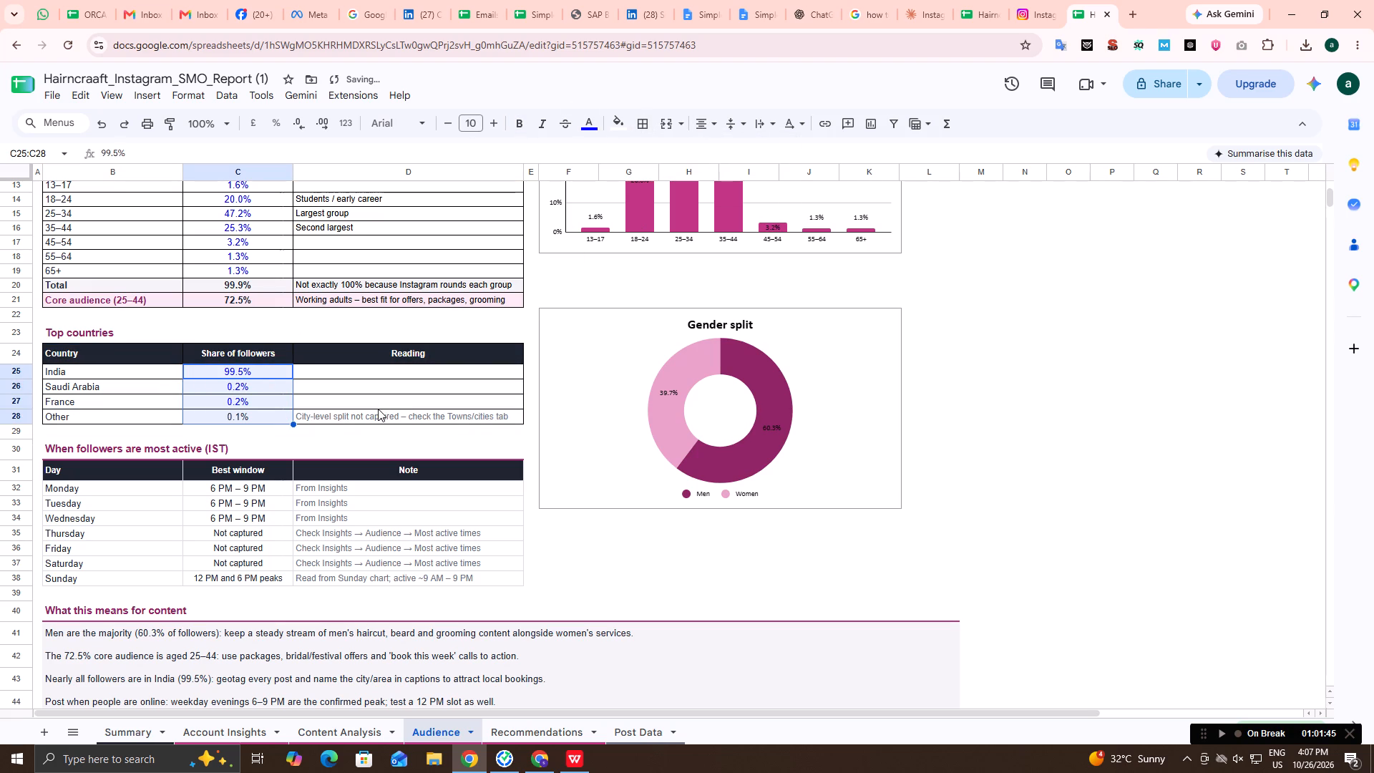
Make the Reading note about the city-level split black in the Top countries table (D28).
{"action": "left_click", "coordinate": [376, 416]}
{"action": "left_click", "coordinate": [581, 123]}
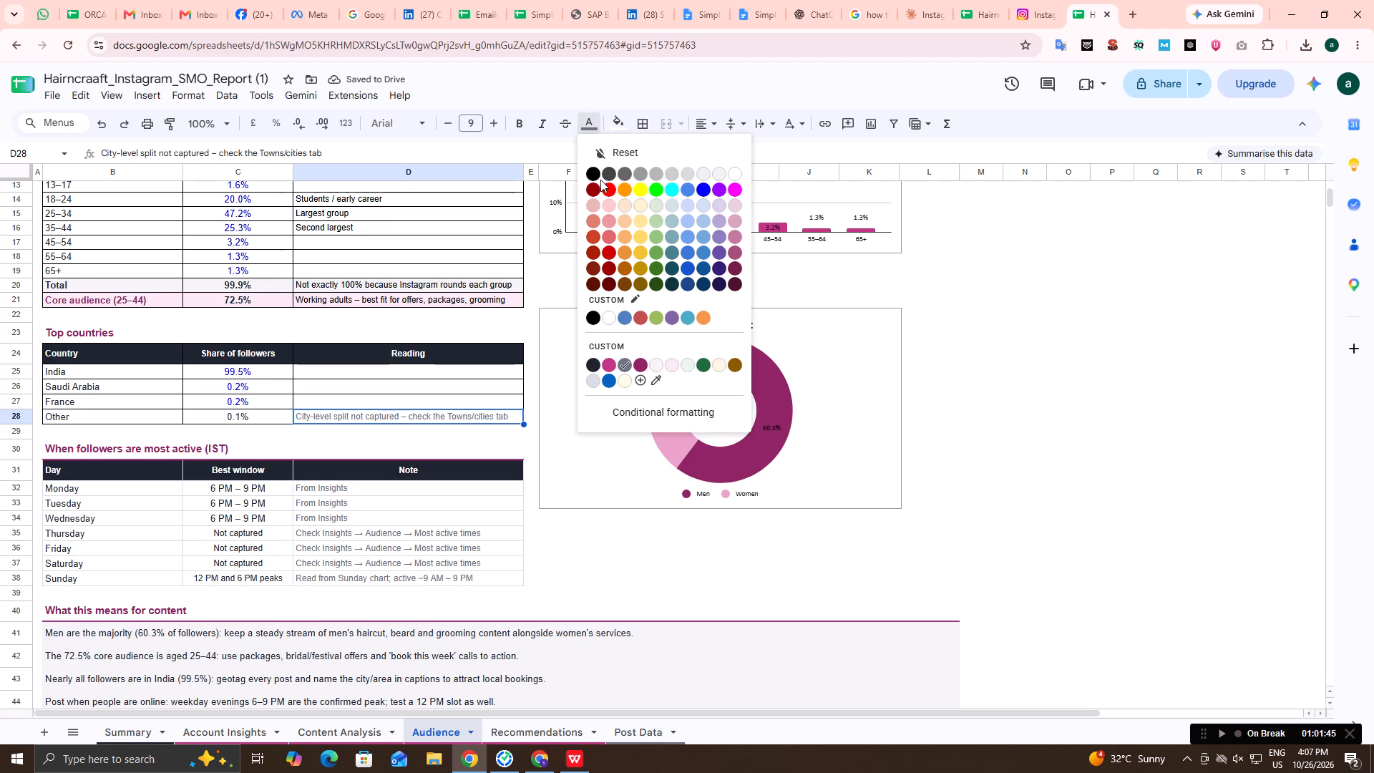
{"action": "left_click", "coordinate": [591, 173]}
In the followers' most active times table, apply all borders to the day rows (B32:D38) and make their notes black (D32:D38).
{"action": "scroll", "coordinate": [311, 387], "scroll_direction": "down", "scroll_amount": 1}
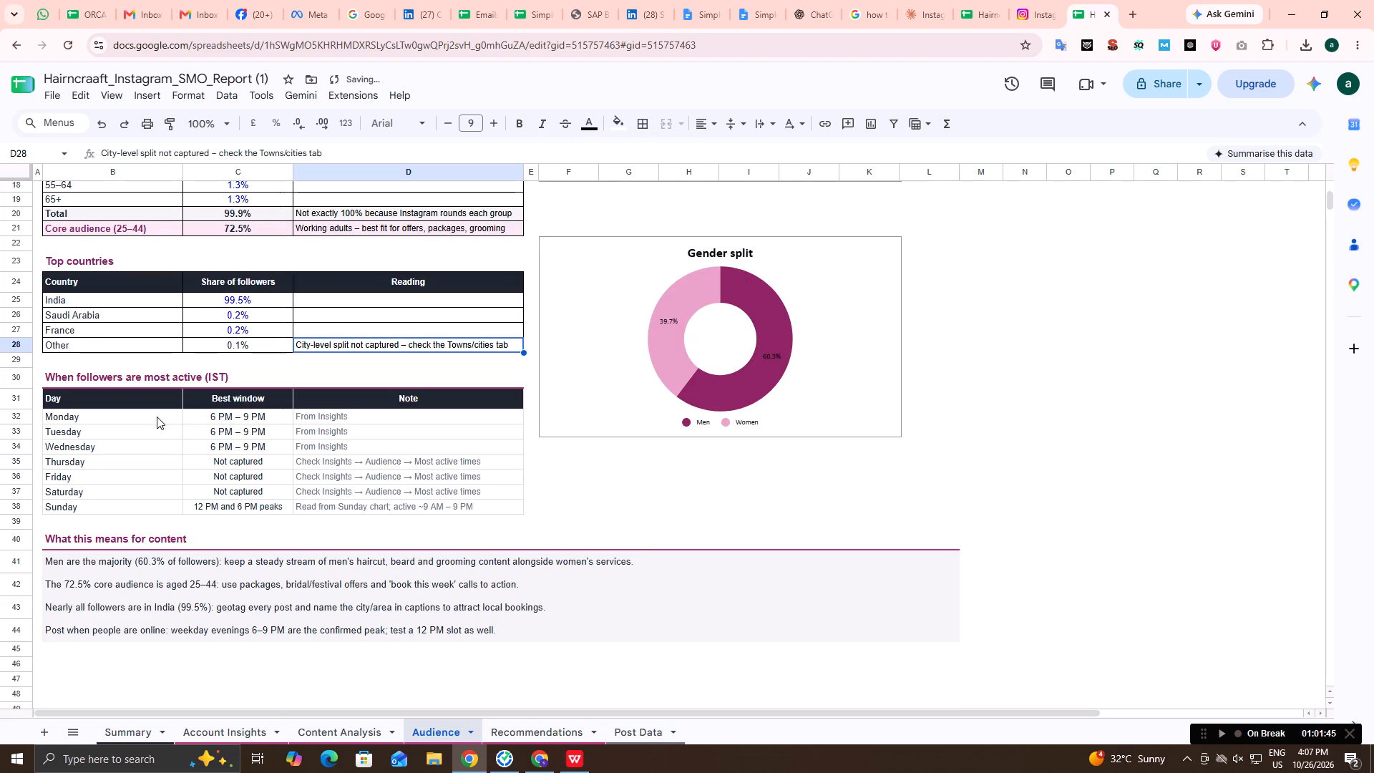
{"action": "left_click_drag", "start_coordinate": [164, 418], "coordinate": [348, 513]}
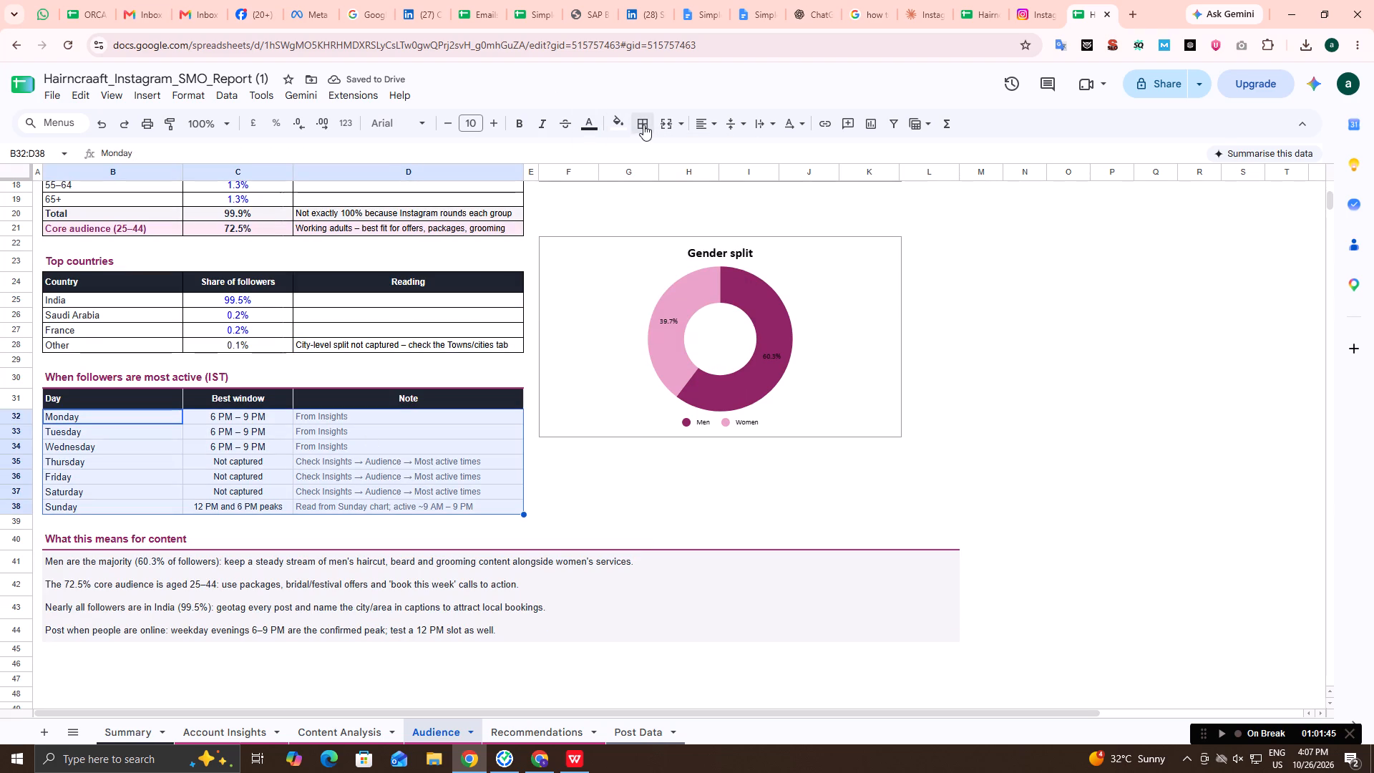
{"action": "left_click", "coordinate": [643, 123]}
{"action": "left_click", "coordinate": [652, 152]}
{"action": "left_click_drag", "start_coordinate": [347, 416], "coordinate": [349, 431]}
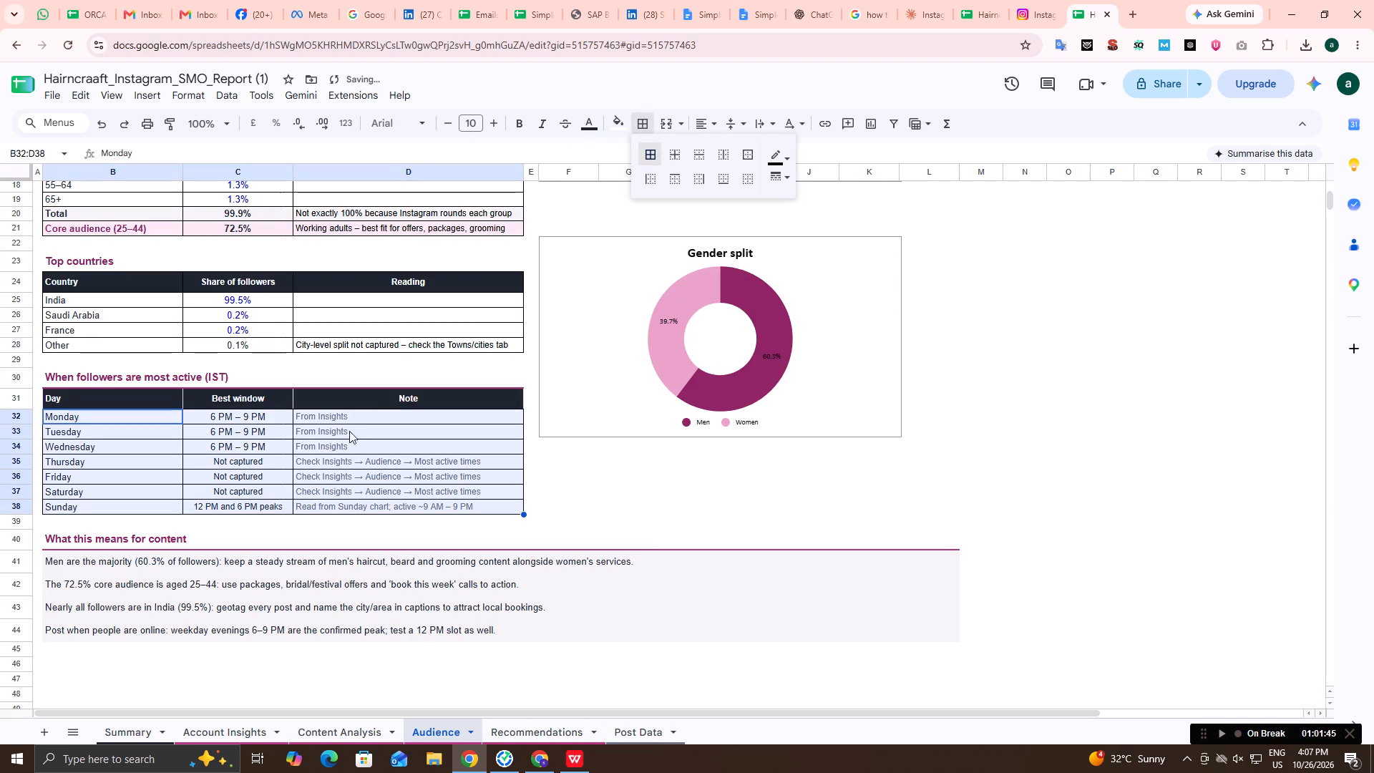
{"action": "left_click_drag", "start_coordinate": [349, 431], "coordinate": [346, 507]}
{"action": "left_click", "coordinate": [592, 127]}
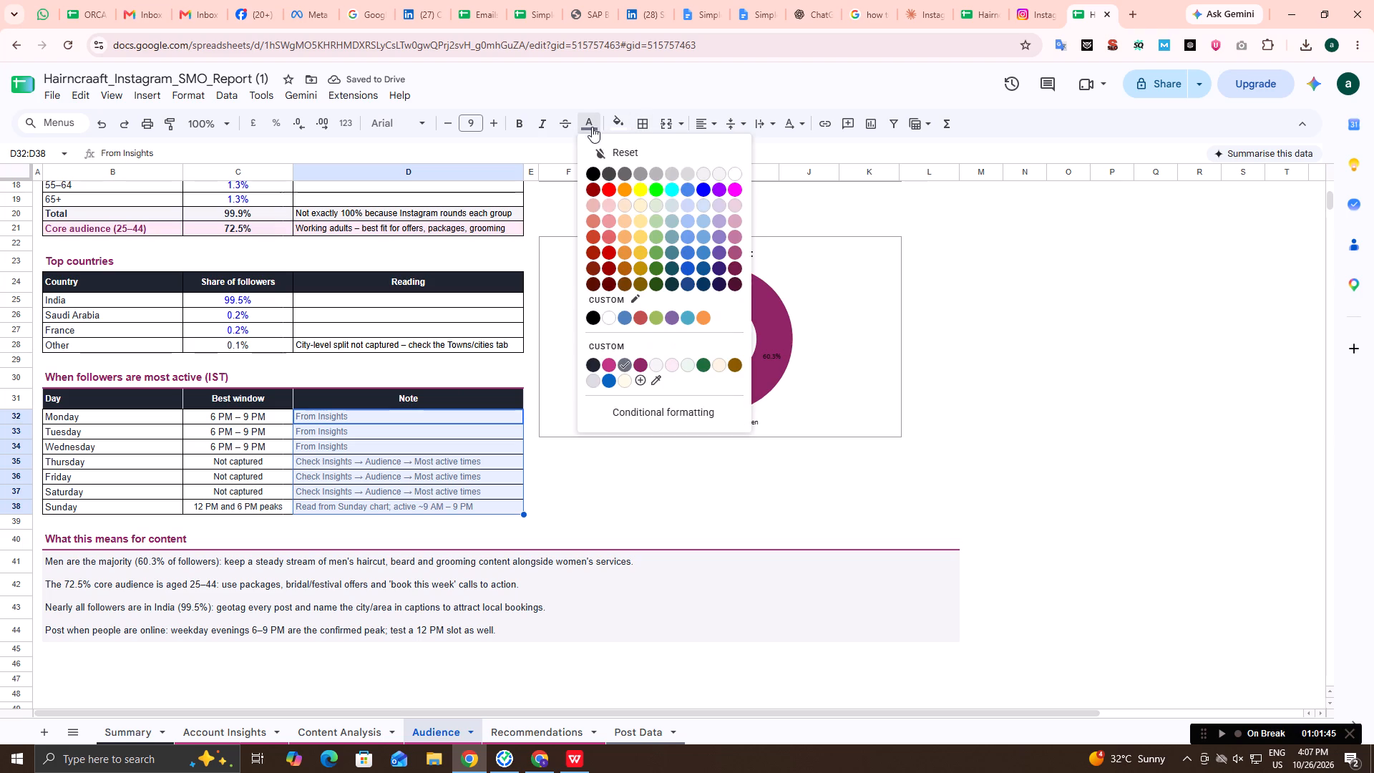
{"action": "left_click", "coordinate": [593, 169]}
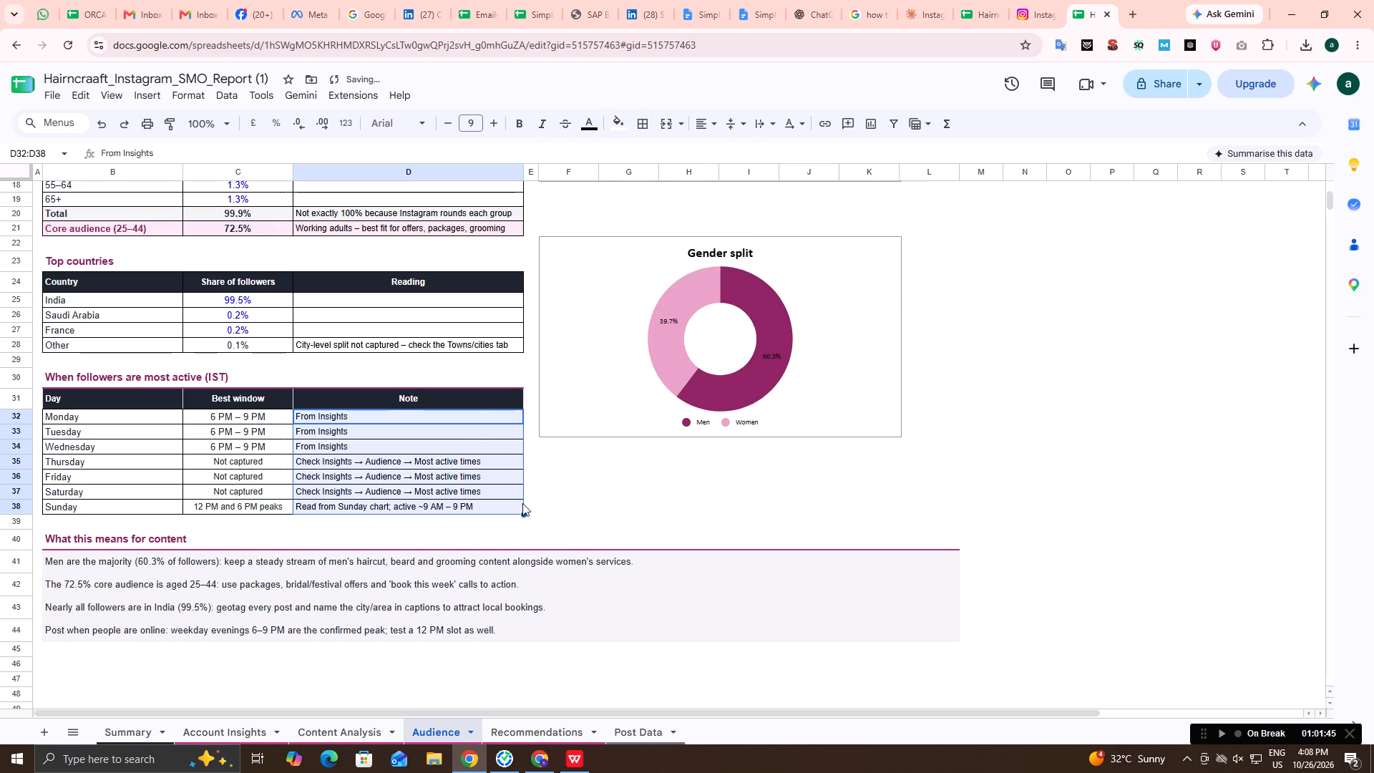
Apply all borders to the four lines under What this means for content (B41:L44).
{"action": "left_click_drag", "start_coordinate": [107, 561], "coordinate": [125, 633]}
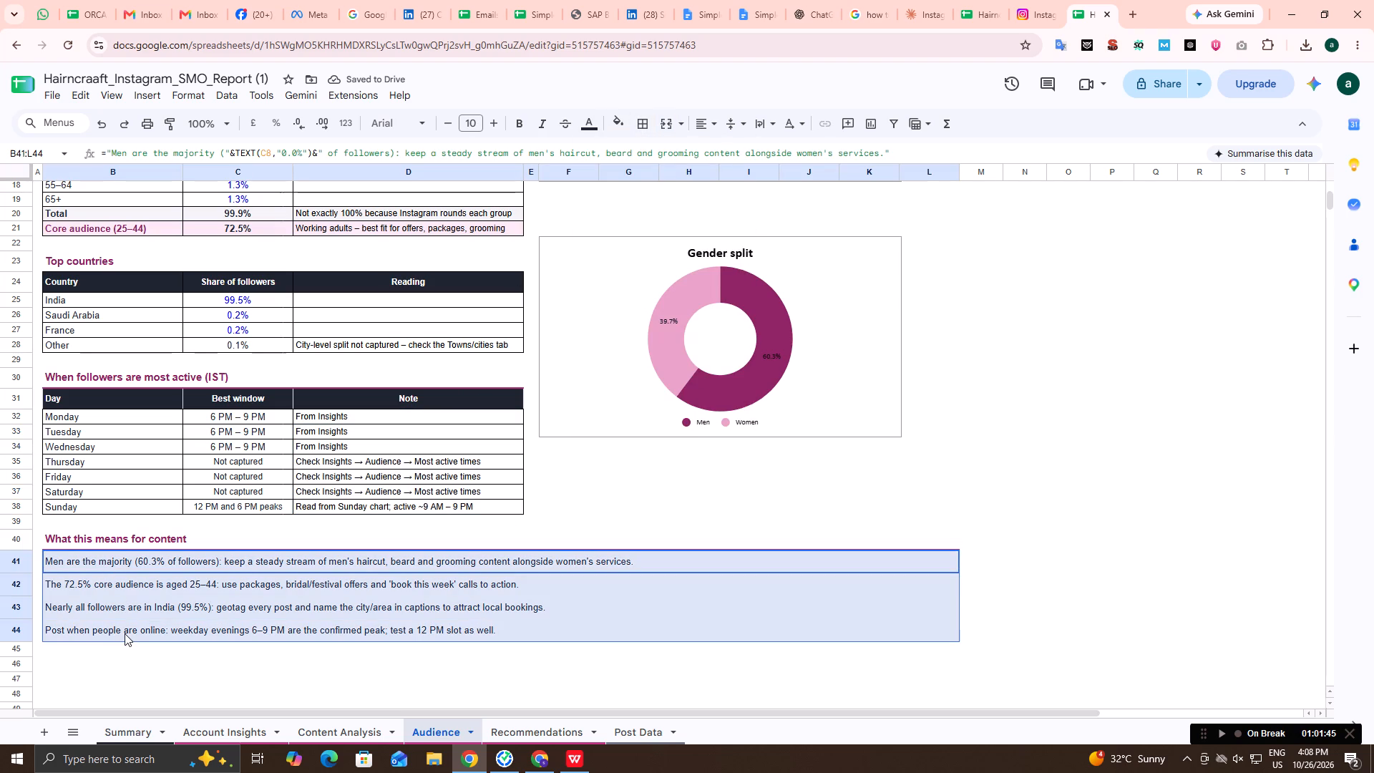
{"action": "left_click_drag", "start_coordinate": [125, 633], "coordinate": [125, 634]}
{"action": "left_click", "coordinate": [640, 124]}
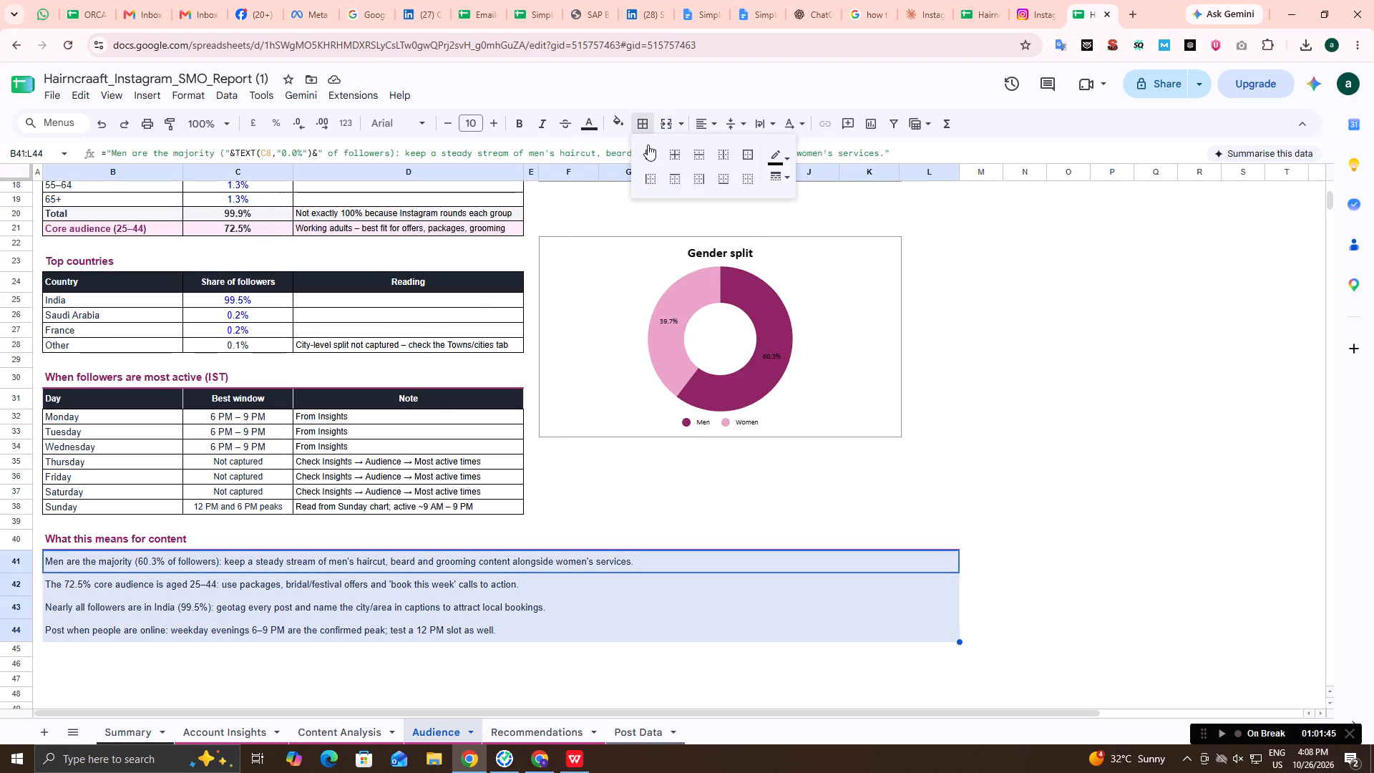
{"action": "left_click", "coordinate": [650, 156]}
{"action": "left_click", "coordinate": [749, 529]}
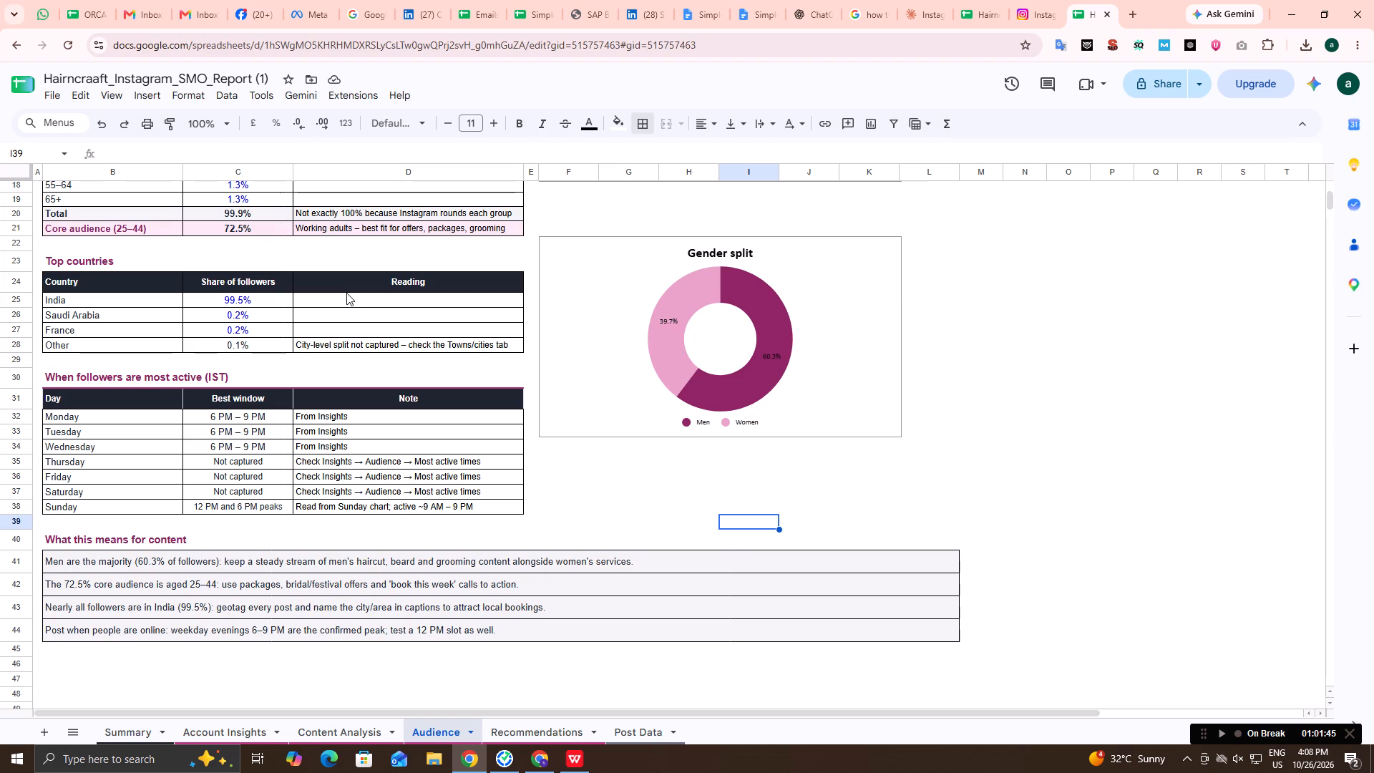
{"action": "scroll", "coordinate": [346, 293], "scroll_direction": "down", "scroll_amount": 1}
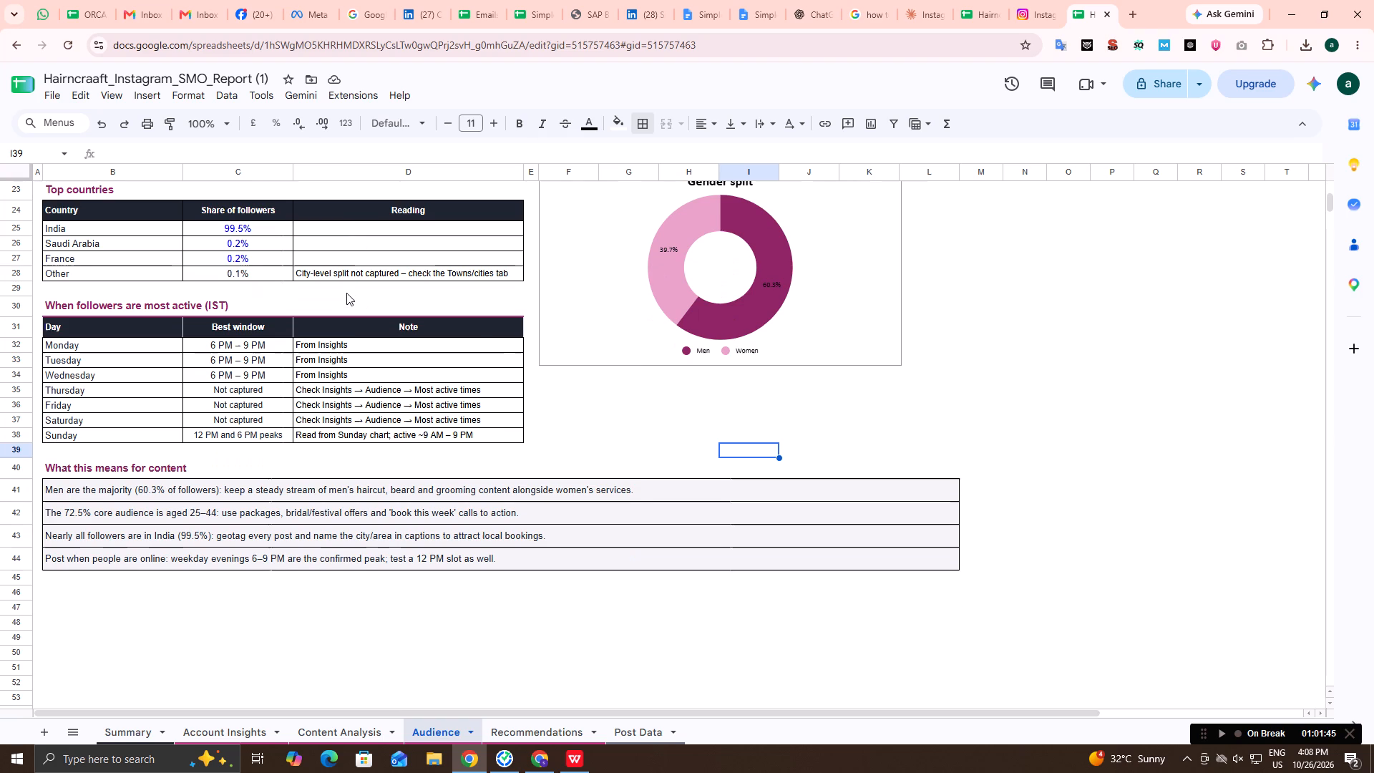
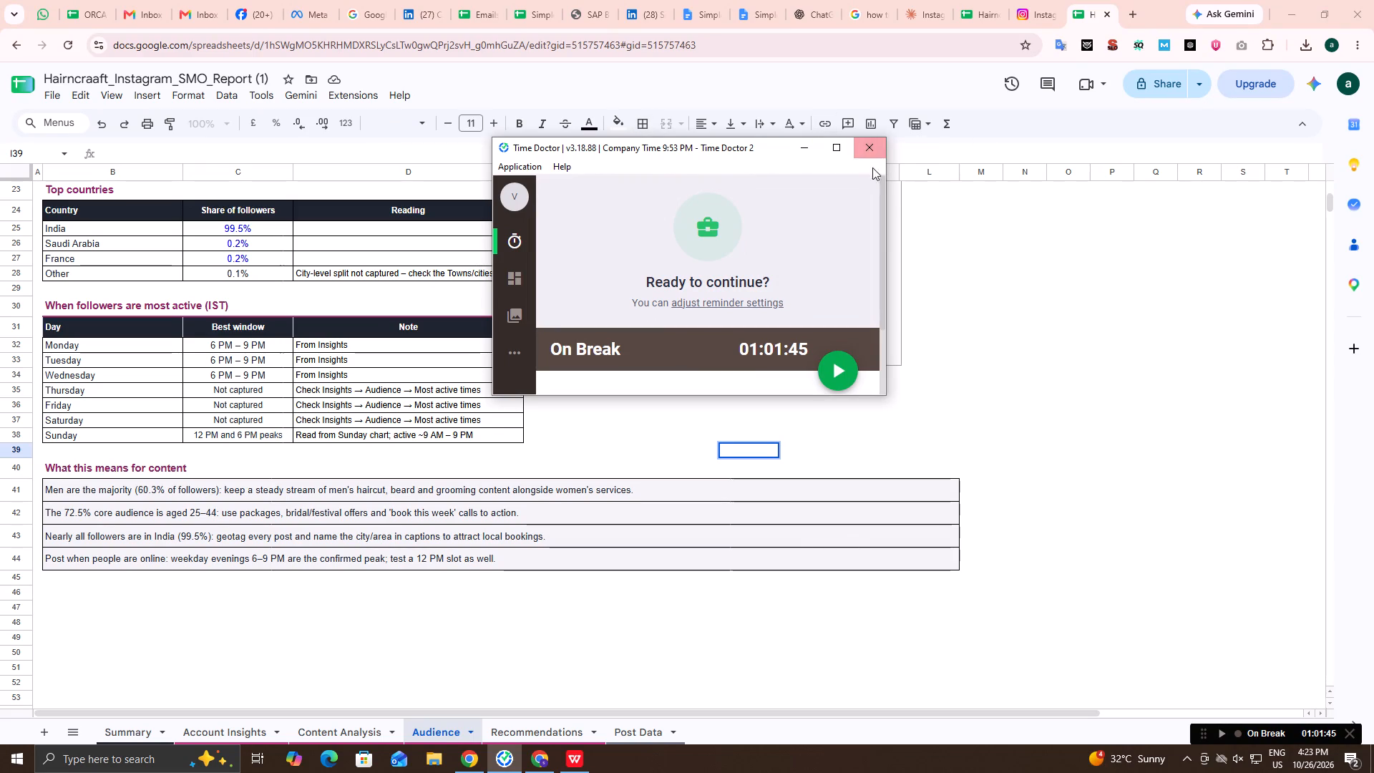
Minimize the Time Doctor window that covers the spreadsheet.
{"action": "left_click", "coordinate": [808, 143]}
Remove the word "screenshots" from the Source line beneath the Audience Insights title (B3).
{"action": "scroll", "coordinate": [911, 437], "scroll_direction": "up", "scroll_amount": 2}
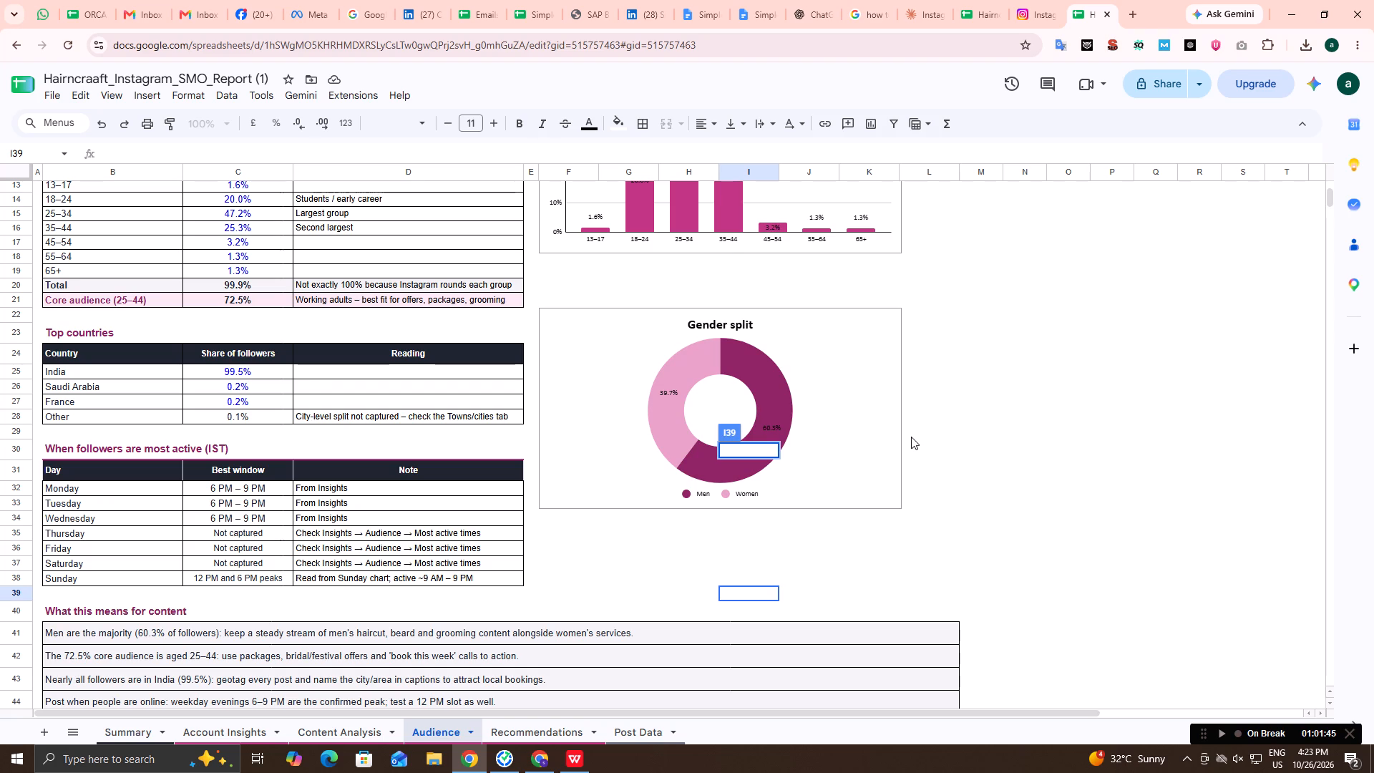
{"action": "scroll", "coordinate": [911, 437], "scroll_direction": "up", "scroll_amount": 1}
{"action": "left_click", "coordinate": [1210, 408]}
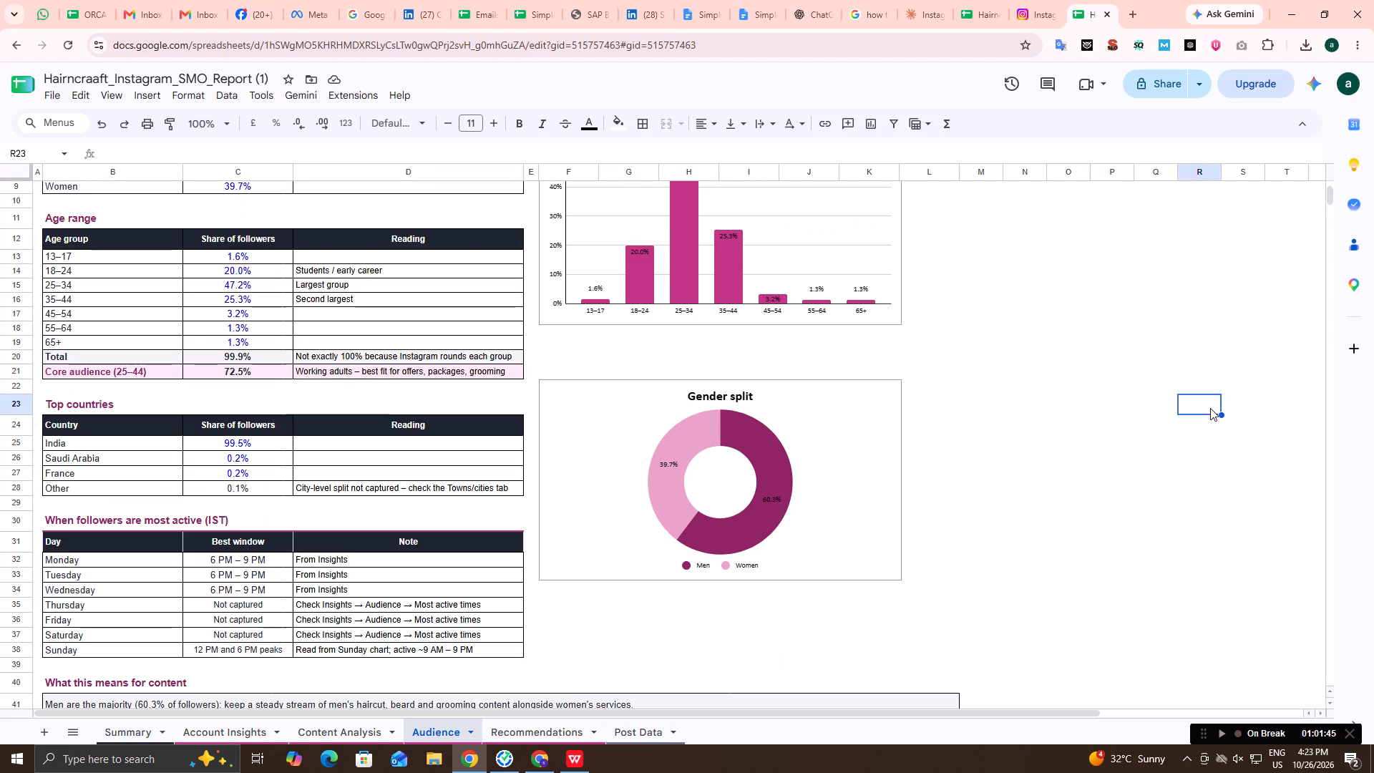
{"action": "scroll", "coordinate": [1210, 408], "scroll_direction": "up", "scroll_amount": 2}
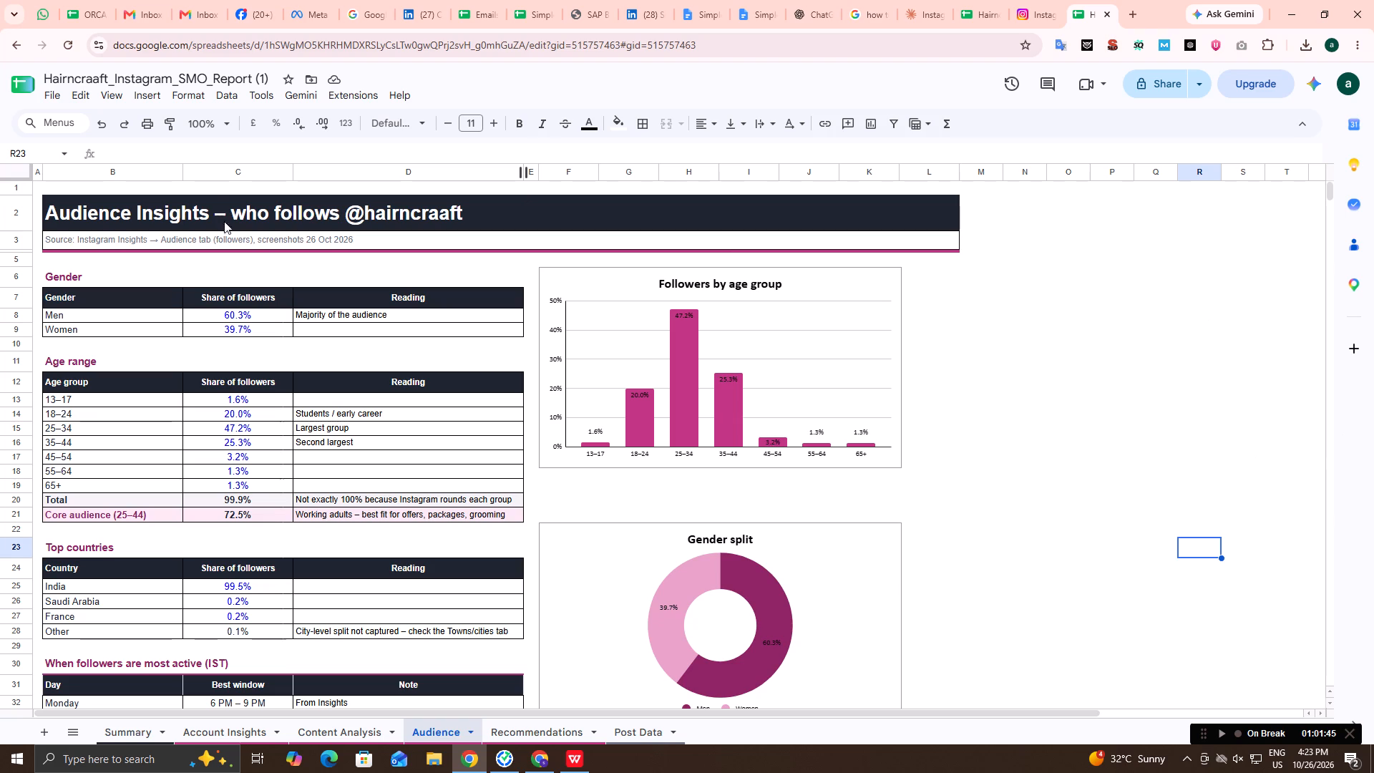
{"action": "double_click", "coordinate": [304, 243]}
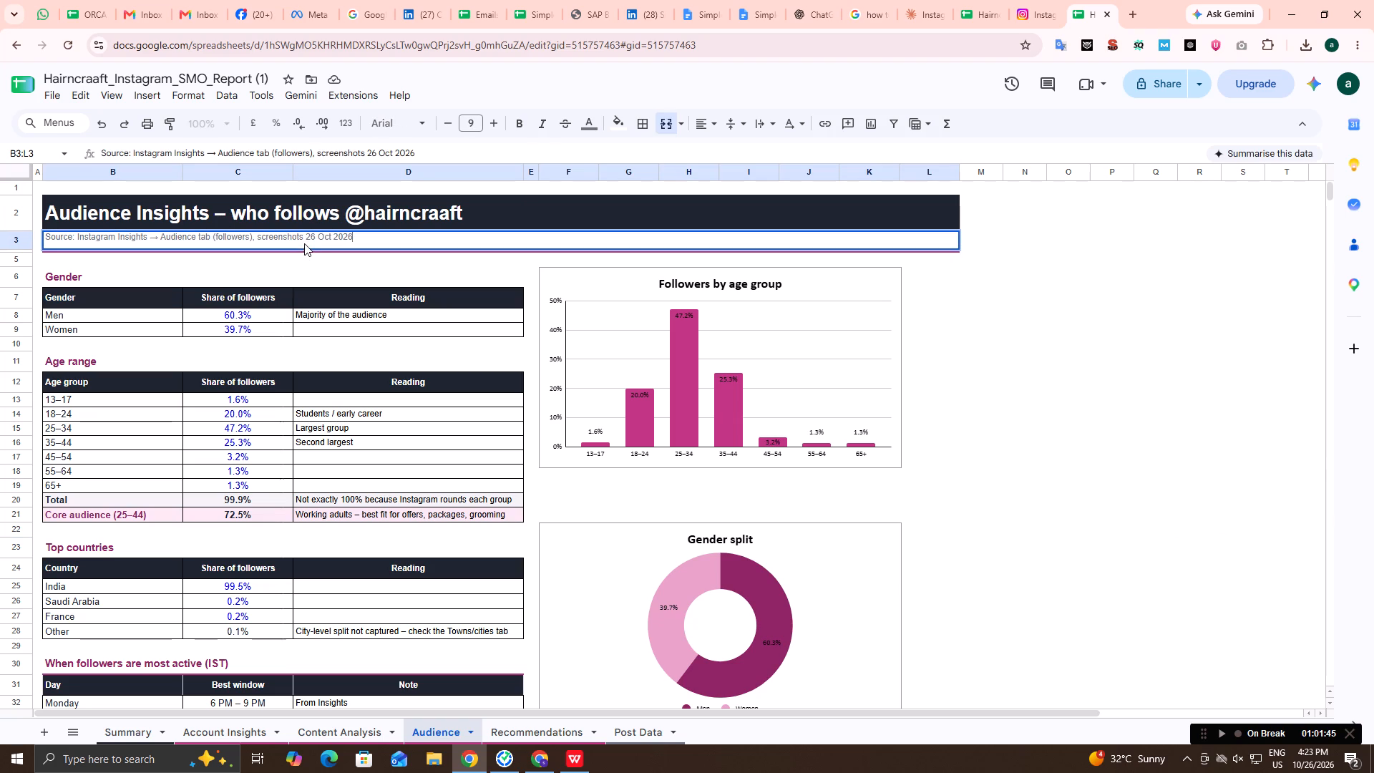
{"action": "left_click_drag", "start_coordinate": [302, 238], "coordinate": [260, 238]}
{"action": "key", "text": "BackSpace"}
{"action": "key", "text": "BackSpace"}
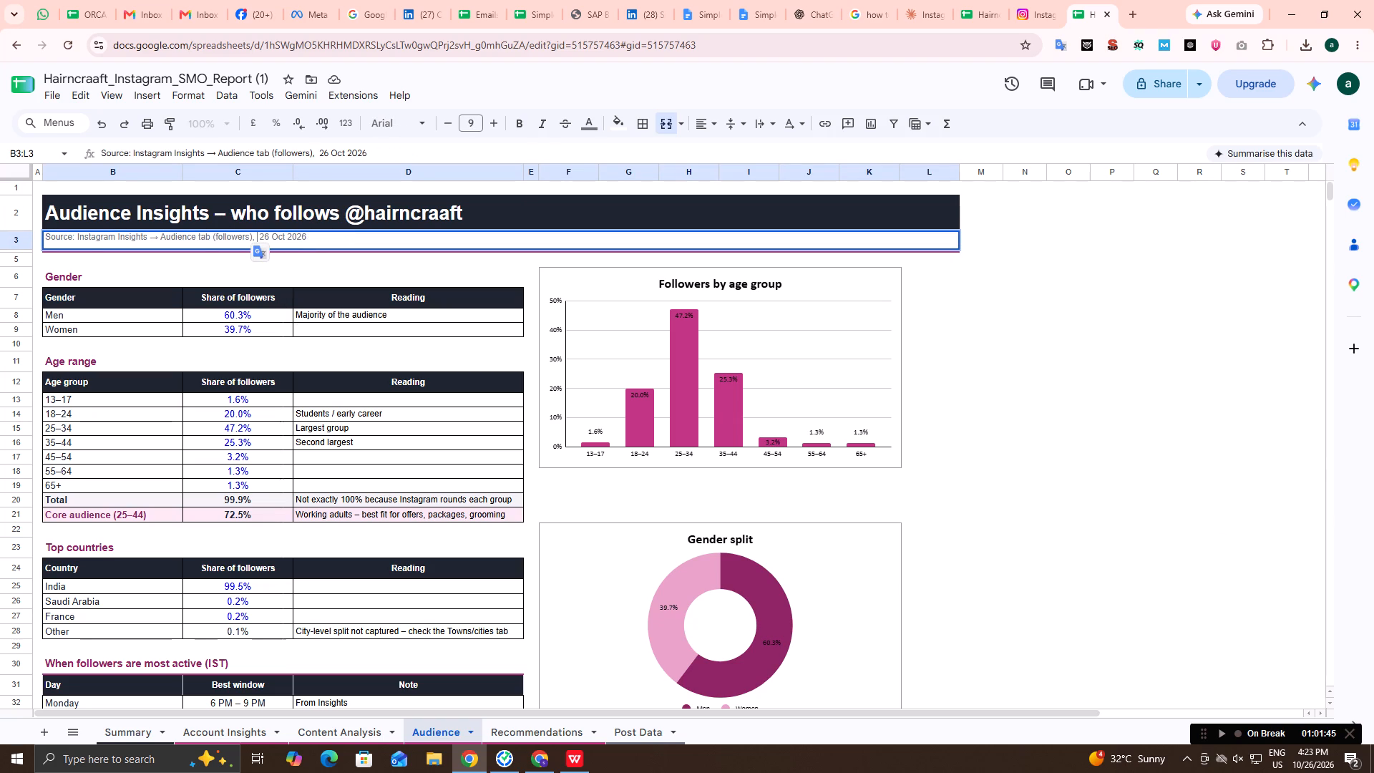
{"action": "left_click", "coordinate": [312, 271]}
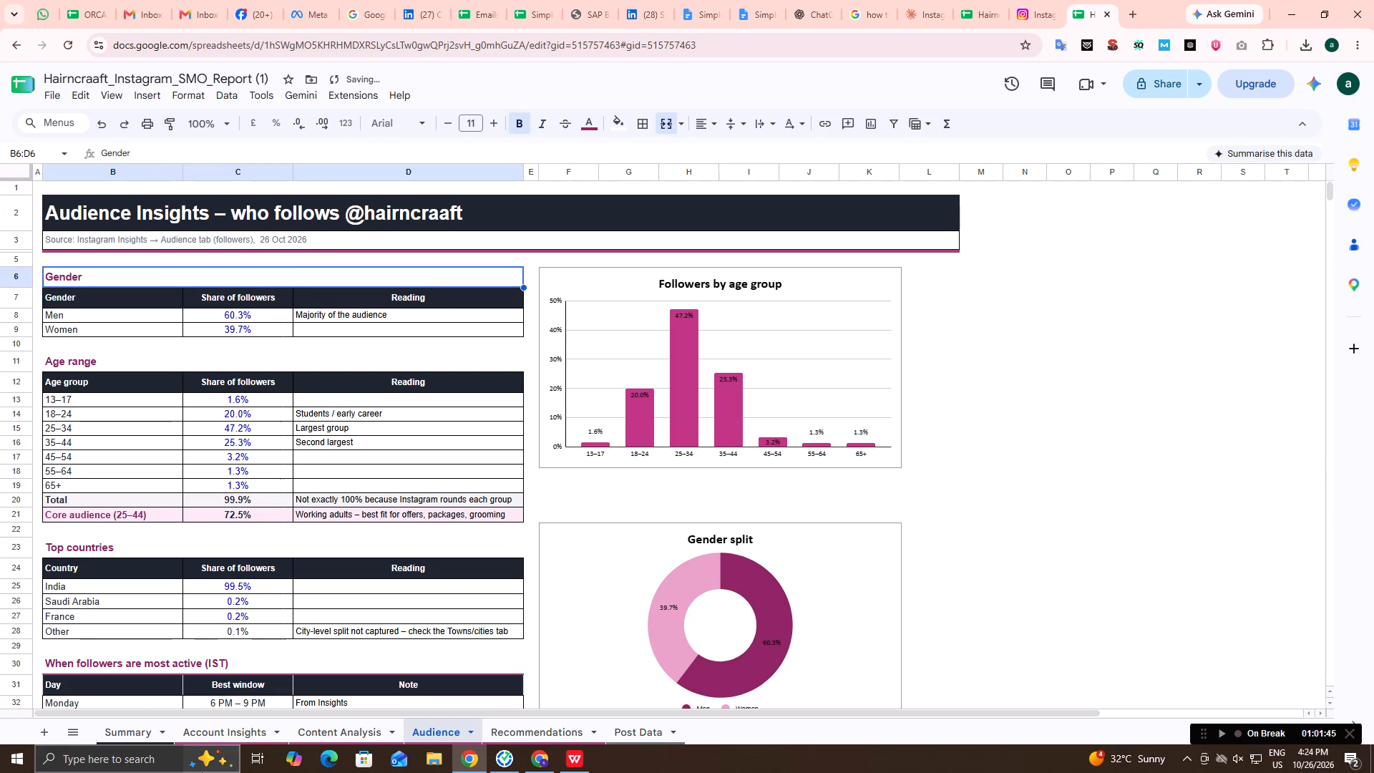
Look over the Content Analysis, Audience and Recommendations sheets to check their formatting.
{"action": "left_click", "coordinate": [330, 733]}
{"action": "scroll", "coordinate": [335, 618], "scroll_direction": "up", "scroll_amount": 3}
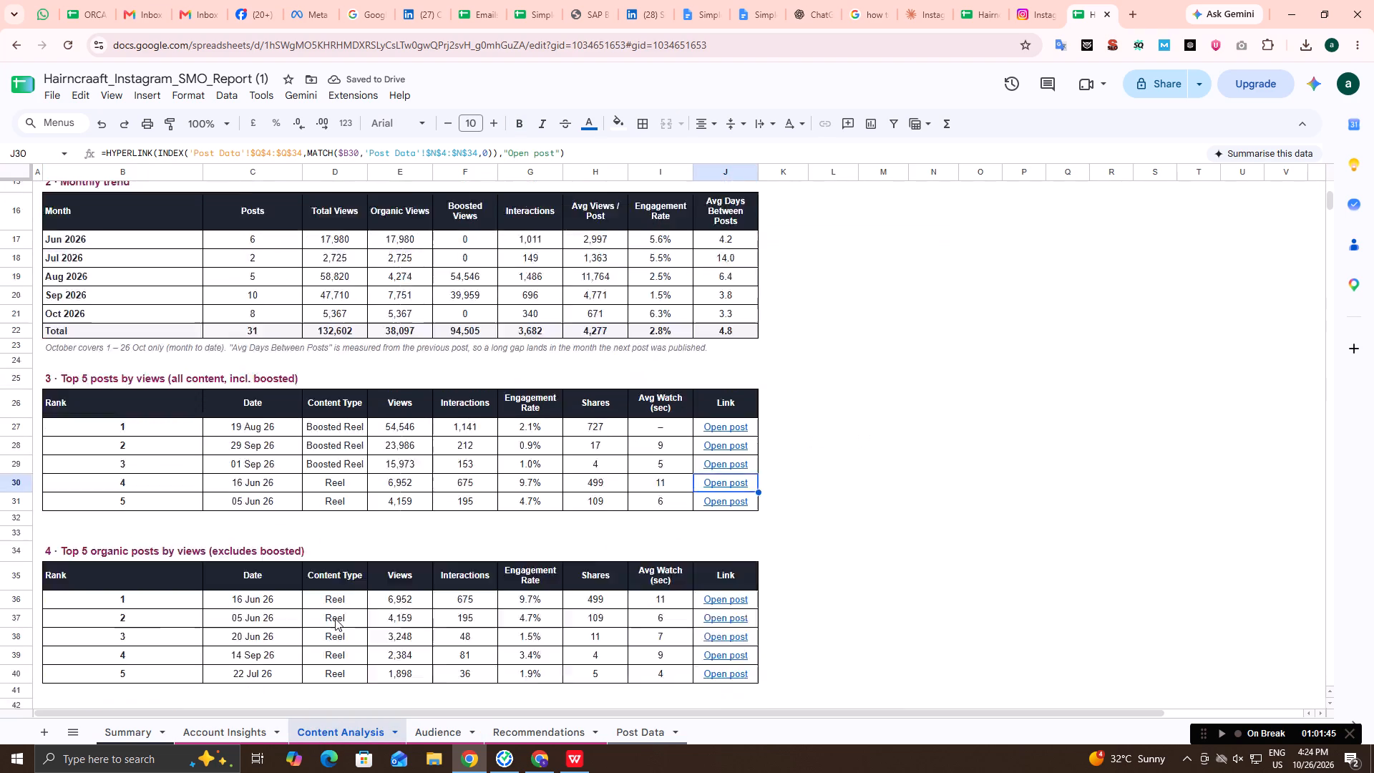
{"action": "scroll", "coordinate": [335, 618], "scroll_direction": "up", "scroll_amount": 7}
{"action": "scroll", "coordinate": [335, 618], "scroll_direction": "down", "scroll_amount": 1}
{"action": "scroll", "coordinate": [335, 618], "scroll_direction": "up", "scroll_amount": 1}
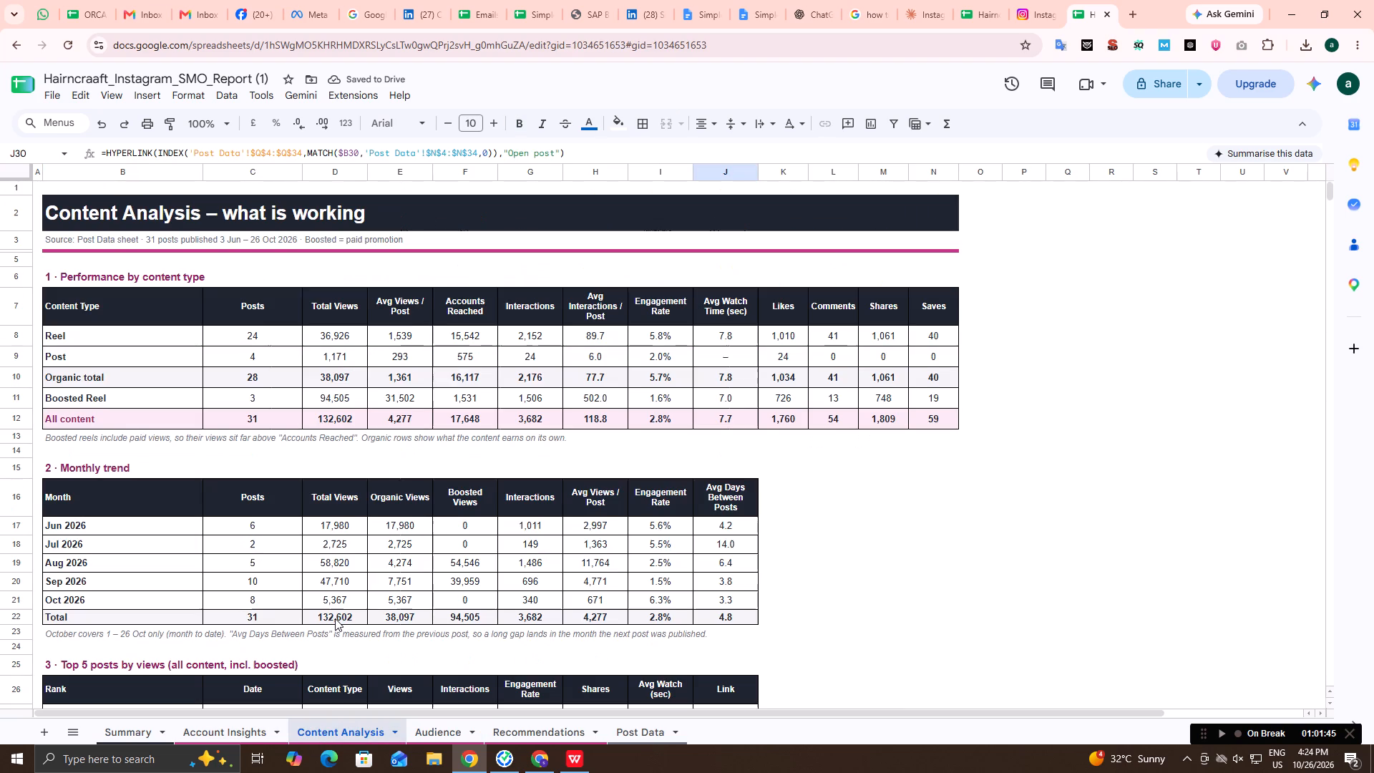
{"action": "left_click", "coordinate": [445, 730]}
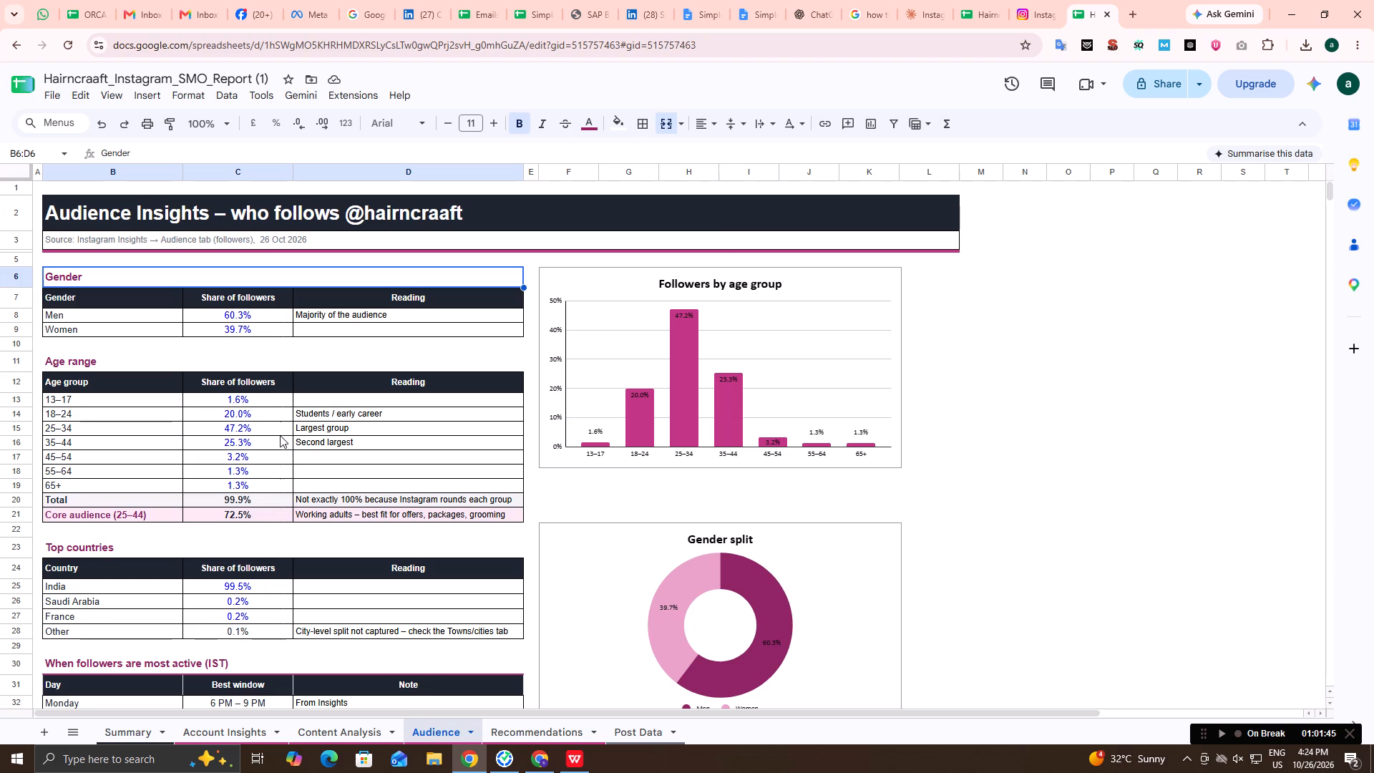
{"action": "scroll", "coordinate": [280, 435], "scroll_direction": "down", "scroll_amount": 3}
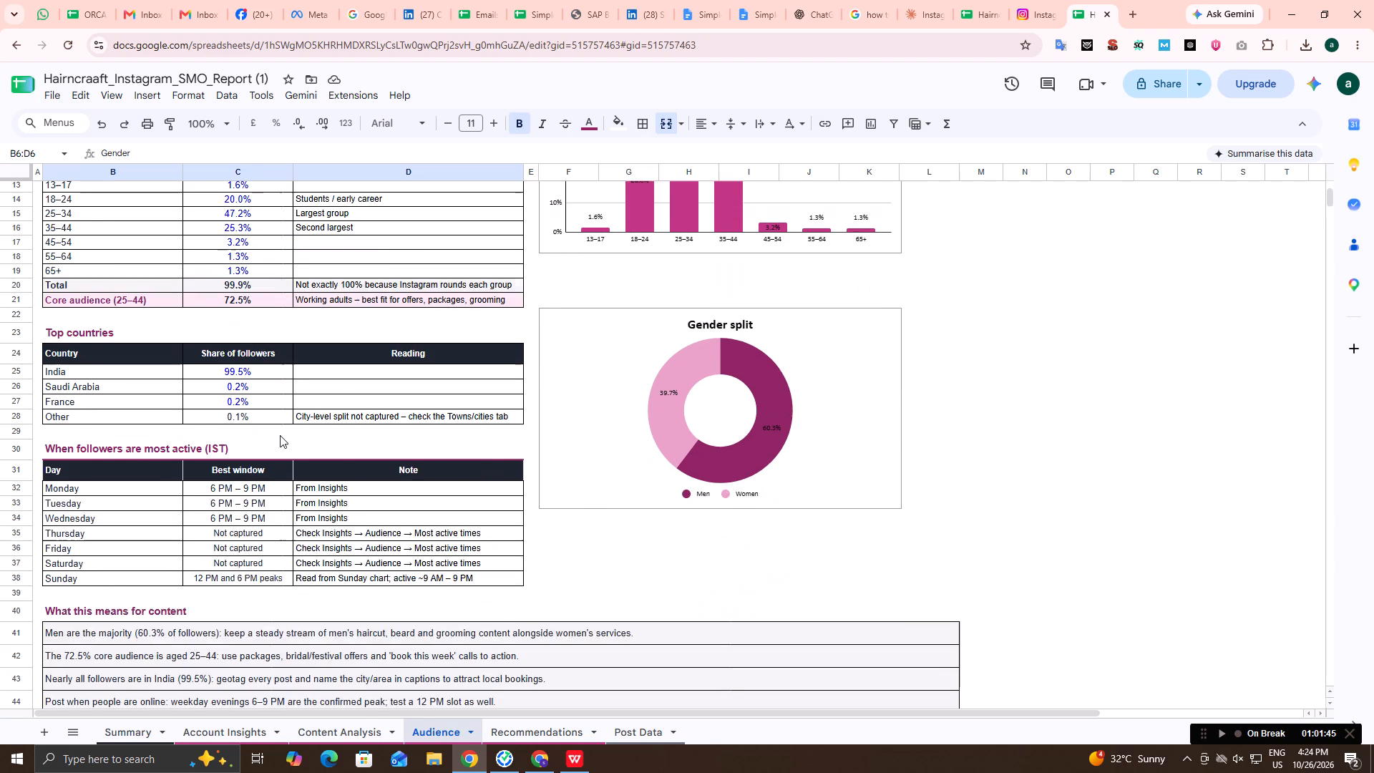
{"action": "scroll", "coordinate": [280, 435], "scroll_direction": "down", "scroll_amount": 1}
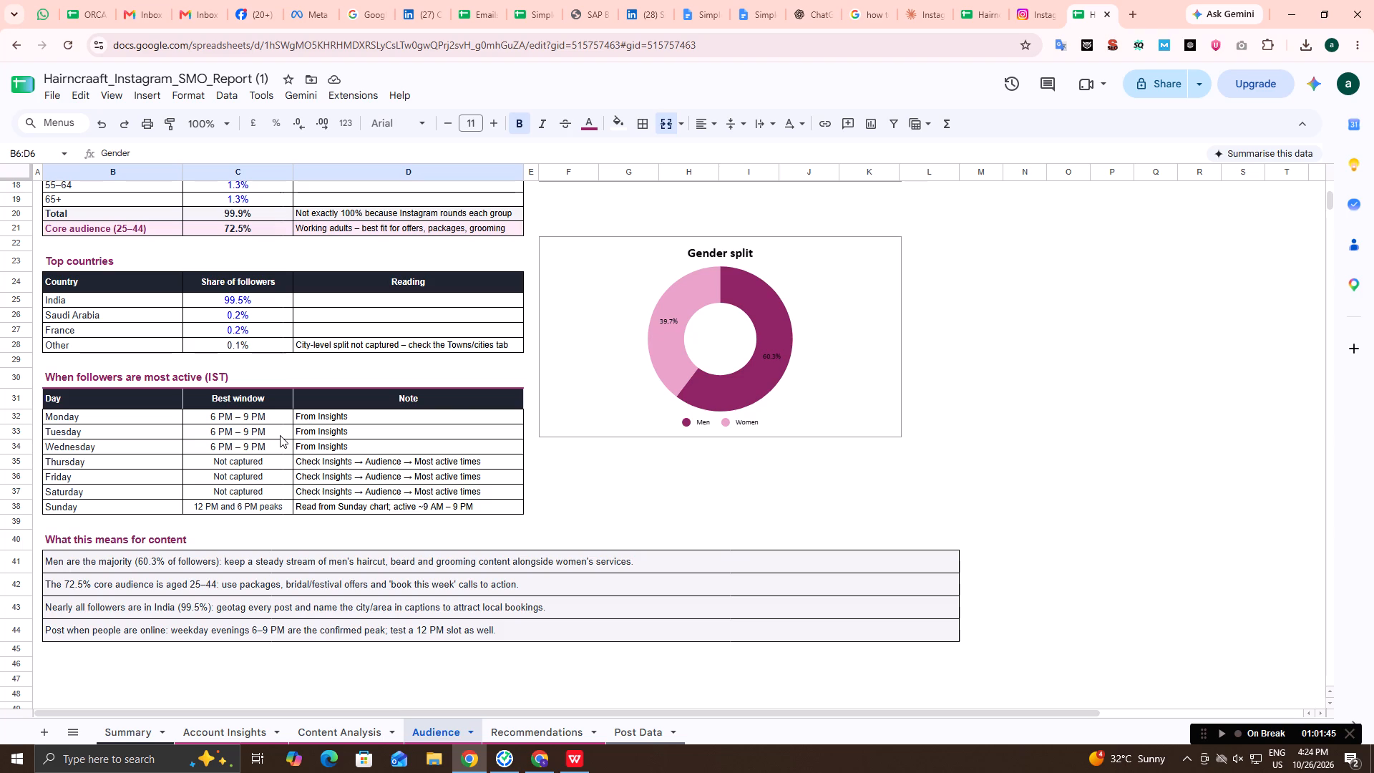
{"action": "left_click", "coordinate": [298, 679]}
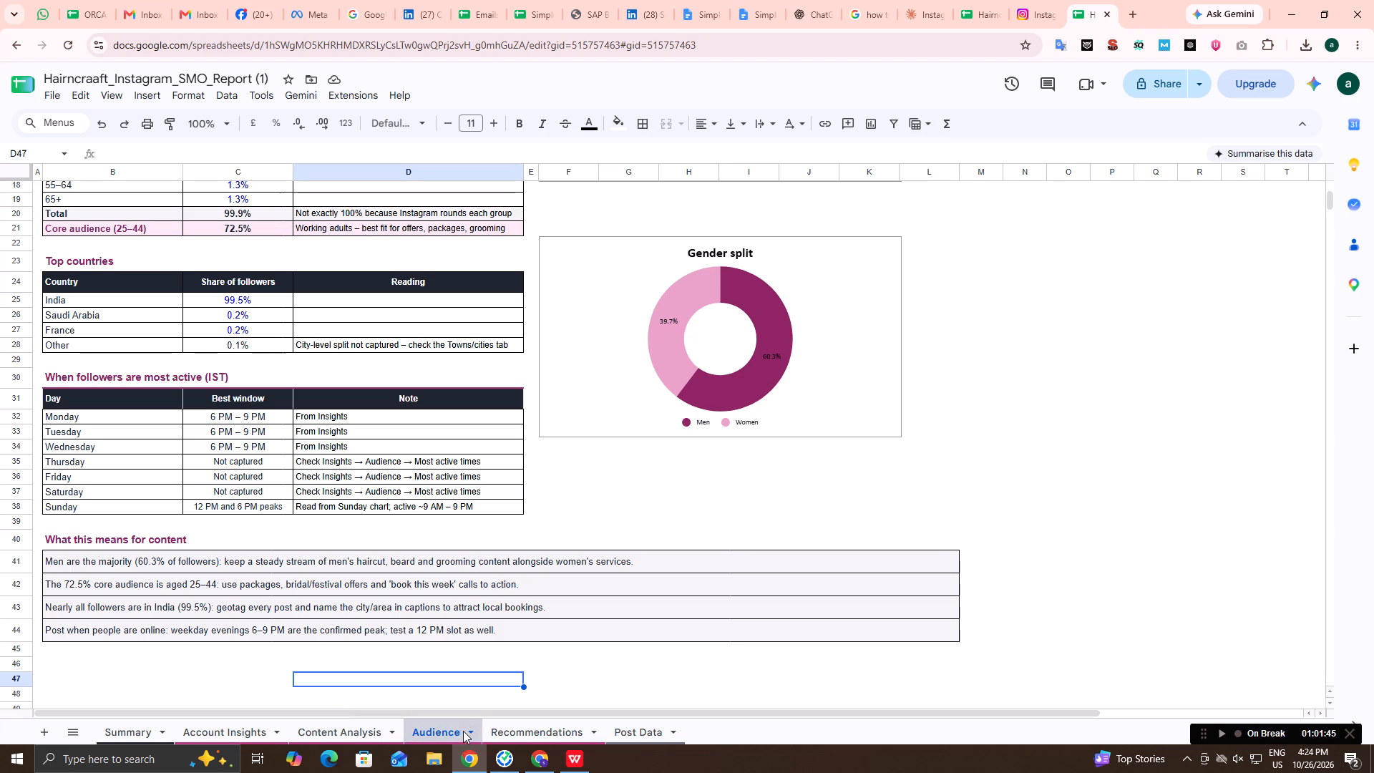
{"action": "left_click", "coordinate": [515, 727]}
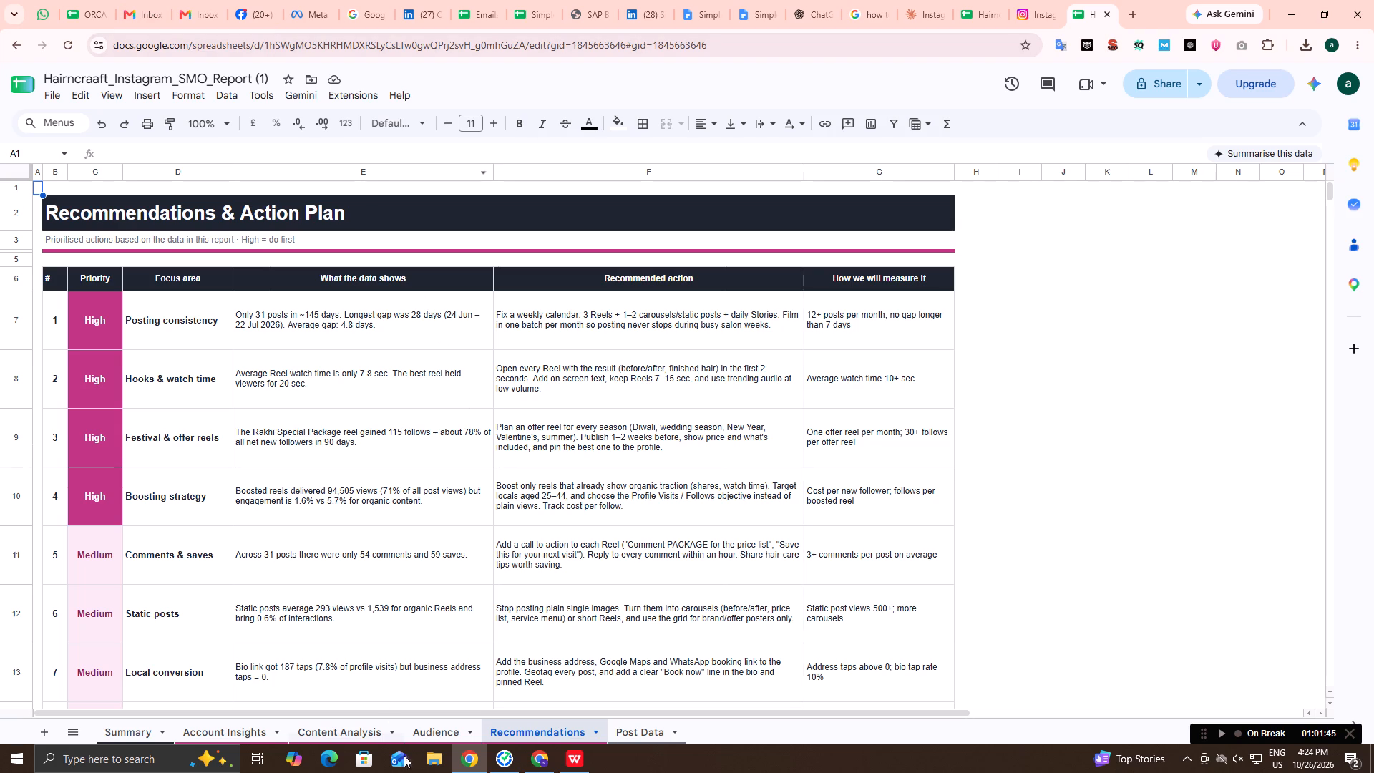
{"action": "left_click", "coordinate": [421, 736]}
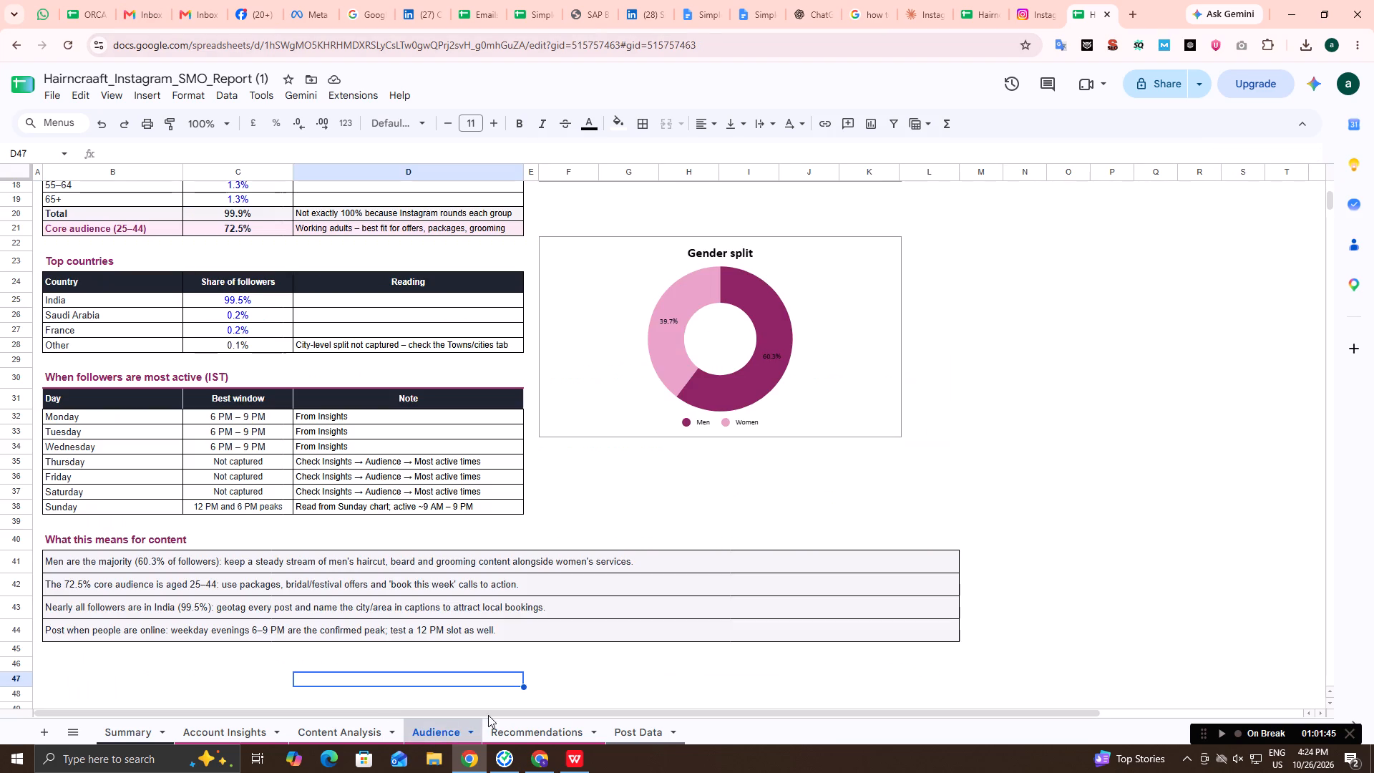
{"action": "left_click", "coordinate": [555, 736]}
Apply all borders to the Post Data sheet from its title through the last post row (A1:Q34).
{"action": "left_click", "coordinate": [647, 727]}
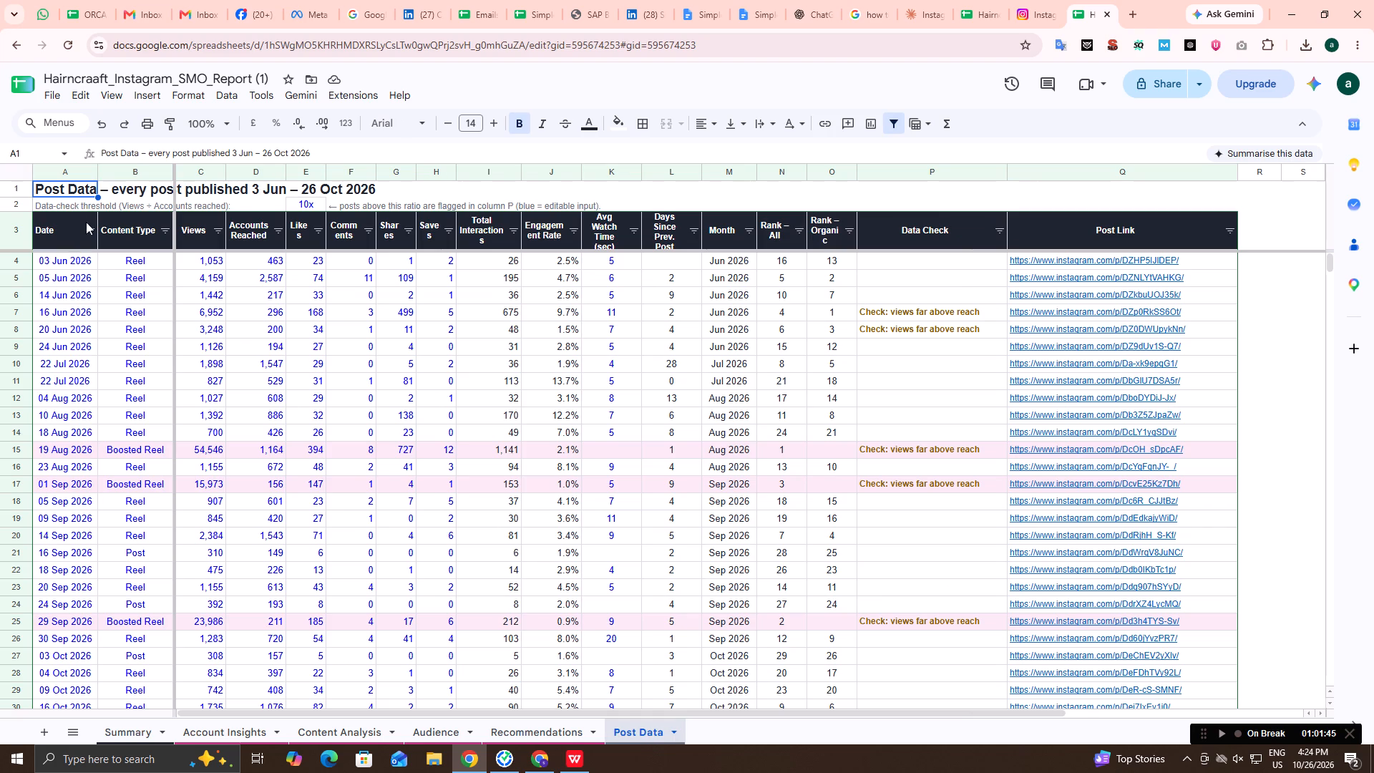
{"action": "left_click_drag", "start_coordinate": [82, 193], "coordinate": [1278, 686]}
{"action": "scroll", "coordinate": [1373, 603], "scroll_direction": "down", "scroll_amount": 6}
{"action": "scroll", "coordinate": [1281, 685], "scroll_direction": "down", "scroll_amount": 3}
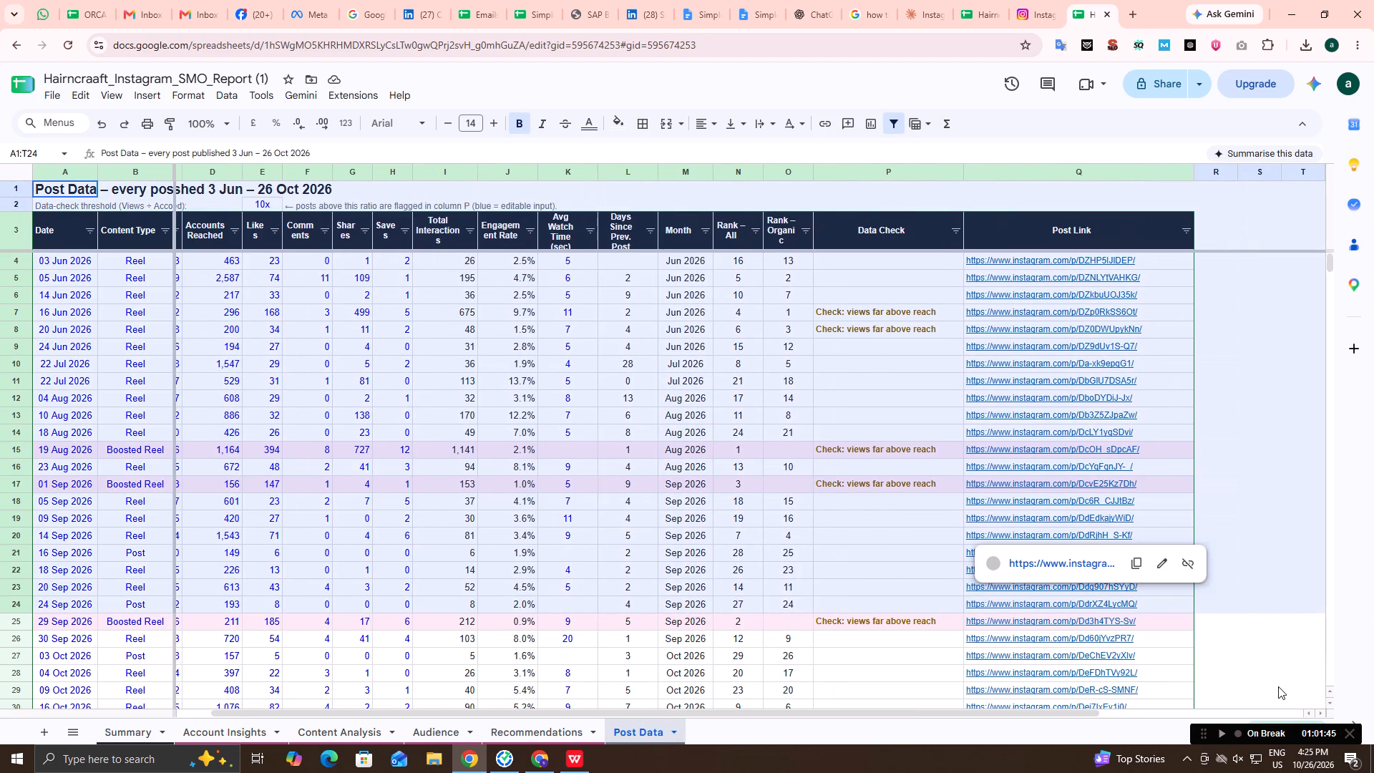
{"action": "scroll", "coordinate": [1278, 686], "scroll_direction": "down", "scroll_amount": 1}
{"action": "left_click_drag", "start_coordinate": [1278, 686], "coordinate": [1060, 443]}
{"action": "scroll", "coordinate": [1057, 666], "scroll_direction": "down", "scroll_amount": 4}
{"action": "scroll", "coordinate": [1051, 443], "scroll_direction": "up", "scroll_amount": 3}
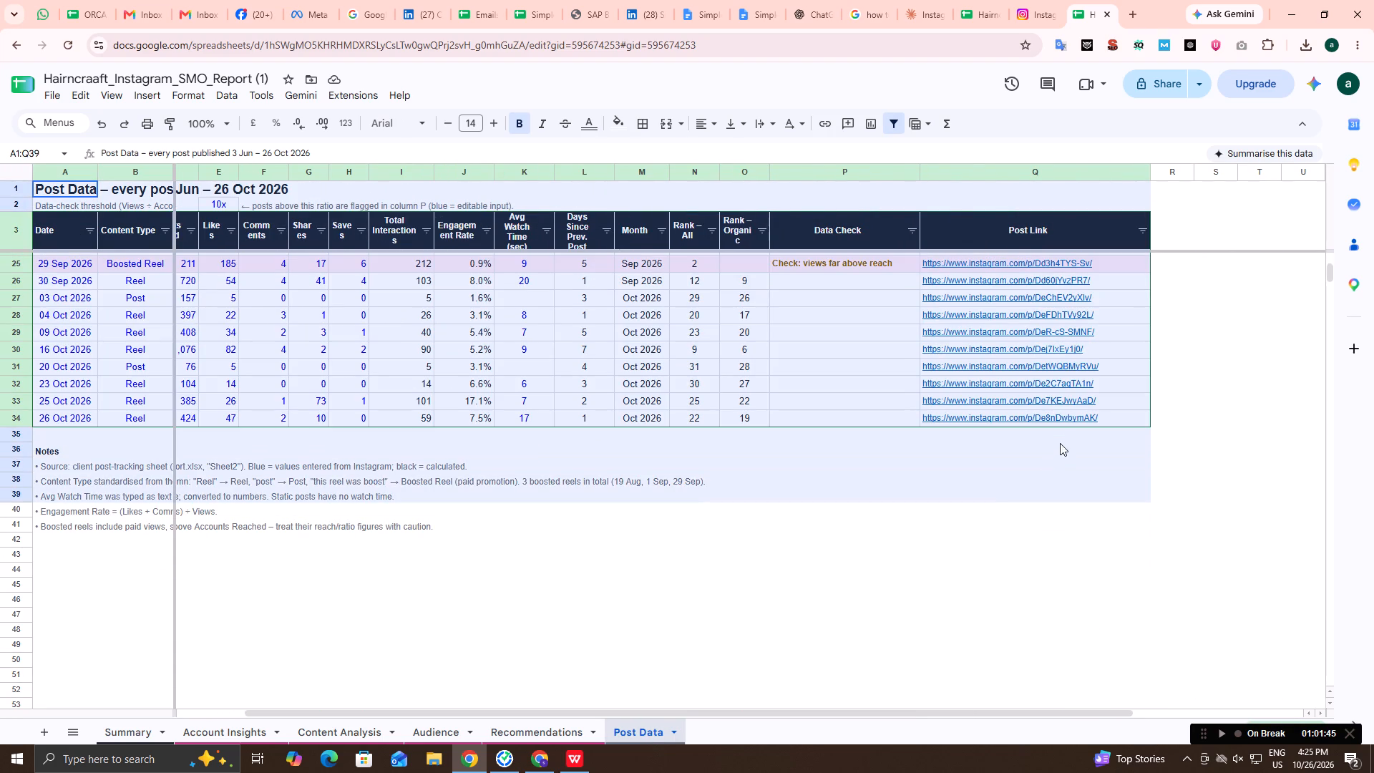
{"action": "left_click_drag", "start_coordinate": [1060, 443], "coordinate": [1060, 421]}
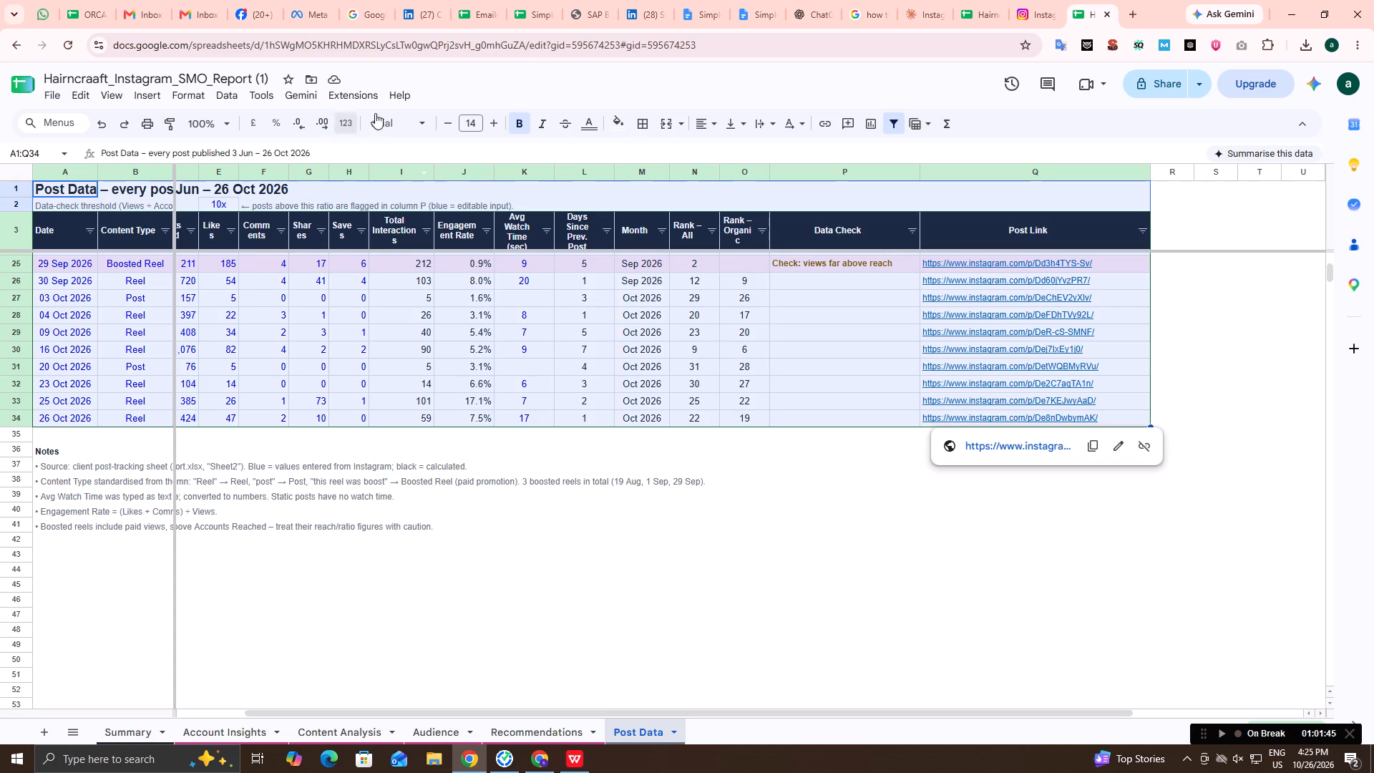
{"action": "left_click", "coordinate": [643, 124]}
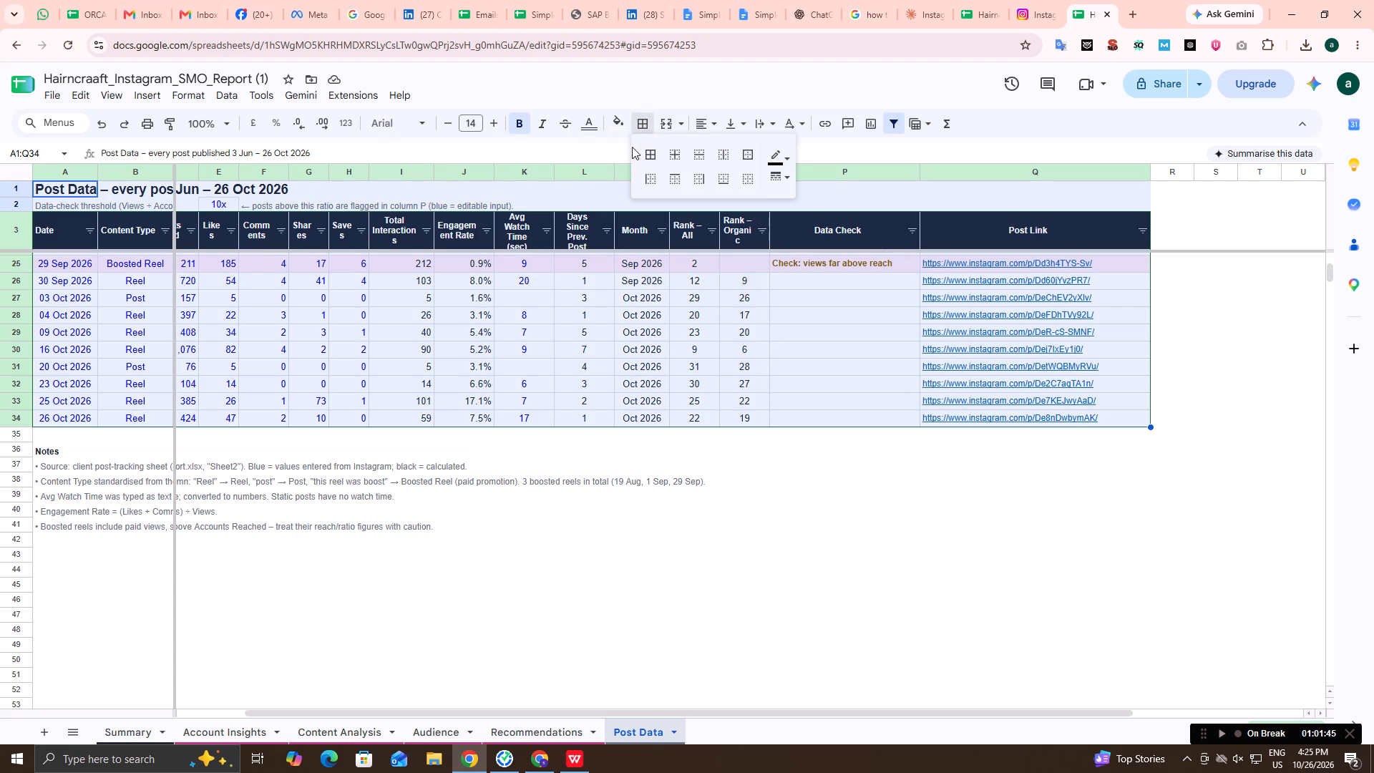
{"action": "left_click", "coordinate": [652, 149]}
{"action": "left_click", "coordinate": [421, 555]}
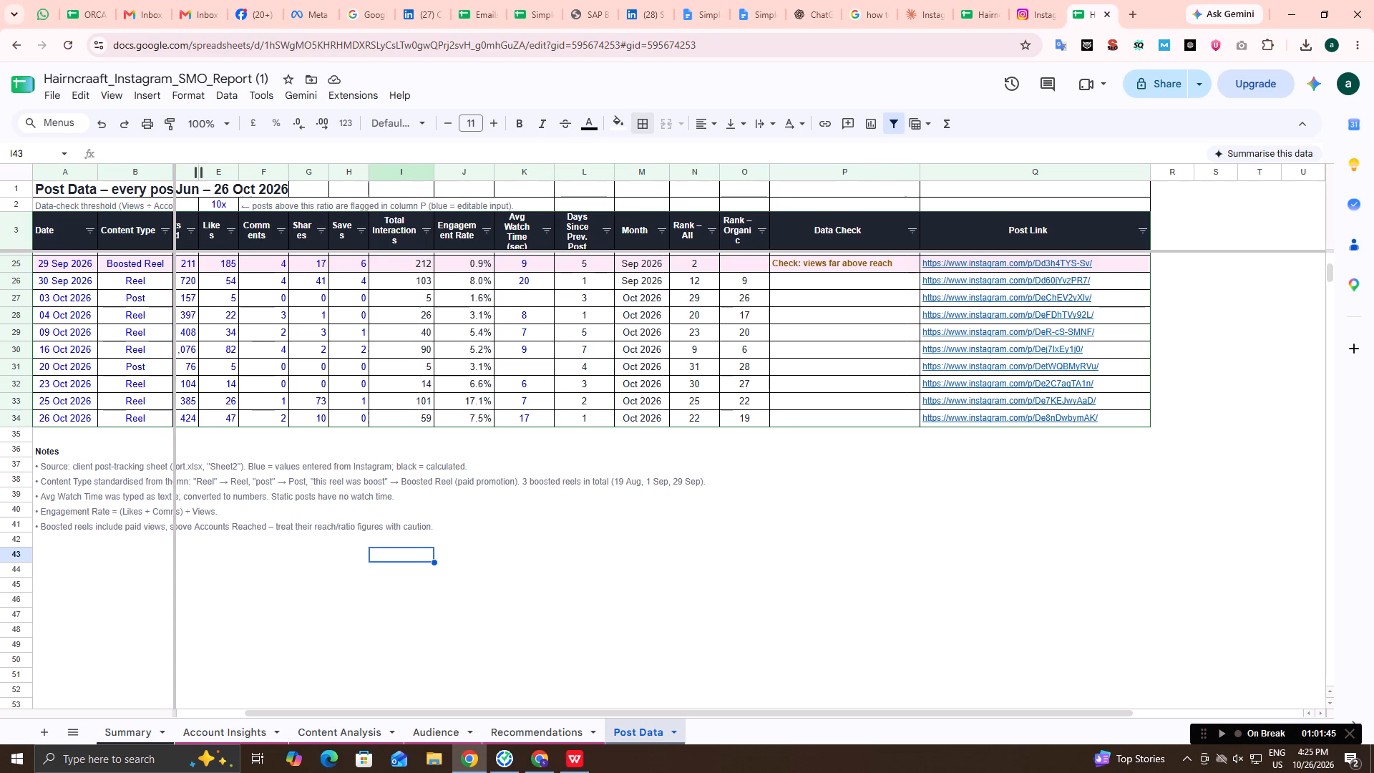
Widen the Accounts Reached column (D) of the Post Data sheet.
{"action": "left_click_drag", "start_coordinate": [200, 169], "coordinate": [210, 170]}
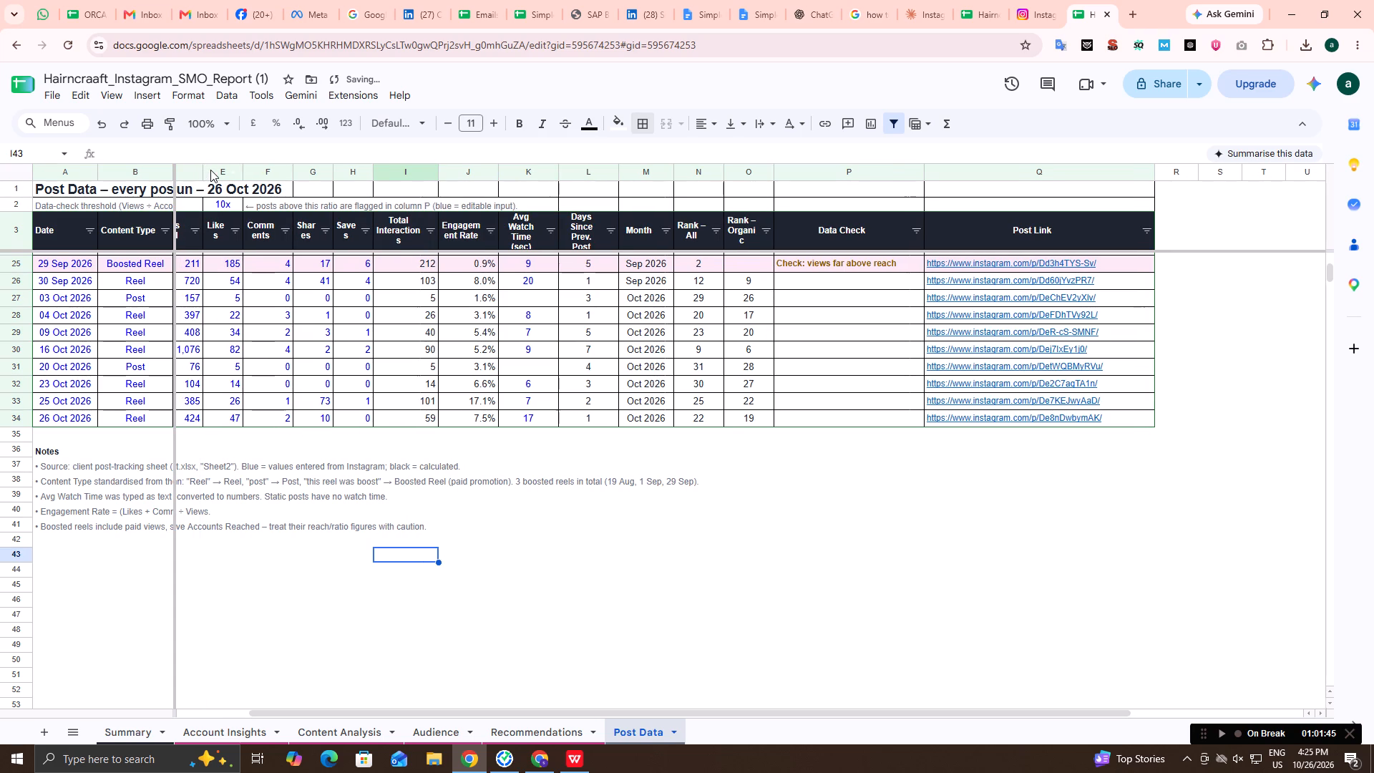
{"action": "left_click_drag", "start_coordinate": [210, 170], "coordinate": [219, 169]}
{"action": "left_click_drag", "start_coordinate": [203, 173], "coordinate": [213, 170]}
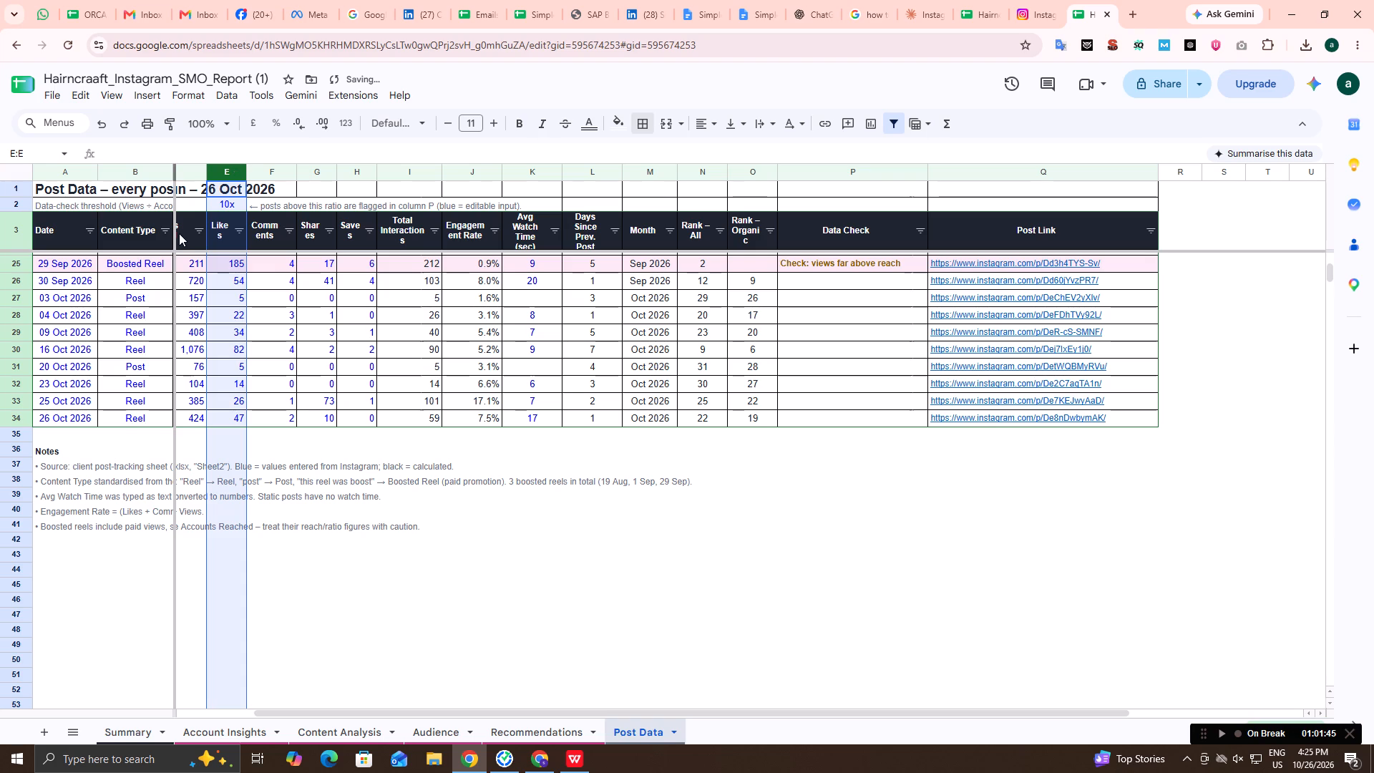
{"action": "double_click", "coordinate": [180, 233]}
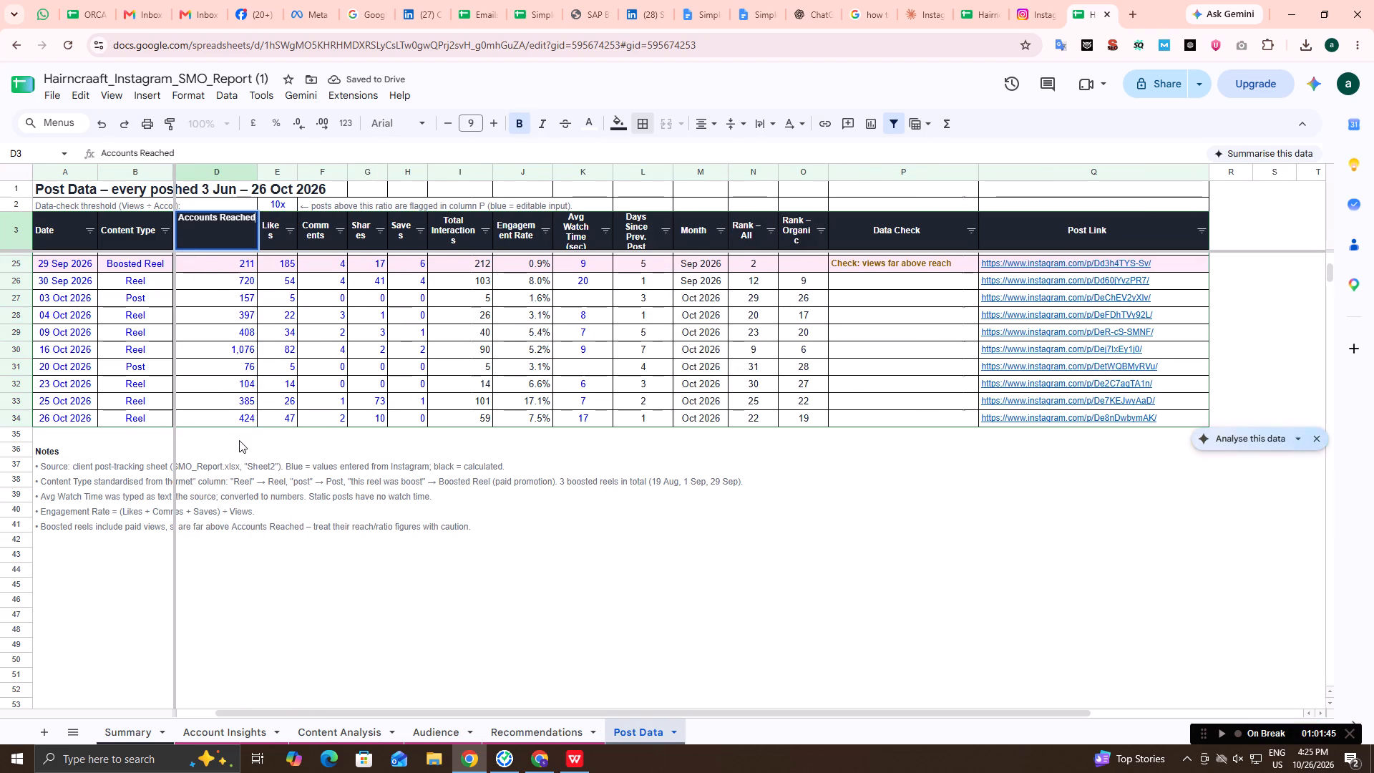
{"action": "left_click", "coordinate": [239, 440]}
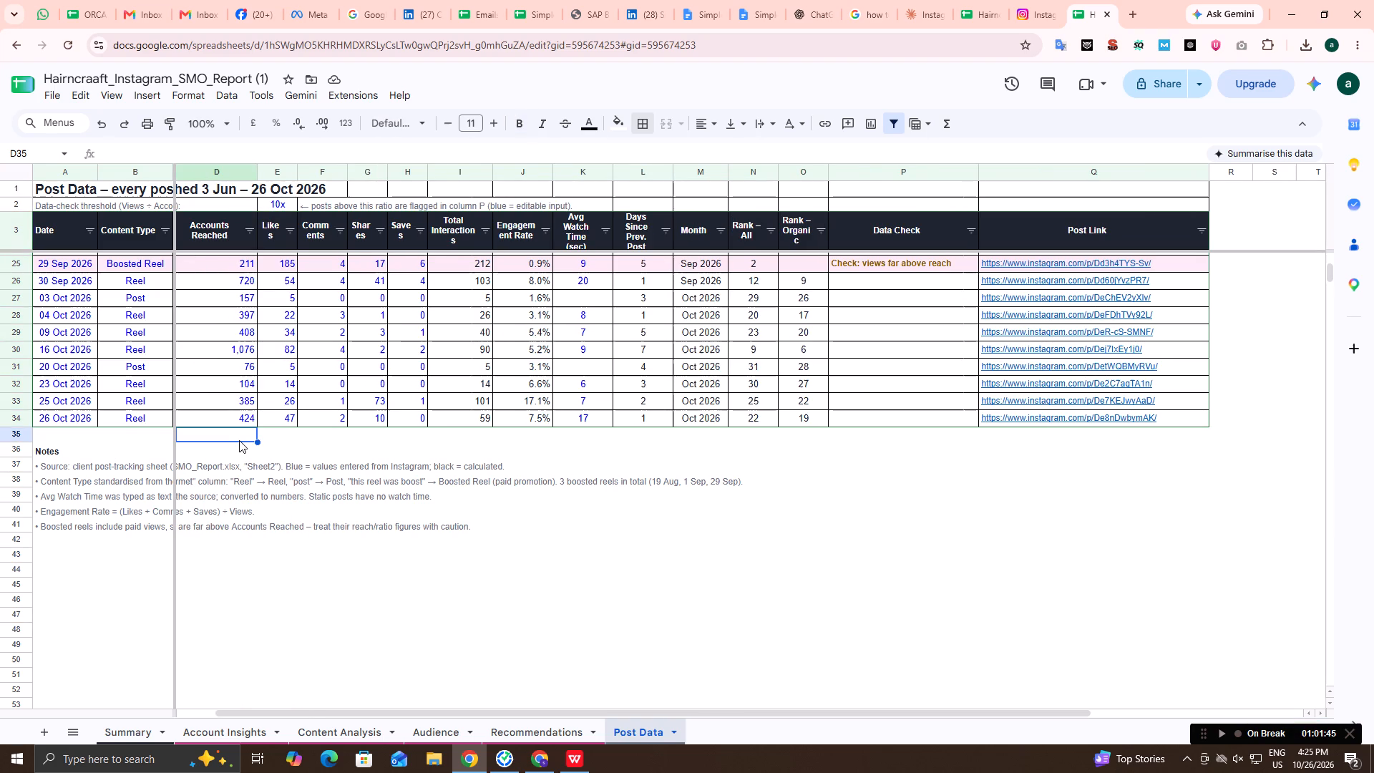
Examine the Post Data rows to check the table's layout and figures.
{"action": "scroll", "coordinate": [239, 440], "scroll_direction": "up", "scroll_amount": 7}
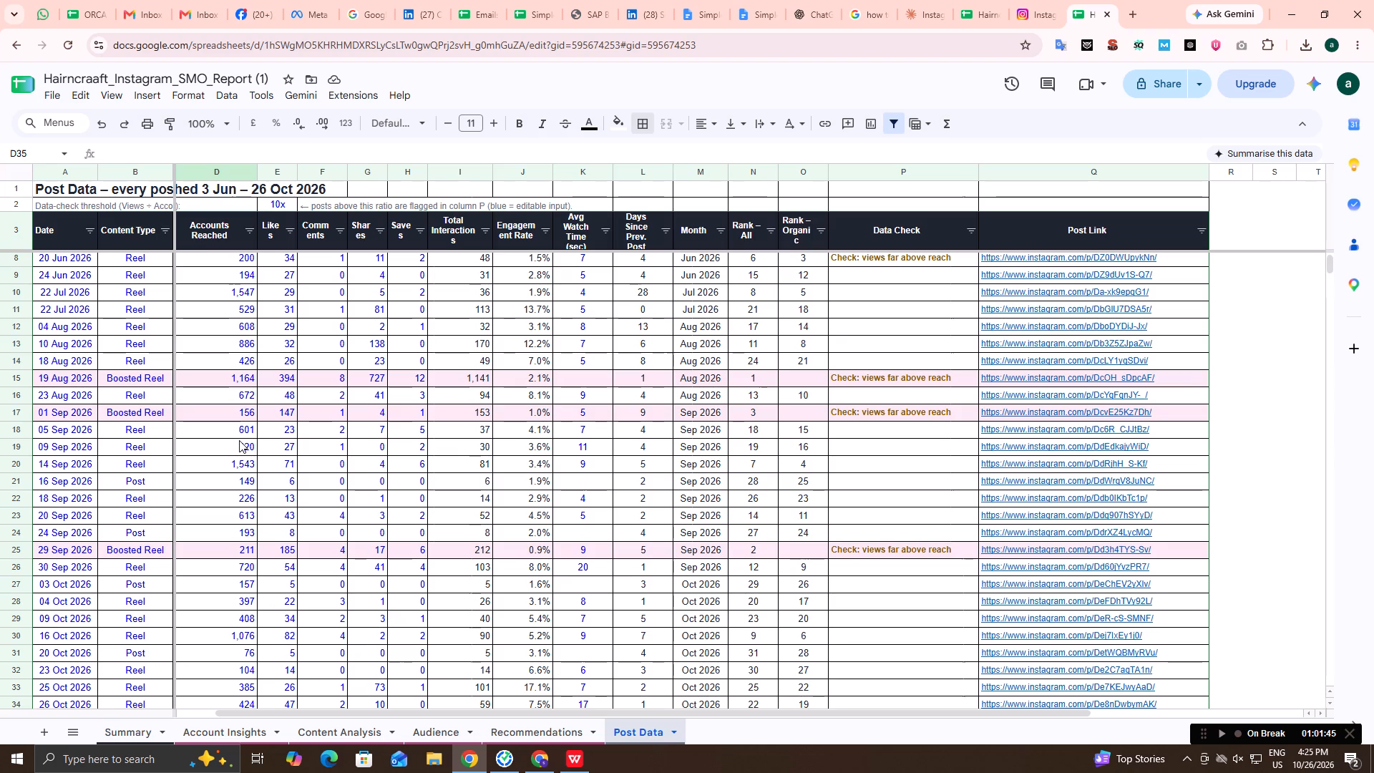
{"action": "scroll", "coordinate": [239, 440], "scroll_direction": "down", "scroll_amount": 2}
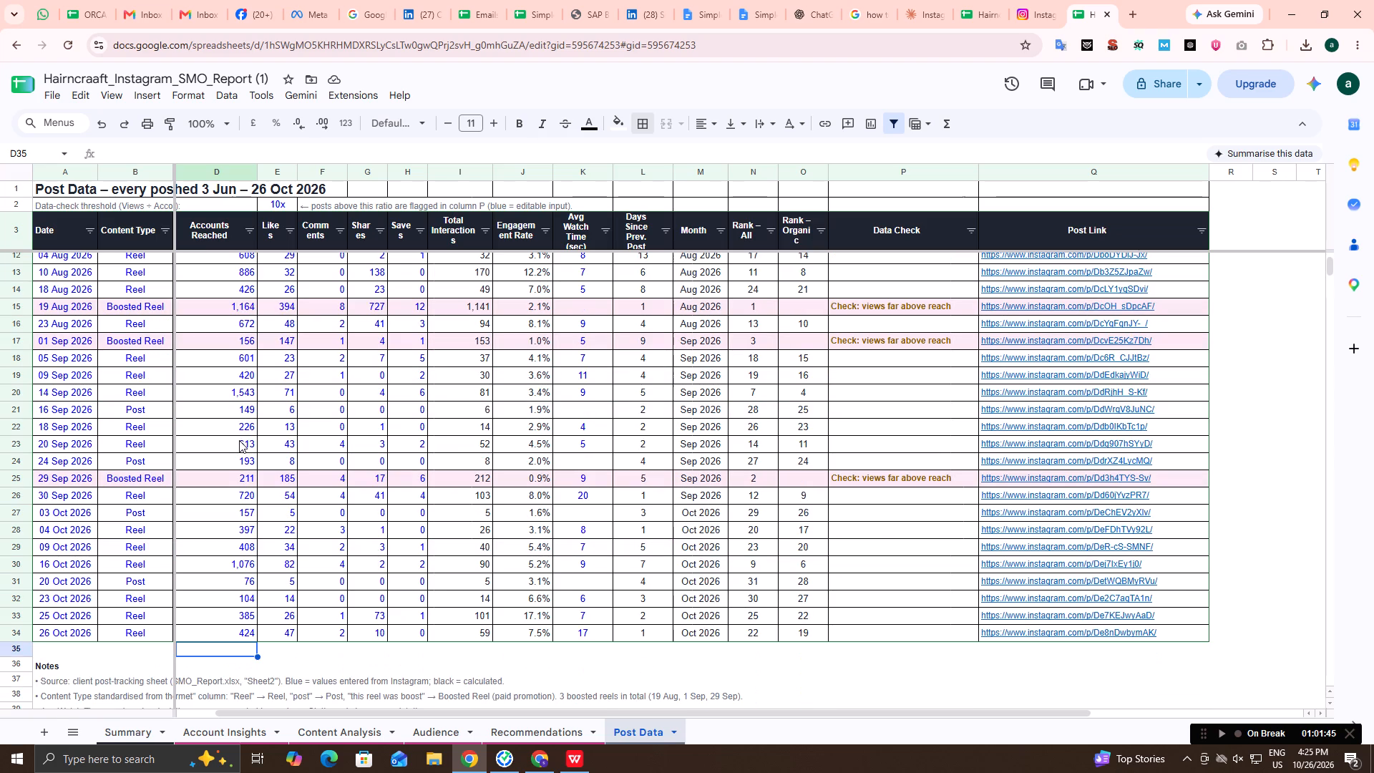
{"action": "scroll", "coordinate": [239, 440], "scroll_direction": "up", "scroll_amount": 9}
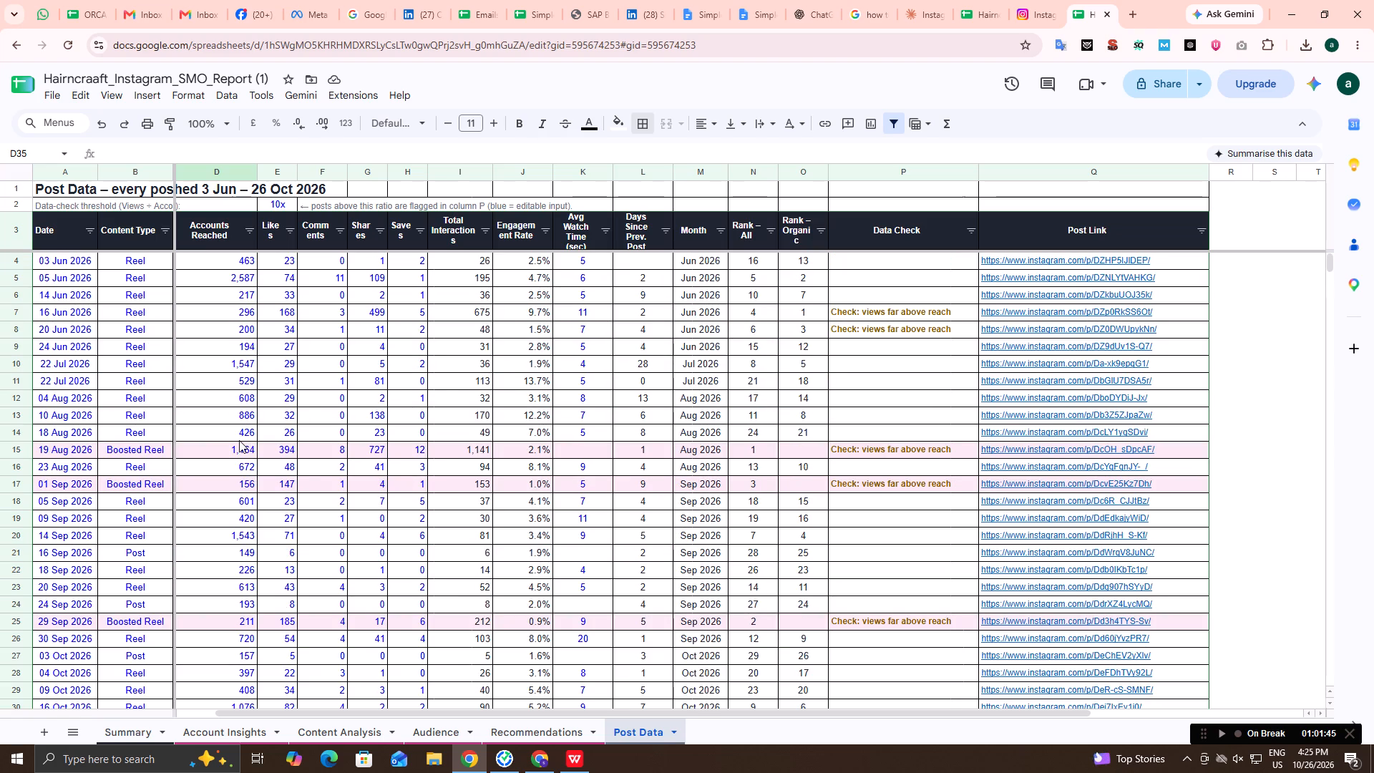
{"action": "left_click", "coordinate": [257, 341]}
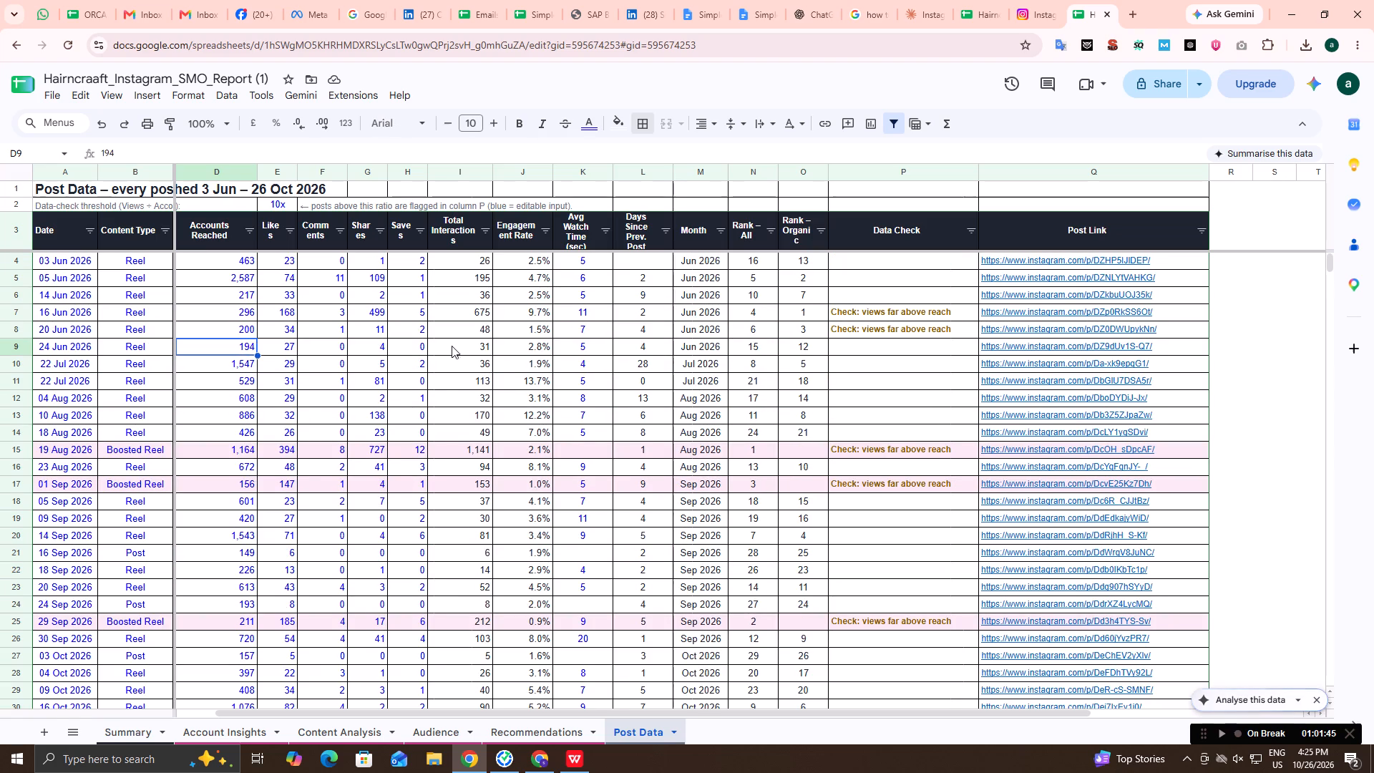
{"action": "left_click", "coordinate": [459, 342]}
{"action": "scroll", "coordinate": [542, 429], "scroll_direction": "down", "scroll_amount": 3}
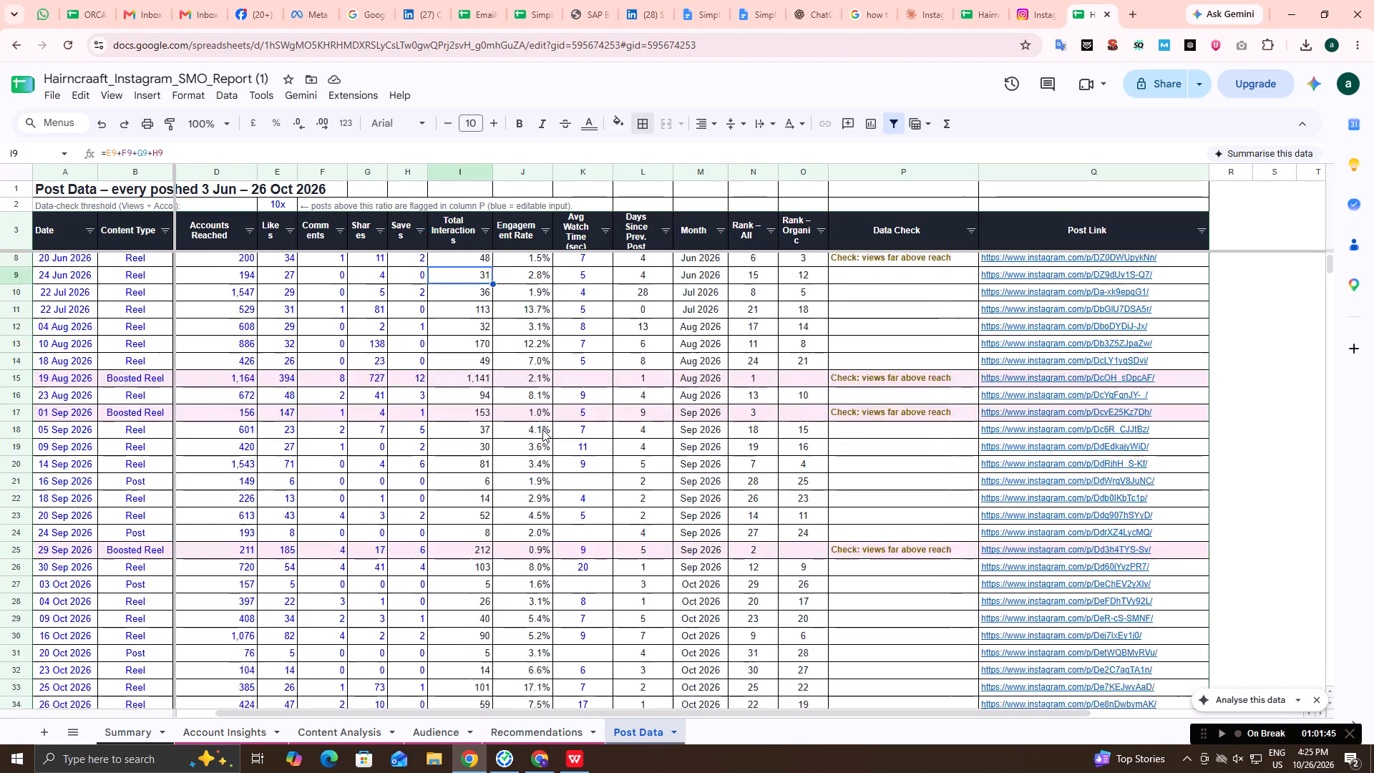
{"action": "scroll", "coordinate": [542, 429], "scroll_direction": "up", "scroll_amount": 3}
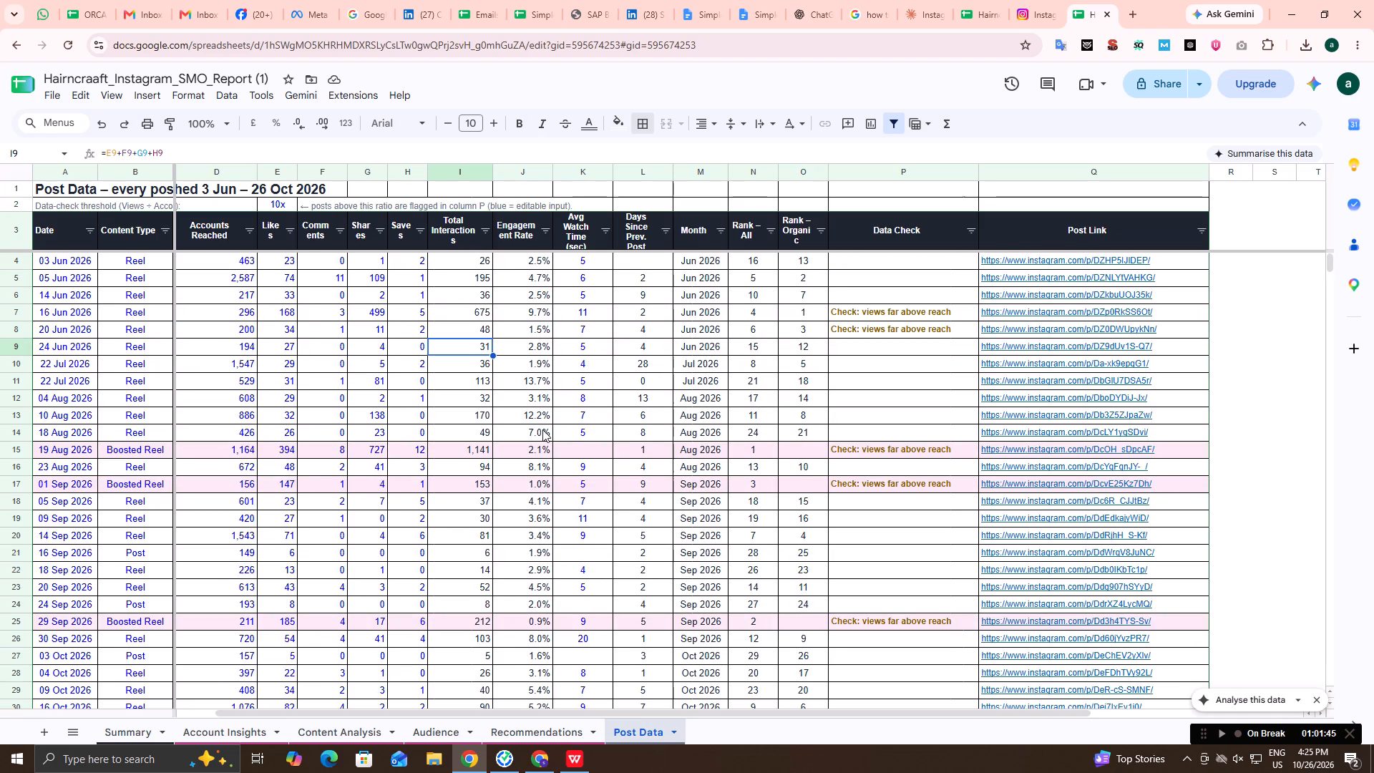
{"action": "scroll", "coordinate": [542, 429], "scroll_direction": "up", "scroll_amount": 12}
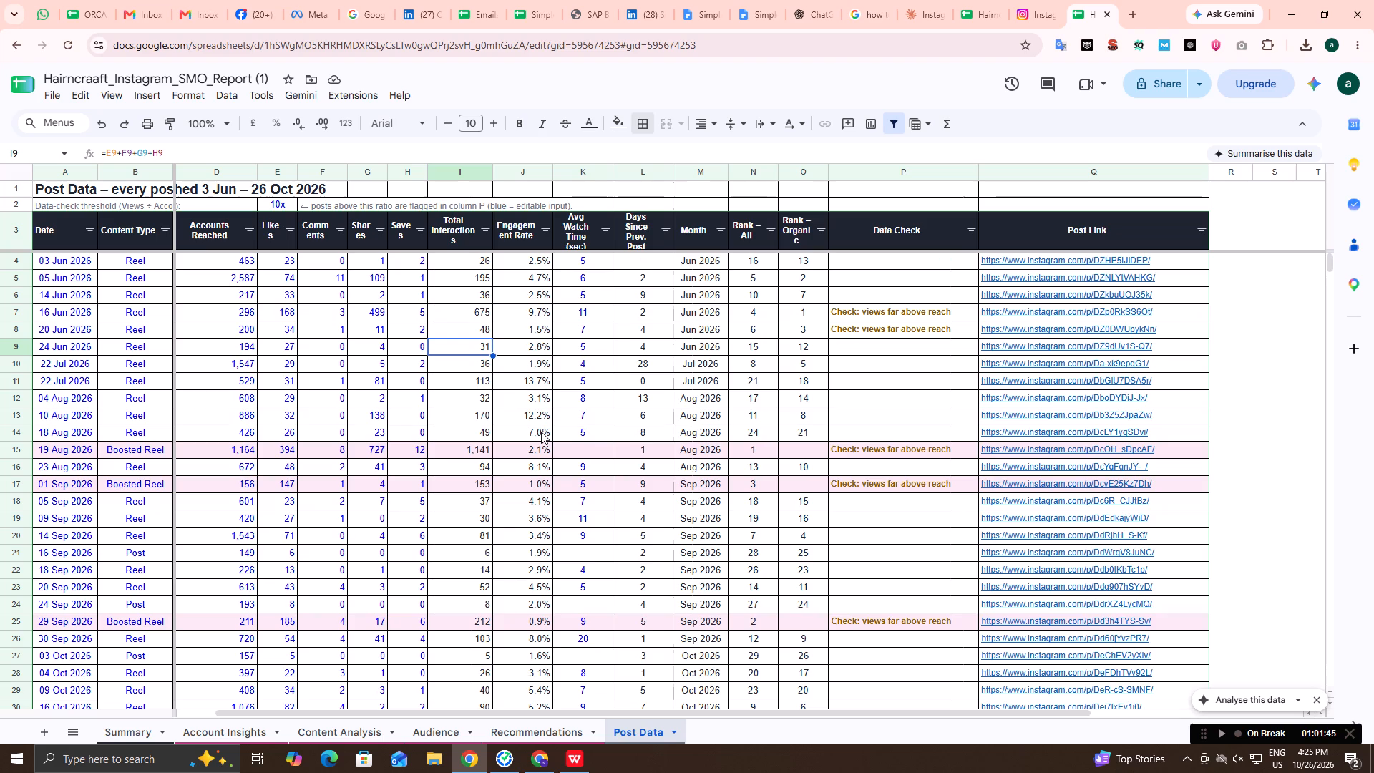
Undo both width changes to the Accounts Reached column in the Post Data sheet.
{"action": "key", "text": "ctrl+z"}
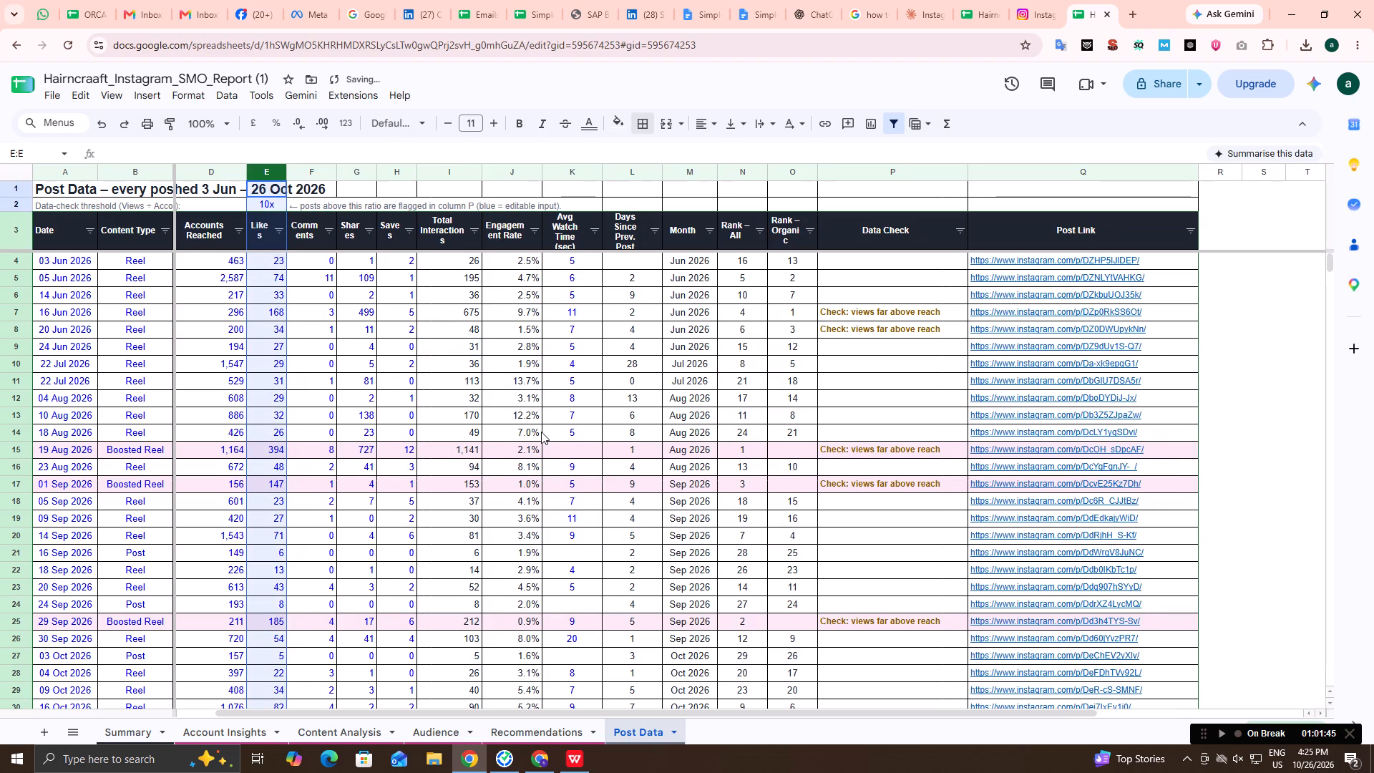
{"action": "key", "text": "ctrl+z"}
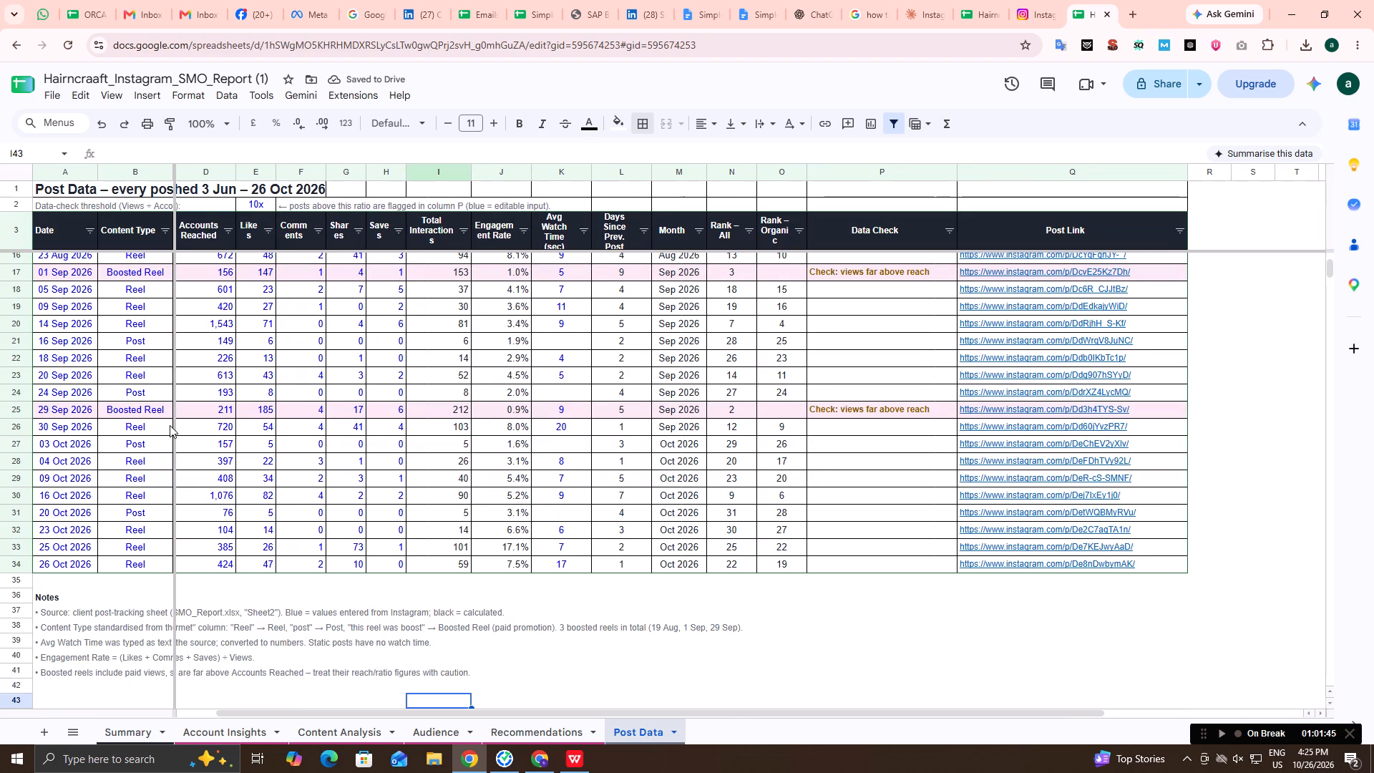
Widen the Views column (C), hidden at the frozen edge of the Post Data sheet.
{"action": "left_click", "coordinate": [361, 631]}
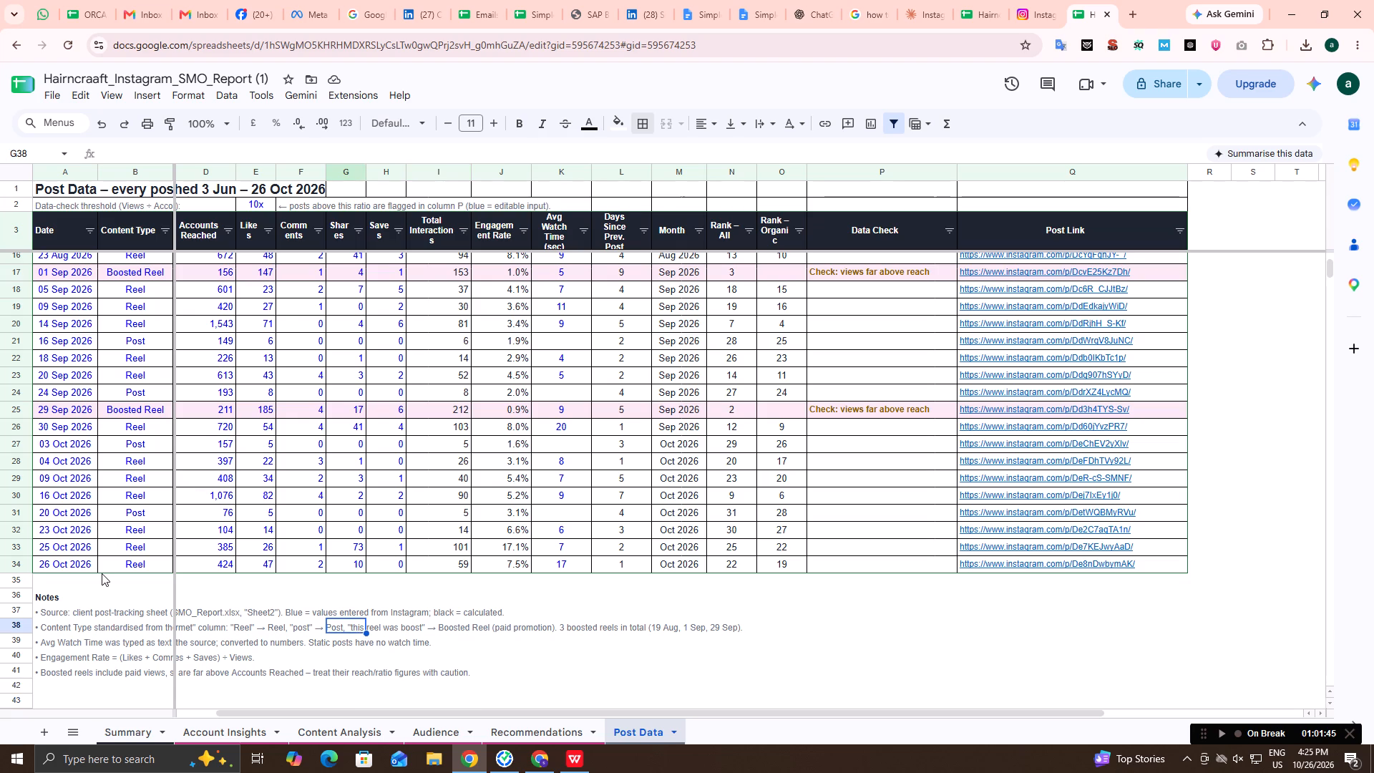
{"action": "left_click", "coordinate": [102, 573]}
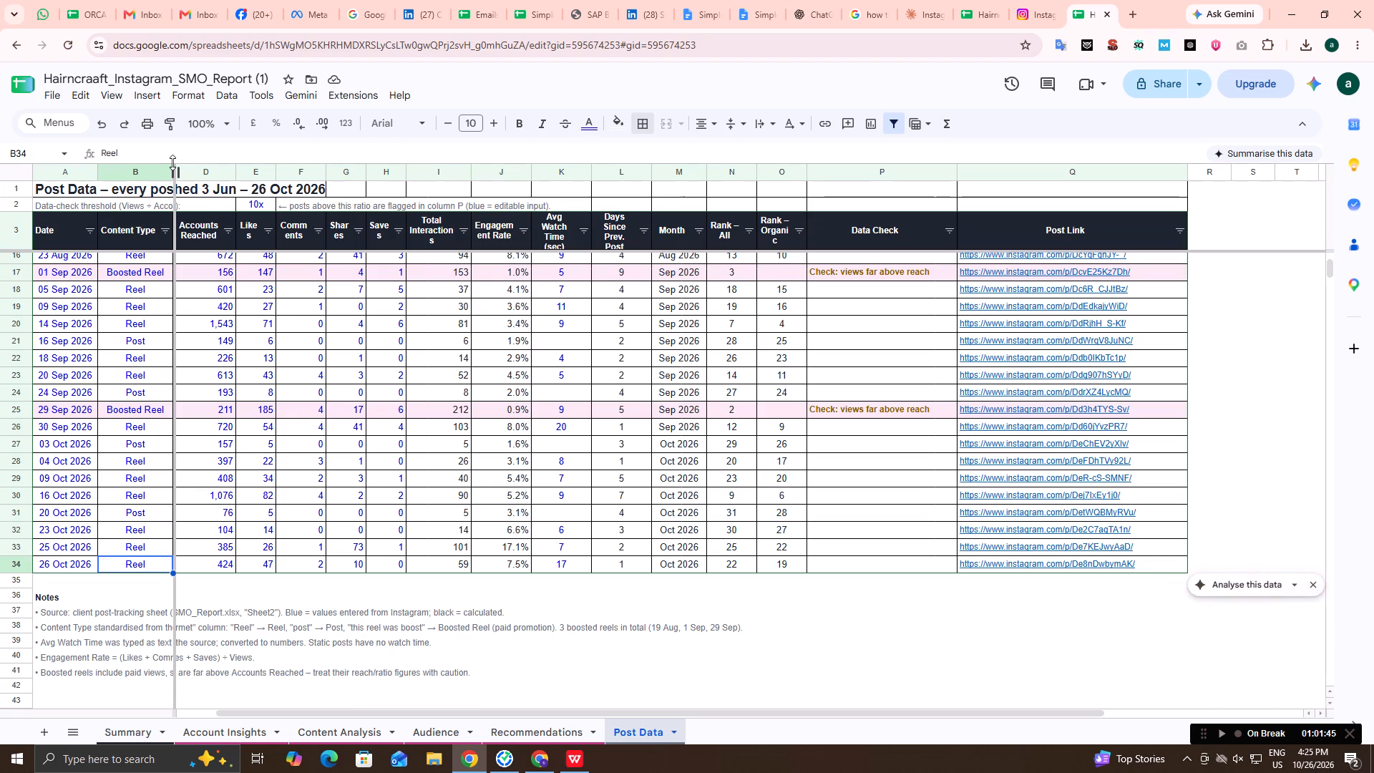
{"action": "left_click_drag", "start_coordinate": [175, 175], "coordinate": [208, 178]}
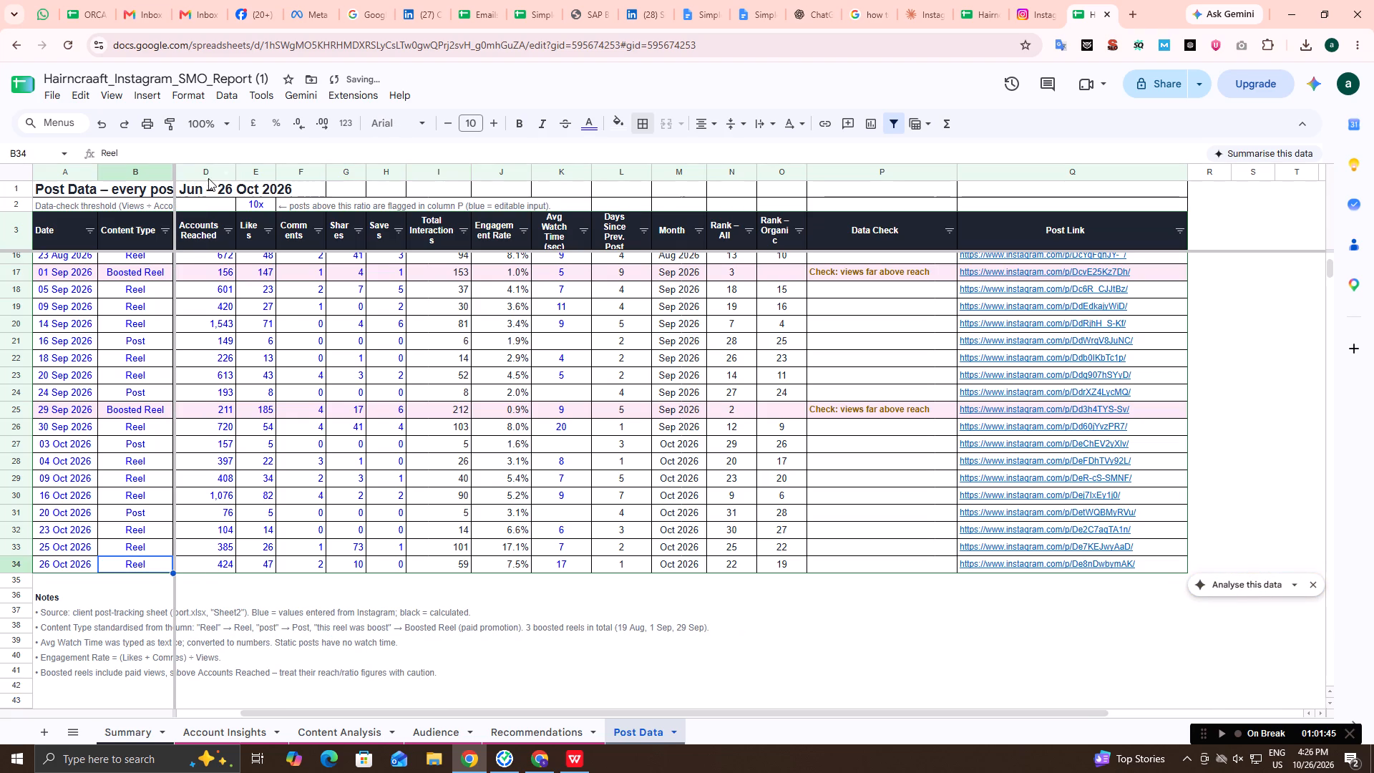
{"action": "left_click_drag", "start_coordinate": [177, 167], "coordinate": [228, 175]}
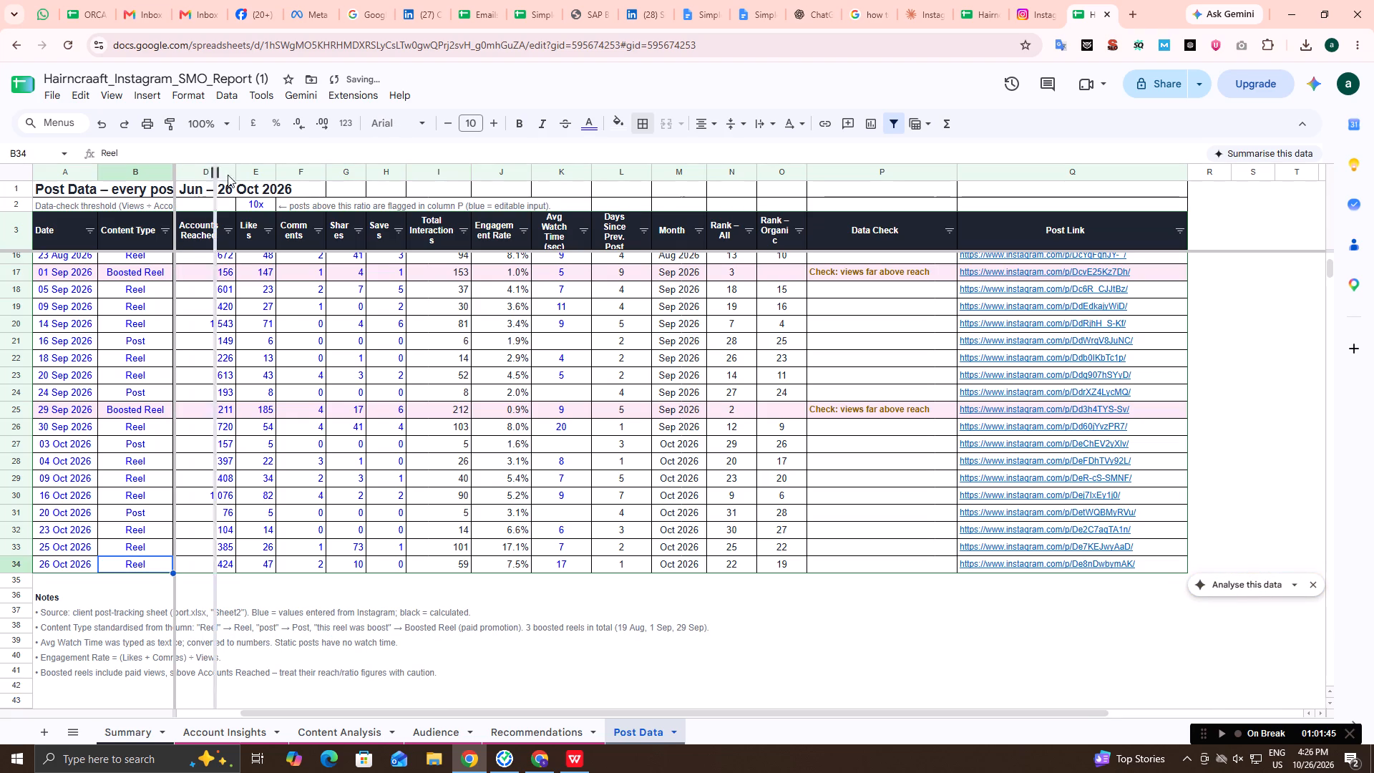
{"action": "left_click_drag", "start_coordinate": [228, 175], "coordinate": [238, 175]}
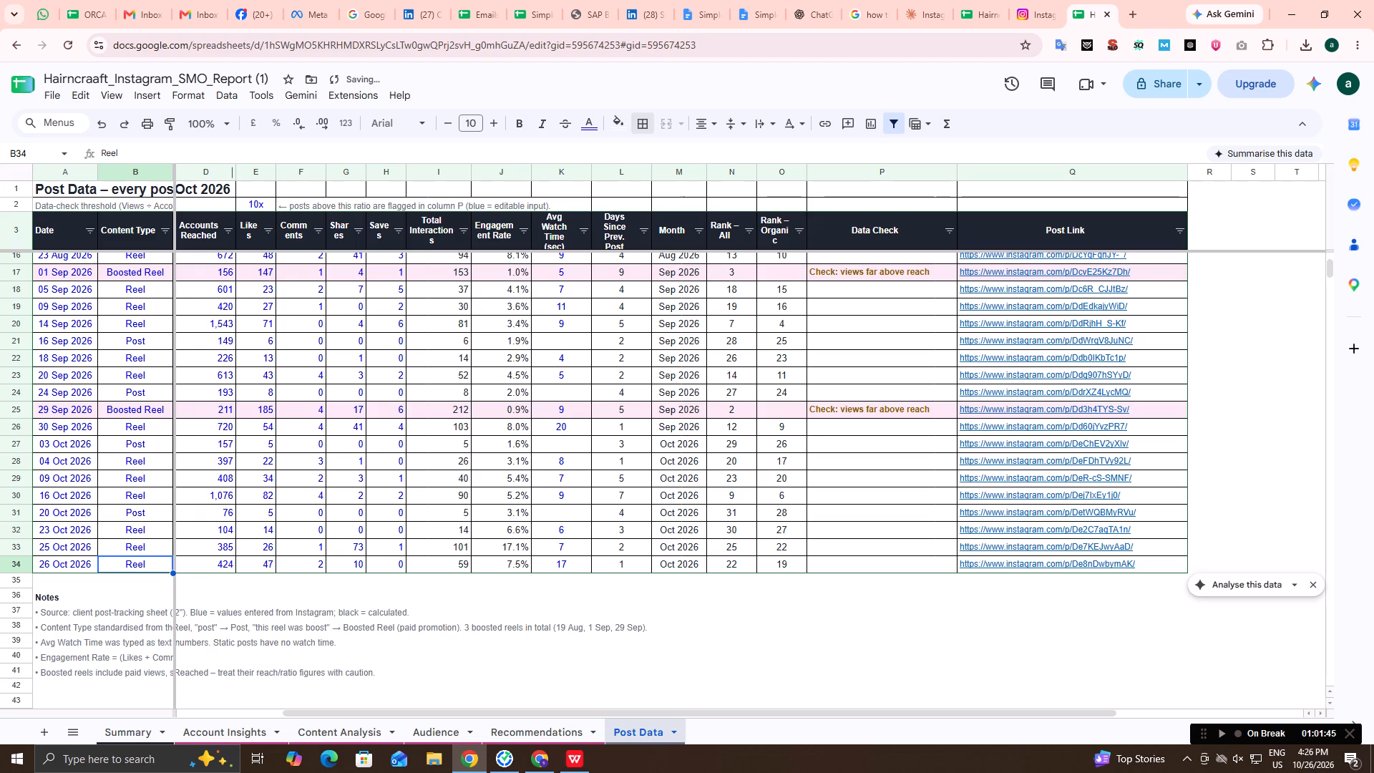
Widen the Accounts Reached column (D) slightly in the Post Data sheet.
{"action": "left_click_drag", "start_coordinate": [236, 170], "coordinate": [277, 172]}
{"action": "left_click_drag", "start_coordinate": [277, 172], "coordinate": [230, 175]}
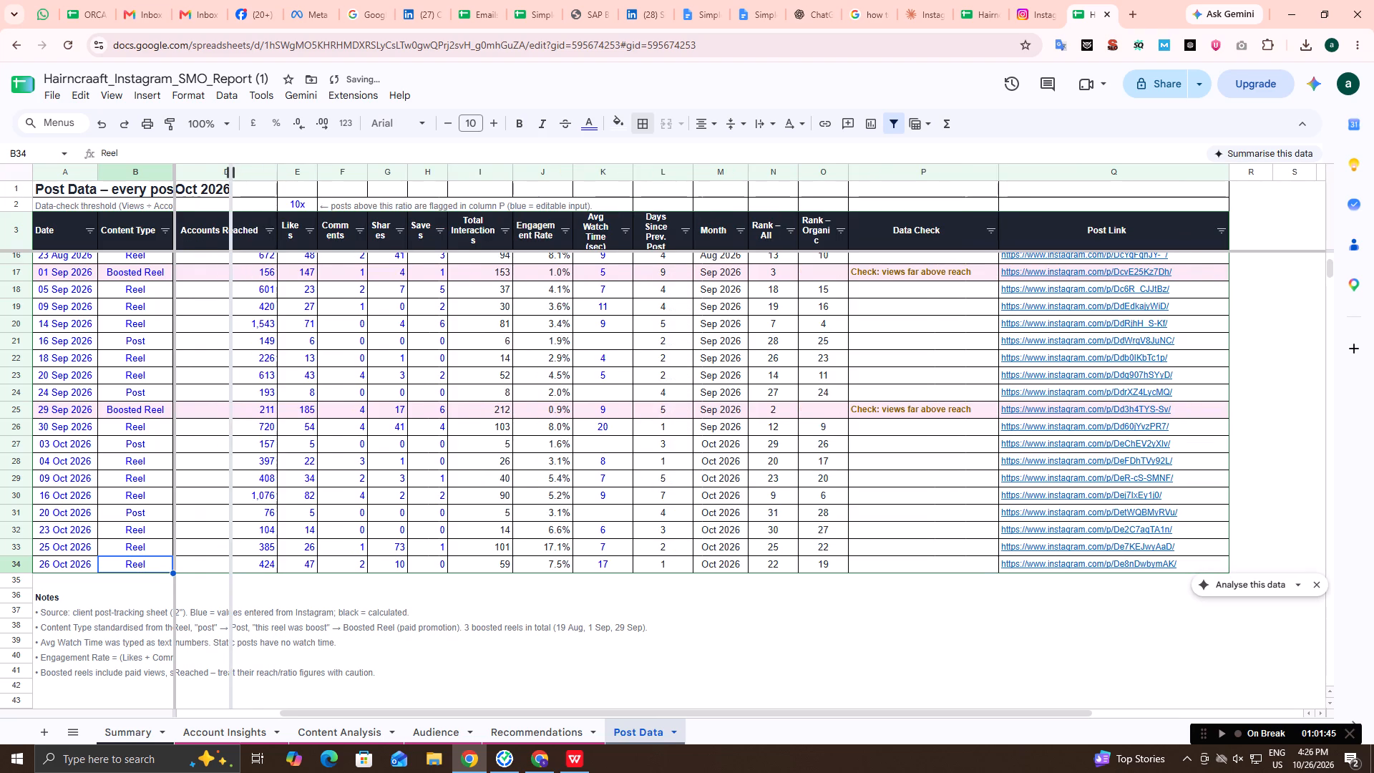
{"action": "left_click_drag", "start_coordinate": [233, 170], "coordinate": [250, 175]}
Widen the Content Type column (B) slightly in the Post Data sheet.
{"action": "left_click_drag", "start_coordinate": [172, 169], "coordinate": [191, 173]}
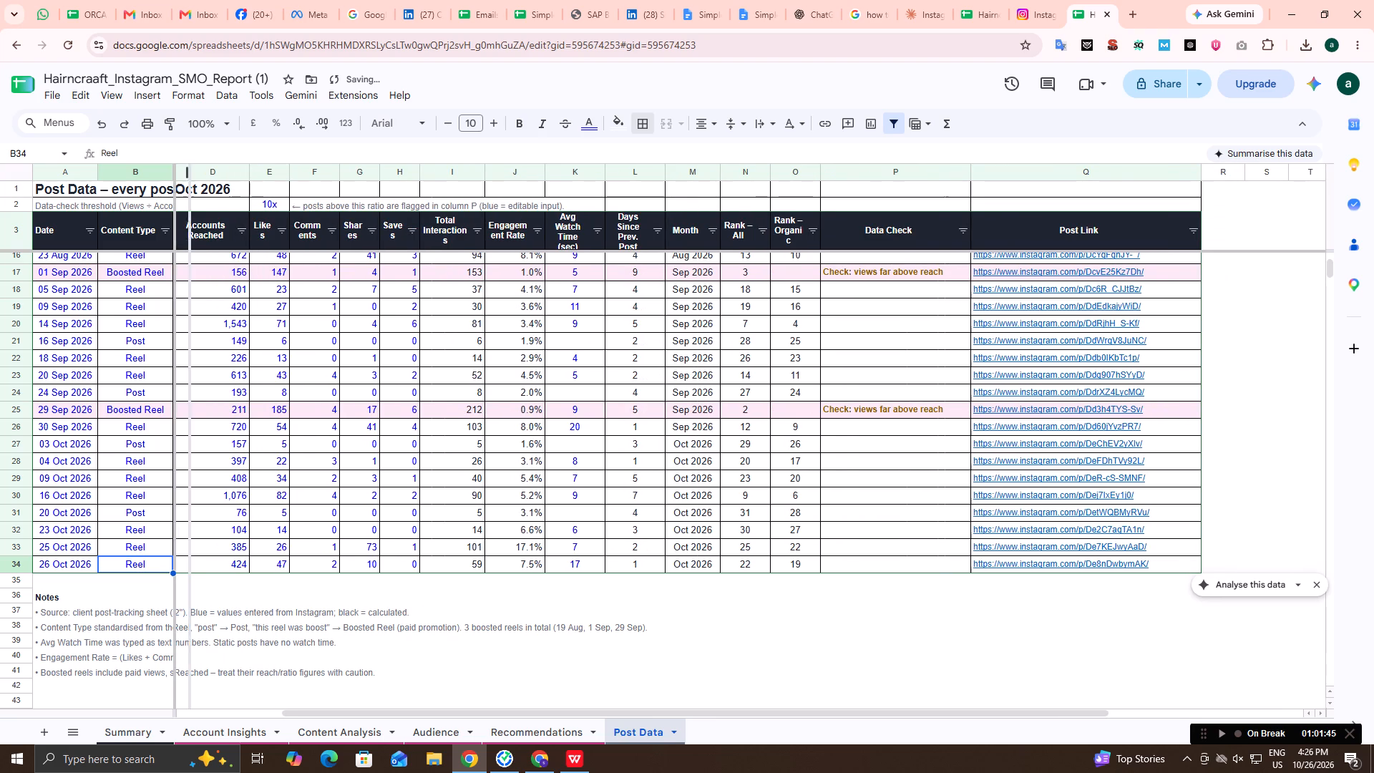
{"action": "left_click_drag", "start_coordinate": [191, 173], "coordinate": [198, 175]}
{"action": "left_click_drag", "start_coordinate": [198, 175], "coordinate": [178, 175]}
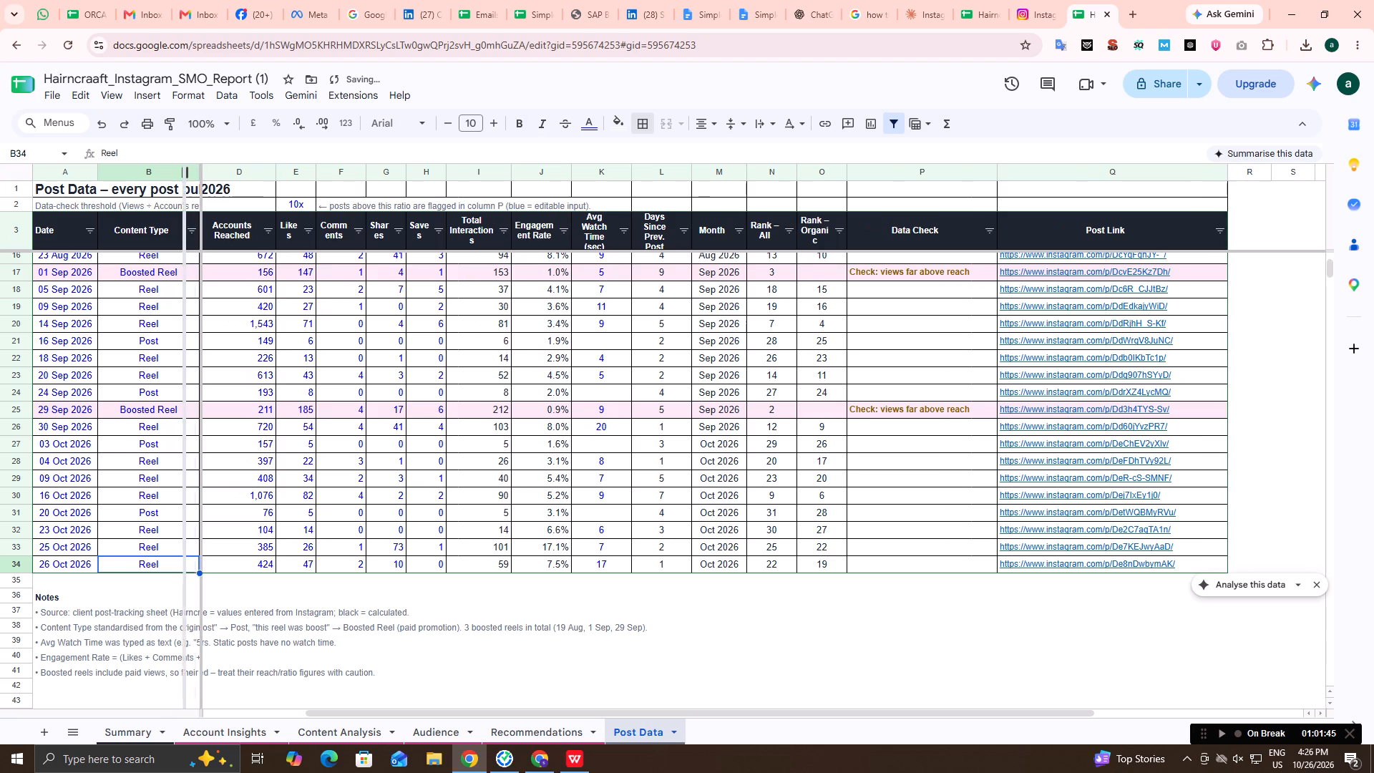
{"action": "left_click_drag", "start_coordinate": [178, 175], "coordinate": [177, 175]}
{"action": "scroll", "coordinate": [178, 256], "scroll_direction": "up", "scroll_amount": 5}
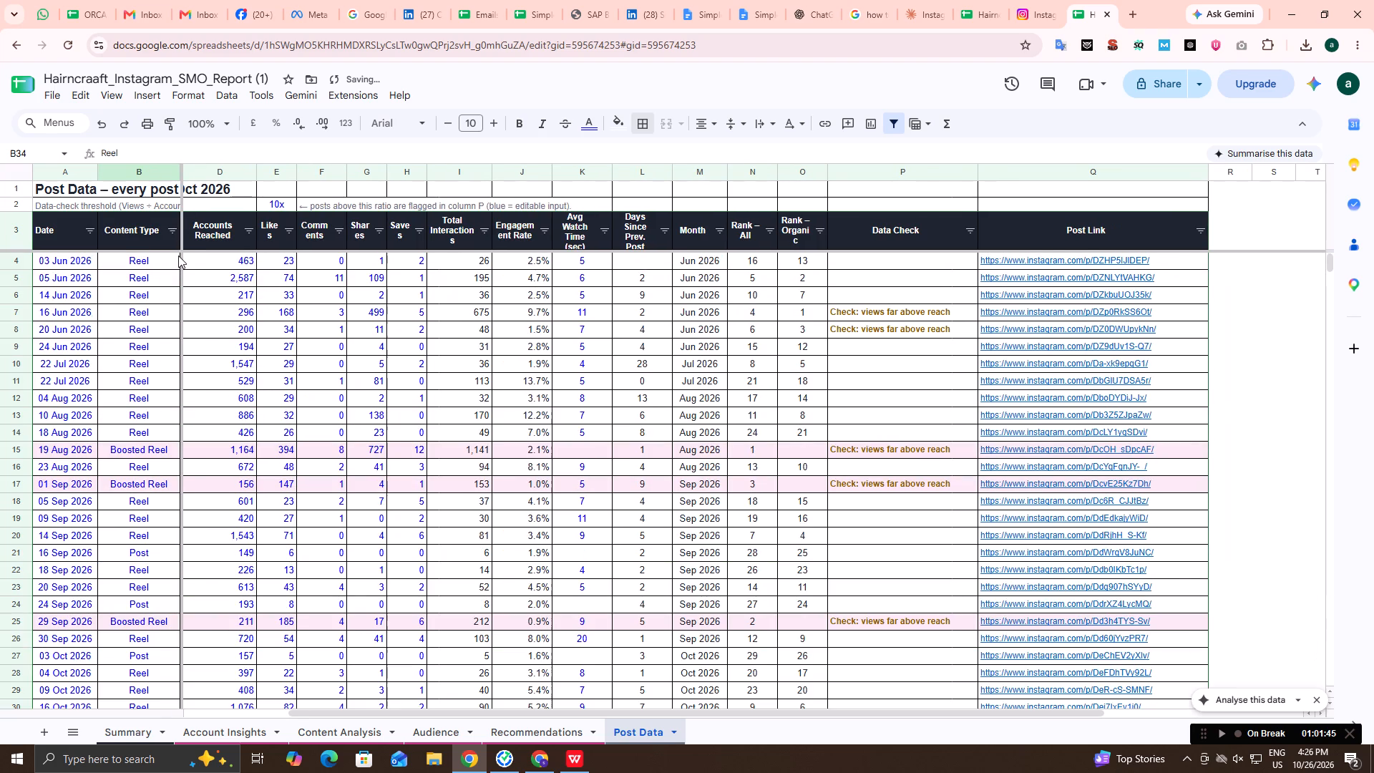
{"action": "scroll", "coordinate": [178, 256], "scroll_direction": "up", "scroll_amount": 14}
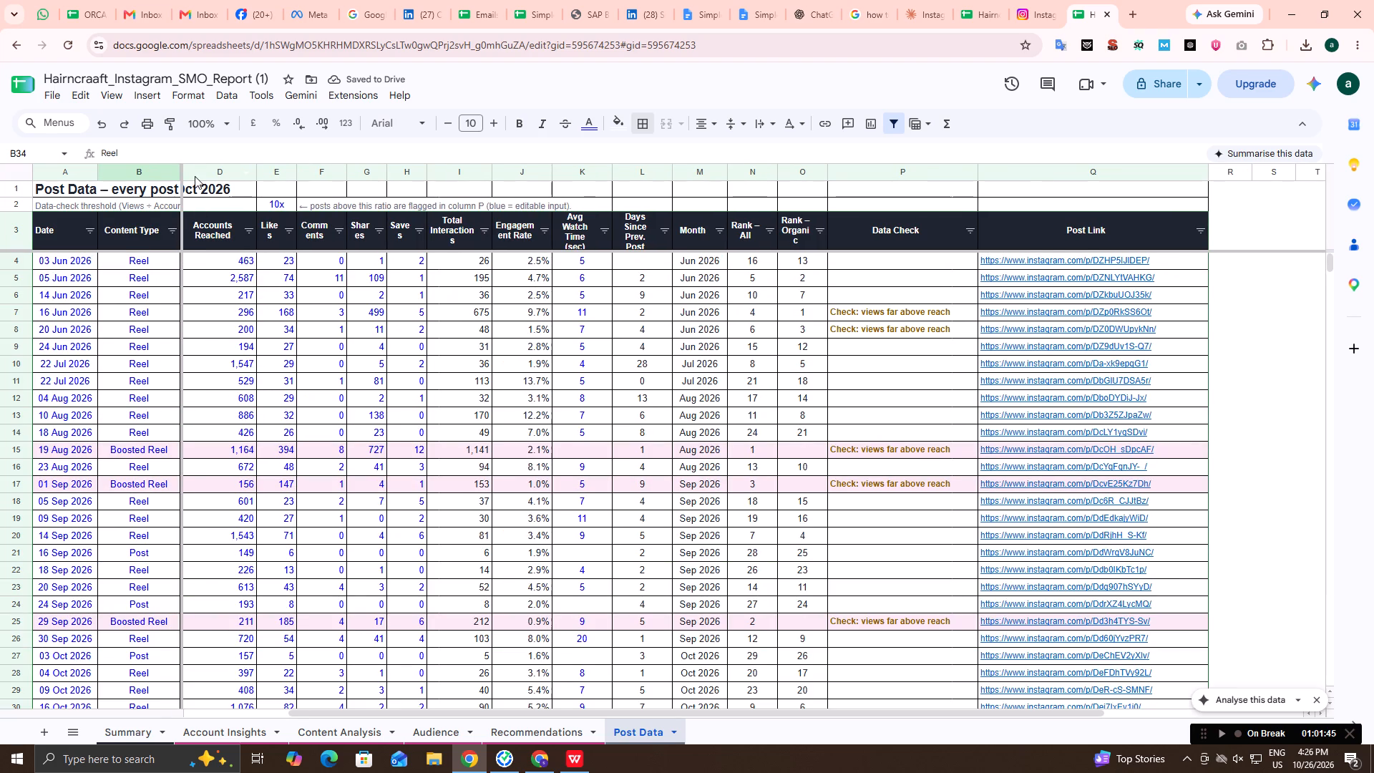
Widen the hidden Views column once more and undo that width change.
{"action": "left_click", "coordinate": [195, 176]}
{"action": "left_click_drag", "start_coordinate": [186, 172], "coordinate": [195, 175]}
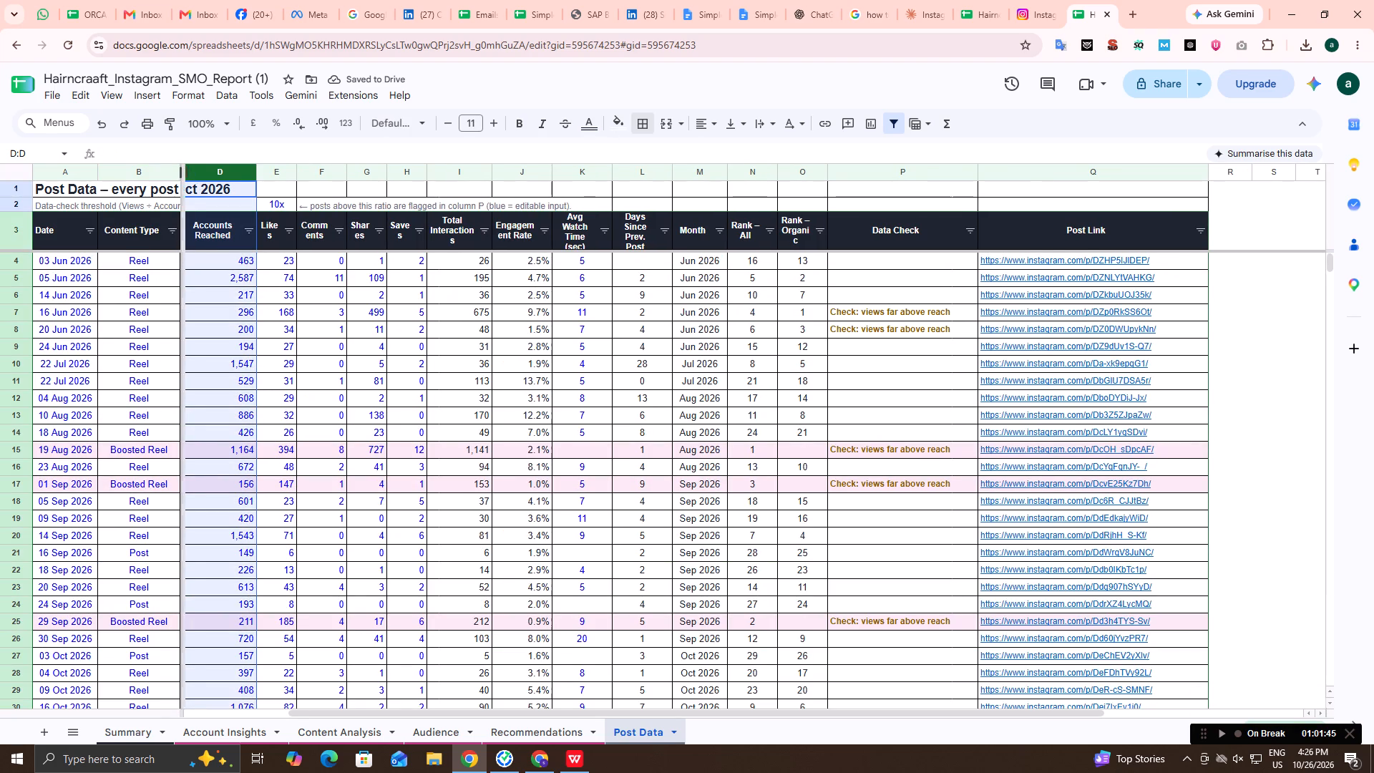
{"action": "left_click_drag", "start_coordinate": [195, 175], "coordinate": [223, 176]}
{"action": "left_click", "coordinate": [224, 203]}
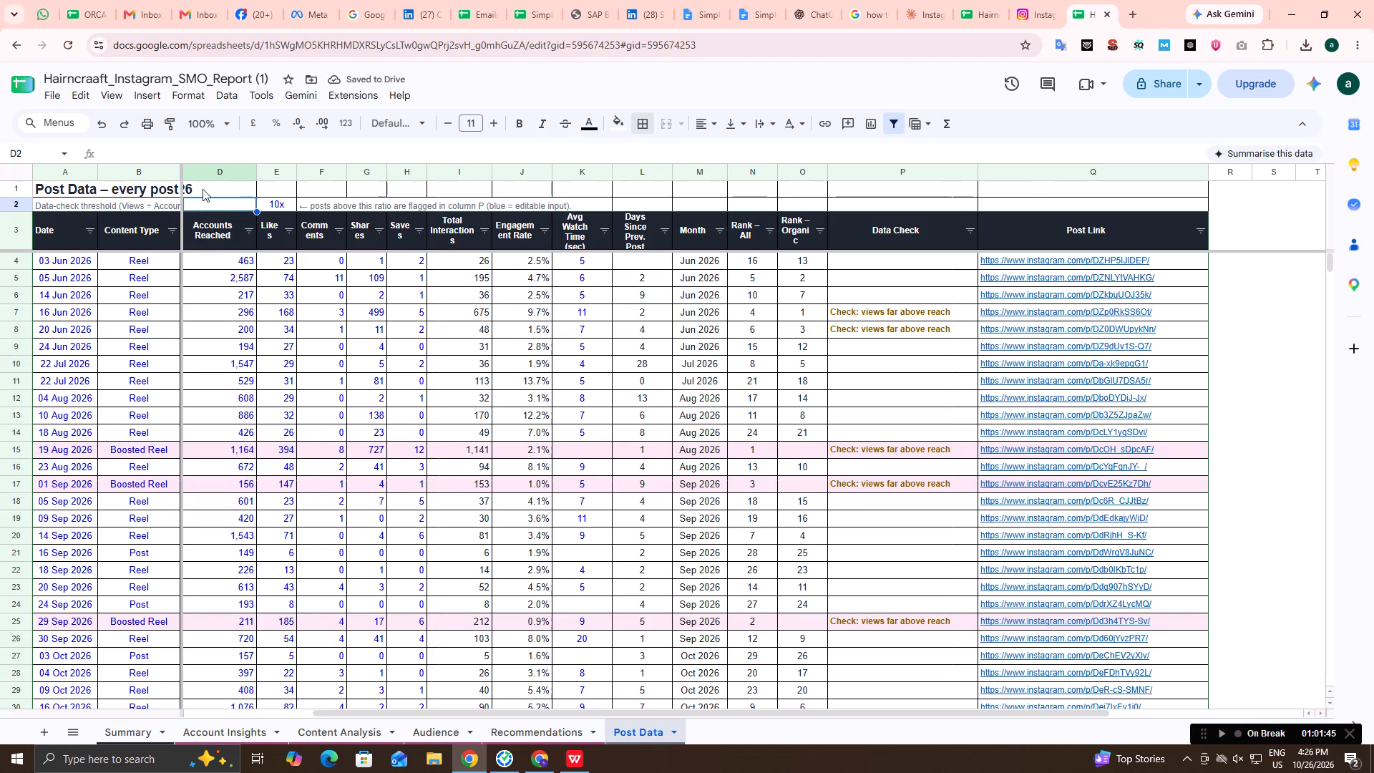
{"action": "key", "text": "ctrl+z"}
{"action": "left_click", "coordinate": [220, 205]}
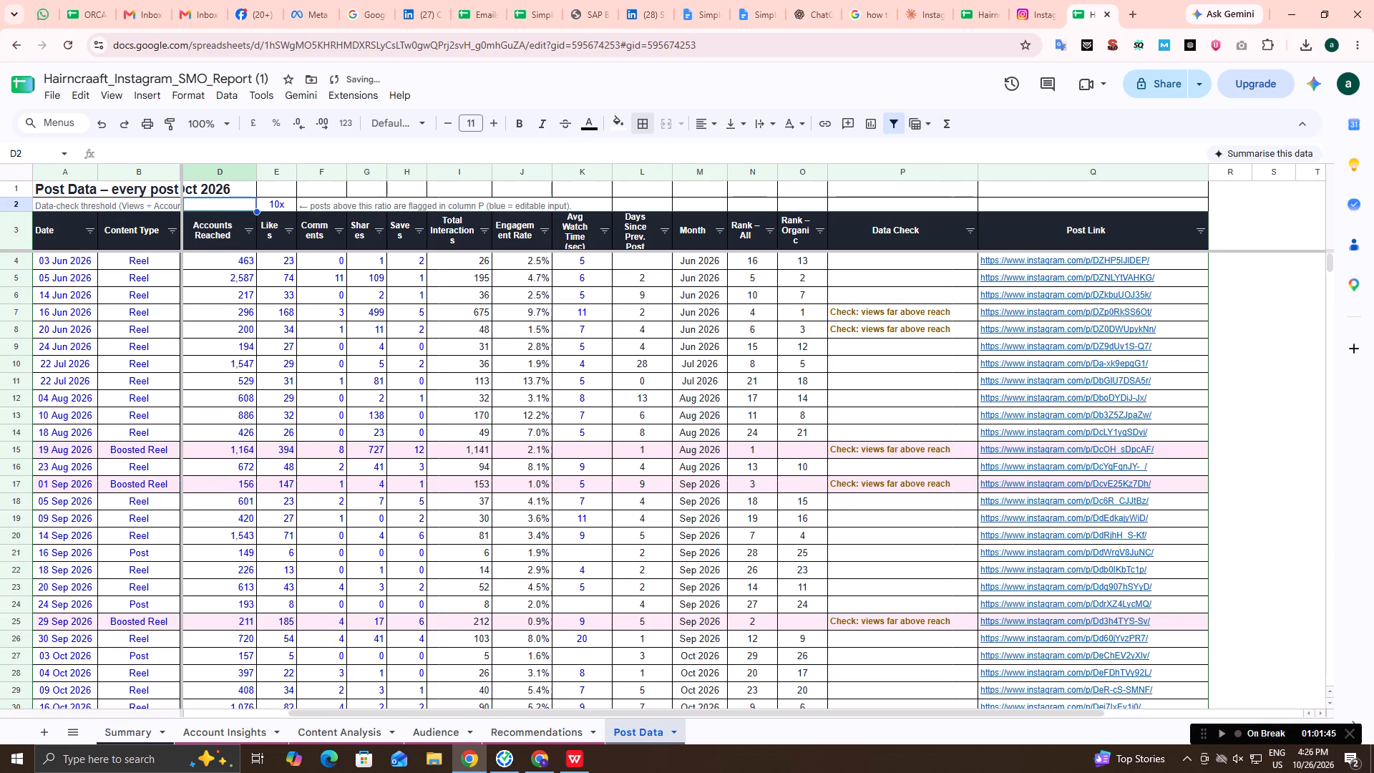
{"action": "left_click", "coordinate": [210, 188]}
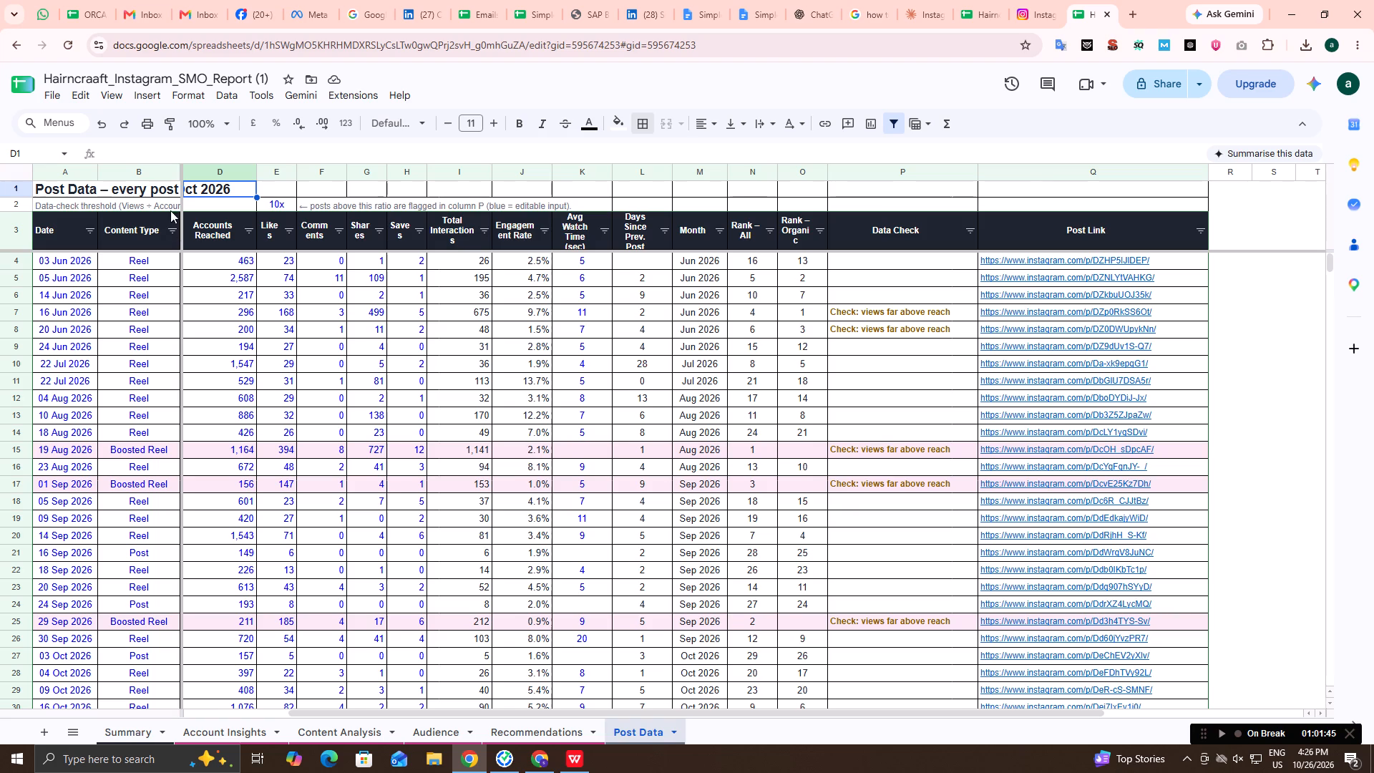
Readjust the Content Type column (B), leaving it slightly wider than before.
{"action": "left_click", "coordinate": [170, 172]}
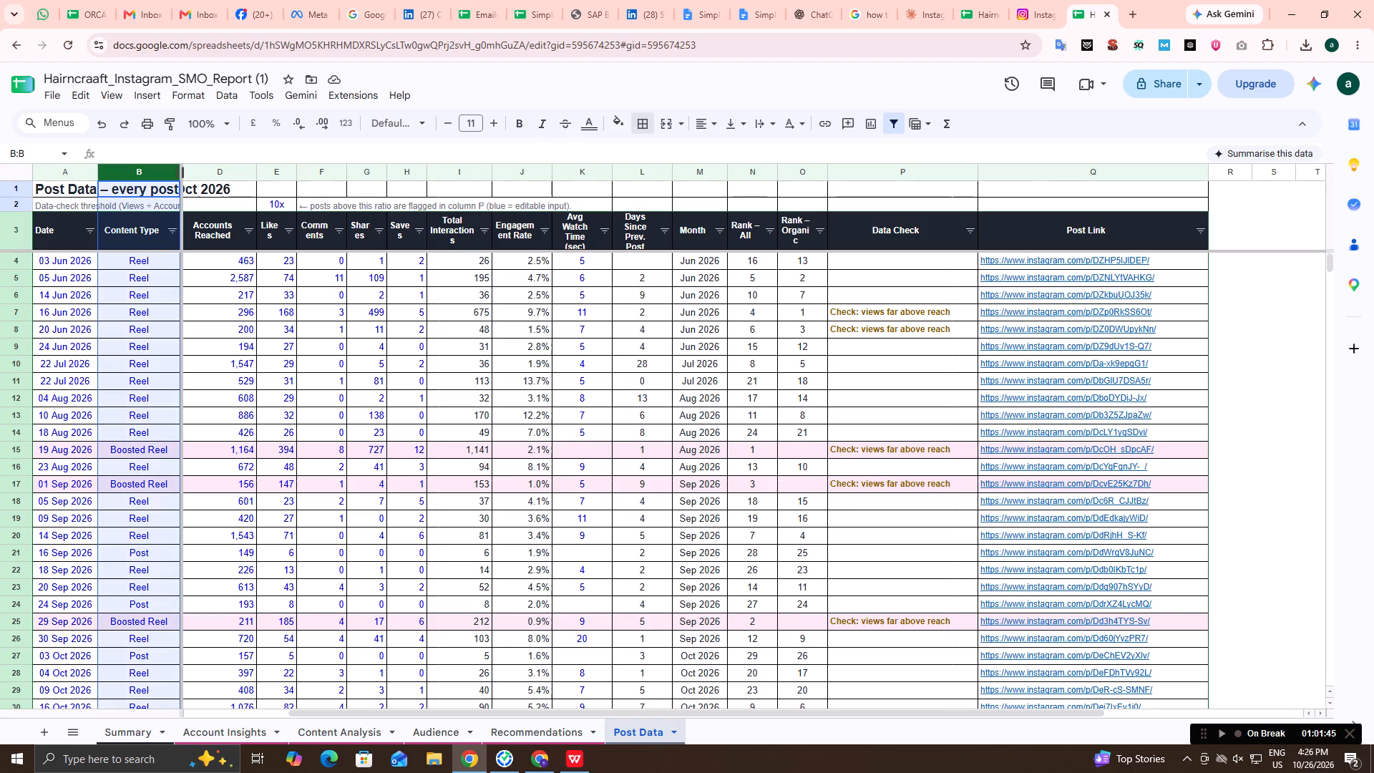
{"action": "left_click_drag", "start_coordinate": [178, 171], "coordinate": [170, 176]}
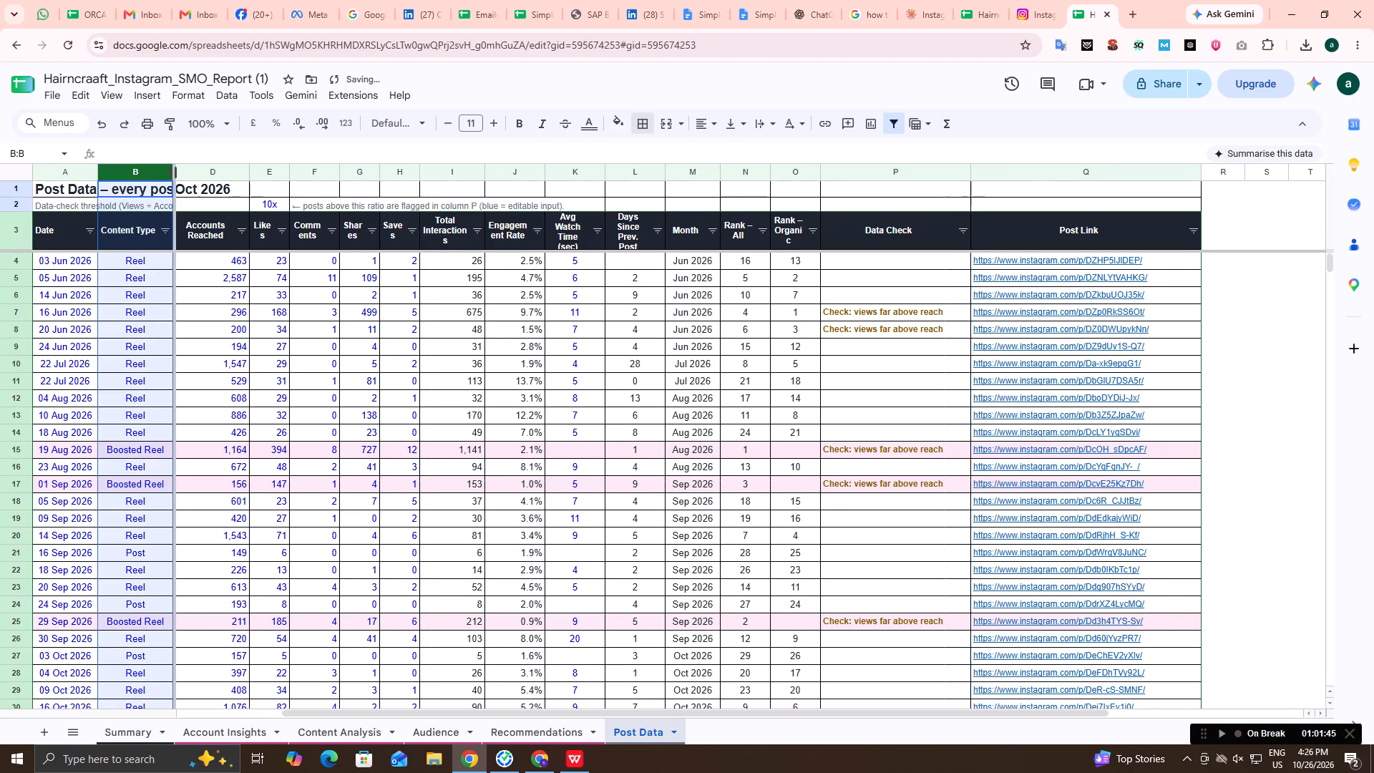
{"action": "left_click", "coordinate": [175, 170]}
{"action": "left_click_drag", "start_coordinate": [175, 170], "coordinate": [185, 167]}
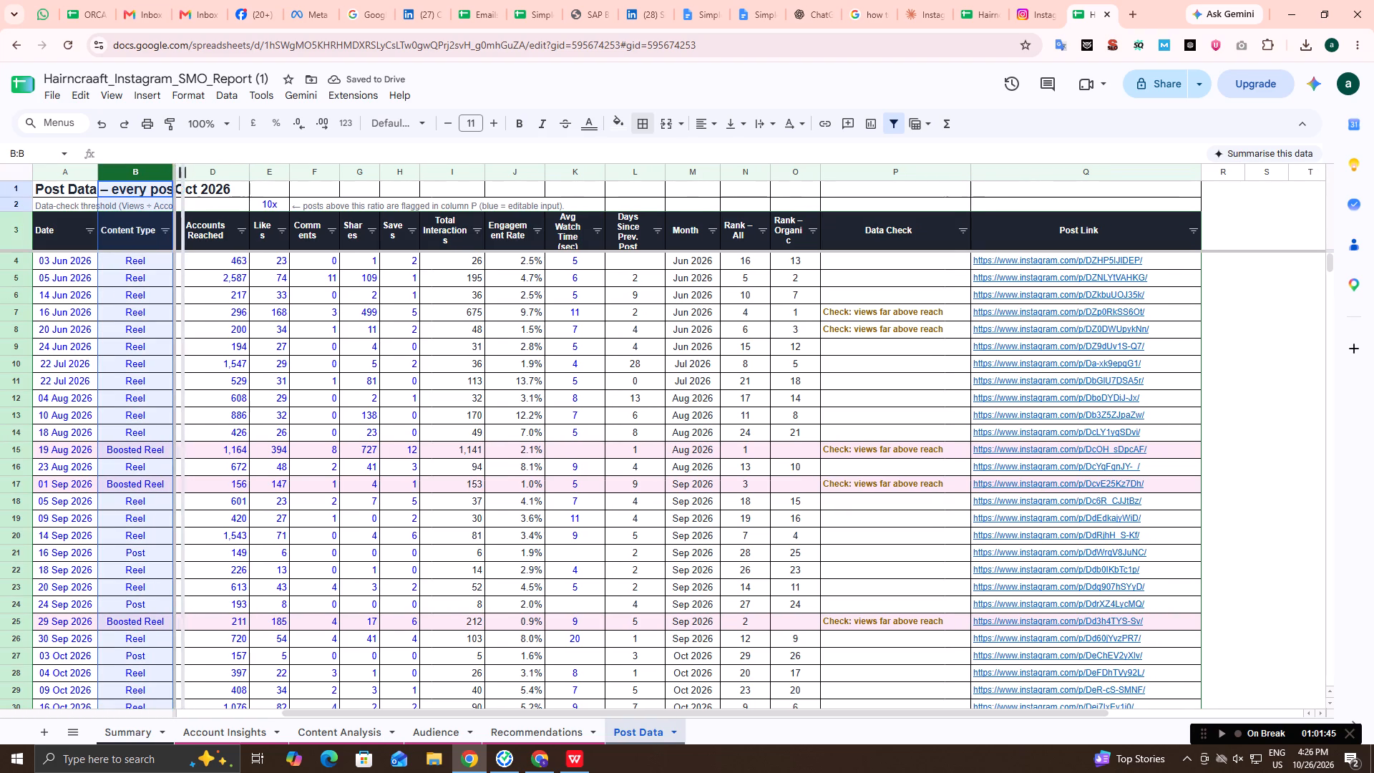
{"action": "left_click_drag", "start_coordinate": [185, 167], "coordinate": [193, 168]}
{"action": "left_click_drag", "start_coordinate": [193, 168], "coordinate": [185, 170]}
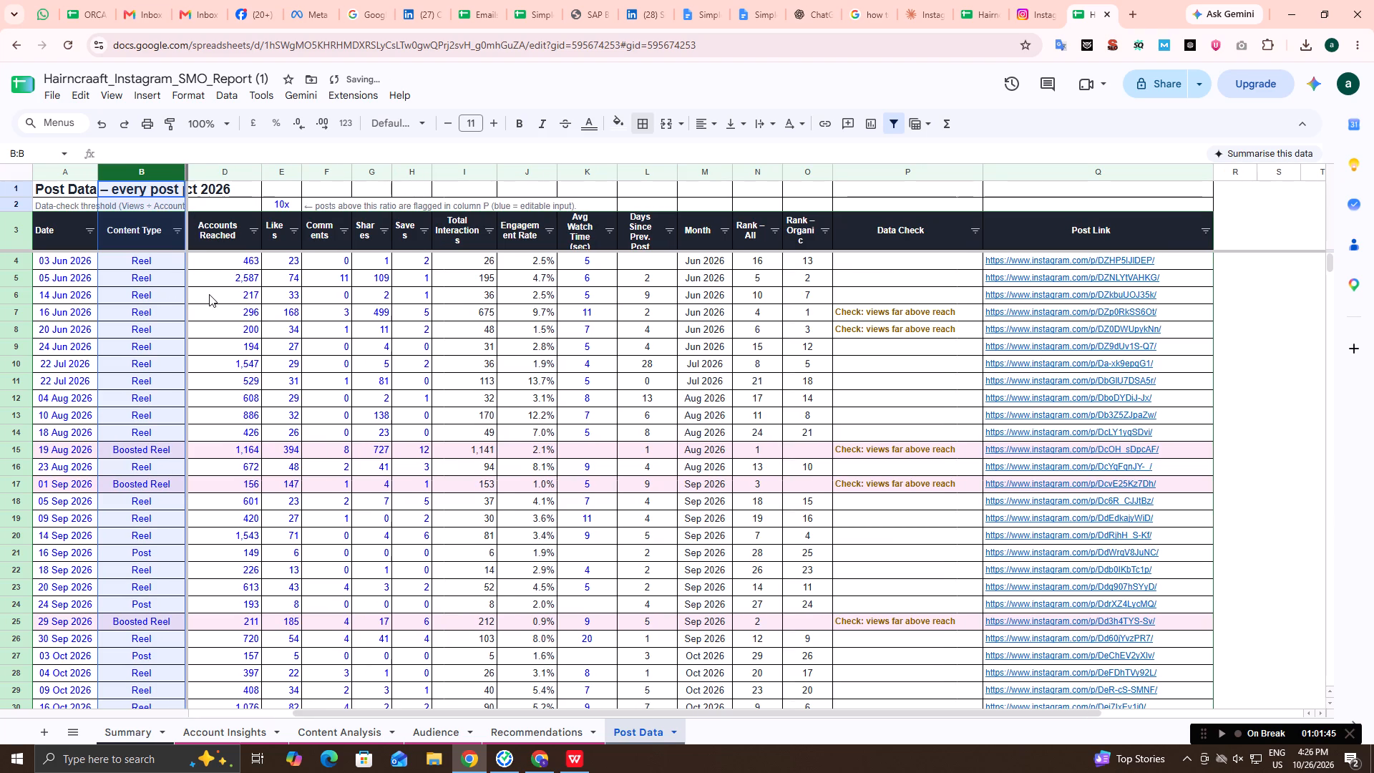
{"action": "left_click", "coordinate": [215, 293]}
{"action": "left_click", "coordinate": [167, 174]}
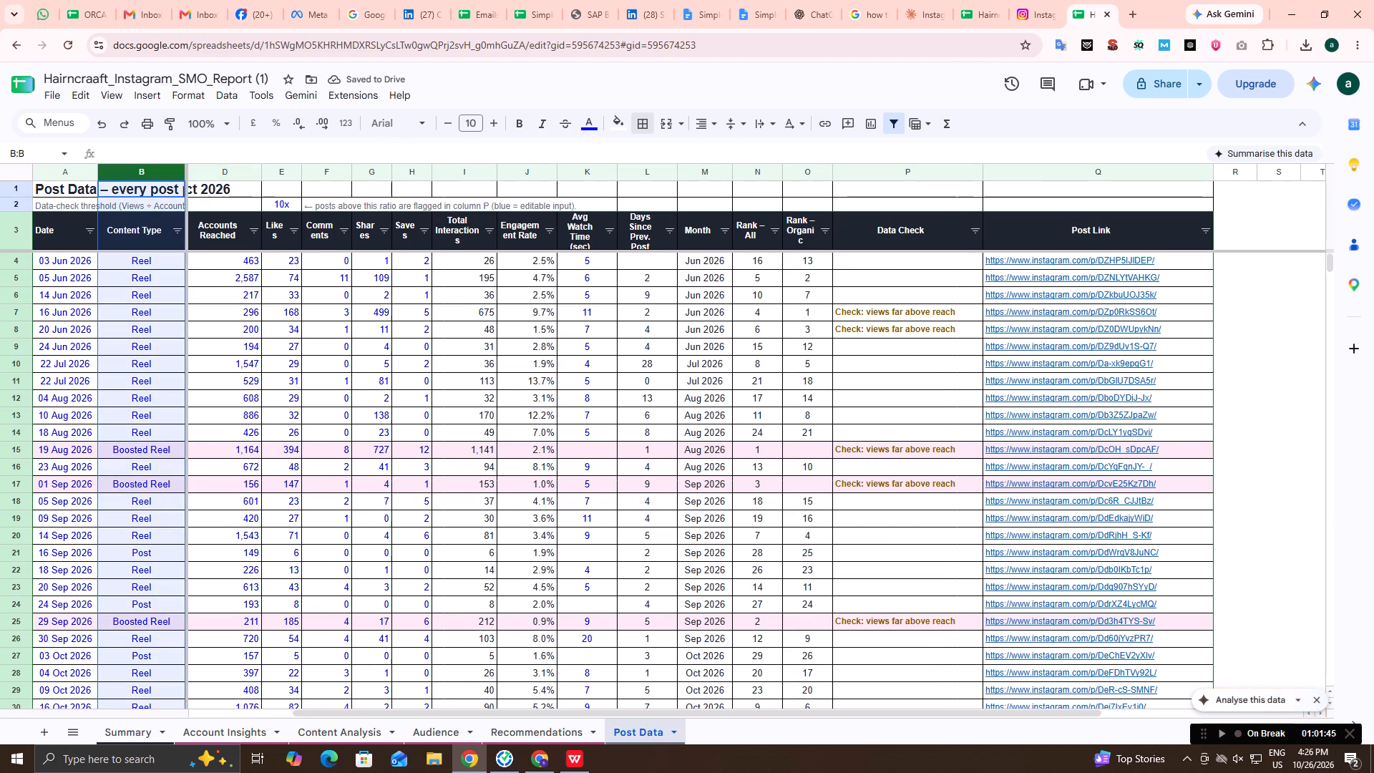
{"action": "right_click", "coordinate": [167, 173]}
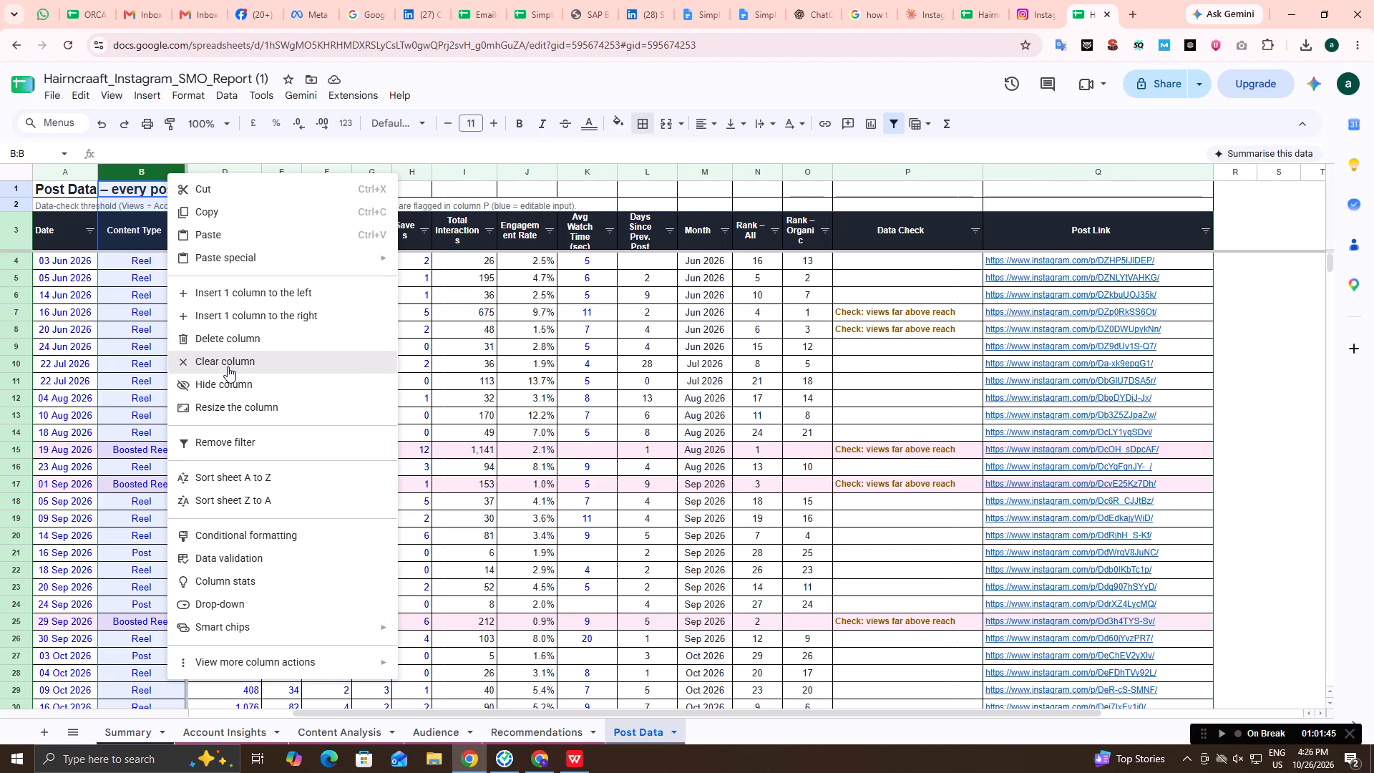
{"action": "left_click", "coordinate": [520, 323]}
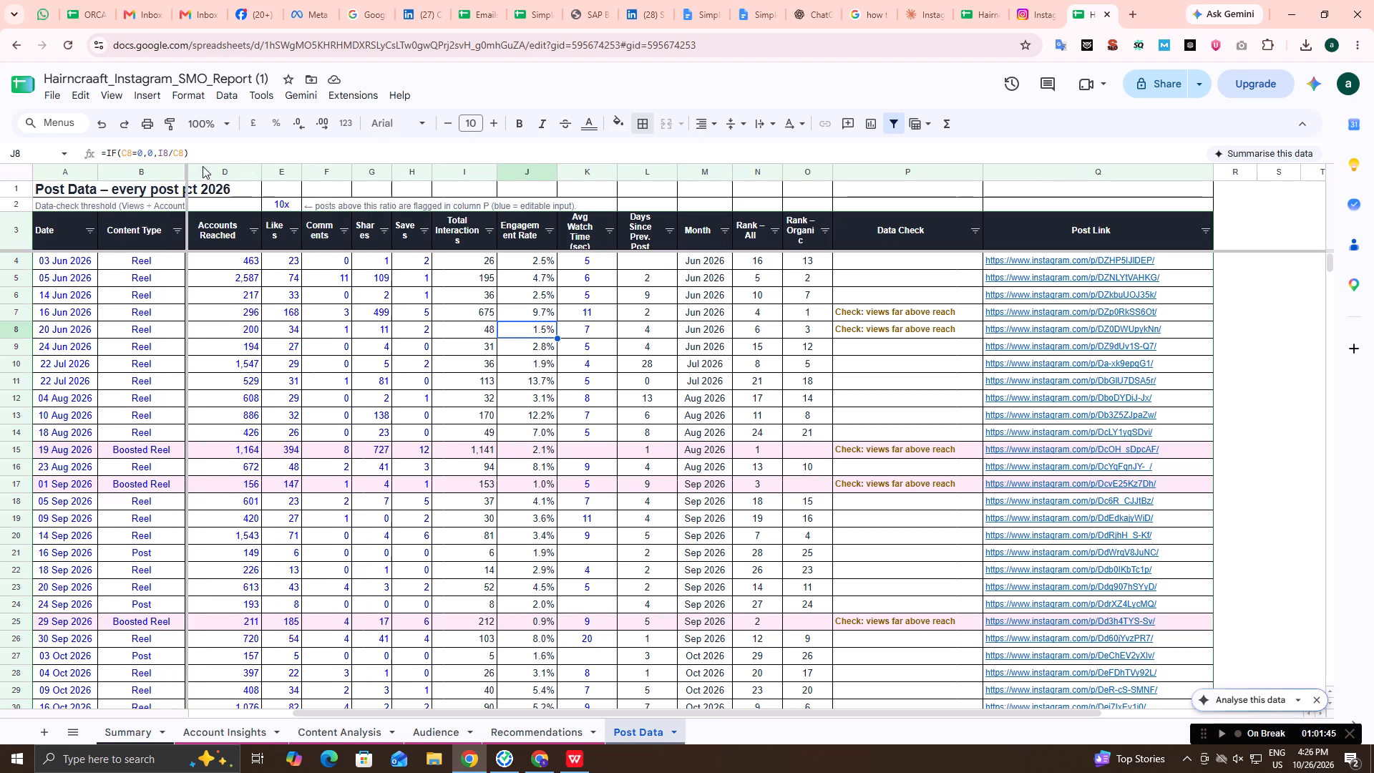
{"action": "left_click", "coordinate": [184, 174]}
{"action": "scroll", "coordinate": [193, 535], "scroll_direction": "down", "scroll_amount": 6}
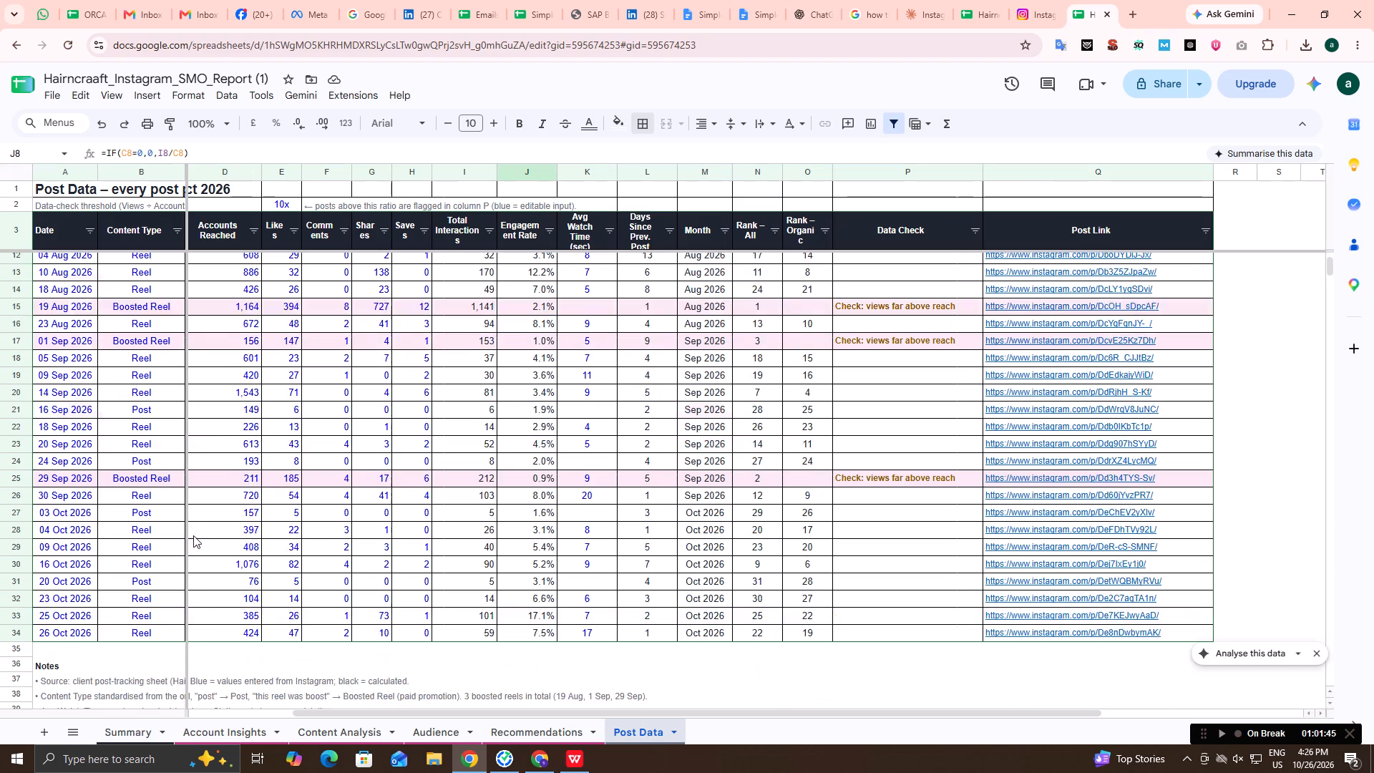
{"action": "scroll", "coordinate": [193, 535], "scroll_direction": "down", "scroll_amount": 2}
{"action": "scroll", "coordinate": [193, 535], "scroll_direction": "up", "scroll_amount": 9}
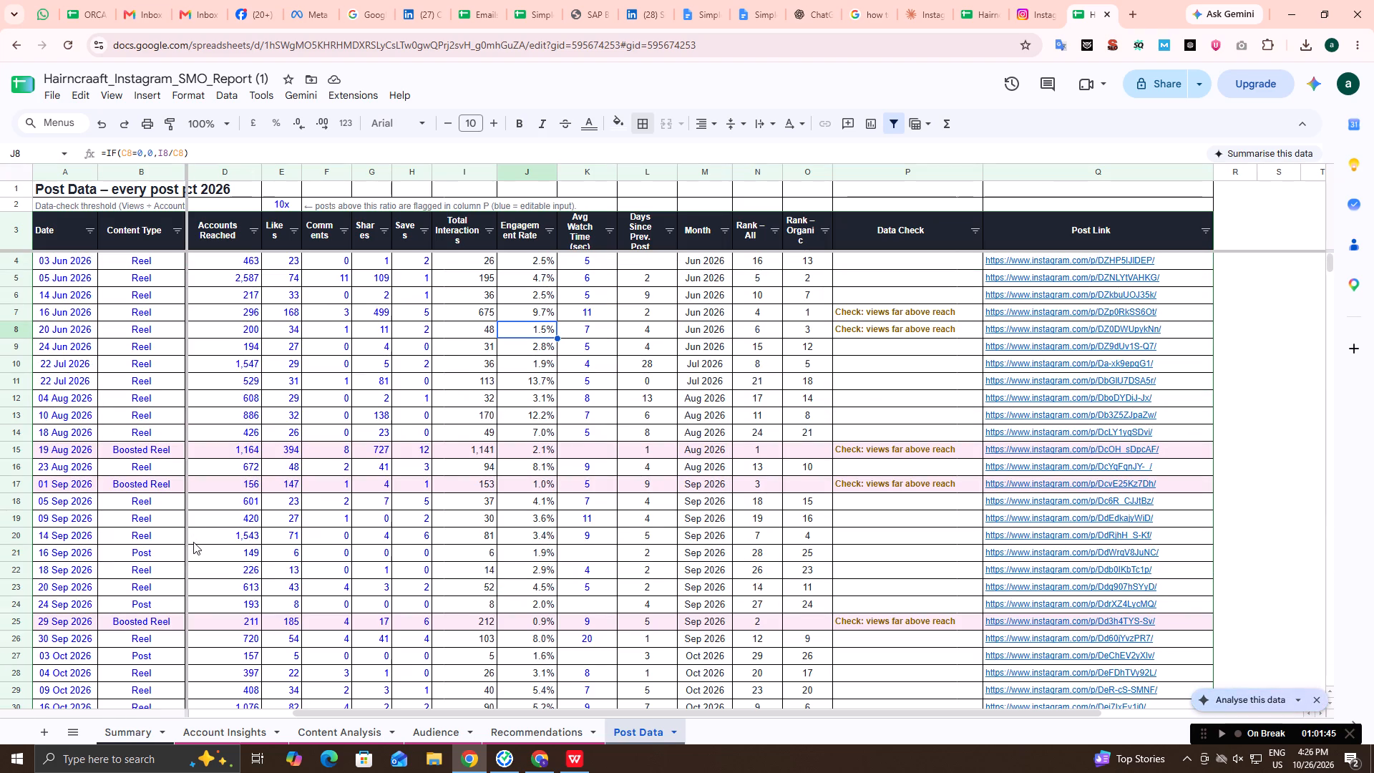
Narrow the Views column (C), located next to Content Type in the Post Data sheet.
{"action": "left_click_drag", "start_coordinate": [187, 542], "coordinate": [194, 542]}
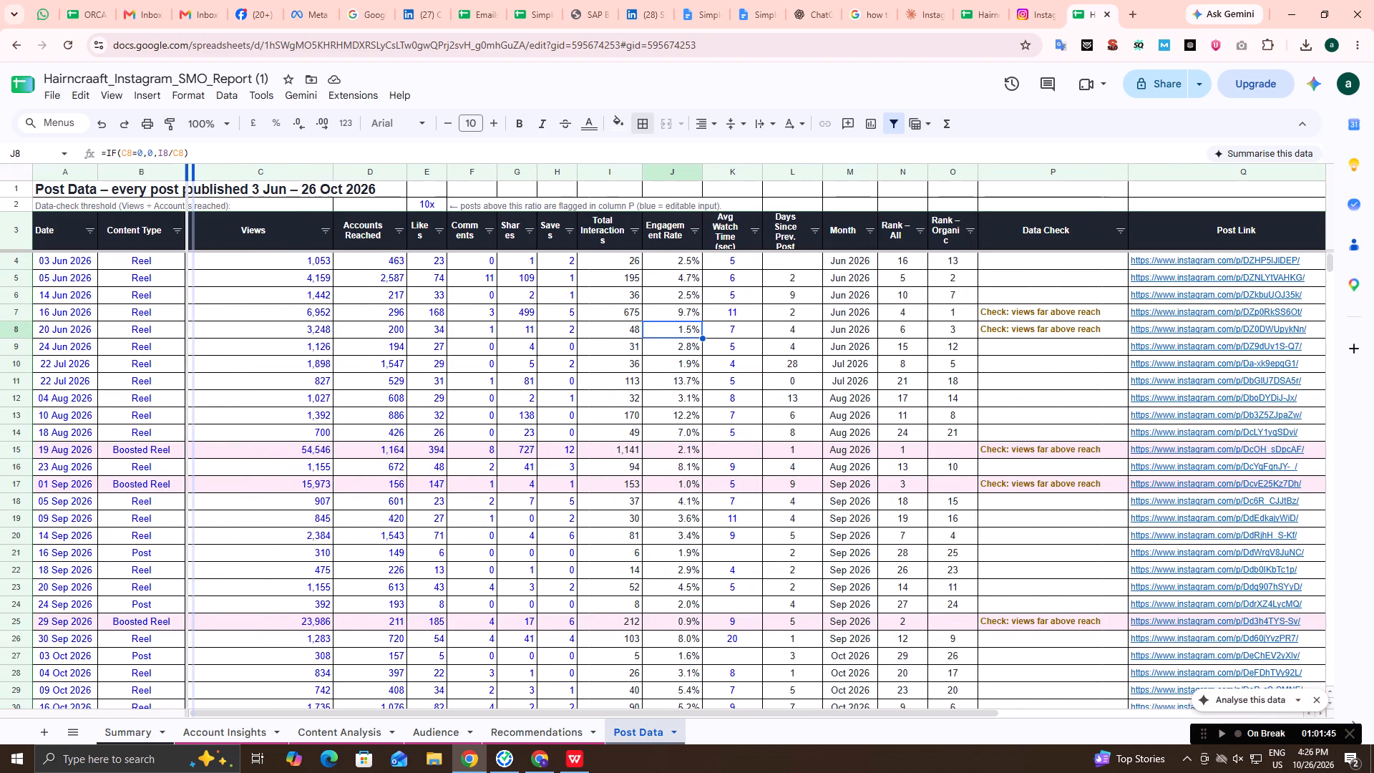
{"action": "left_click_drag", "start_coordinate": [194, 542], "coordinate": [203, 541]}
{"action": "scroll", "coordinate": [245, 352], "scroll_direction": "up", "scroll_amount": 4}
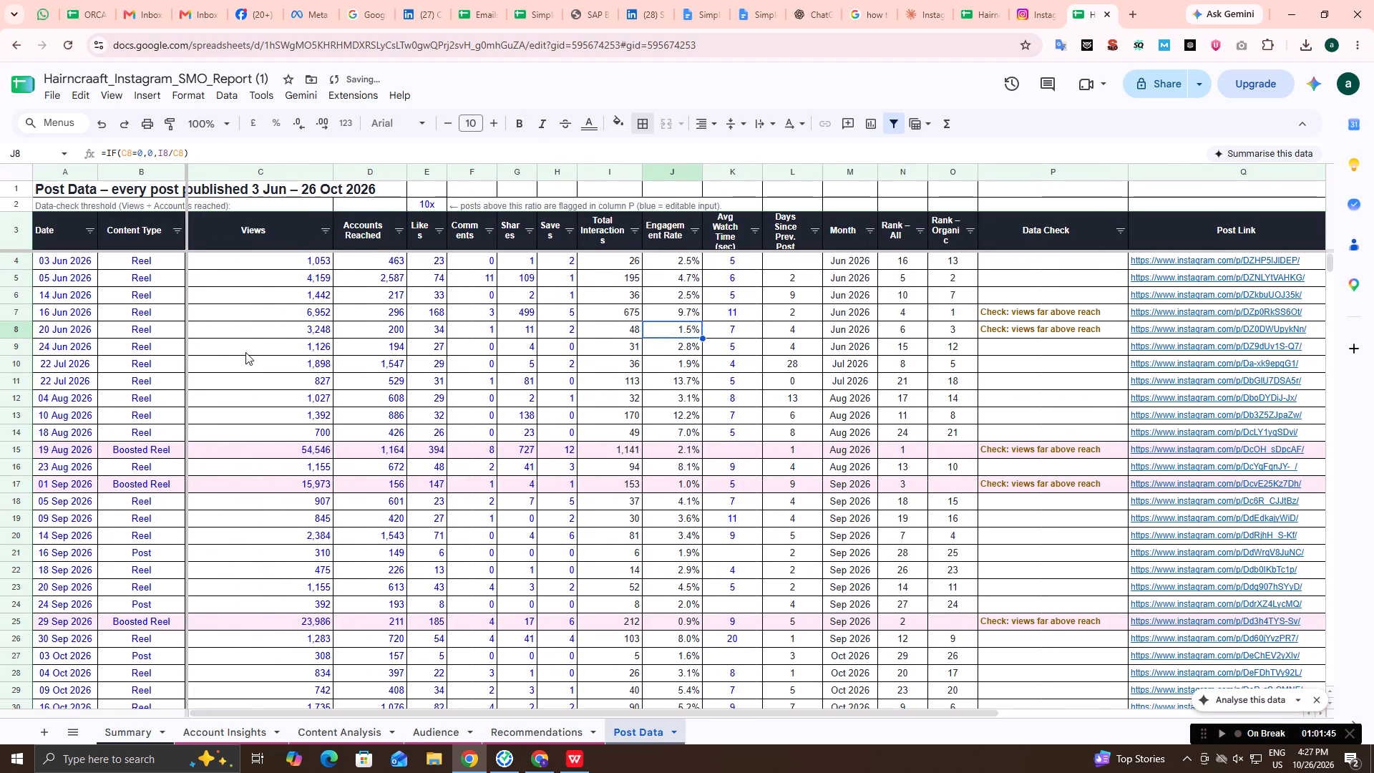
{"action": "left_click", "coordinate": [260, 295]}
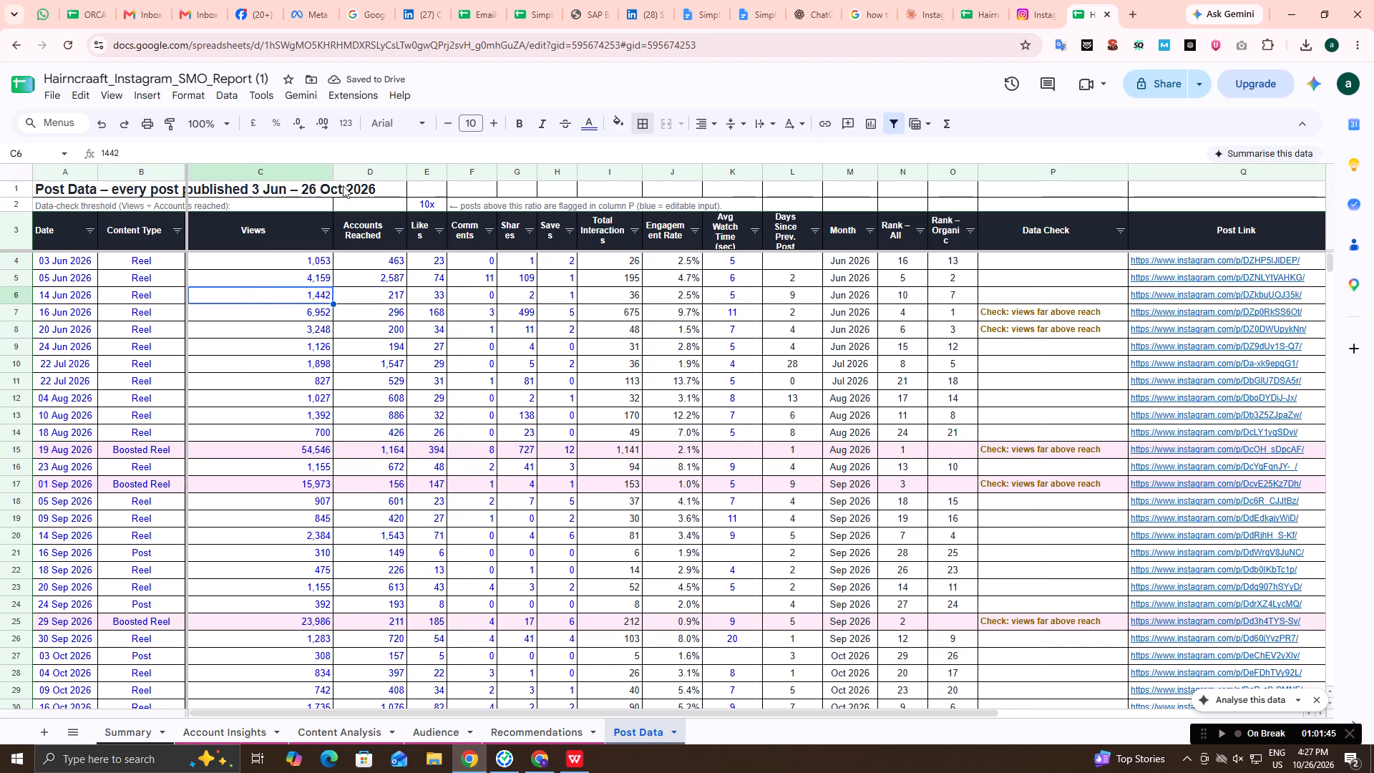
{"action": "left_click_drag", "start_coordinate": [332, 172], "coordinate": [298, 183]}
{"action": "left_click_drag", "start_coordinate": [303, 167], "coordinate": [293, 170]}
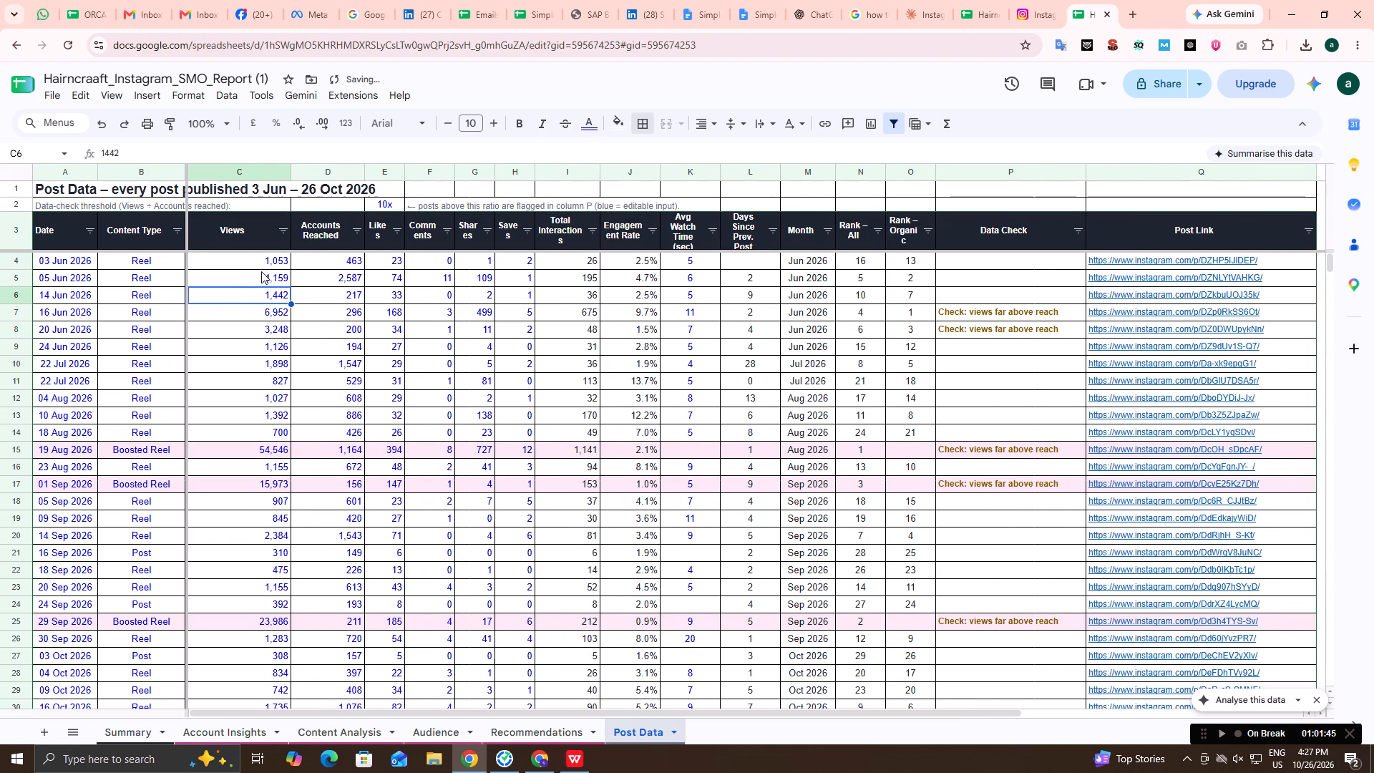
Centre-align columns C to N, from Views through Rank – All, in the Post Data sheet.
{"action": "left_click_drag", "start_coordinate": [265, 175], "coordinate": [729, 246]}
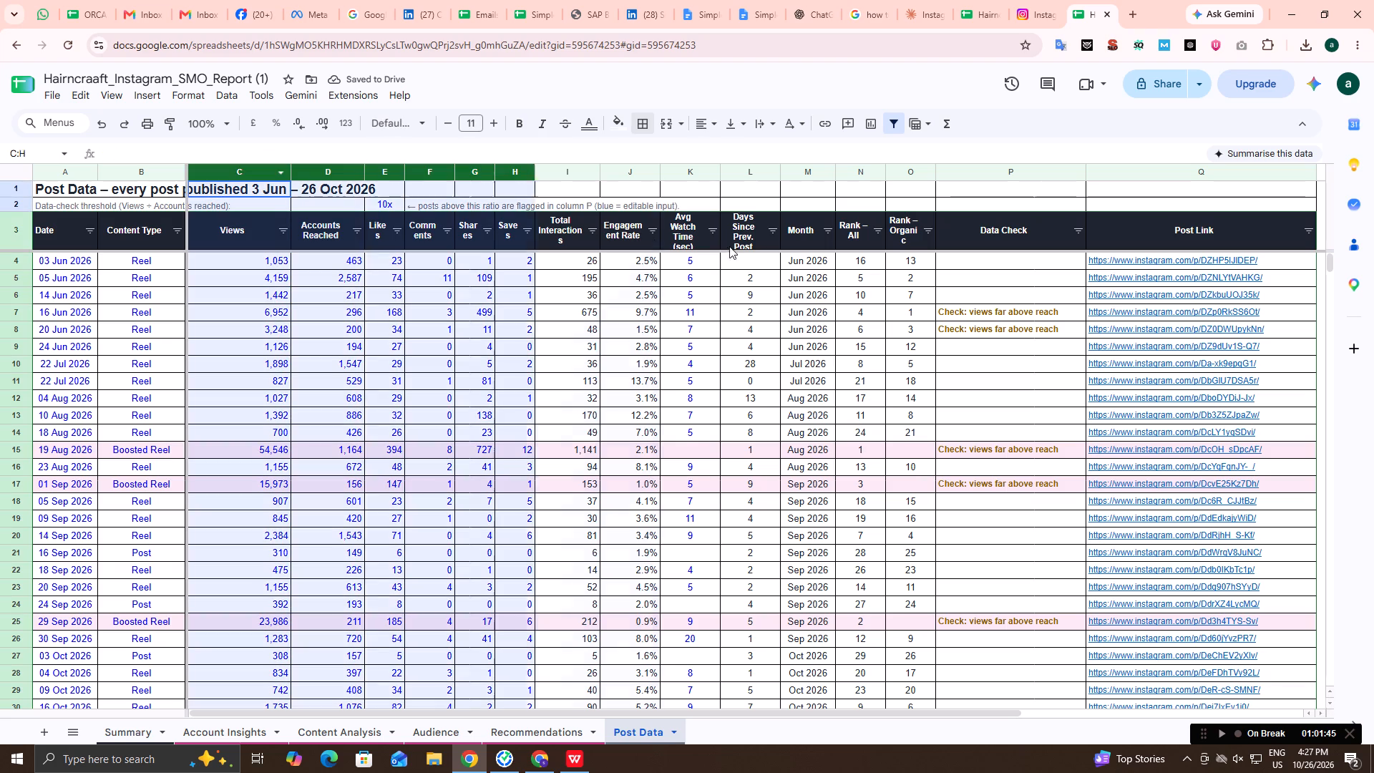
{"action": "left_click_drag", "start_coordinate": [729, 246], "coordinate": [880, 249]}
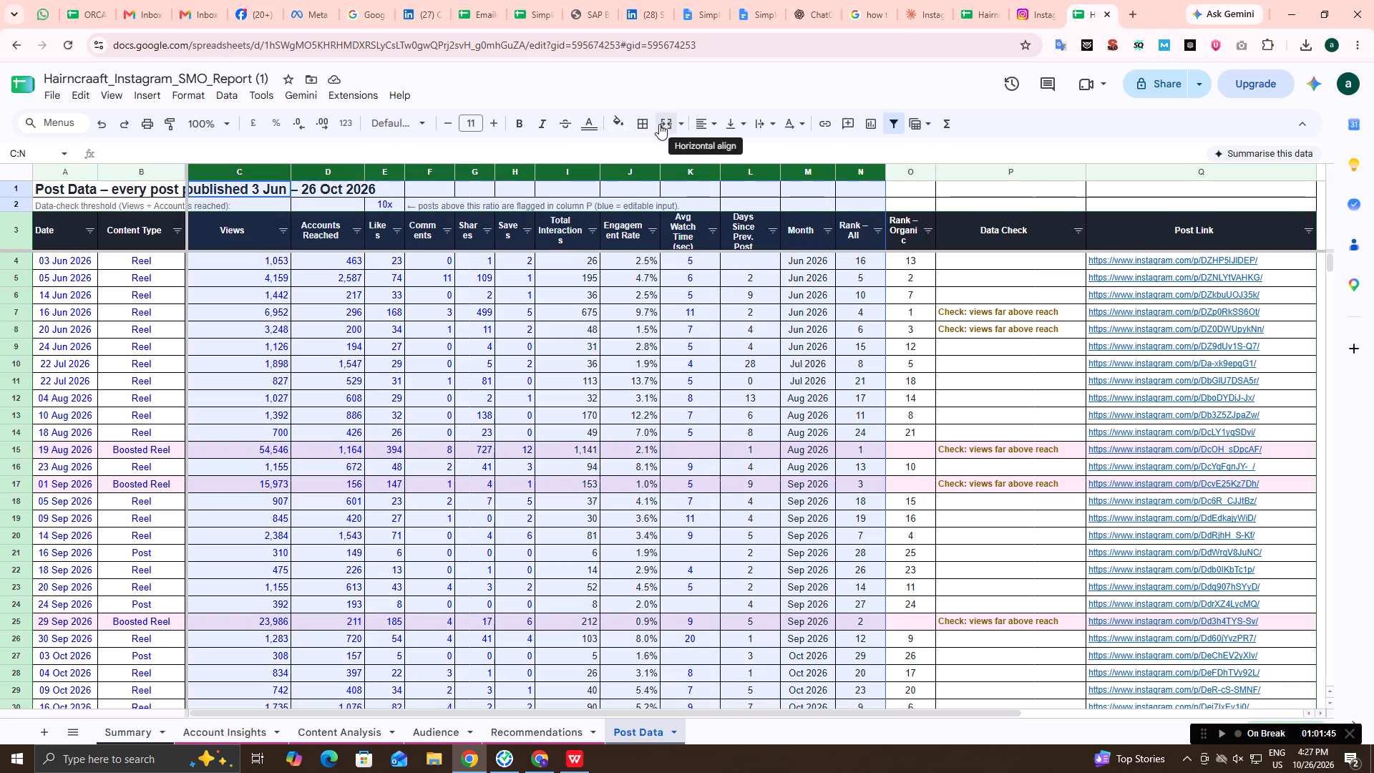
{"action": "left_click", "coordinate": [705, 128]}
{"action": "left_click", "coordinate": [725, 151]}
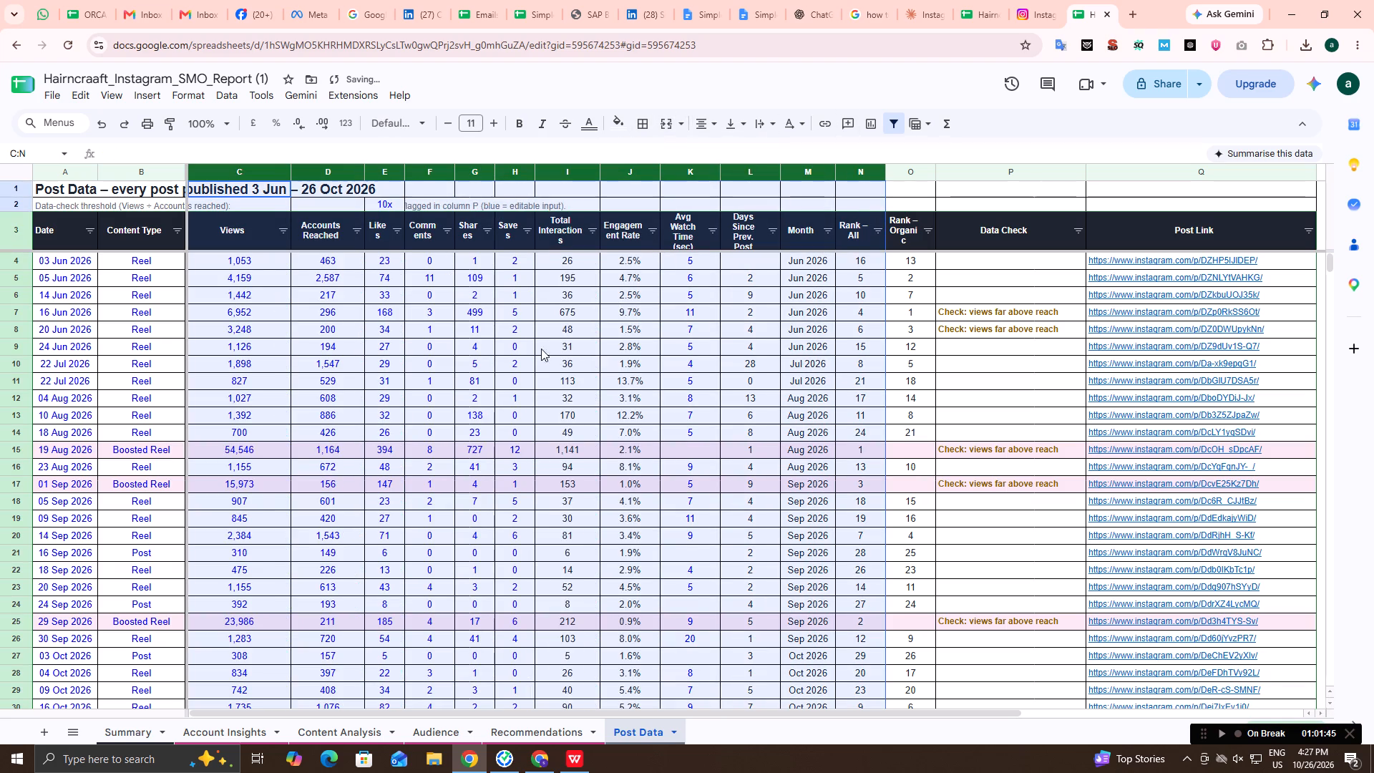
{"action": "left_click", "coordinate": [501, 371]}
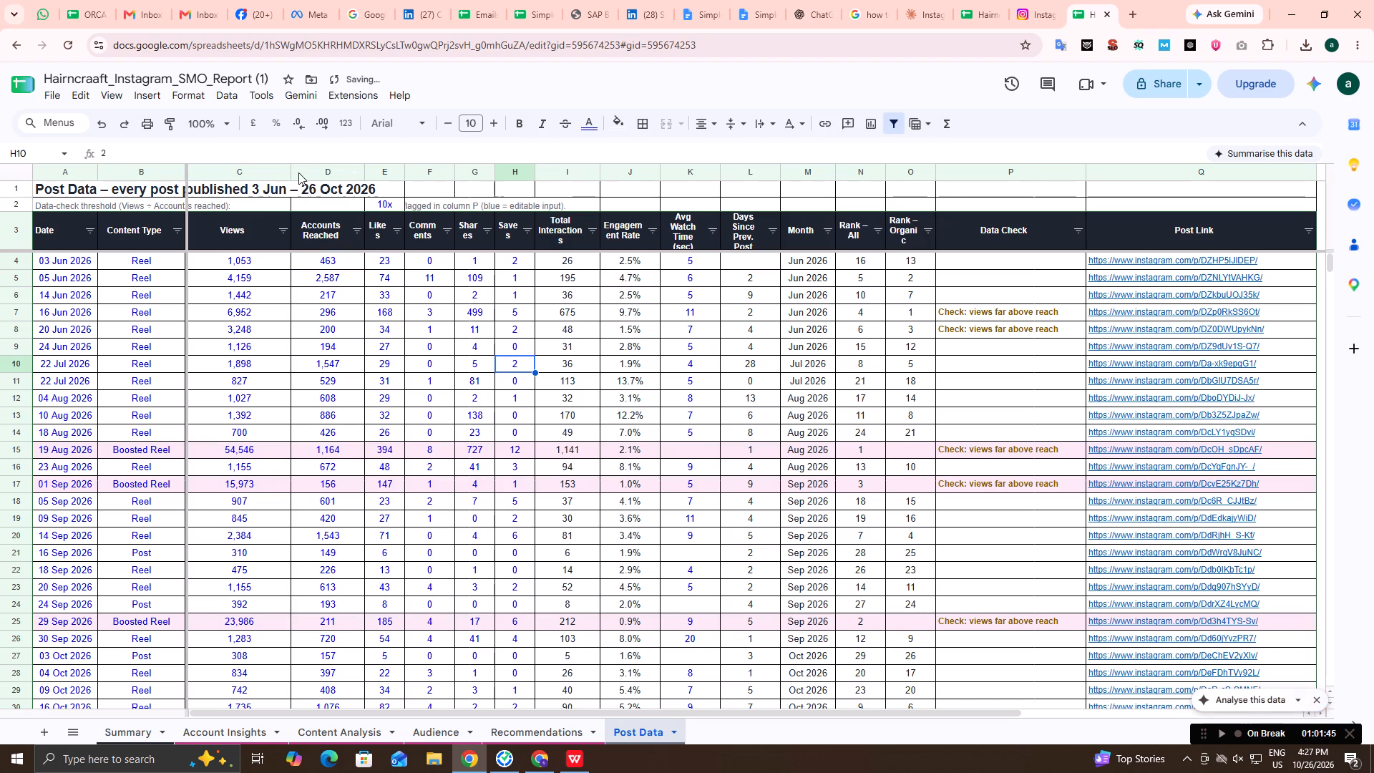
Narrow the Views column a little further.
{"action": "left_click_drag", "start_coordinate": [292, 167], "coordinate": [274, 172]}
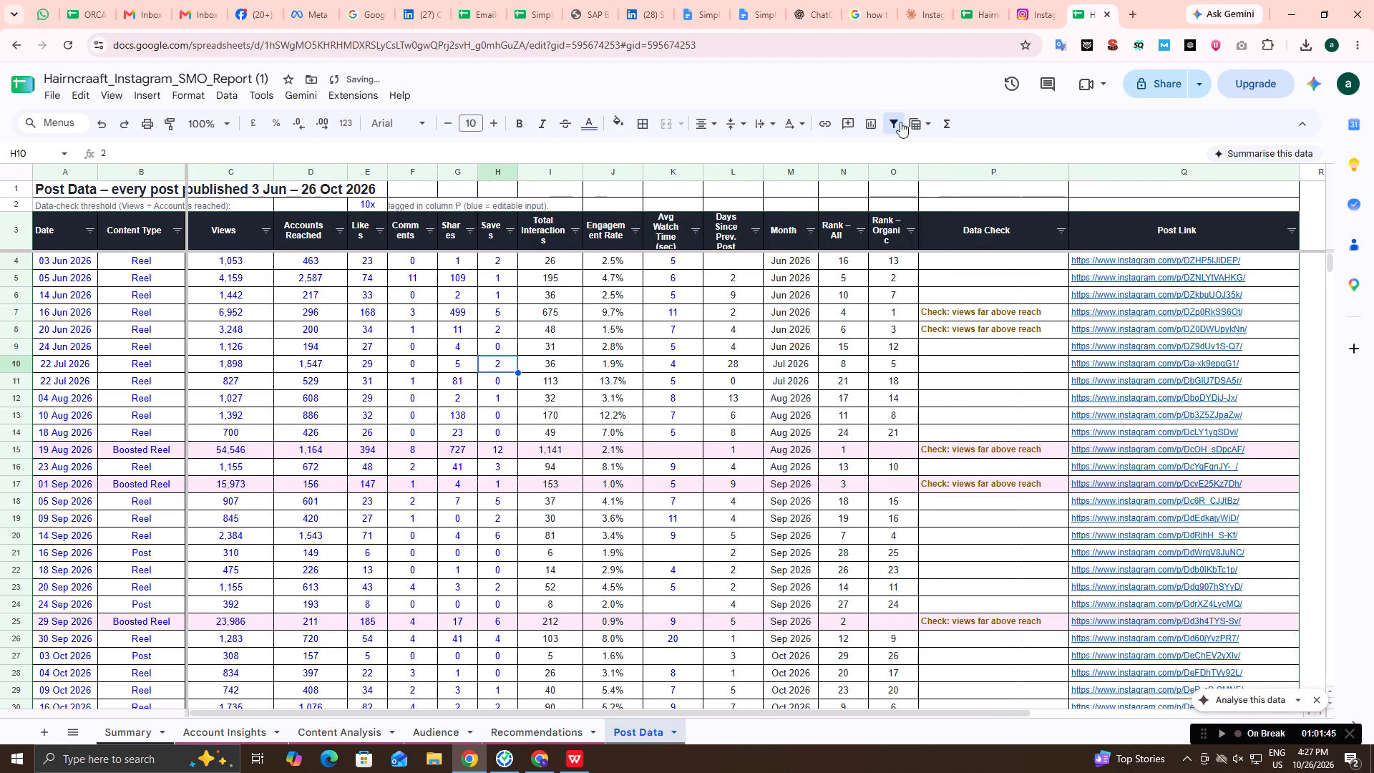
Remove the filter from the Post Data table's header row.
{"action": "left_click", "coordinate": [891, 121]}
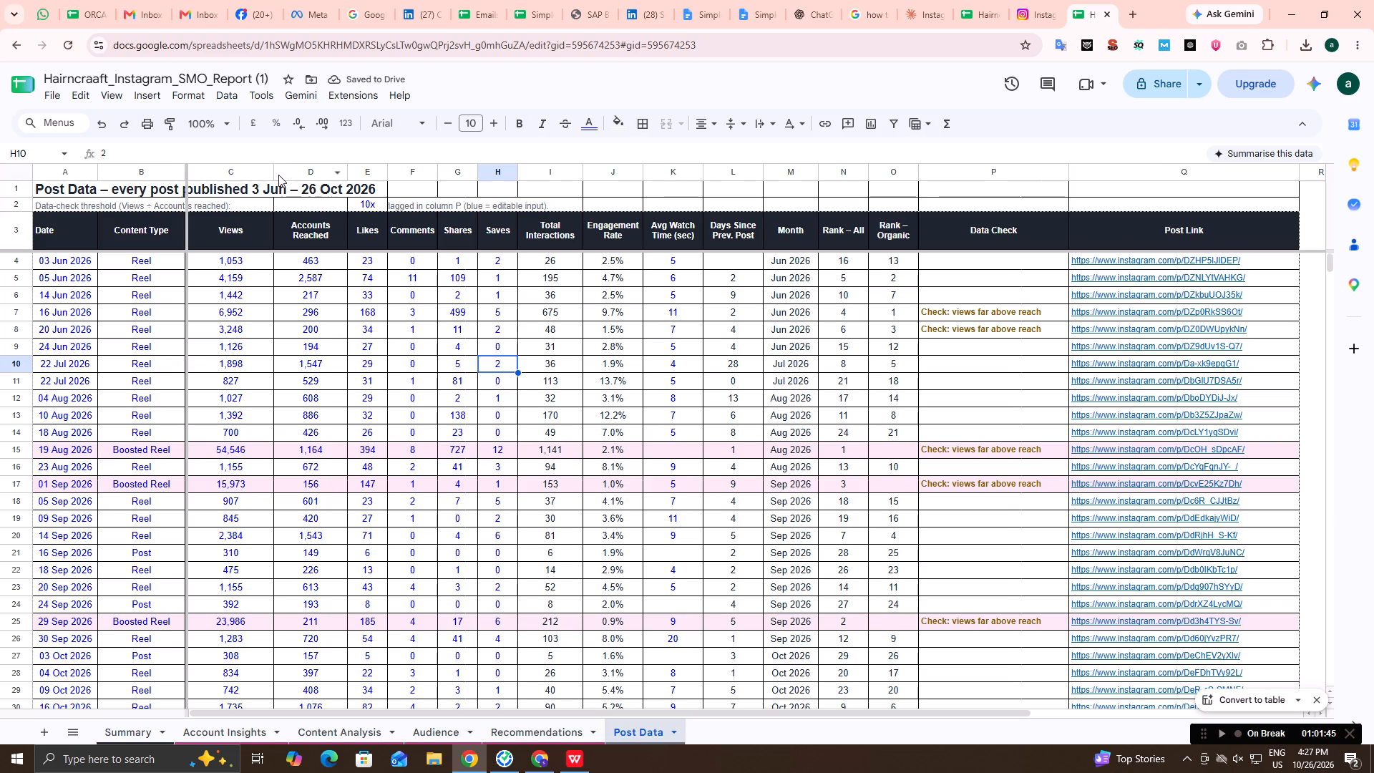
Fine-tune the Post Data column widths by slightly narrowing Views and Accounts Reached and slightly widening Comments.
{"action": "left_click_drag", "start_coordinate": [273, 173], "coordinate": [267, 175]}
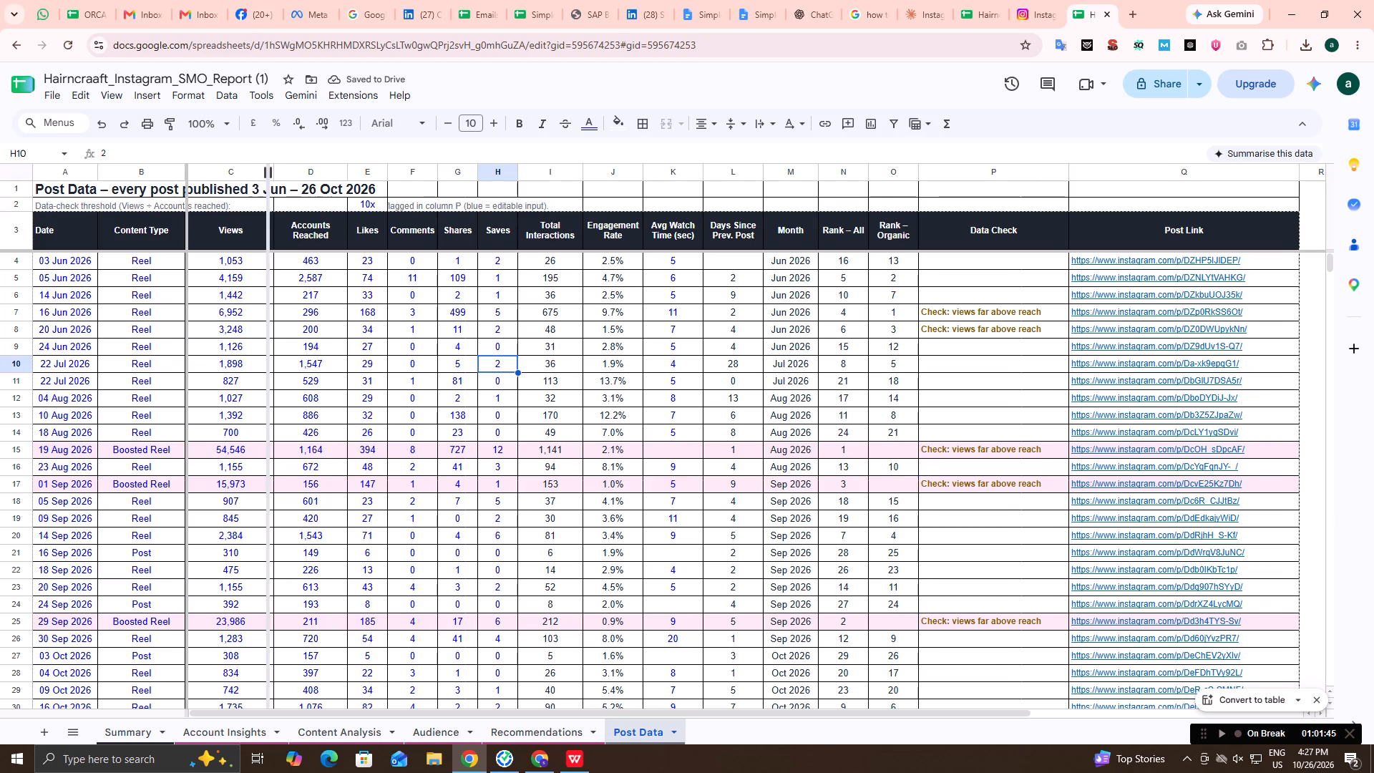
{"action": "left_click_drag", "start_coordinate": [267, 175], "coordinate": [265, 175]}
{"action": "scroll", "coordinate": [325, 324], "scroll_direction": "down", "scroll_amount": 3}
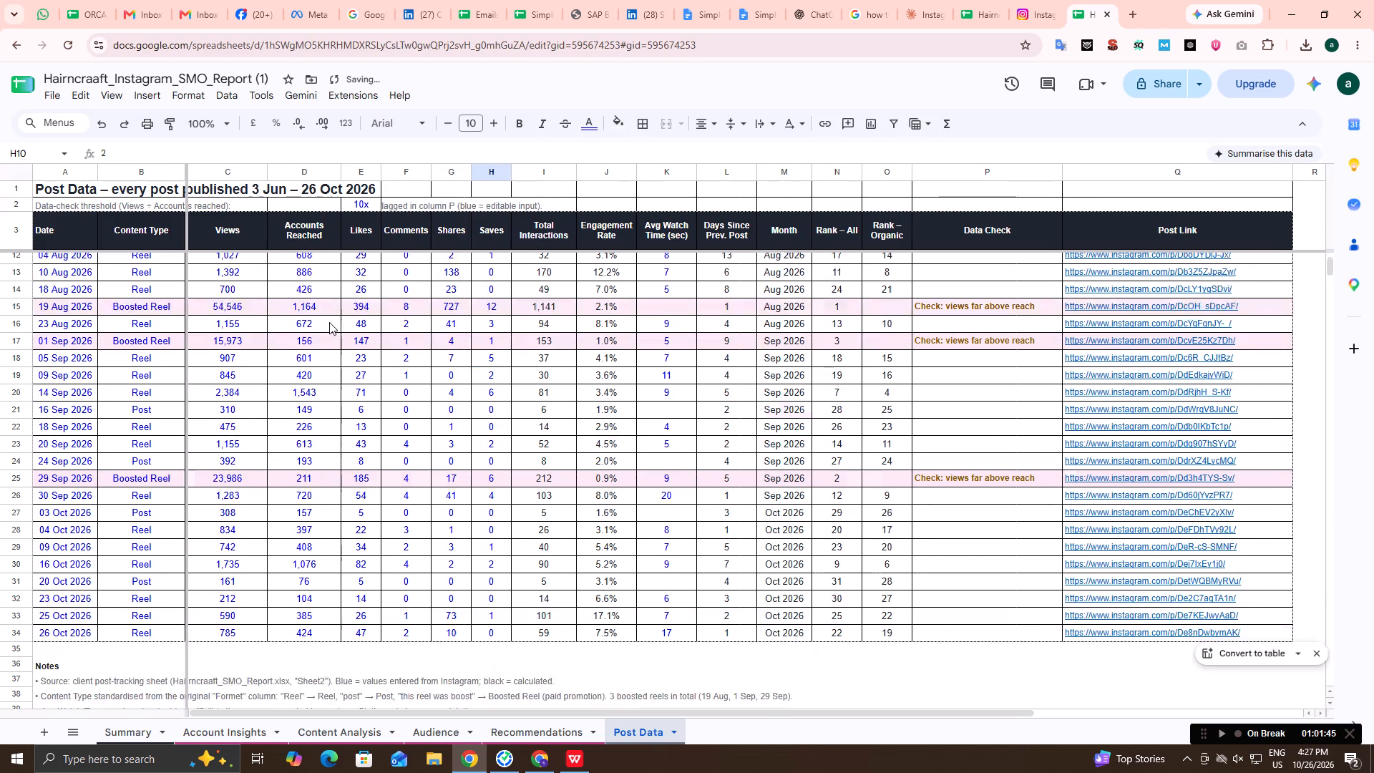
{"action": "scroll", "coordinate": [329, 322], "scroll_direction": "up", "scroll_amount": 3}
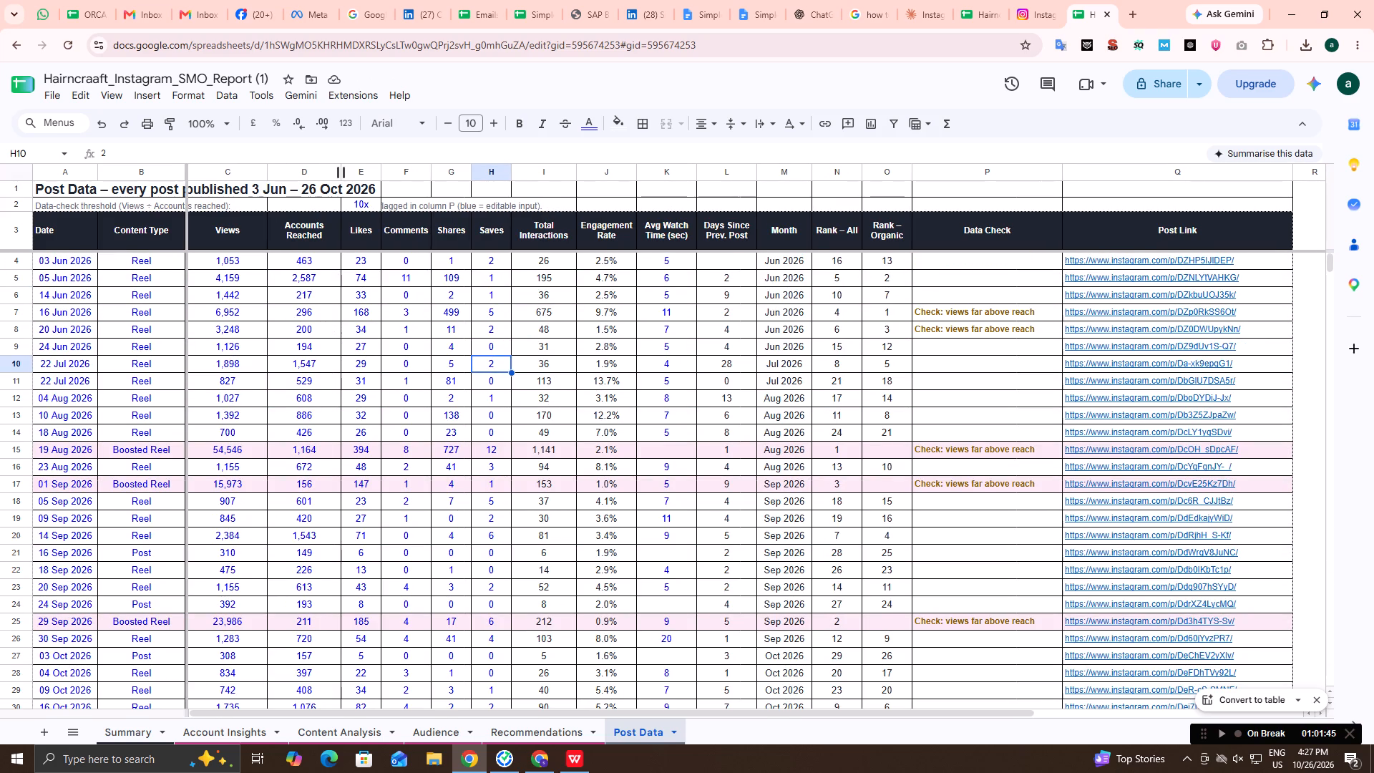
{"action": "left_click_drag", "start_coordinate": [343, 171], "coordinate": [336, 174]}
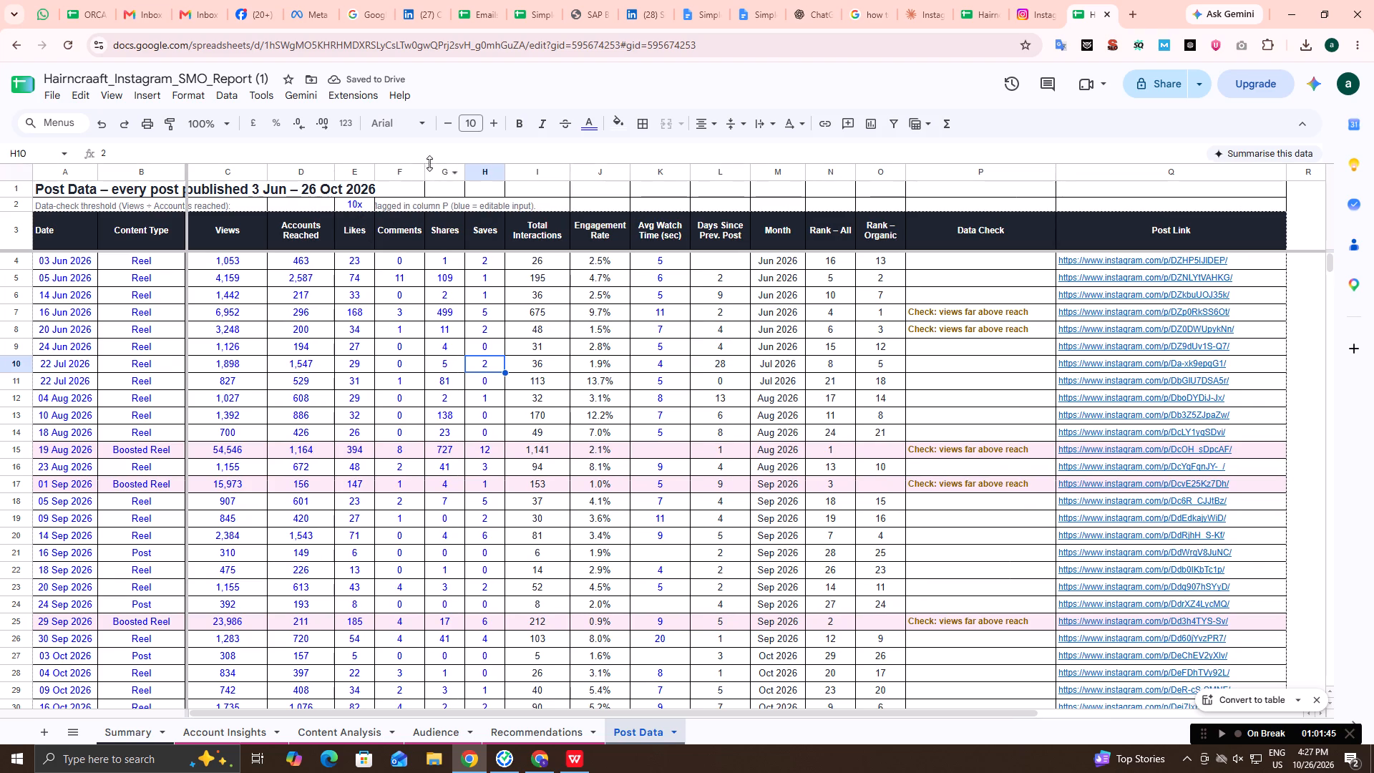
{"action": "left_click_drag", "start_coordinate": [425, 170], "coordinate": [433, 173]}
Clear the 10x threshold value from cell E2 above the Post Data table.
{"action": "left_click", "coordinate": [374, 205]}
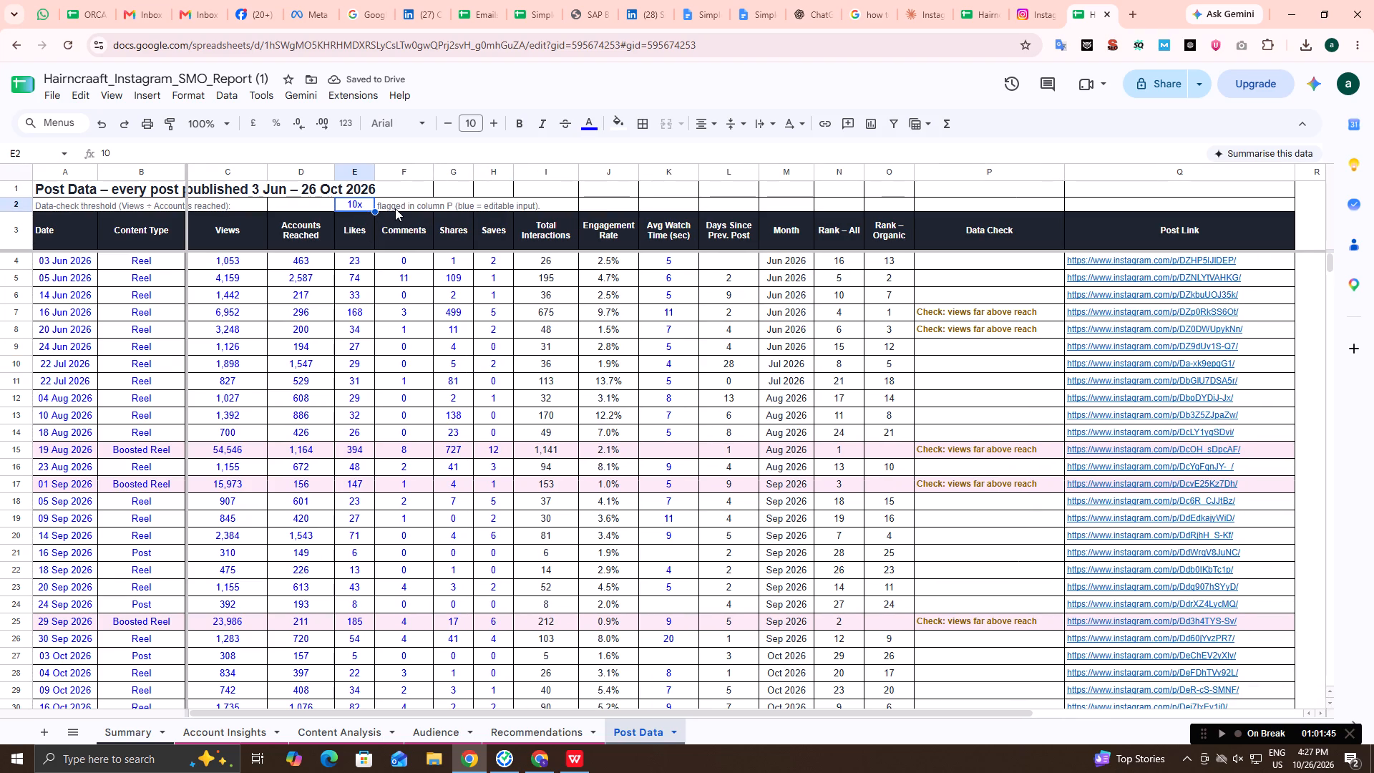
{"action": "key", "text": "BackSpace"}
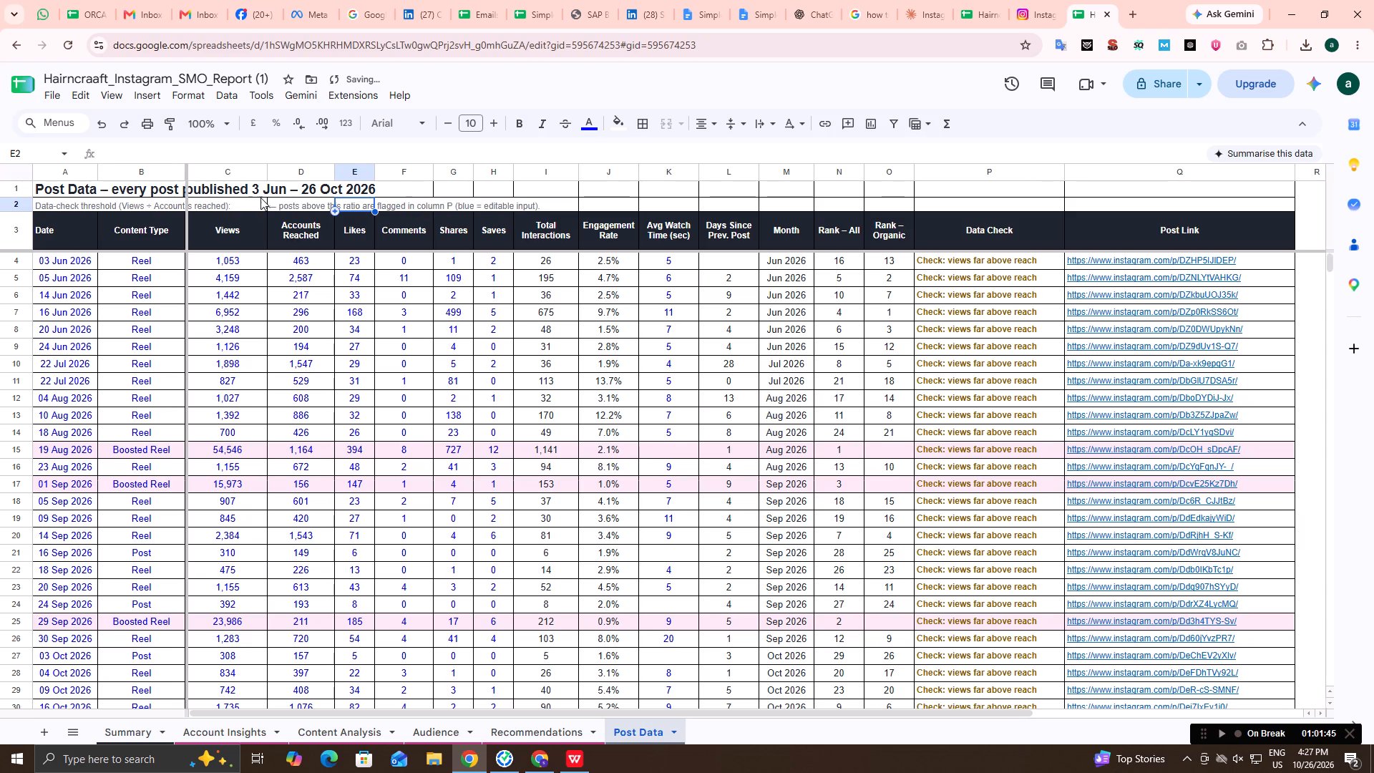
{"action": "left_click", "coordinate": [444, 317]}
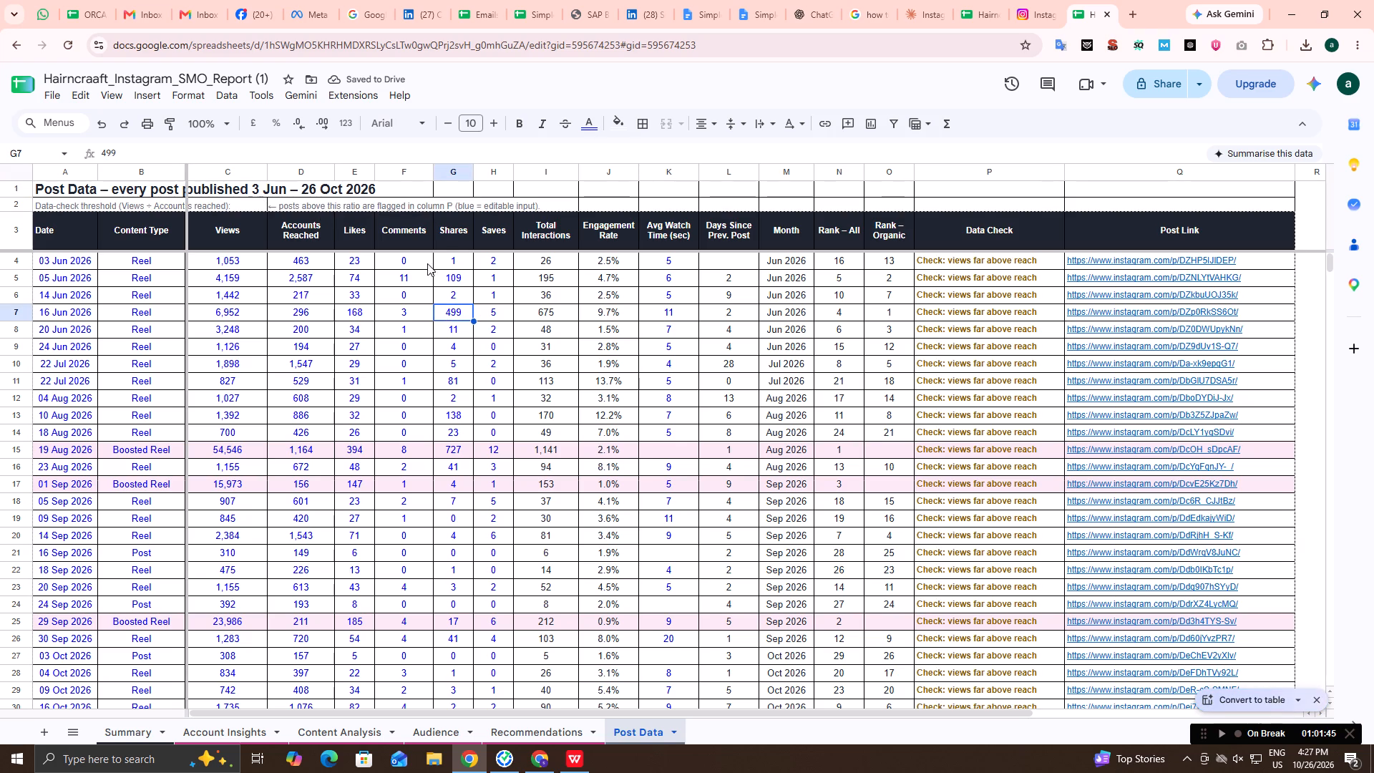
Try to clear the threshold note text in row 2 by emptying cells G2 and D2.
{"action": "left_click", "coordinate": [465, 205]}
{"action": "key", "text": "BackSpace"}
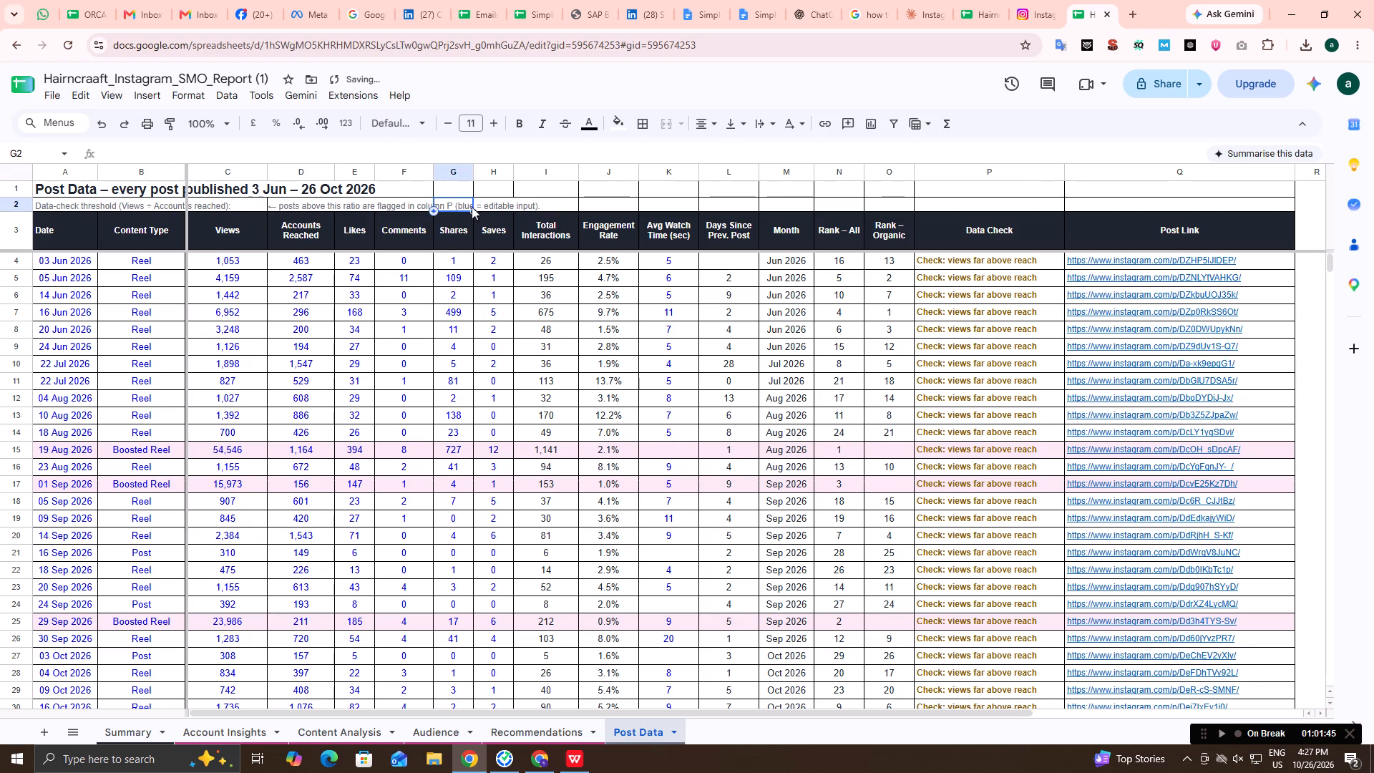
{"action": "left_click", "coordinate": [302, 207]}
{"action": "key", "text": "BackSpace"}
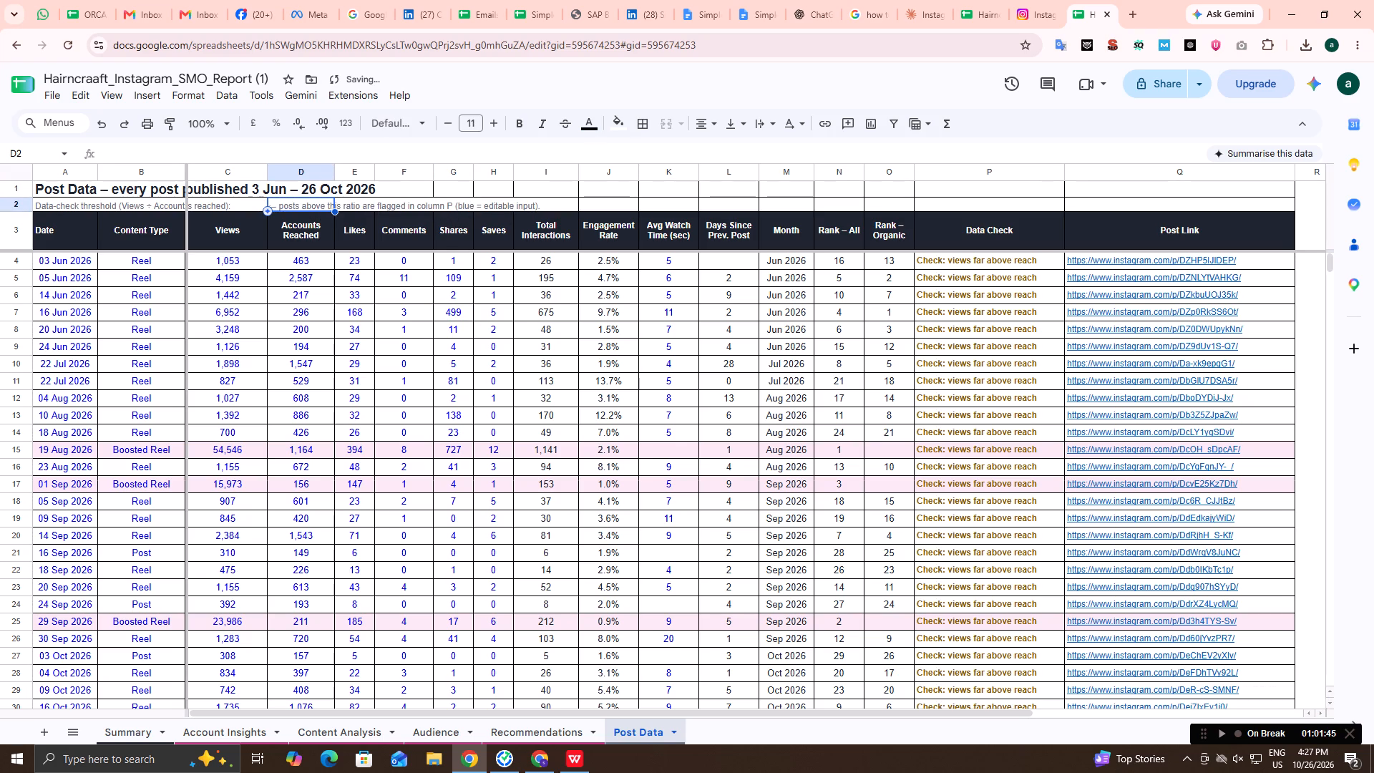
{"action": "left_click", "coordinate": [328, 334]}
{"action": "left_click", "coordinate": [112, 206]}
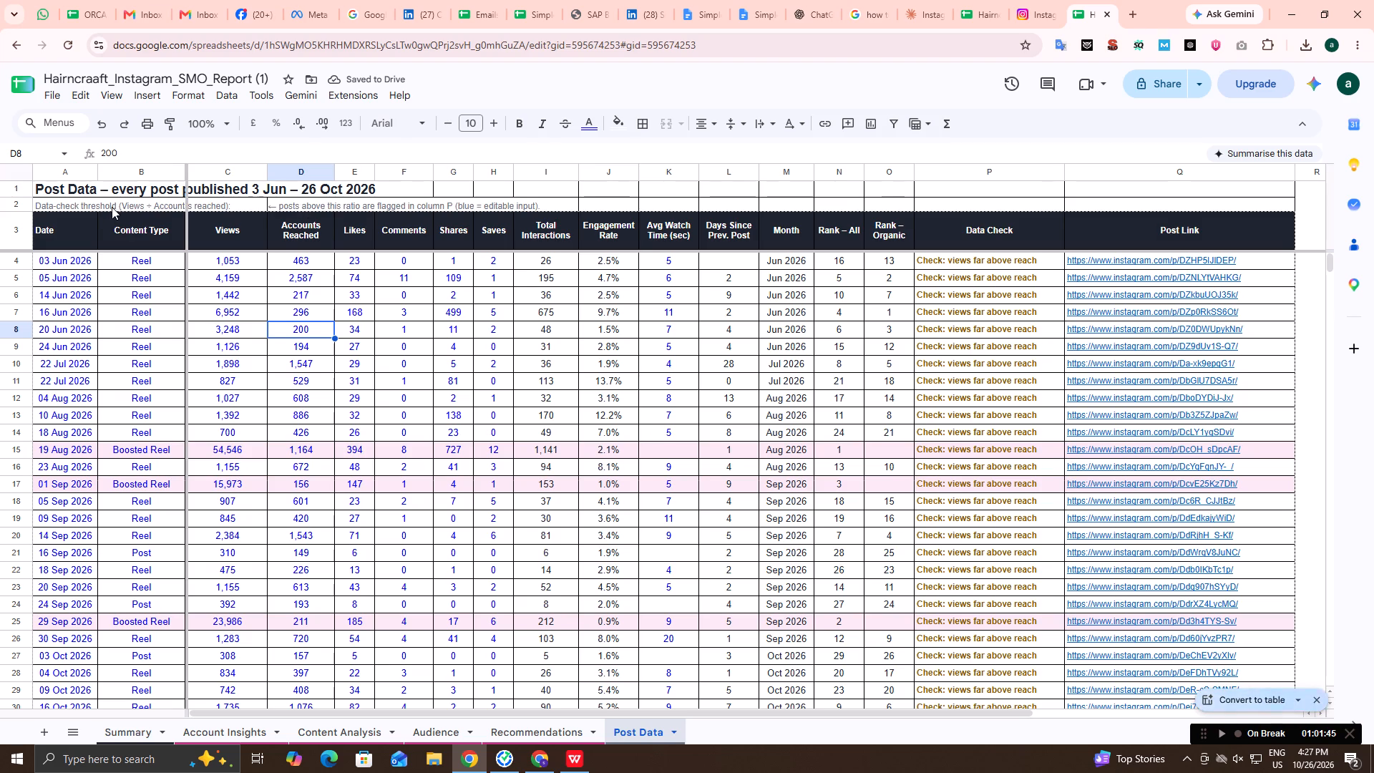
Delete row 37, which holds the source note about the client post-tracking sheet, below the Post Data table.
{"action": "scroll", "coordinate": [757, 457], "scroll_direction": "down", "scroll_amount": 2}
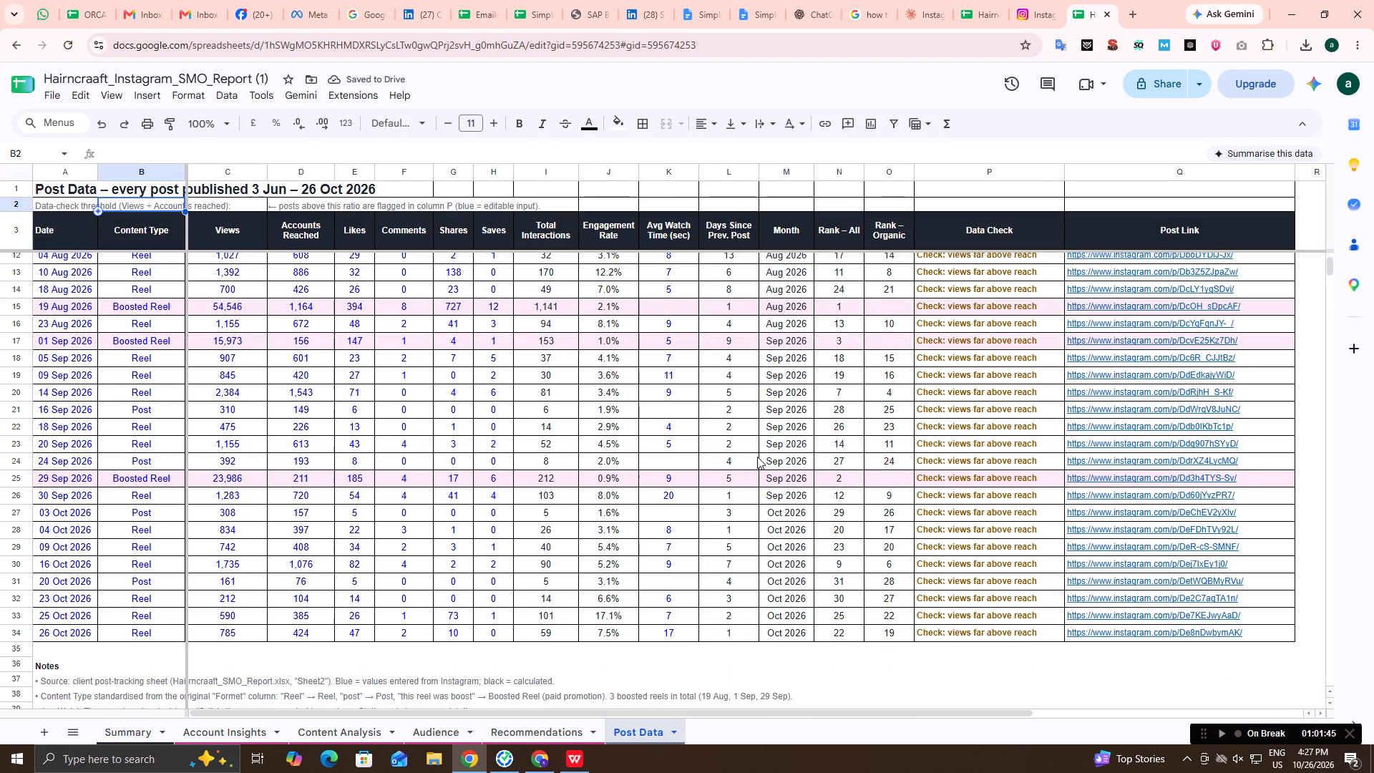
{"action": "scroll", "coordinate": [757, 457], "scroll_direction": "down", "scroll_amount": 2}
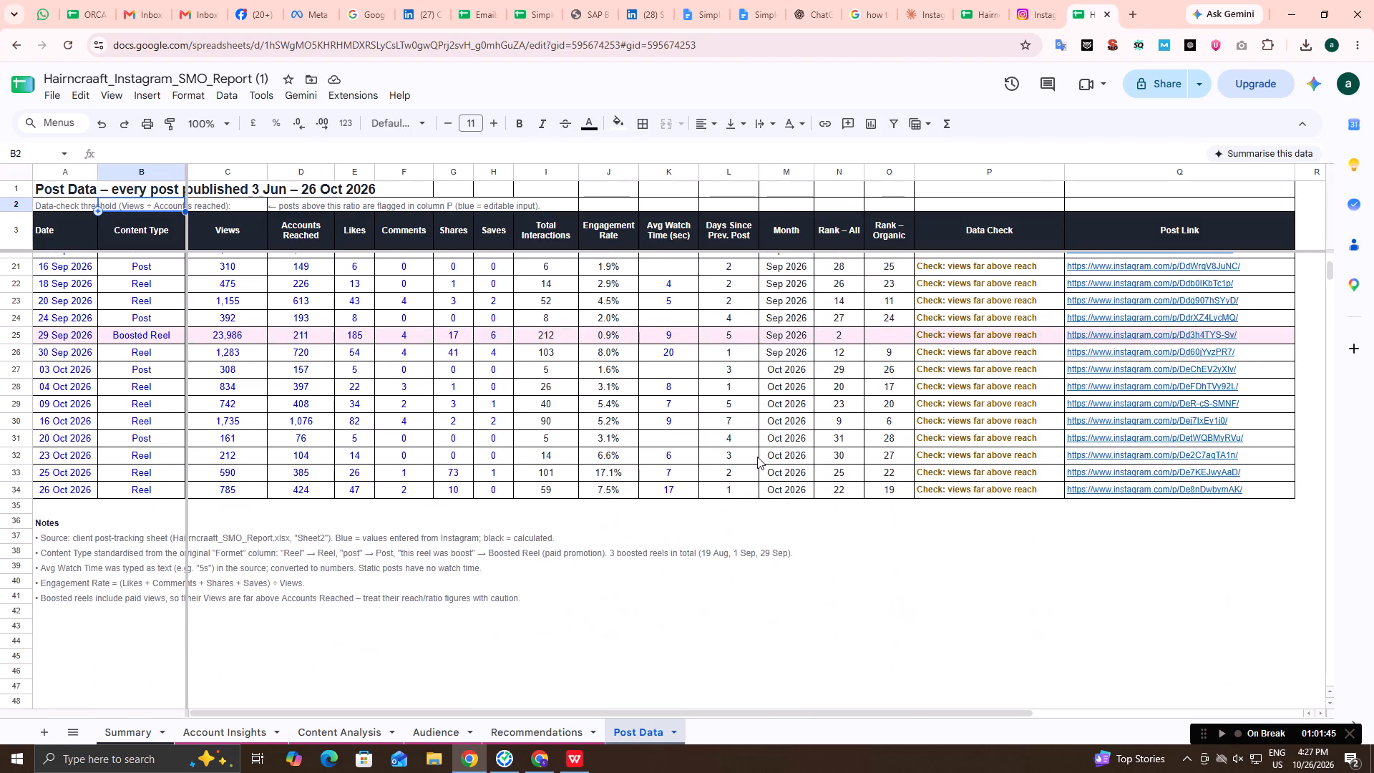
{"action": "left_click", "coordinate": [89, 535]}
{"action": "right_click", "coordinate": [89, 538]}
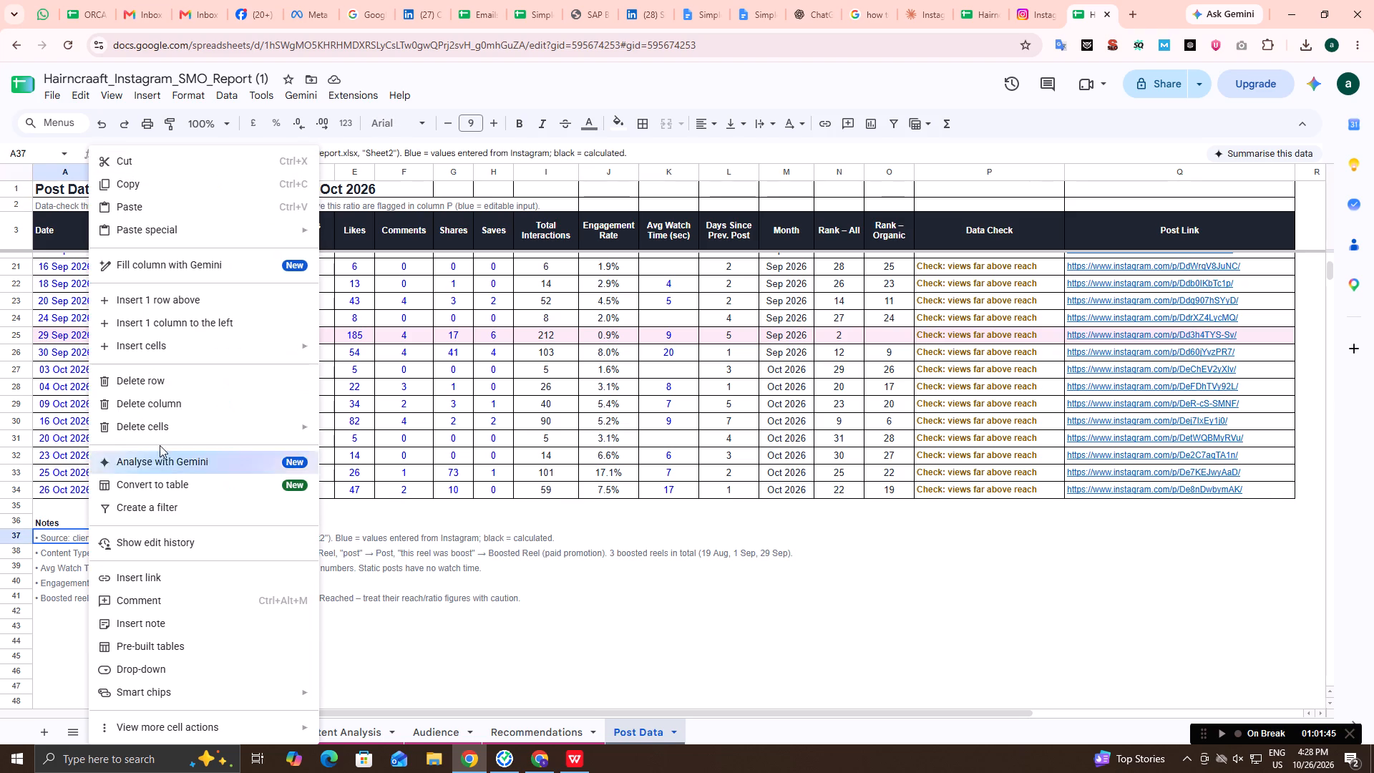
{"action": "left_click", "coordinate": [171, 382]}
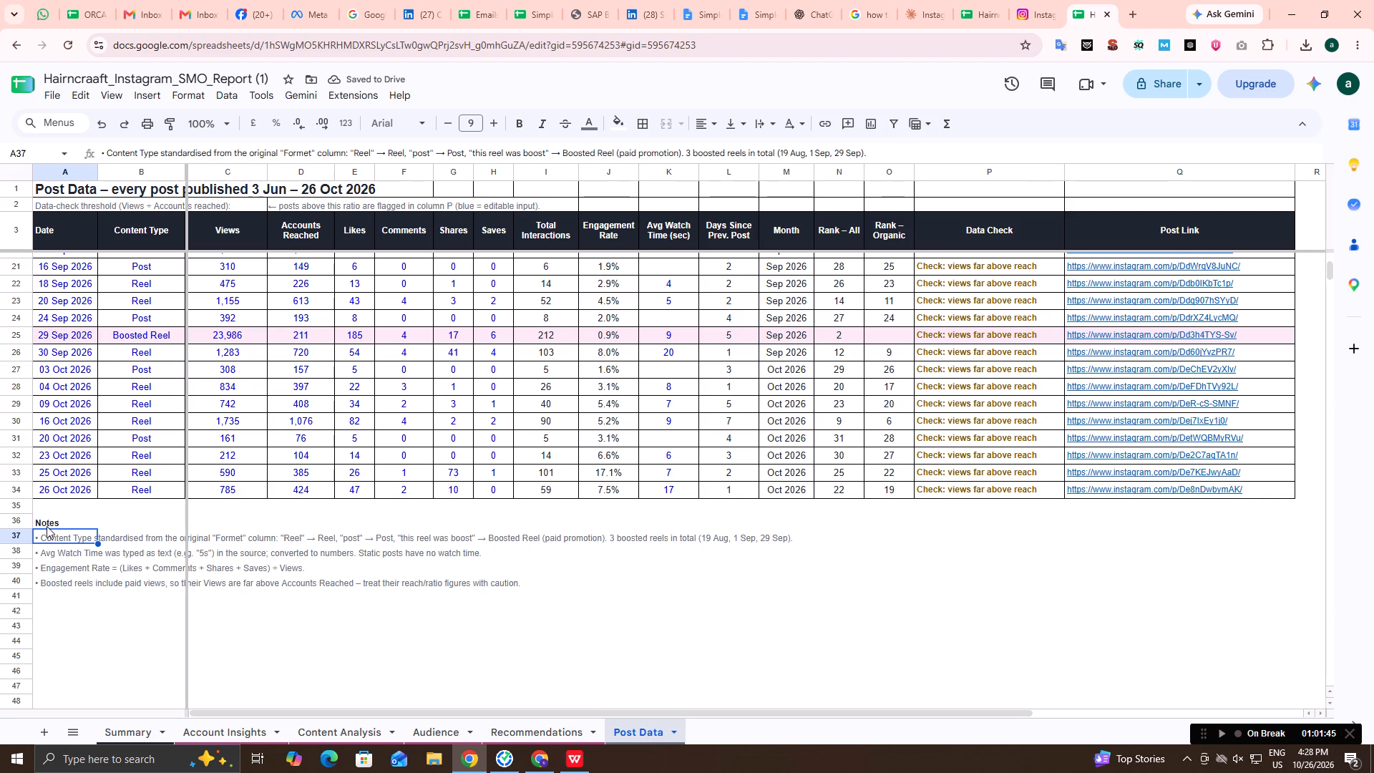
Clear the Notes heading and all remaining note lines in A36:A41 of the Post Data sheet.
{"action": "left_click_drag", "start_coordinate": [47, 526], "coordinate": [82, 593]}
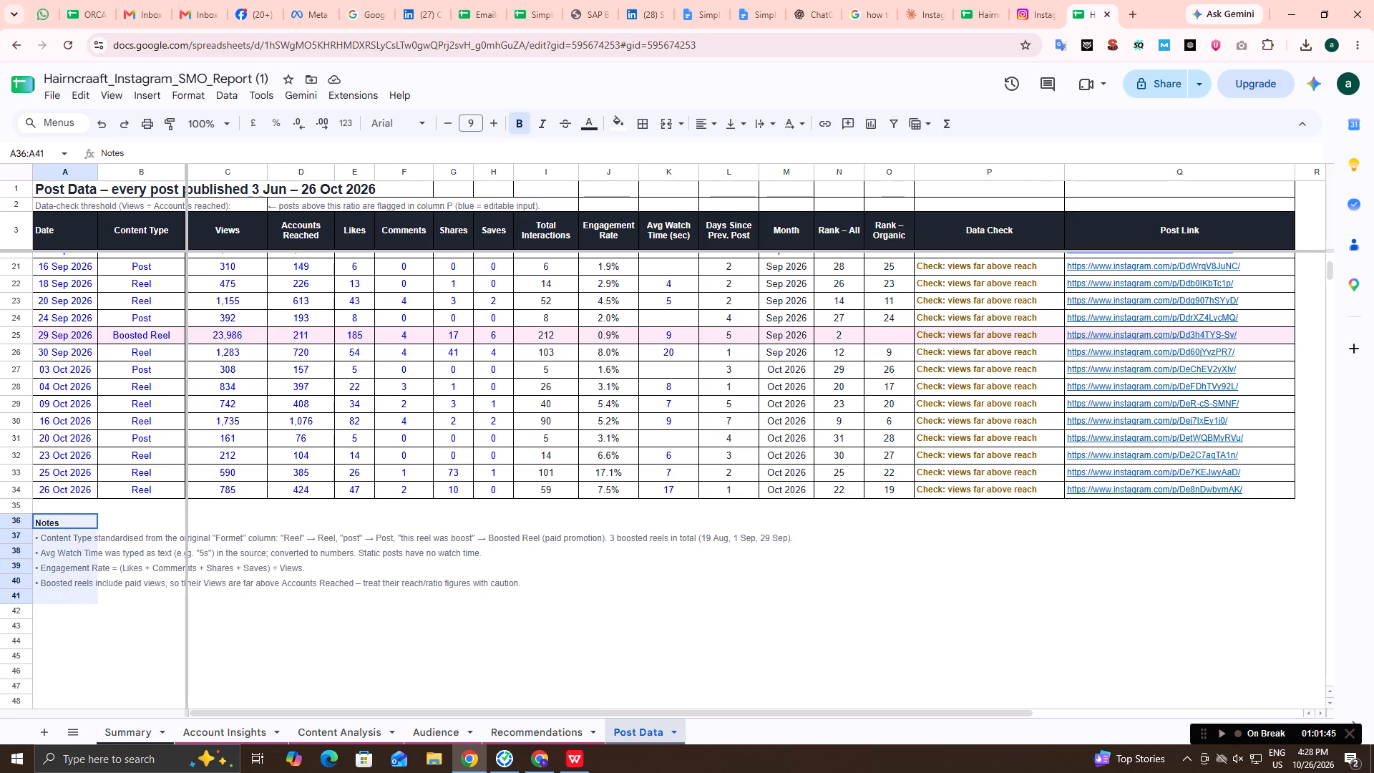
{"action": "key", "text": "BackSpace"}
{"action": "left_click", "coordinate": [126, 548]}
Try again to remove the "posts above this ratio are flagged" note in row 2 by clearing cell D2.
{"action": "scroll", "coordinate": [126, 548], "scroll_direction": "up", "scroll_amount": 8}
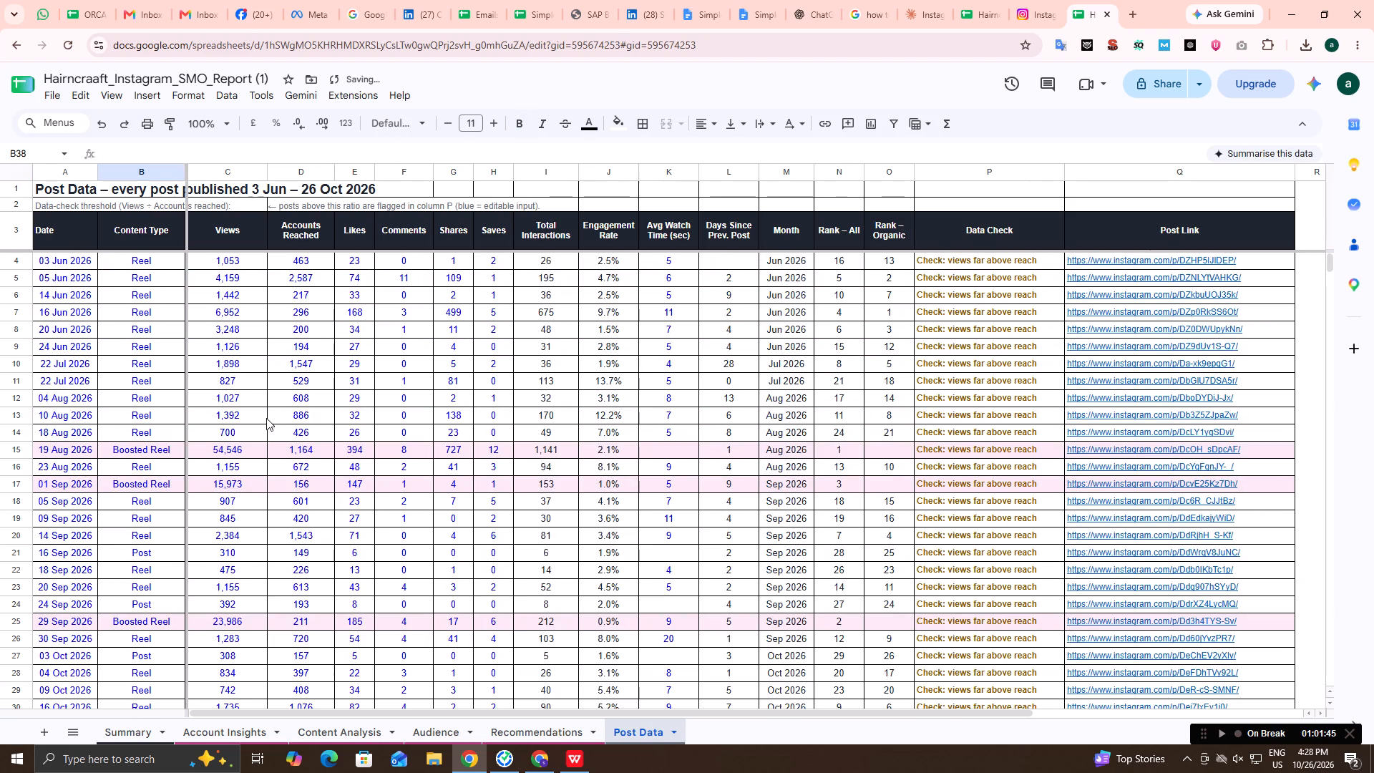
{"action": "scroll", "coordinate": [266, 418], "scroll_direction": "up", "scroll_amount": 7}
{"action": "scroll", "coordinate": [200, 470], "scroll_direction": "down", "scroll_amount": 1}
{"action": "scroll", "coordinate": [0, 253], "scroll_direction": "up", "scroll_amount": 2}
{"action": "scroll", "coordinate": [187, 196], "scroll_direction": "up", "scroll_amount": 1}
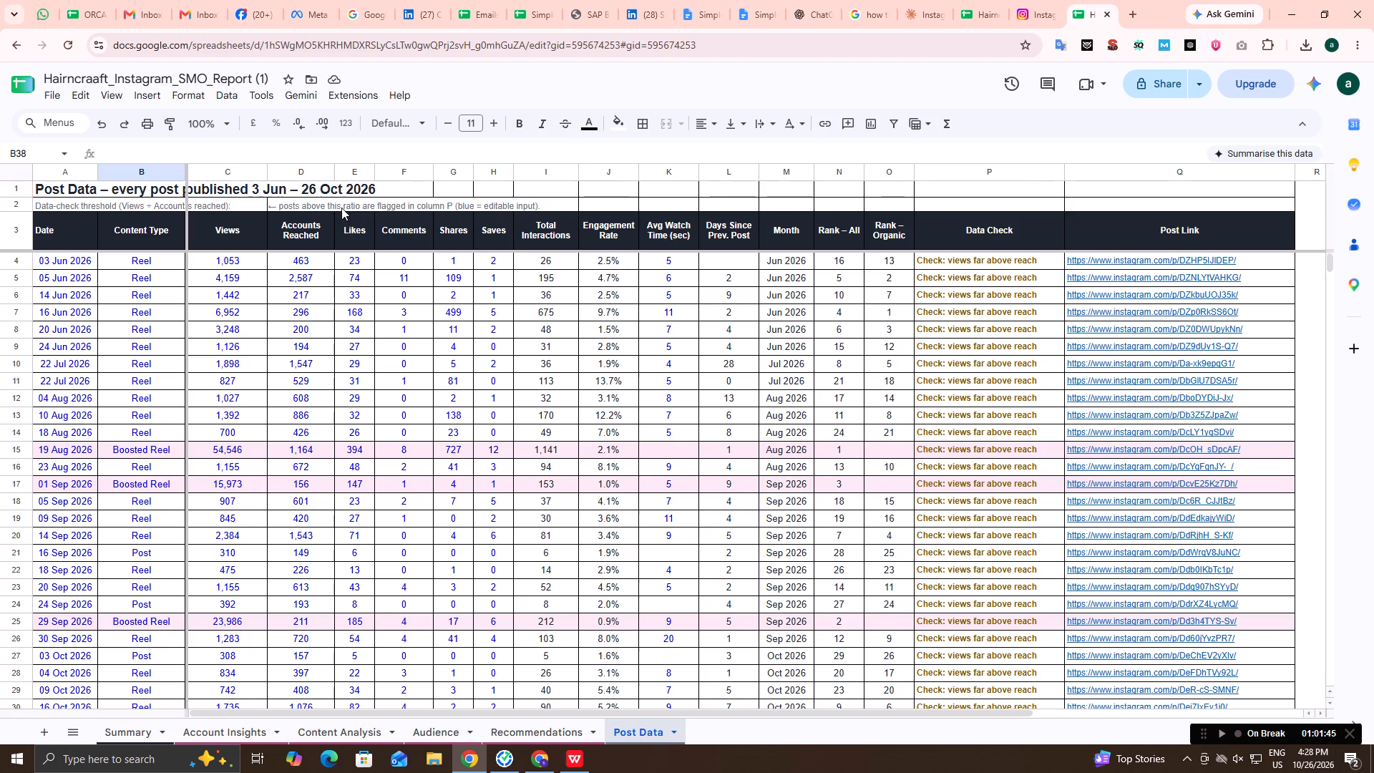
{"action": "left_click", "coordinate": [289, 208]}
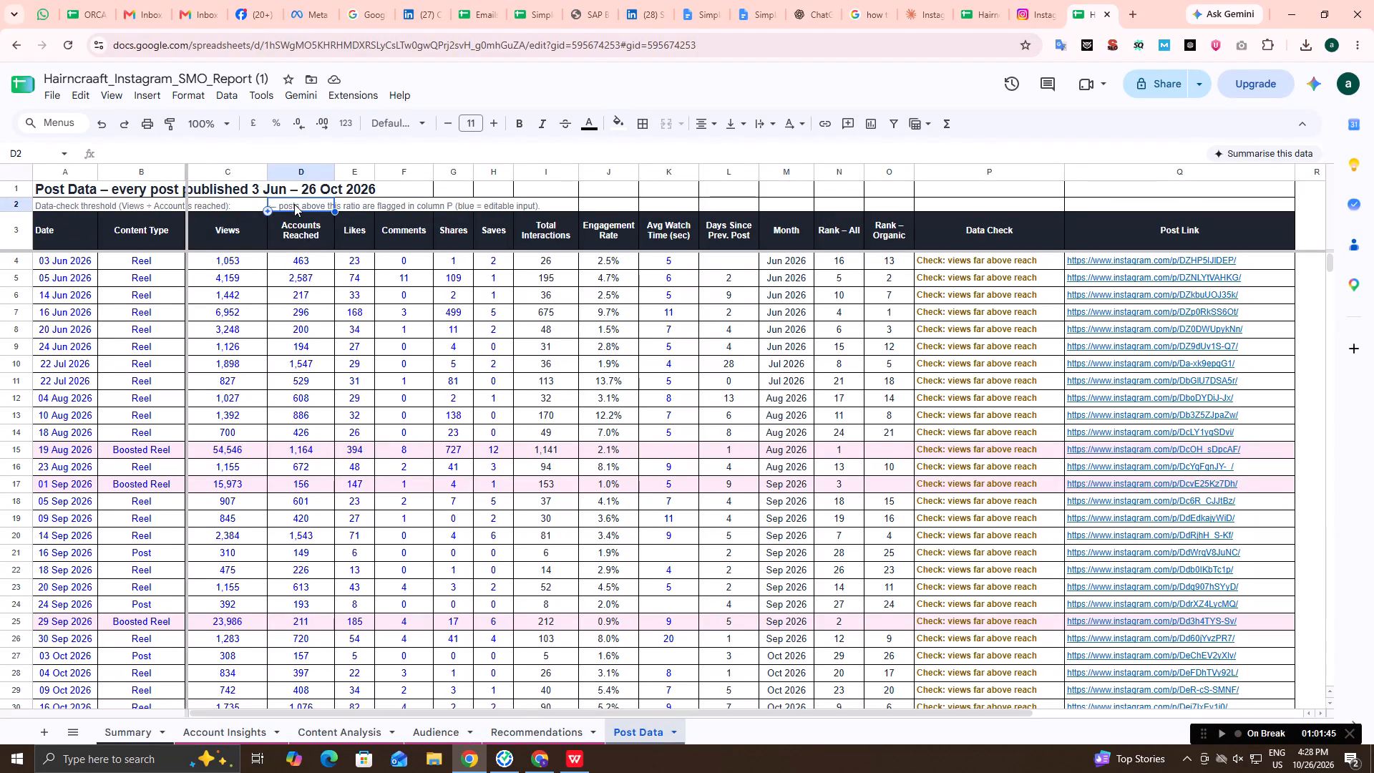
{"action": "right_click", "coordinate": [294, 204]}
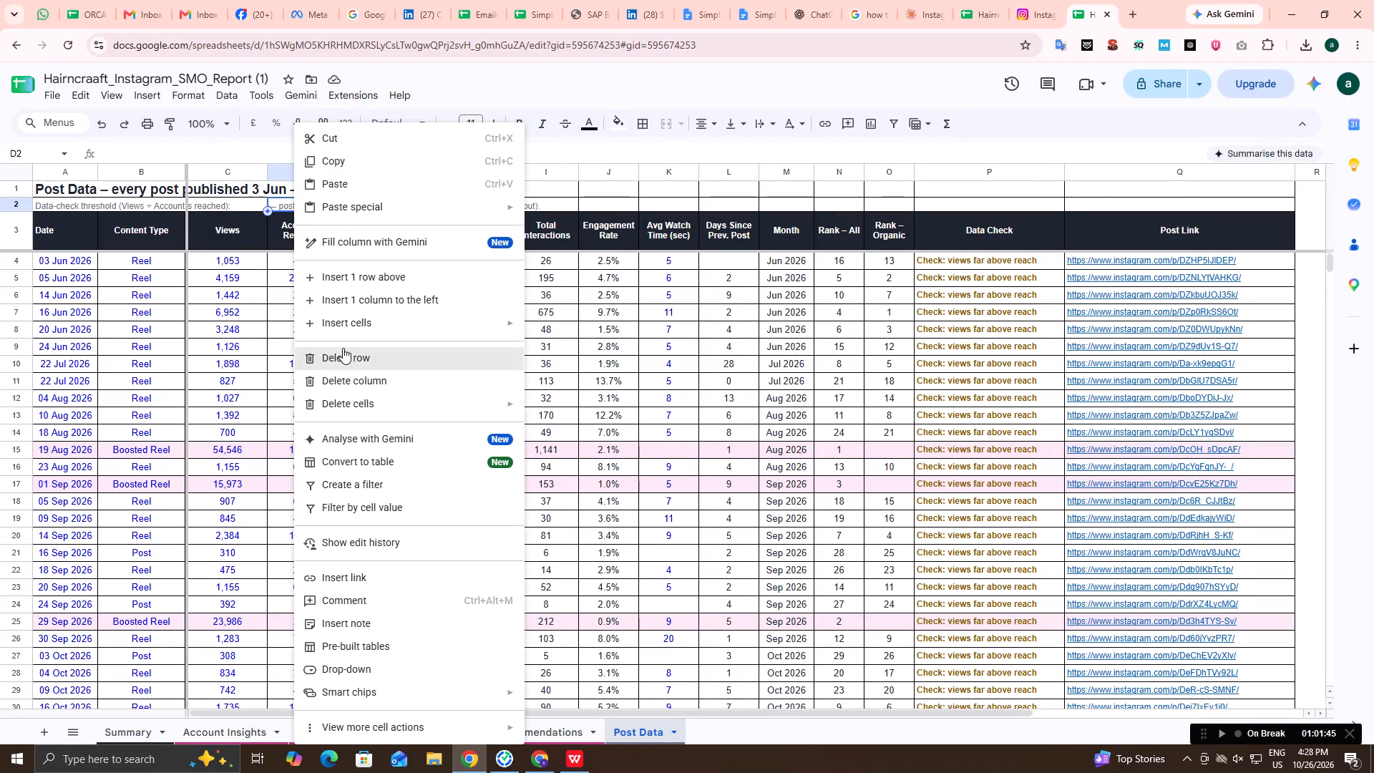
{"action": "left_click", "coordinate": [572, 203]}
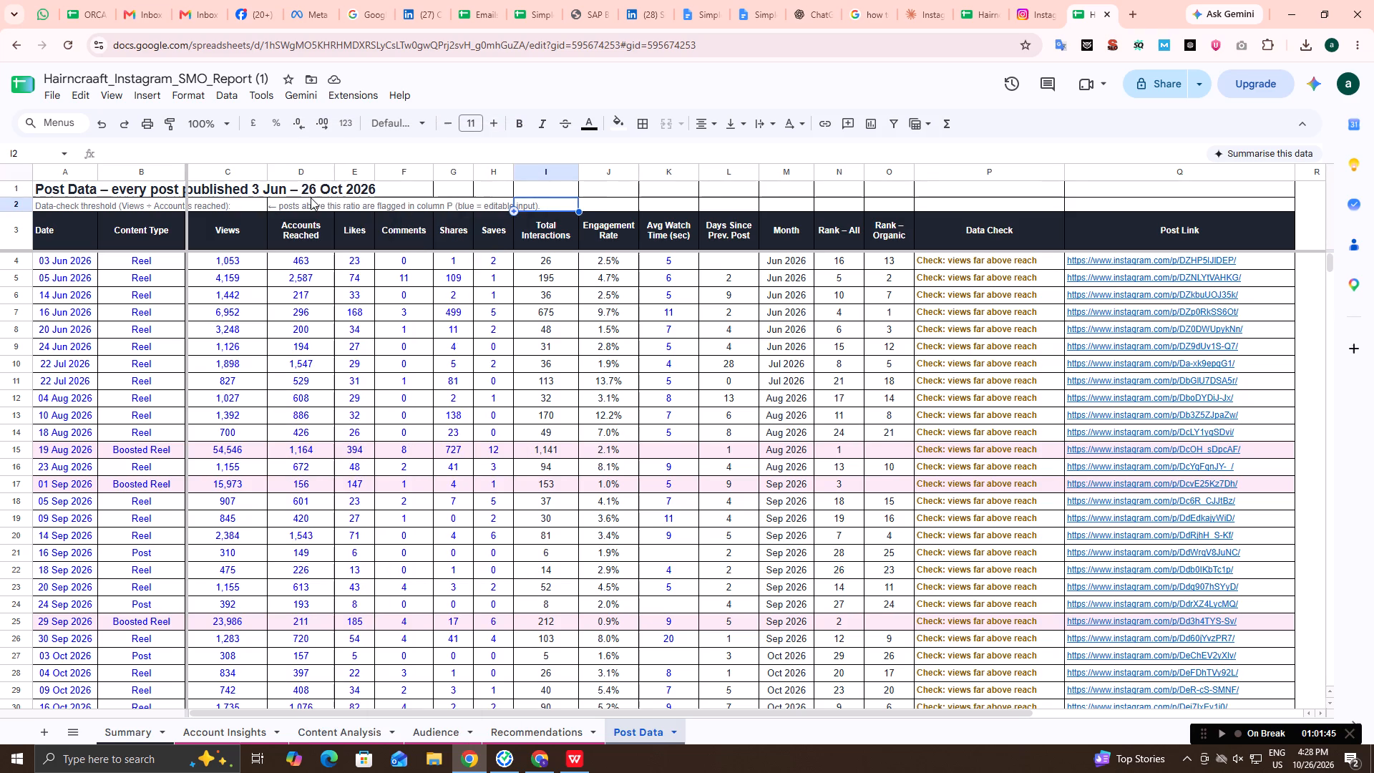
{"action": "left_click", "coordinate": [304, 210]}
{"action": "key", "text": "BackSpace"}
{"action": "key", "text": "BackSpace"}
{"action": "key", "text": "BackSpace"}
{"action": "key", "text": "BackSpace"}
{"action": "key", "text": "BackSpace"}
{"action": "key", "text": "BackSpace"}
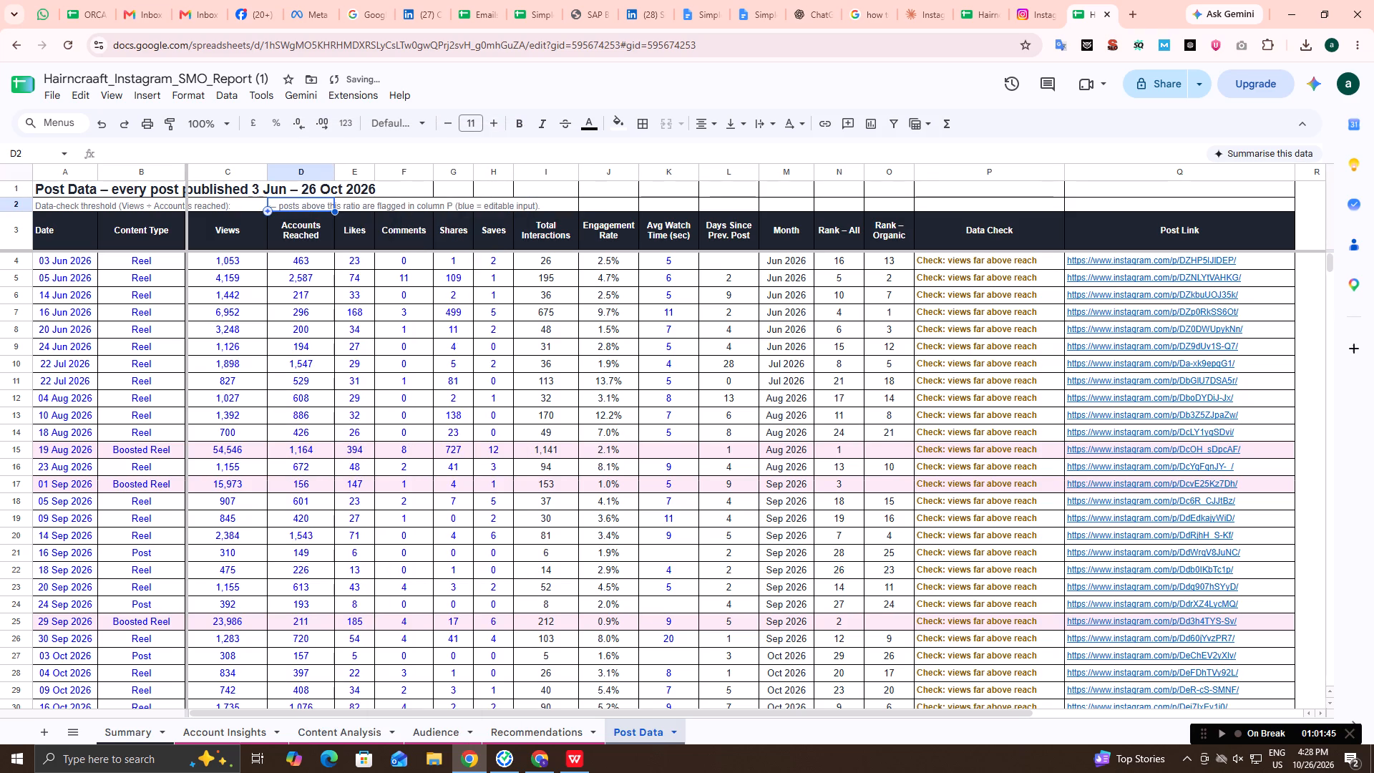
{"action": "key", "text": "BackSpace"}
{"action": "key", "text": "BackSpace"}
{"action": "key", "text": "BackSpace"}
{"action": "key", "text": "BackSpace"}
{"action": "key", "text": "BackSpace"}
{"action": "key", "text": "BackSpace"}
Find the row 2 cell holding the "posts above this ratio are flagged in column P" note, F2, and delete its text.
{"action": "triple_click", "coordinate": [288, 201]}
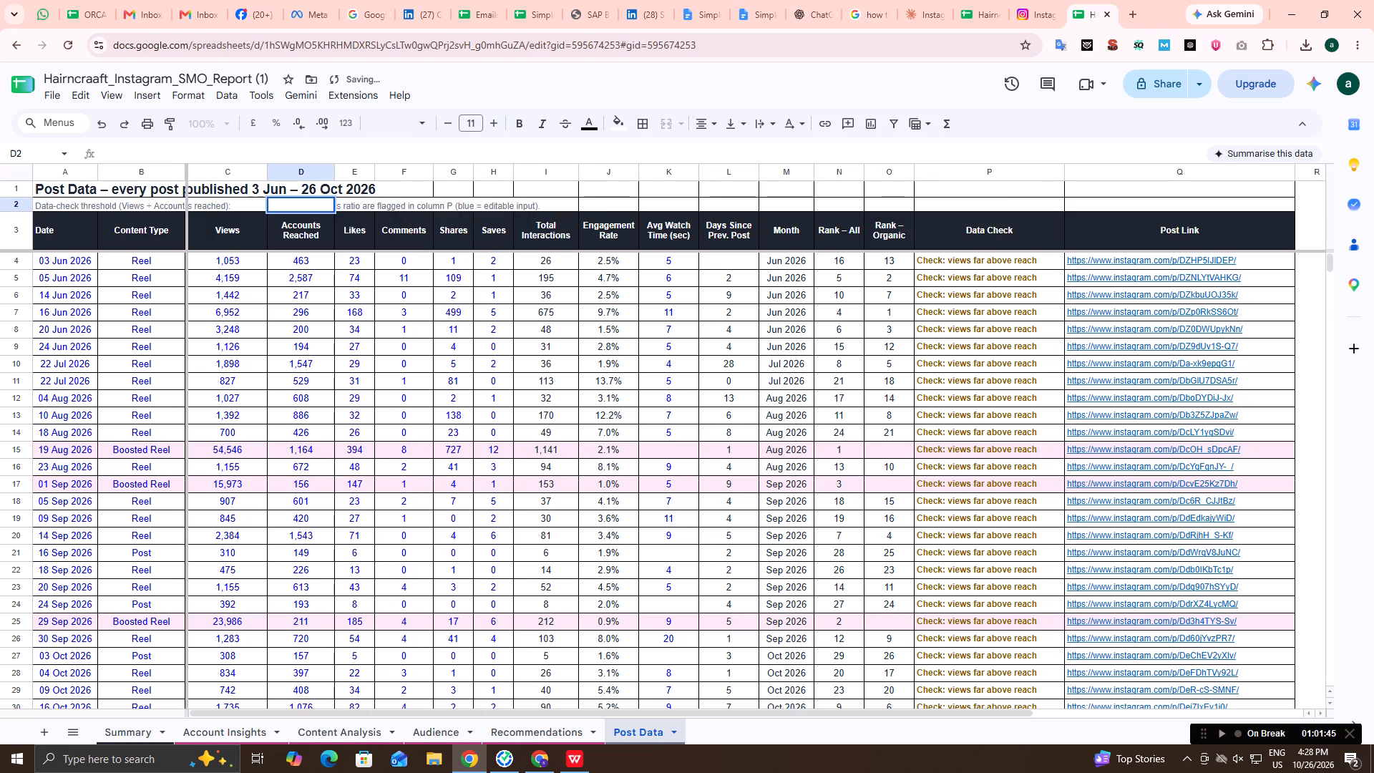
{"action": "double_click", "coordinate": [361, 205]}
{"action": "double_click", "coordinate": [253, 202]}
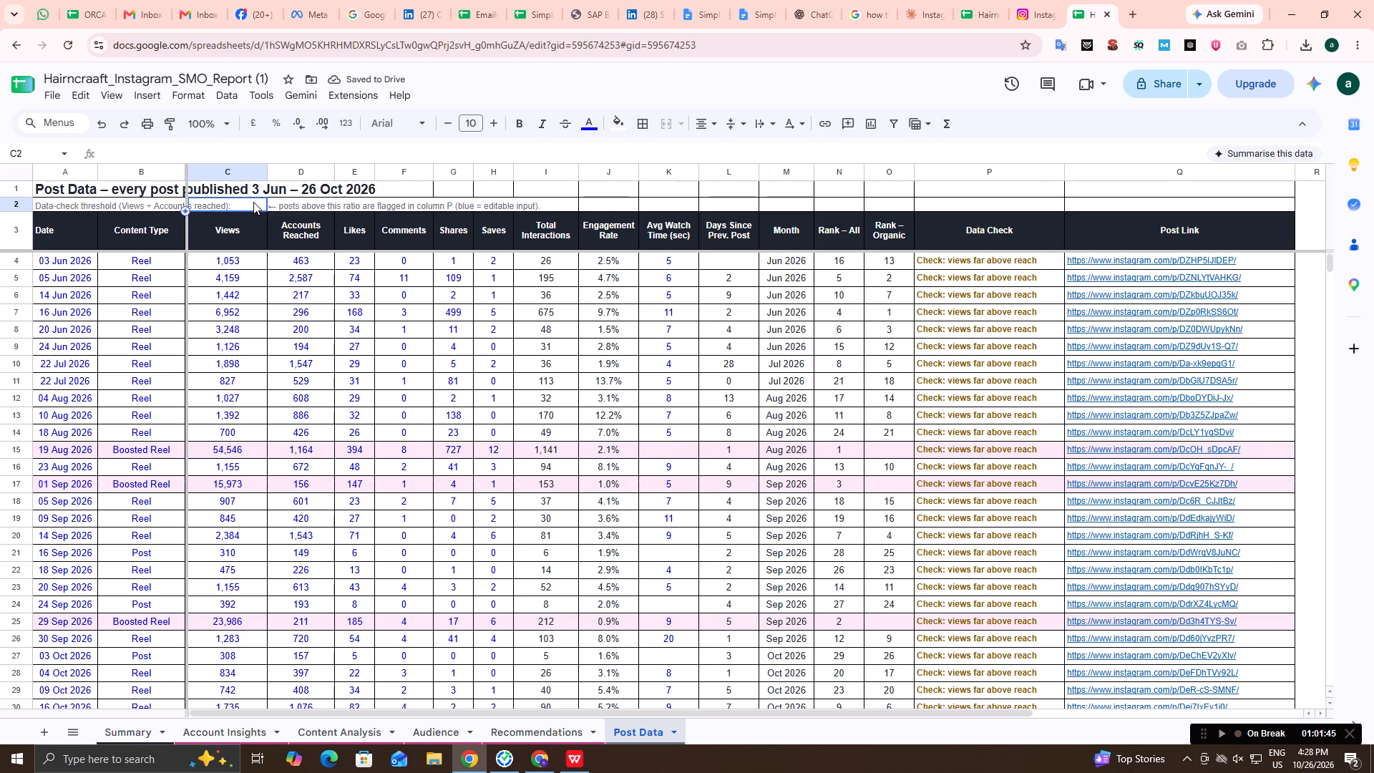
{"action": "triple_click", "coordinate": [48, 204]}
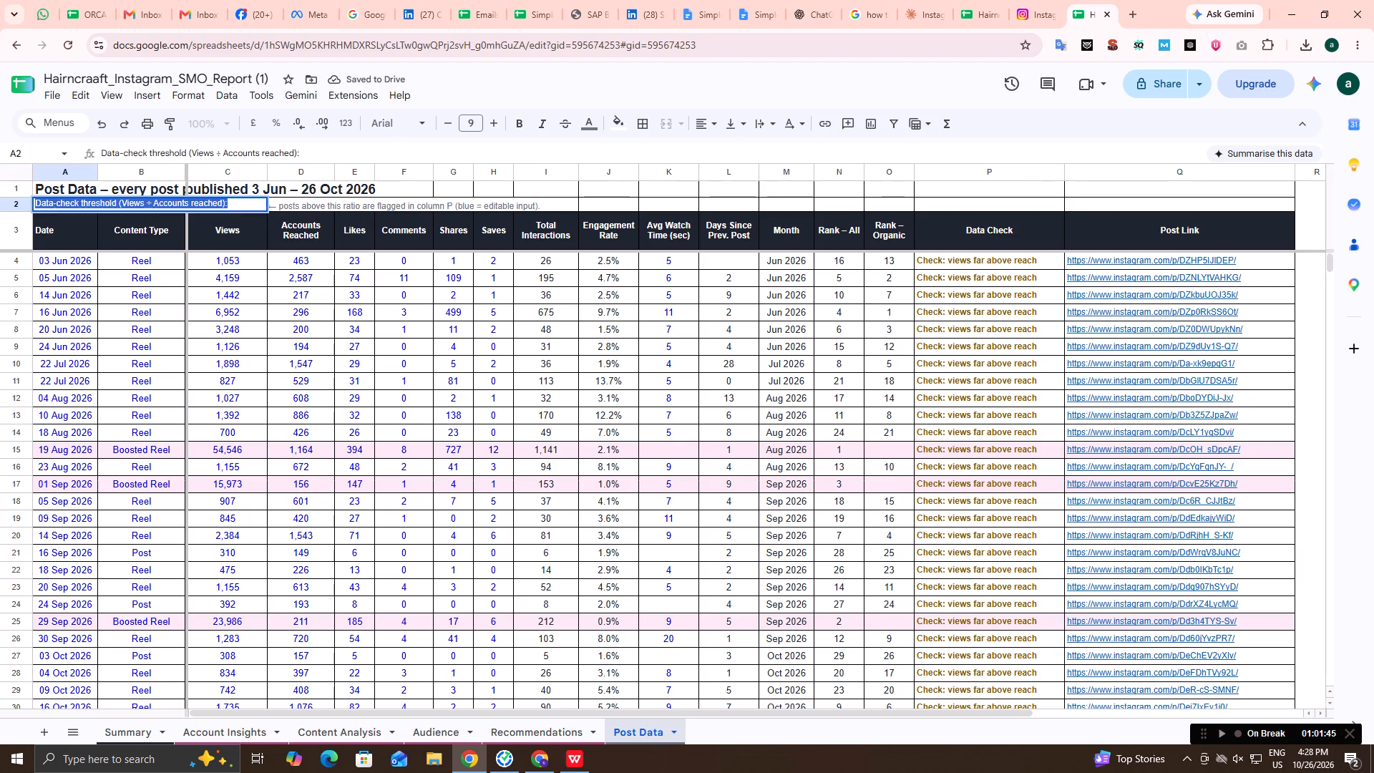
{"action": "double_click", "coordinate": [304, 206]}
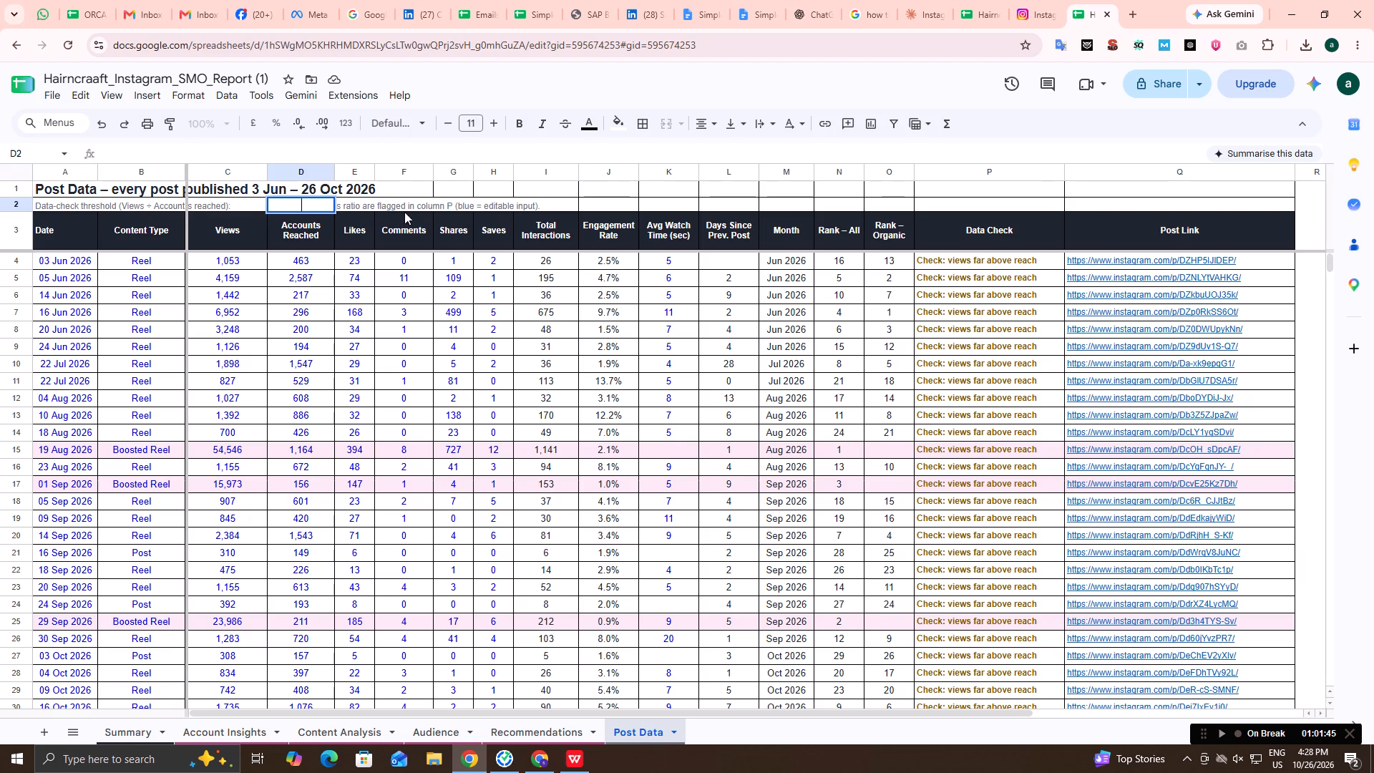
{"action": "double_click", "coordinate": [404, 212]}
{"action": "triple_click", "coordinate": [402, 207]}
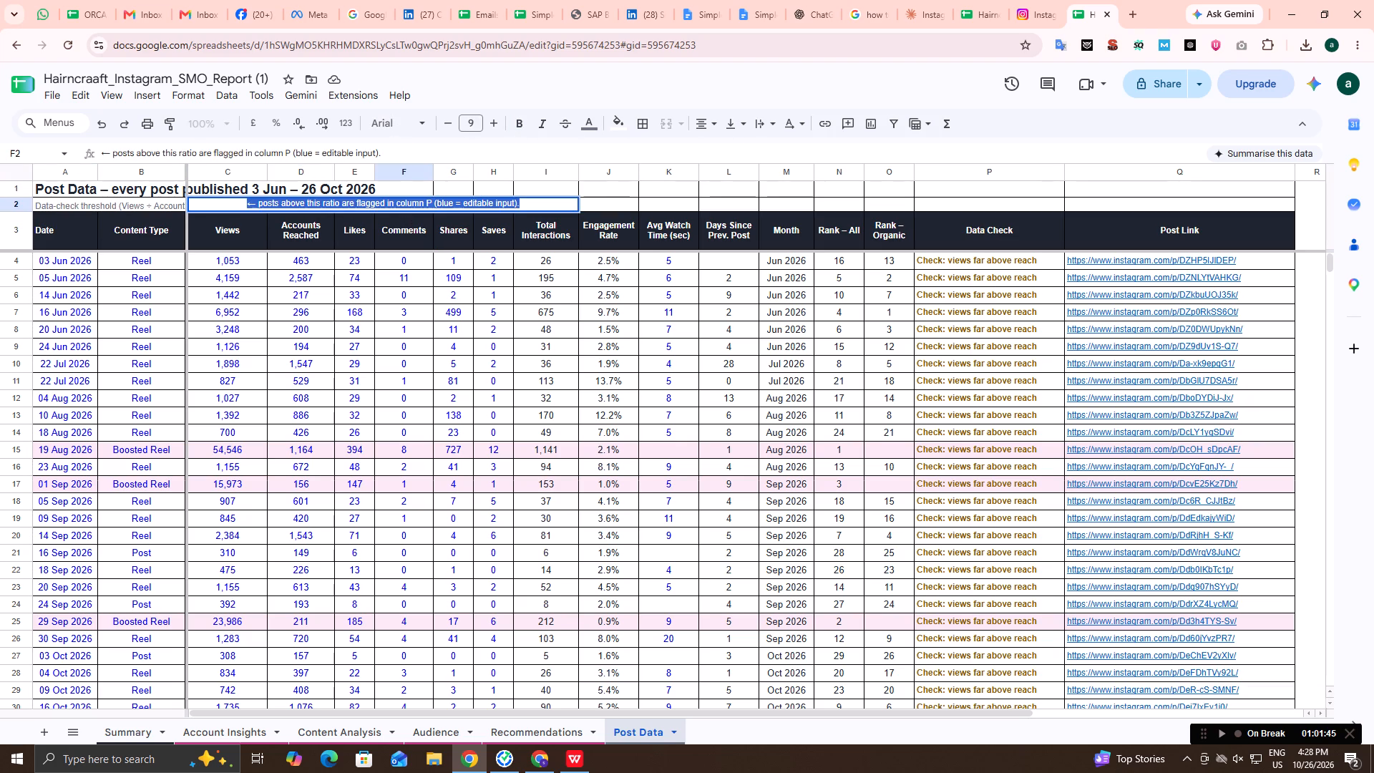
{"action": "key", "text": "BackSpace"}
{"action": "left_click", "coordinate": [437, 279]}
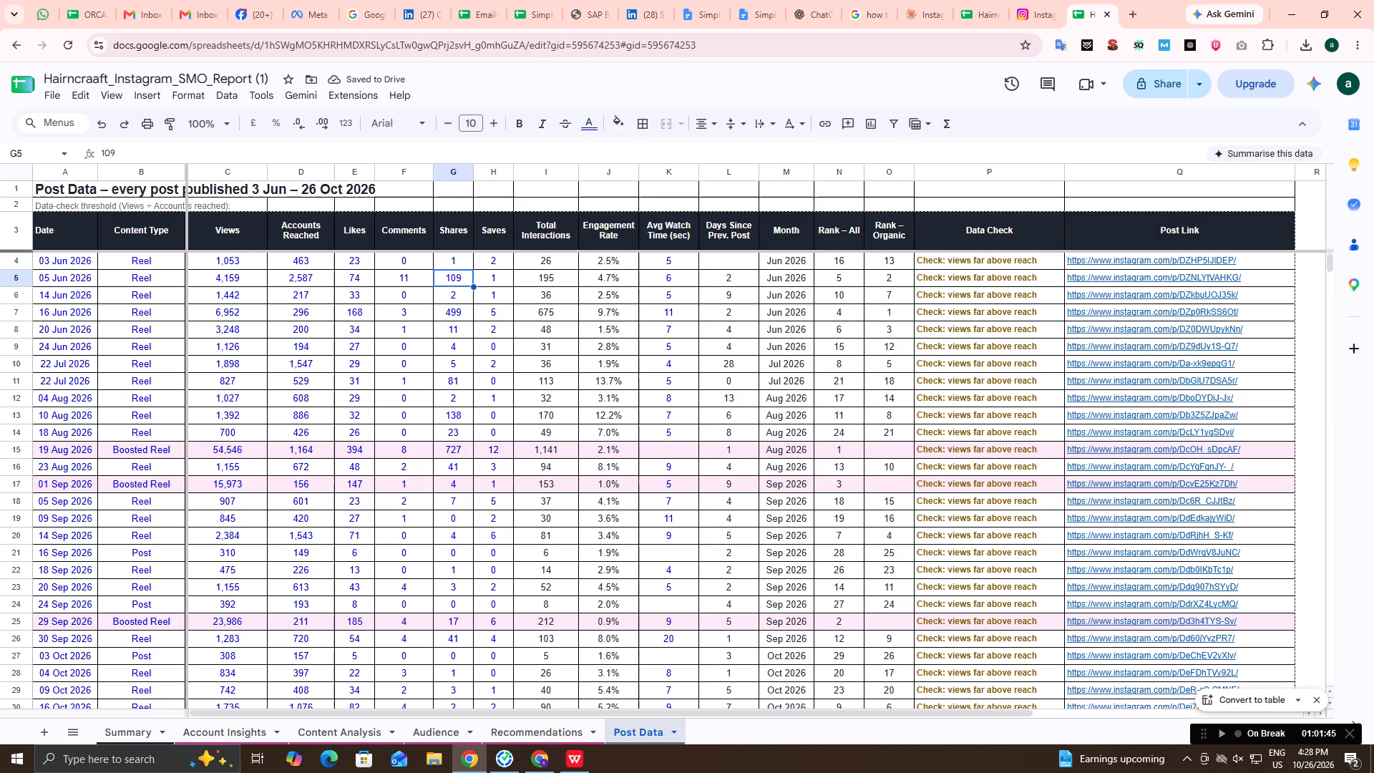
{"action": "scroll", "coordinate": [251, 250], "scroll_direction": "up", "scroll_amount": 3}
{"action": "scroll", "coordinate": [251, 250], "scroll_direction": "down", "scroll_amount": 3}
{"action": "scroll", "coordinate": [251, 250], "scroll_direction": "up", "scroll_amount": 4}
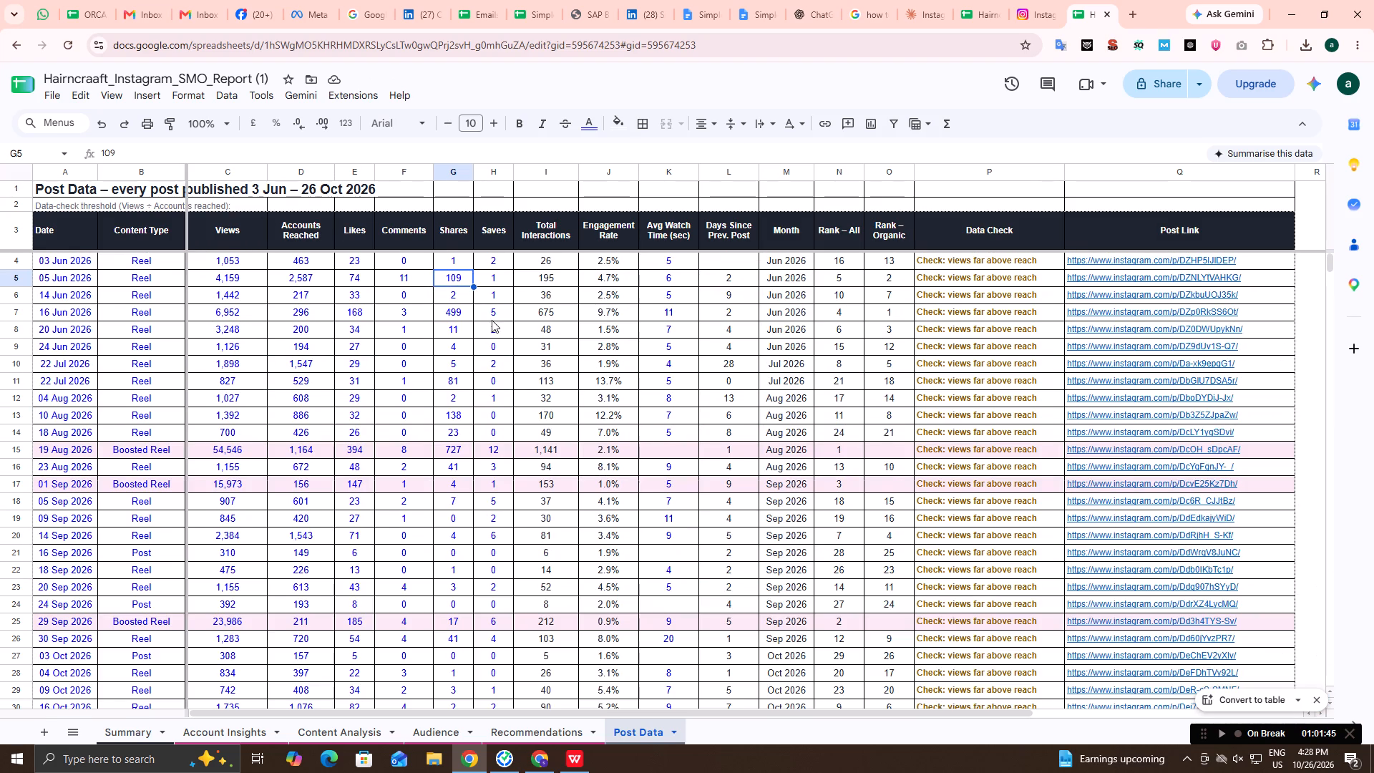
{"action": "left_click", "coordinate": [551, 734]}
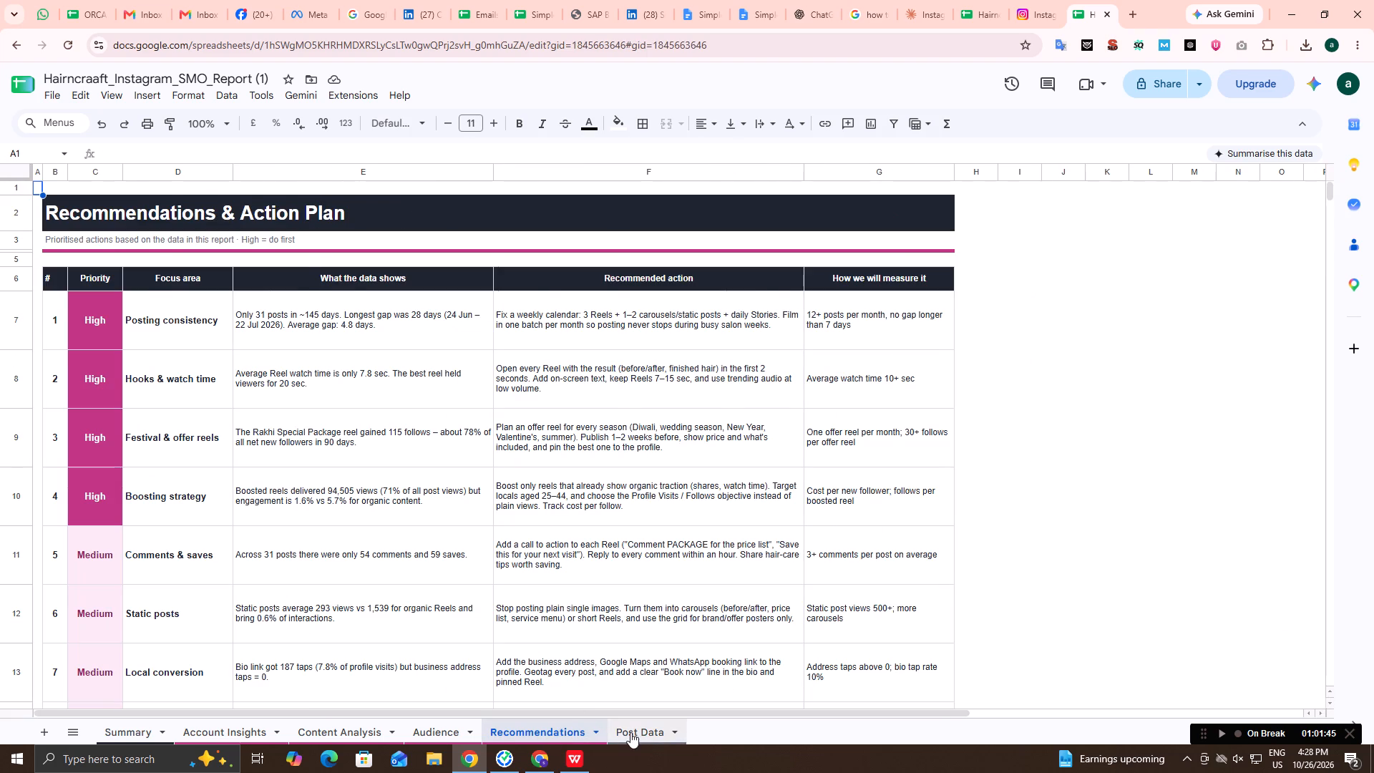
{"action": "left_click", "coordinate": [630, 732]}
Open the Recommendations sheet.
{"action": "left_click", "coordinate": [552, 725]}
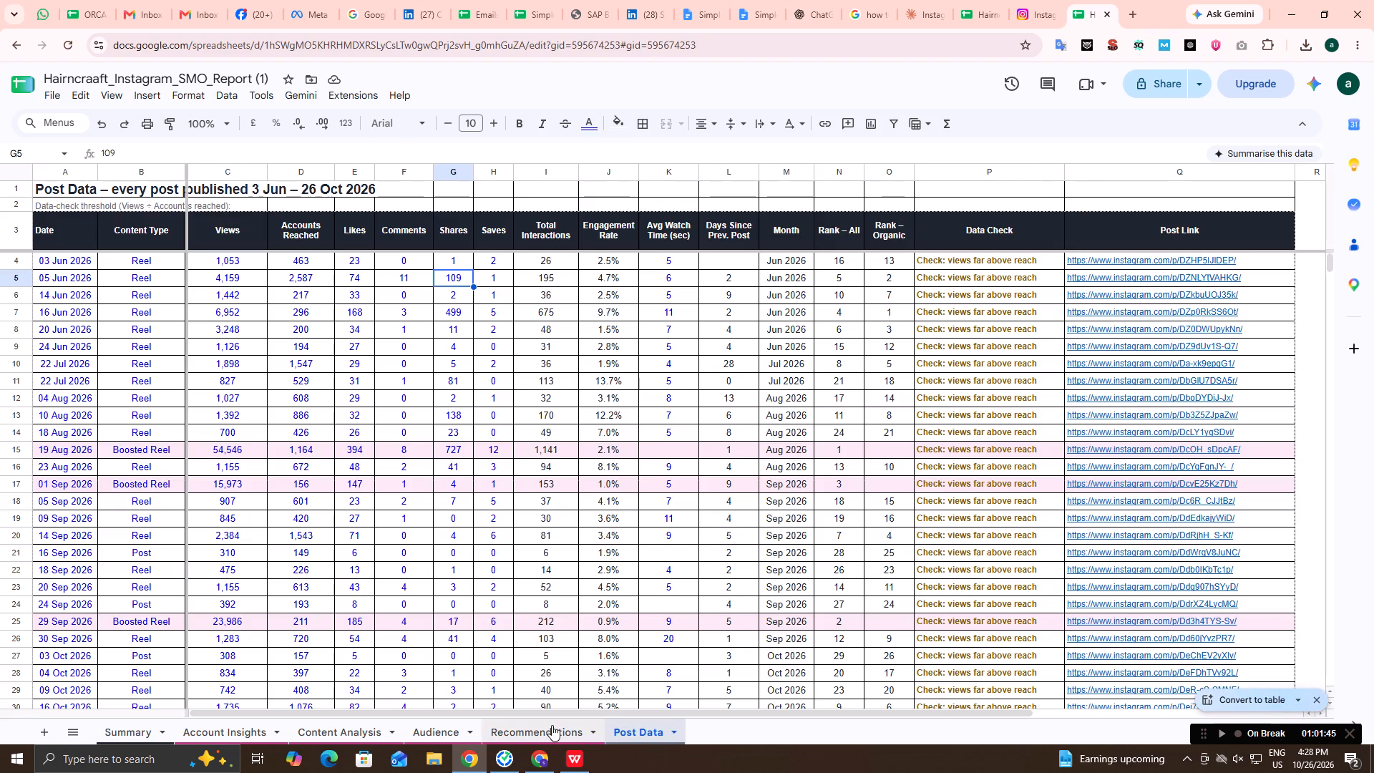
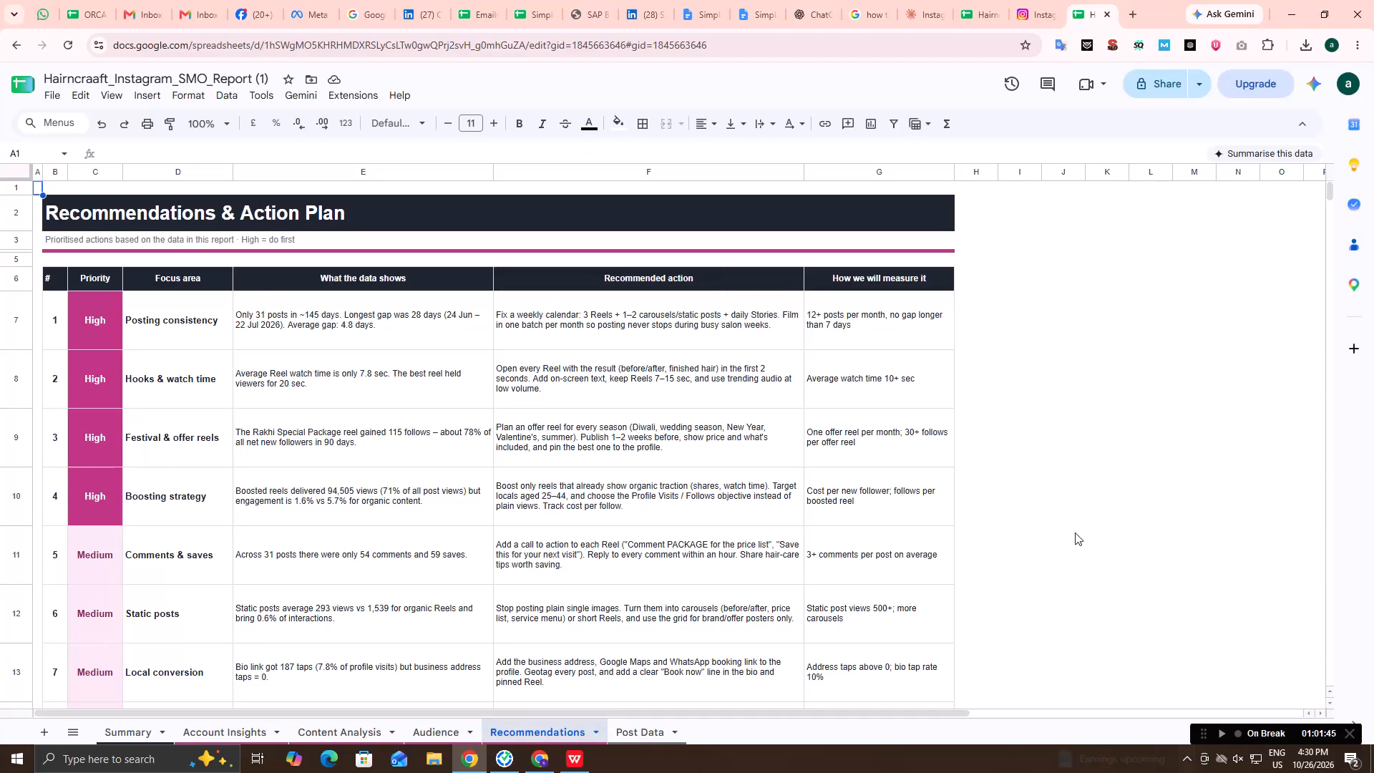
Read through the recommendations table and delete the entire Local conversion row, number 7.
{"action": "scroll", "coordinate": [483, 481], "scroll_direction": "down", "scroll_amount": 1}
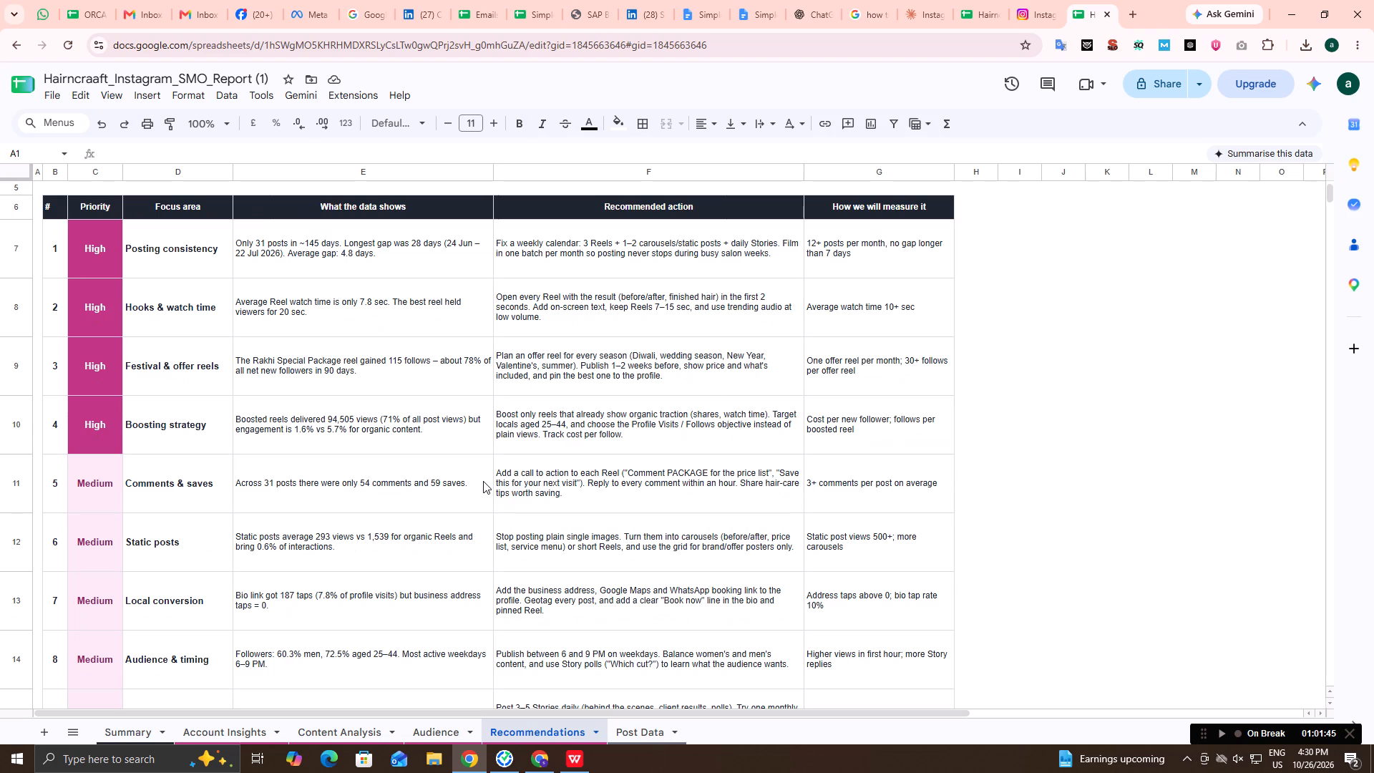
{"action": "scroll", "coordinate": [483, 481], "scroll_direction": "down", "scroll_amount": 1}
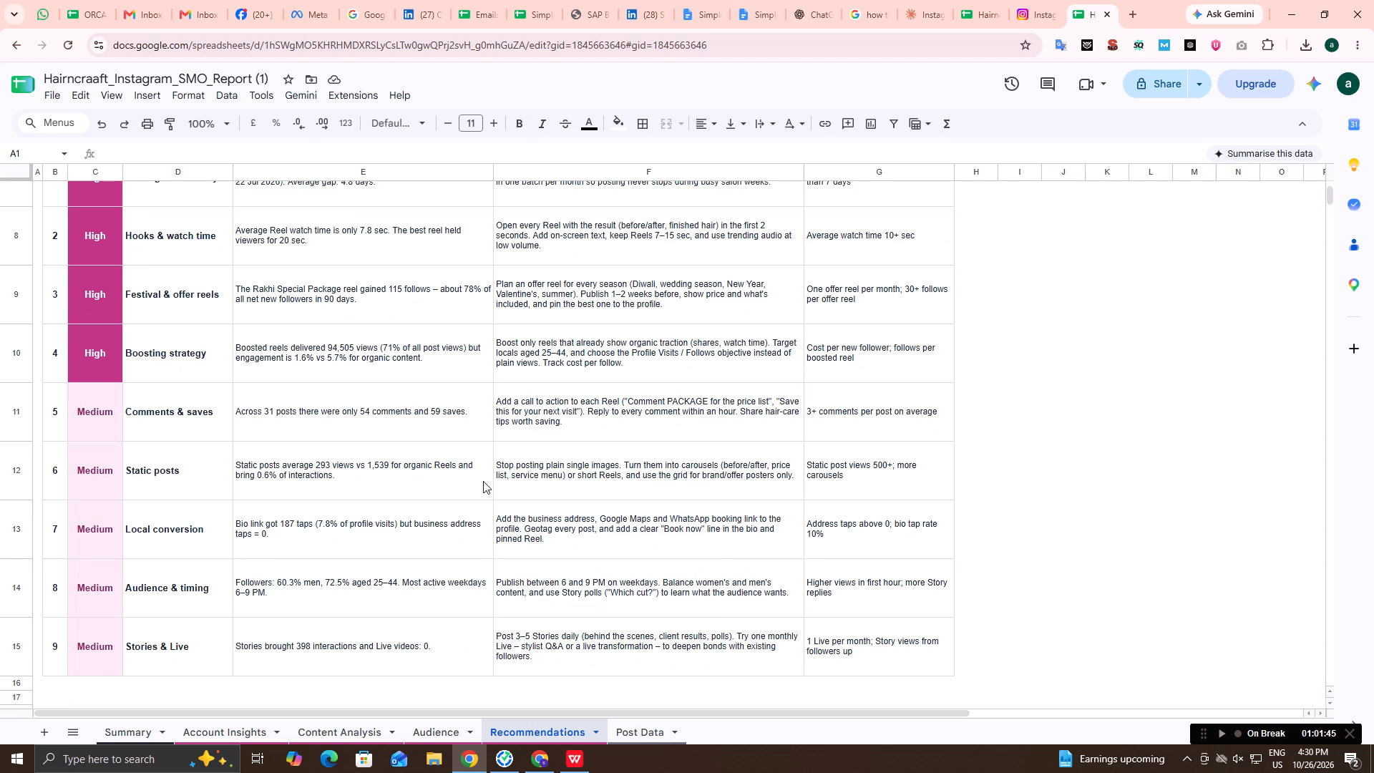
{"action": "scroll", "coordinate": [483, 481], "scroll_direction": "down", "scroll_amount": 1}
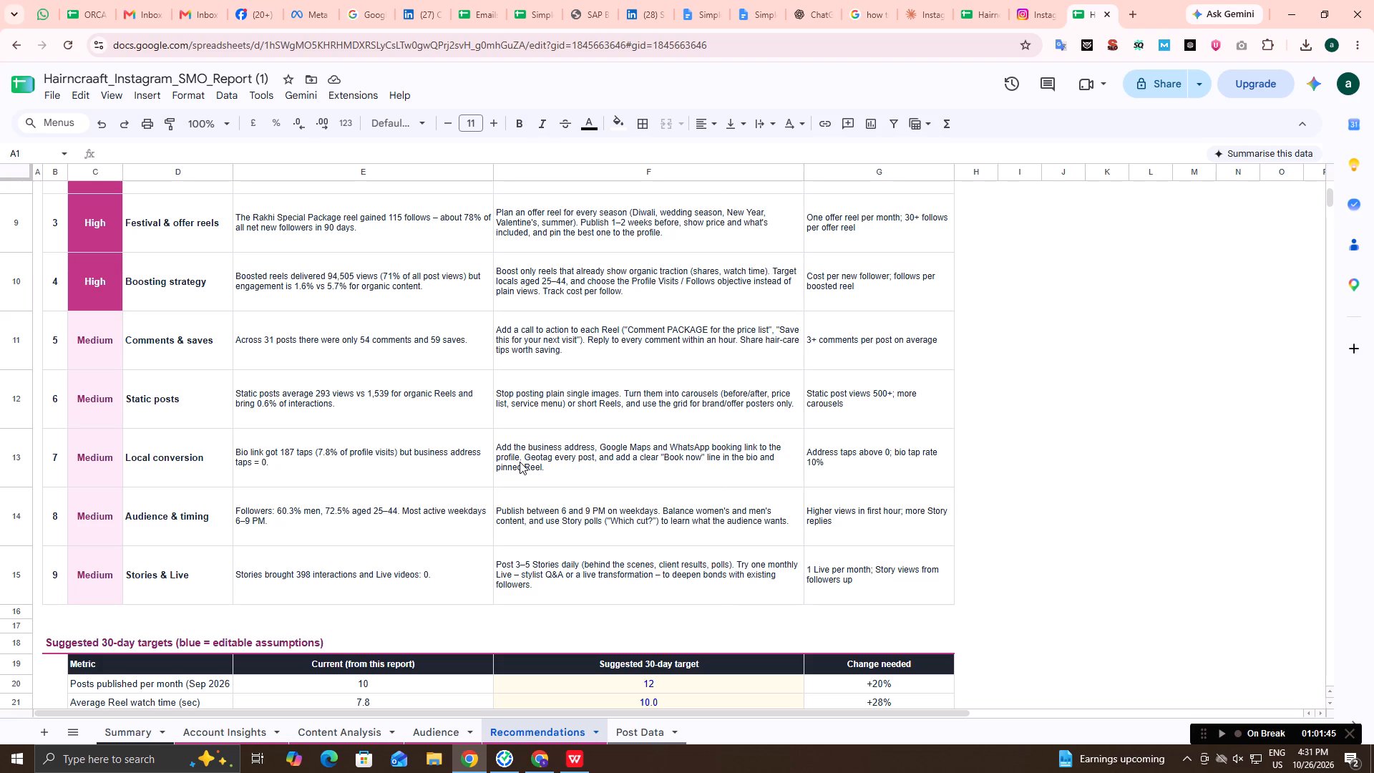
{"action": "scroll", "coordinate": [520, 462], "scroll_direction": "down", "scroll_amount": 1}
{"action": "scroll", "coordinate": [520, 462], "scroll_direction": "up", "scroll_amount": 1}
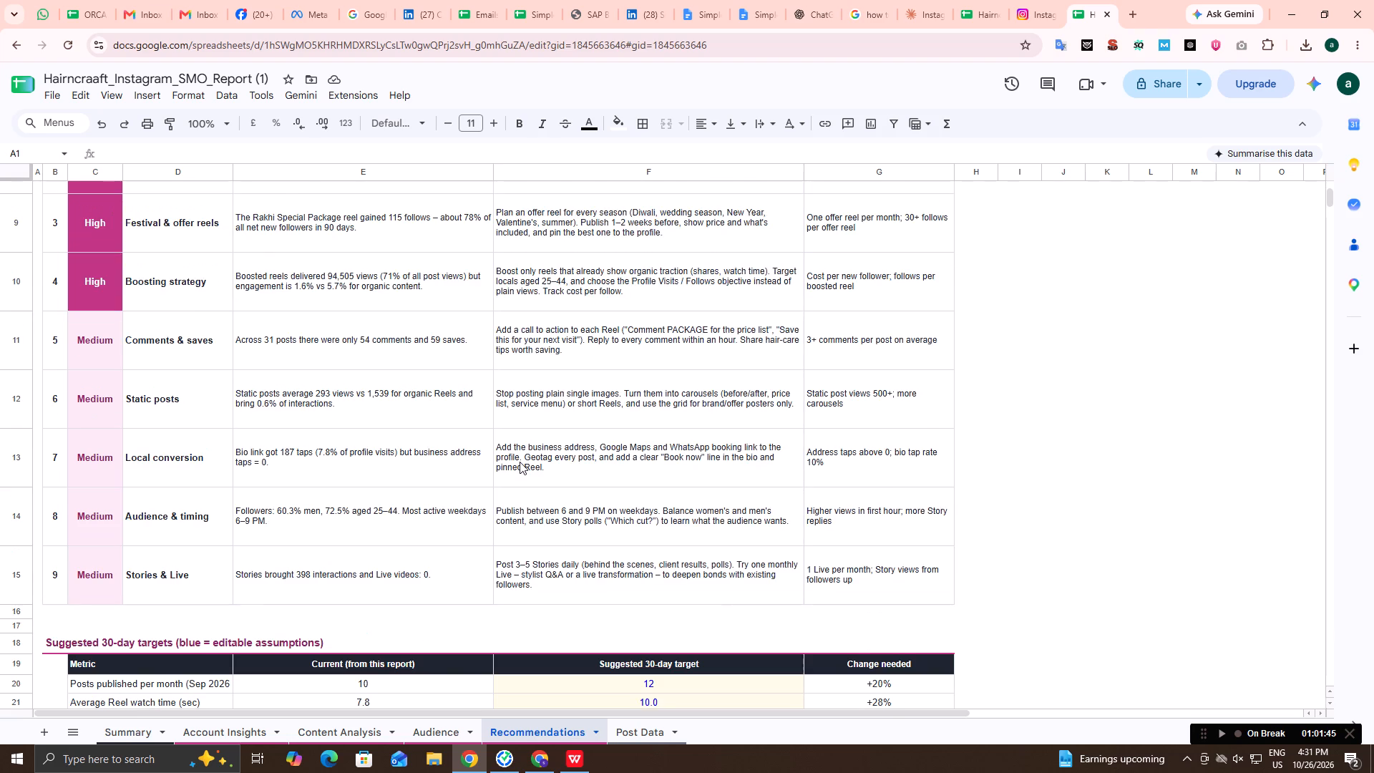
{"action": "scroll", "coordinate": [520, 462], "scroll_direction": "up", "scroll_amount": 1}
{"action": "scroll", "coordinate": [520, 462], "scroll_direction": "down", "scroll_amount": 1}
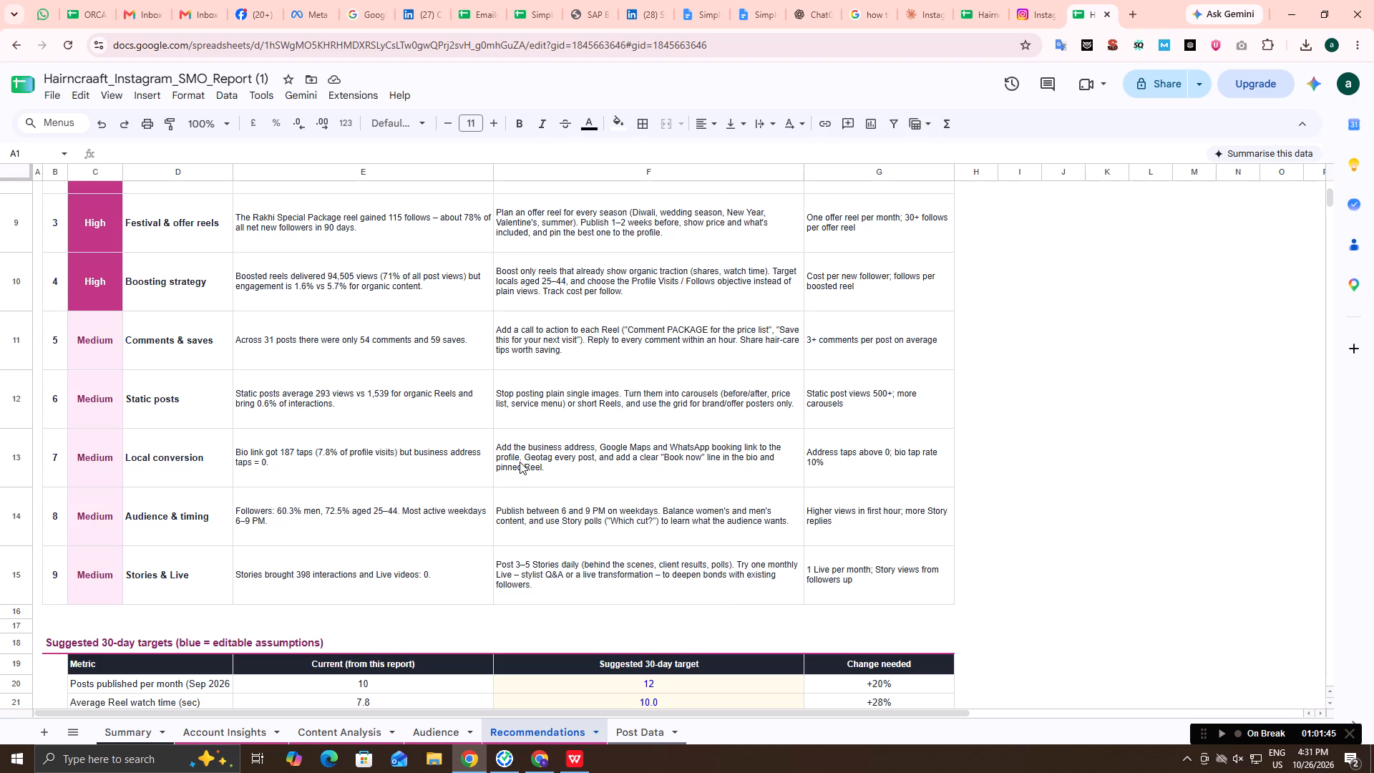
{"action": "right_click", "coordinate": [52, 464]}
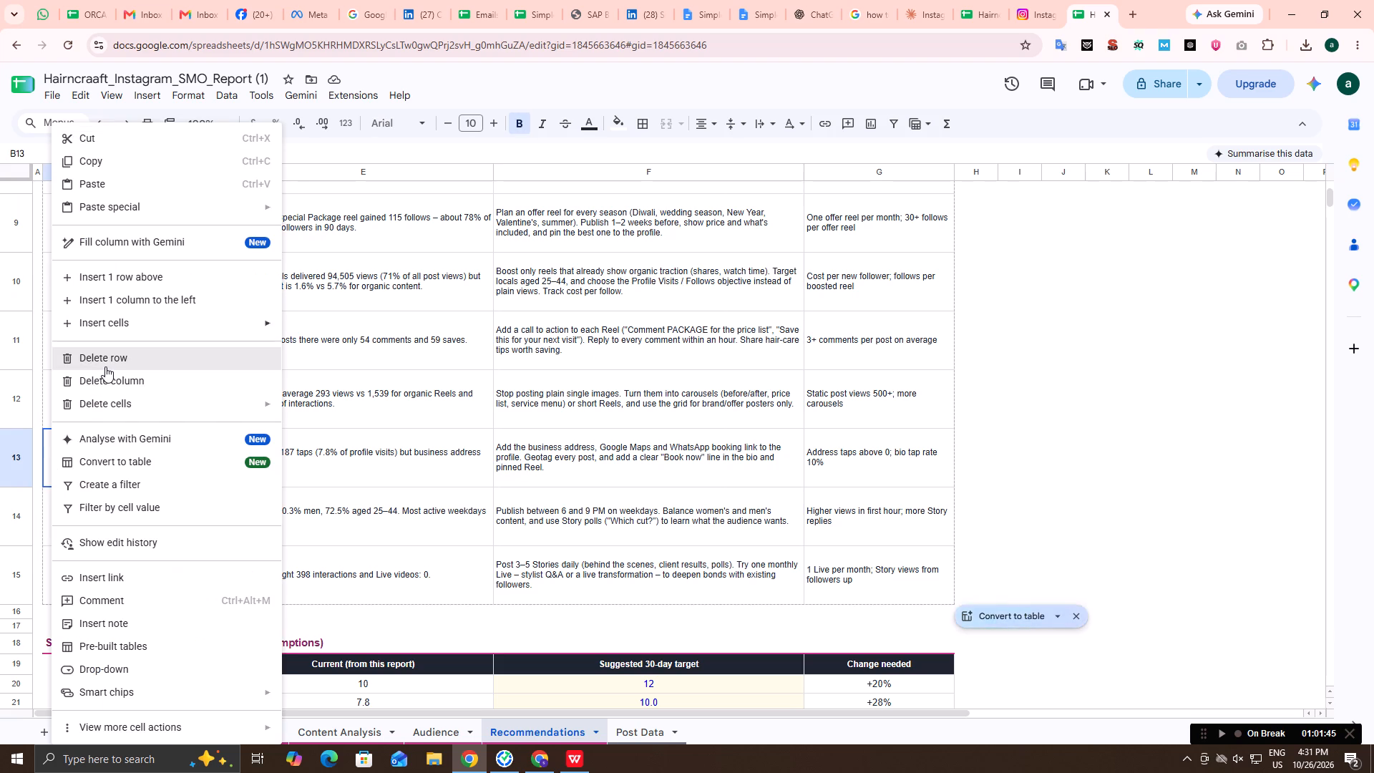
{"action": "left_click", "coordinate": [109, 364]}
Renumber the last two recommendations so Audience & timing is 7 and Stories & Live is 8.
{"action": "left_click", "coordinate": [57, 463]}
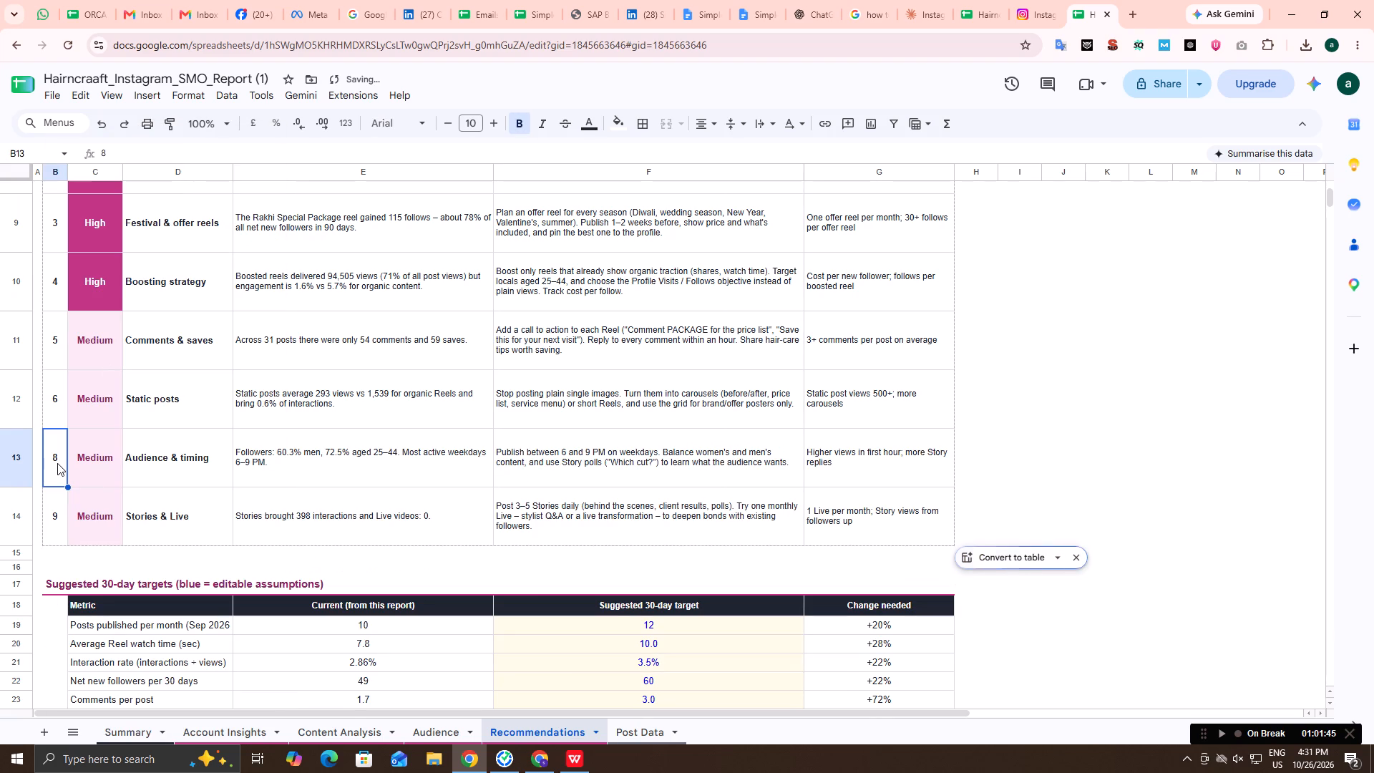
{"action": "left_click", "coordinate": [57, 463]}
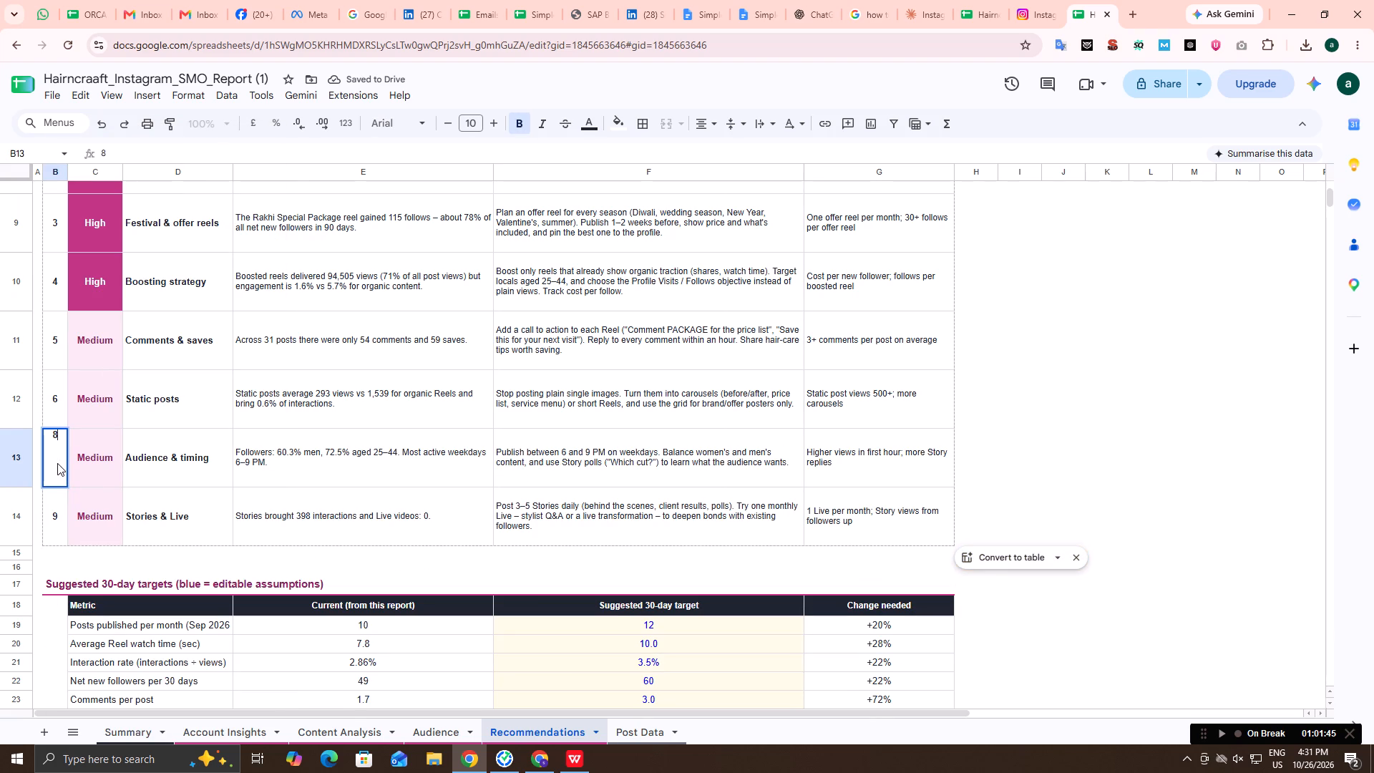
{"action": "key", "text": "BackSpace"}
{"action": "key", "text": "7"}
{"action": "left_click", "coordinate": [62, 504]}
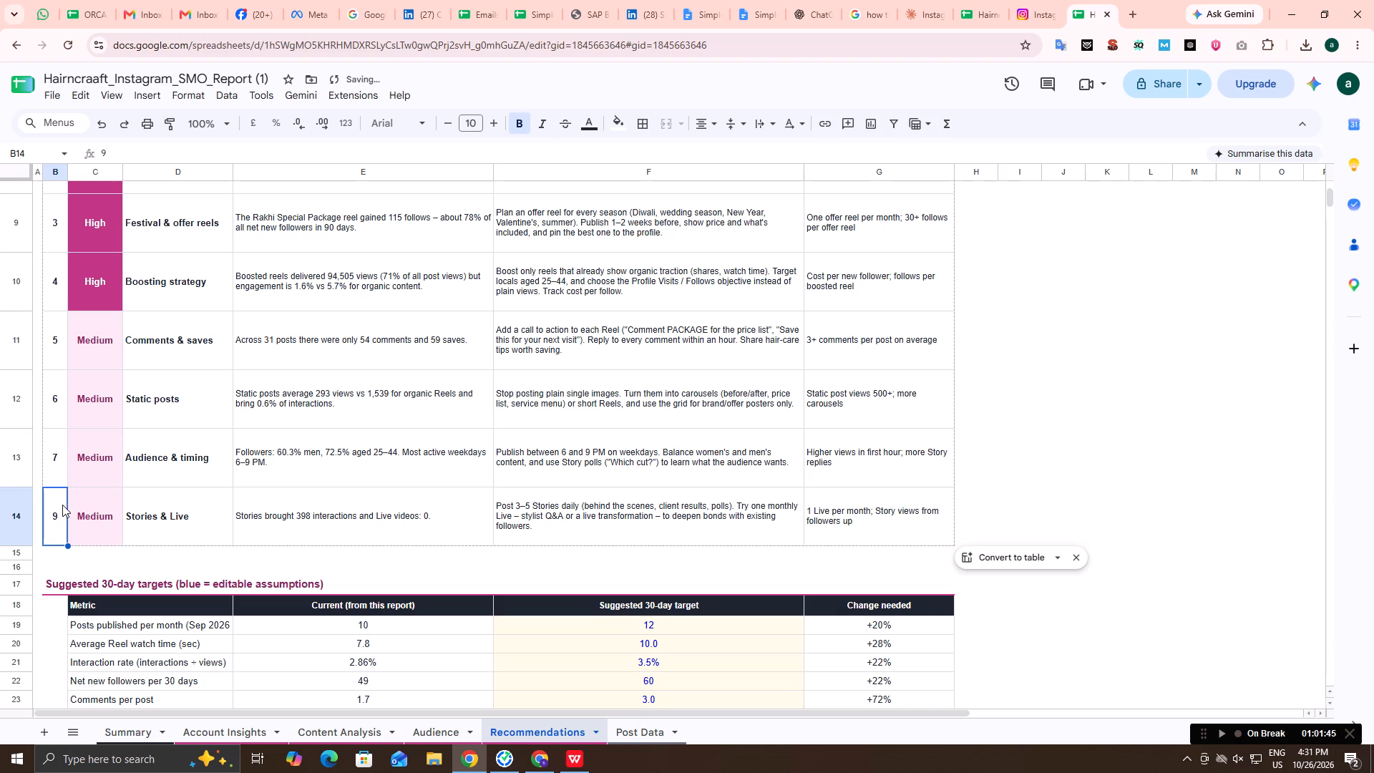
{"action": "key", "text": "8"}
{"action": "left_click", "coordinate": [356, 568]}
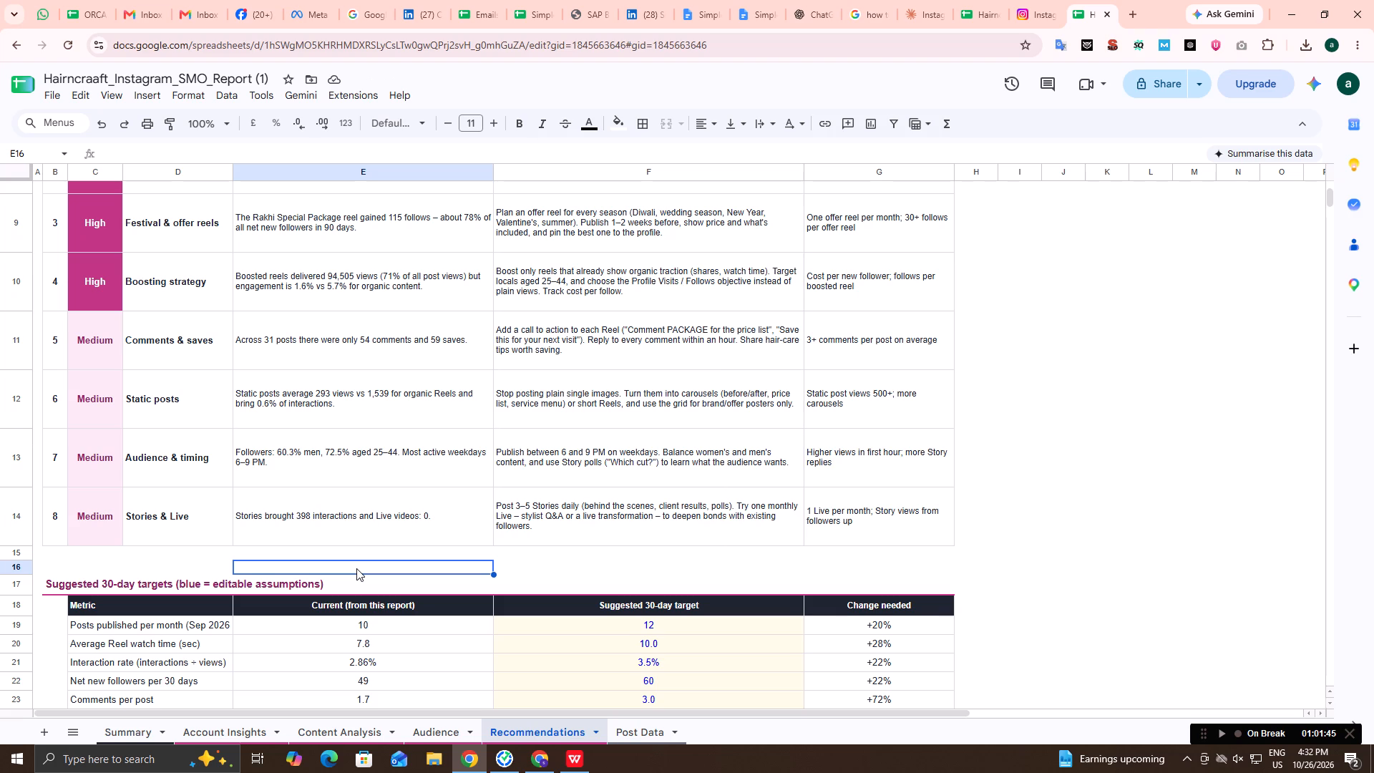
Clear the italic "Targets are suggested starting points" note in C25 below the 30-day targets table.
{"action": "scroll", "coordinate": [356, 568], "scroll_direction": "down", "scroll_amount": 2}
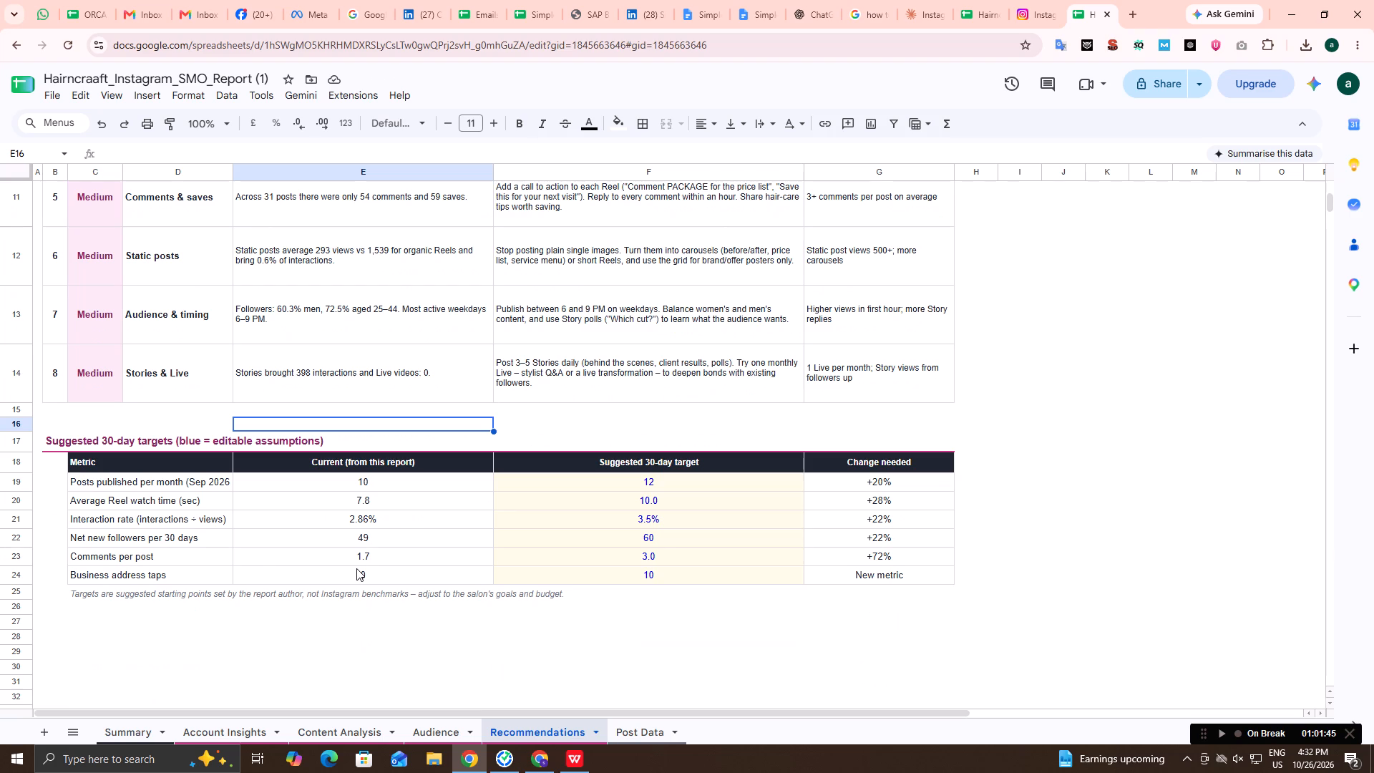
{"action": "left_click", "coordinate": [102, 595]}
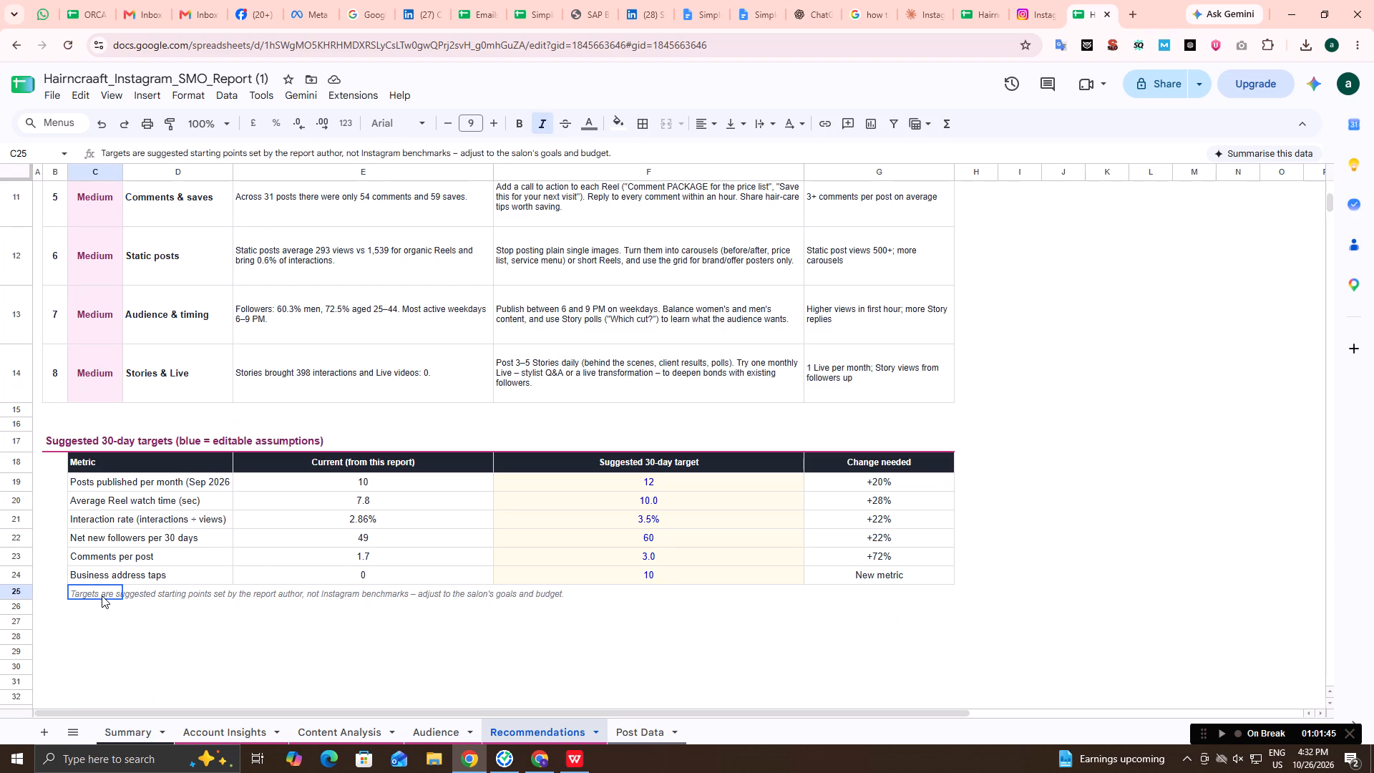
{"action": "key", "text": "BackSpace"}
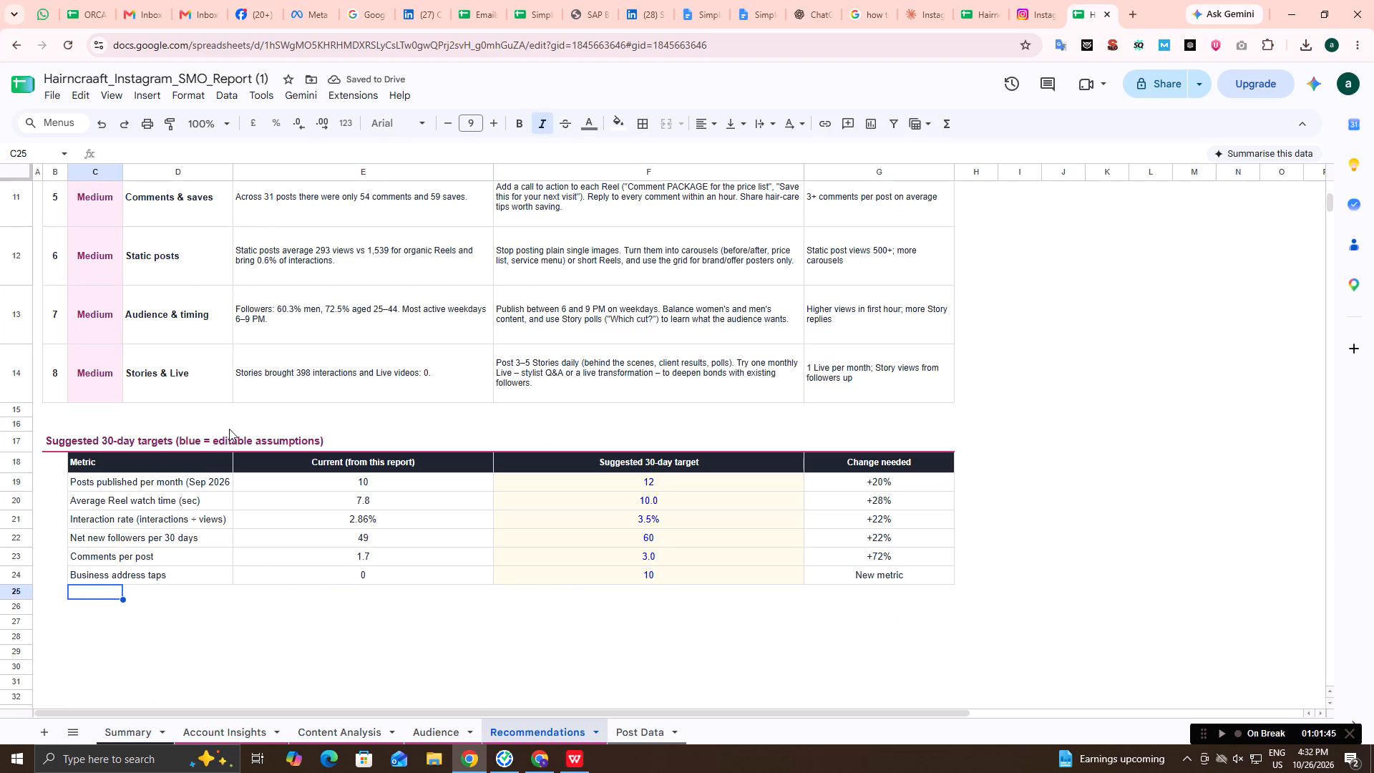
Wrap the metric labels in C19:D24 and widen column D until "Posts published per month (Sep 2026 baseline)" fits on one line.
{"action": "left_click_drag", "start_coordinate": [232, 170], "coordinate": [245, 178]}
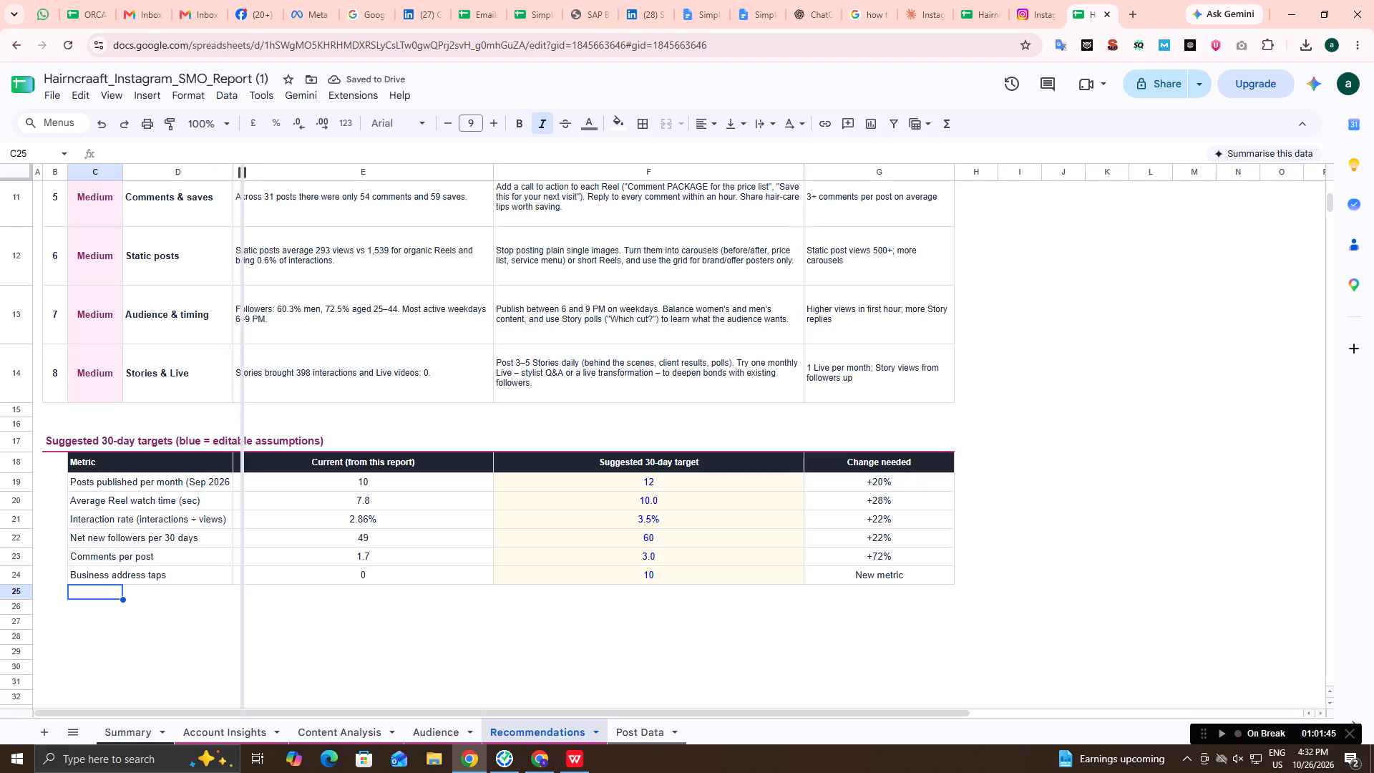
{"action": "left_click_drag", "start_coordinate": [245, 178], "coordinate": [249, 178]}
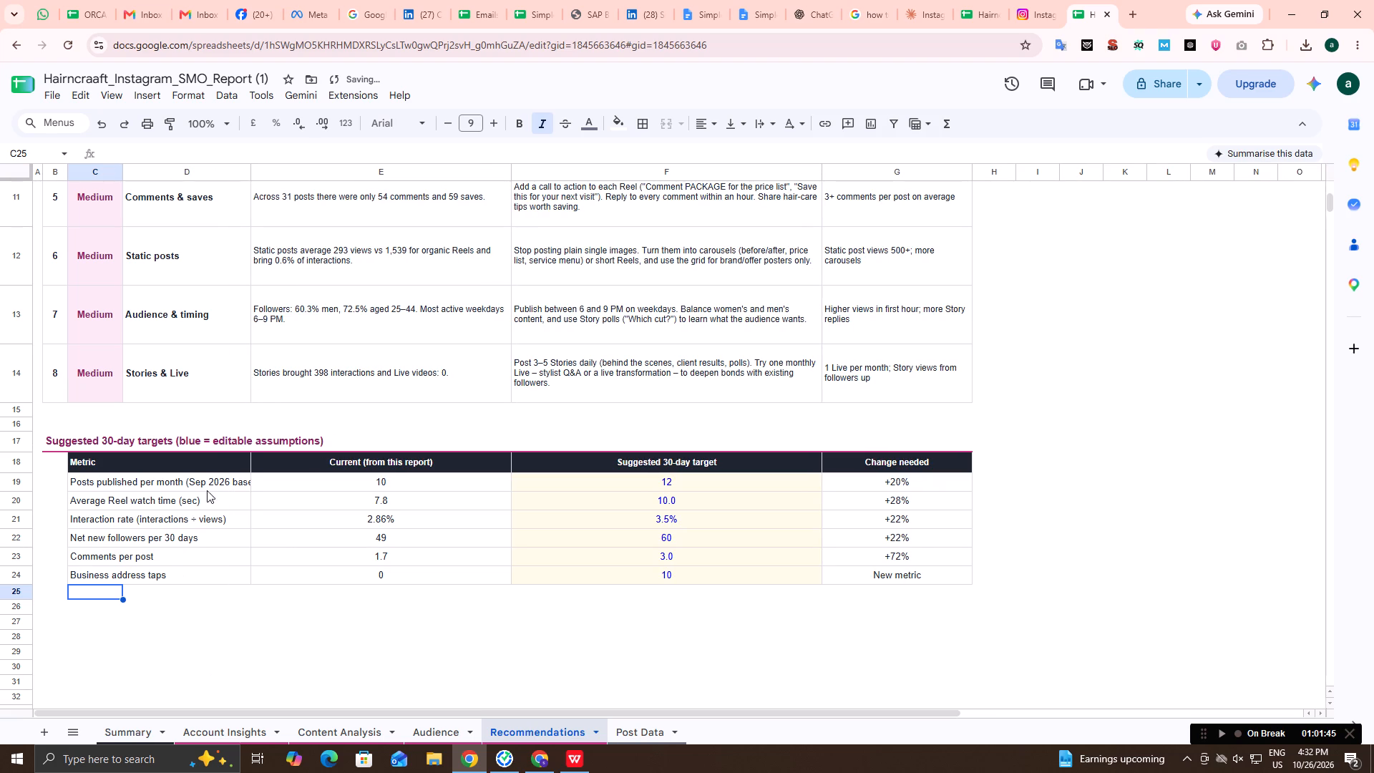
{"action": "left_click_drag", "start_coordinate": [223, 484], "coordinate": [220, 574]}
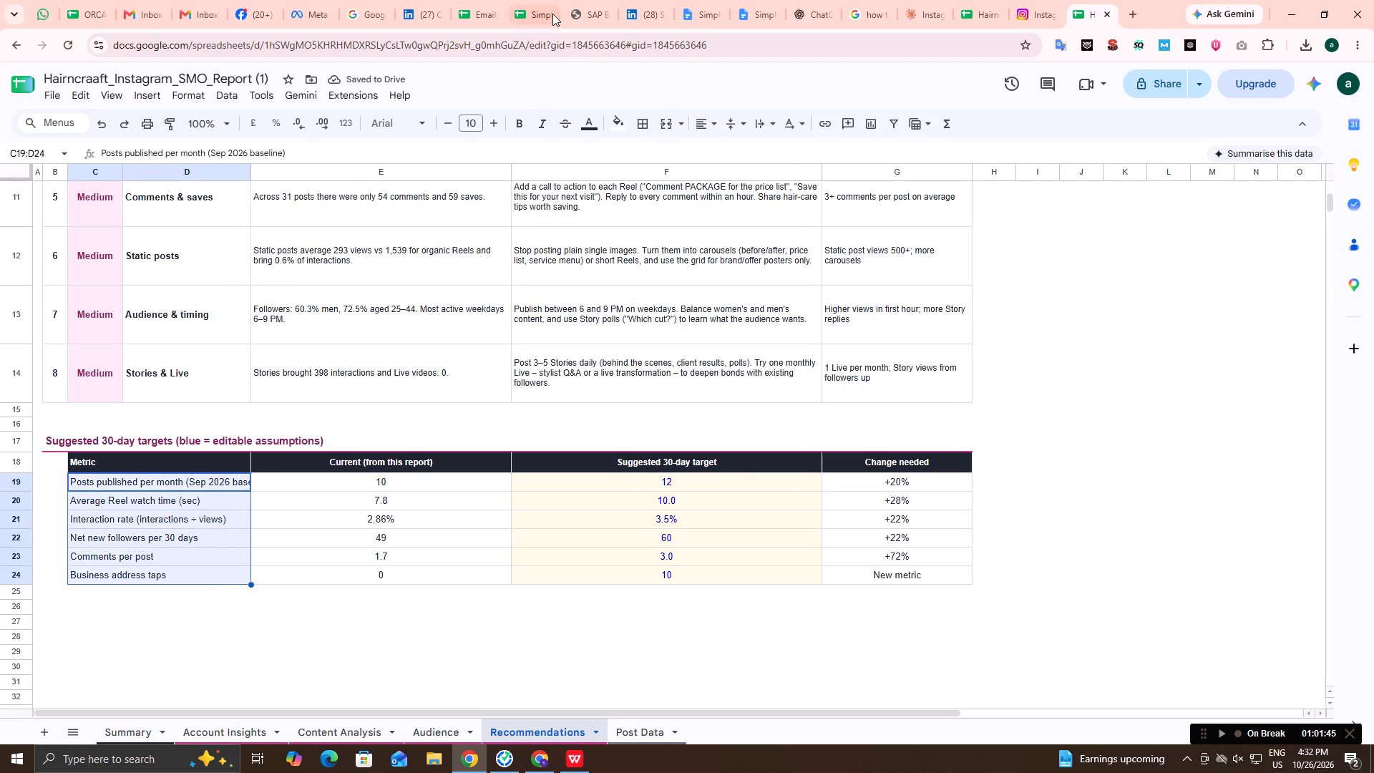
{"action": "left_click", "coordinate": [768, 126]}
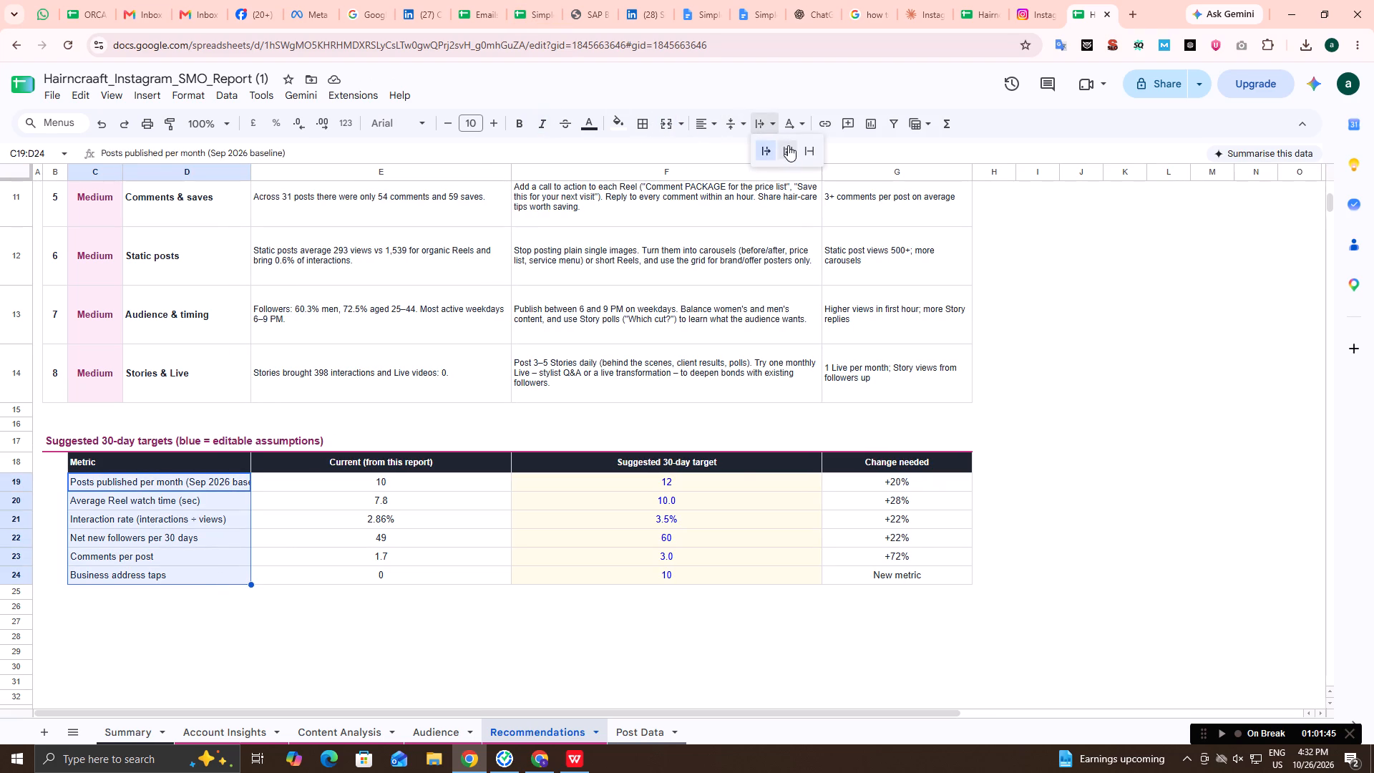
{"action": "left_click", "coordinate": [790, 150]}
{"action": "left_click", "coordinate": [173, 485]}
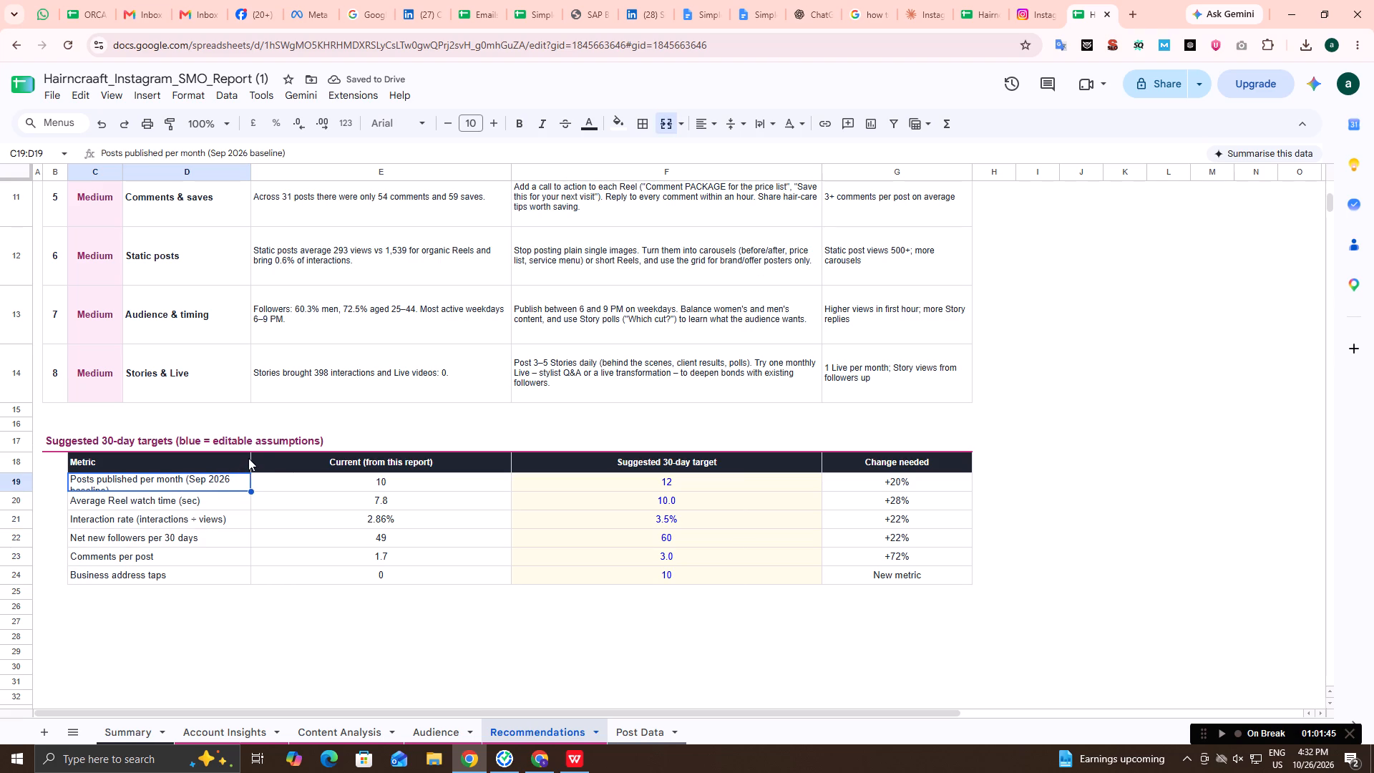
{"action": "left_click_drag", "start_coordinate": [251, 173], "coordinate": [270, 175]}
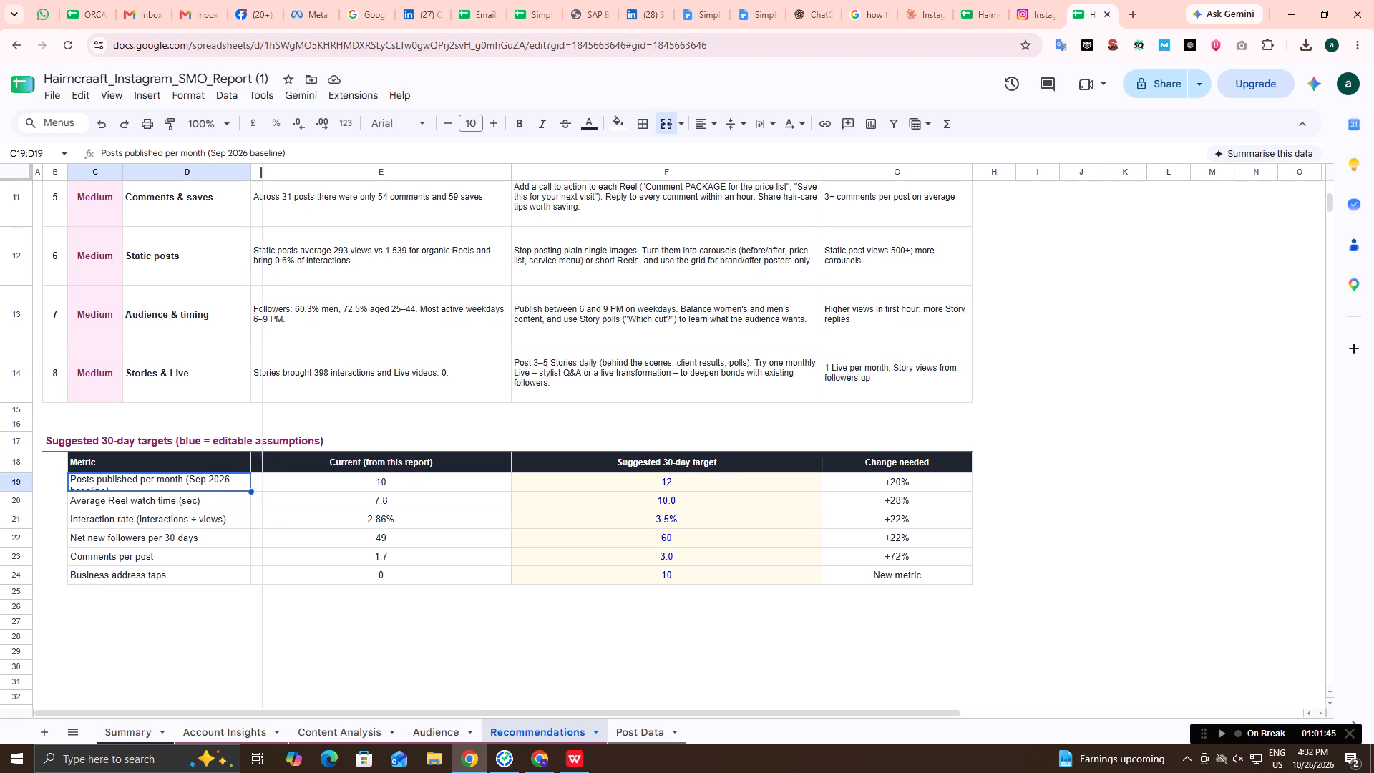
{"action": "left_click_drag", "start_coordinate": [270, 175], "coordinate": [283, 176]}
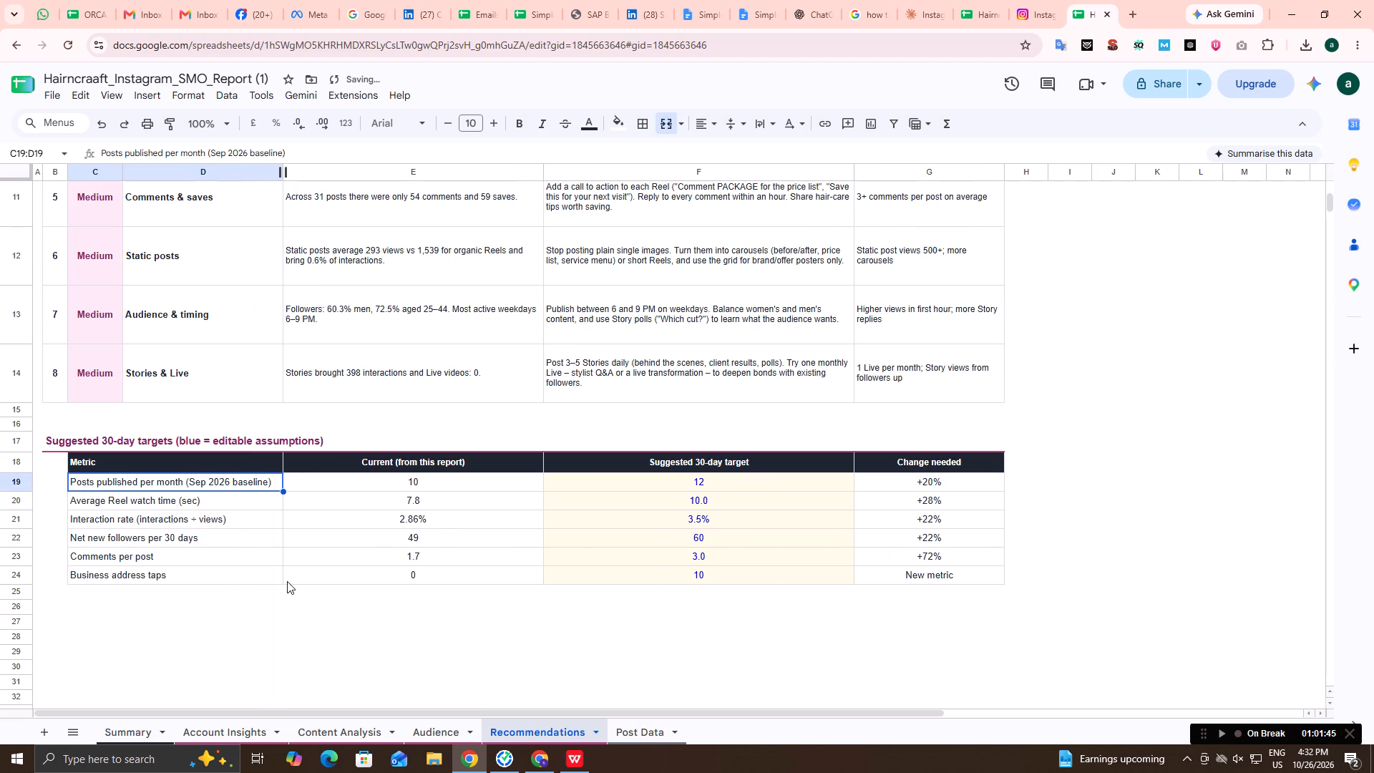
Apply all borders to the Suggested 30-day targets table, C18:G24.
{"action": "left_click_drag", "start_coordinate": [235, 465], "coordinate": [929, 580]}
{"action": "left_click", "coordinate": [647, 122]}
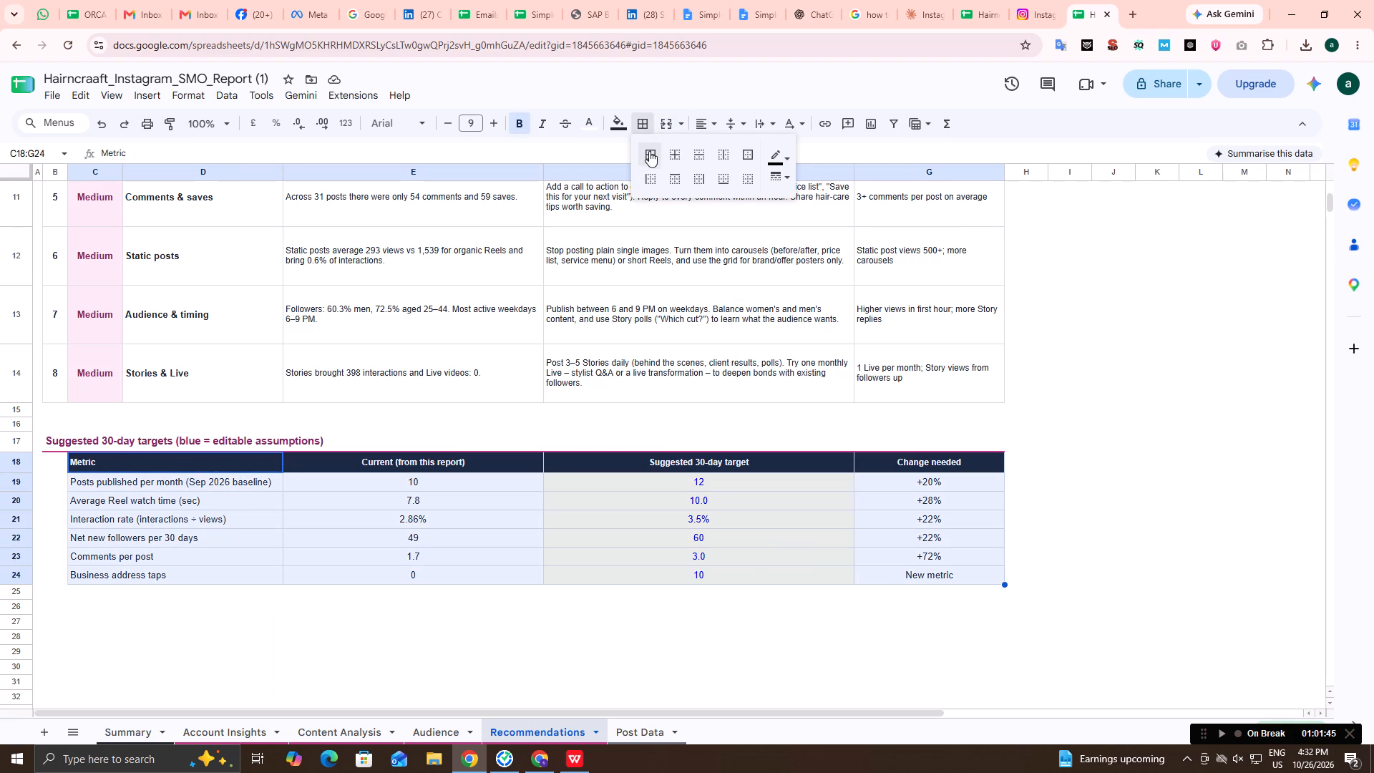
{"action": "left_click", "coordinate": [649, 151]}
{"action": "left_click", "coordinate": [472, 626]}
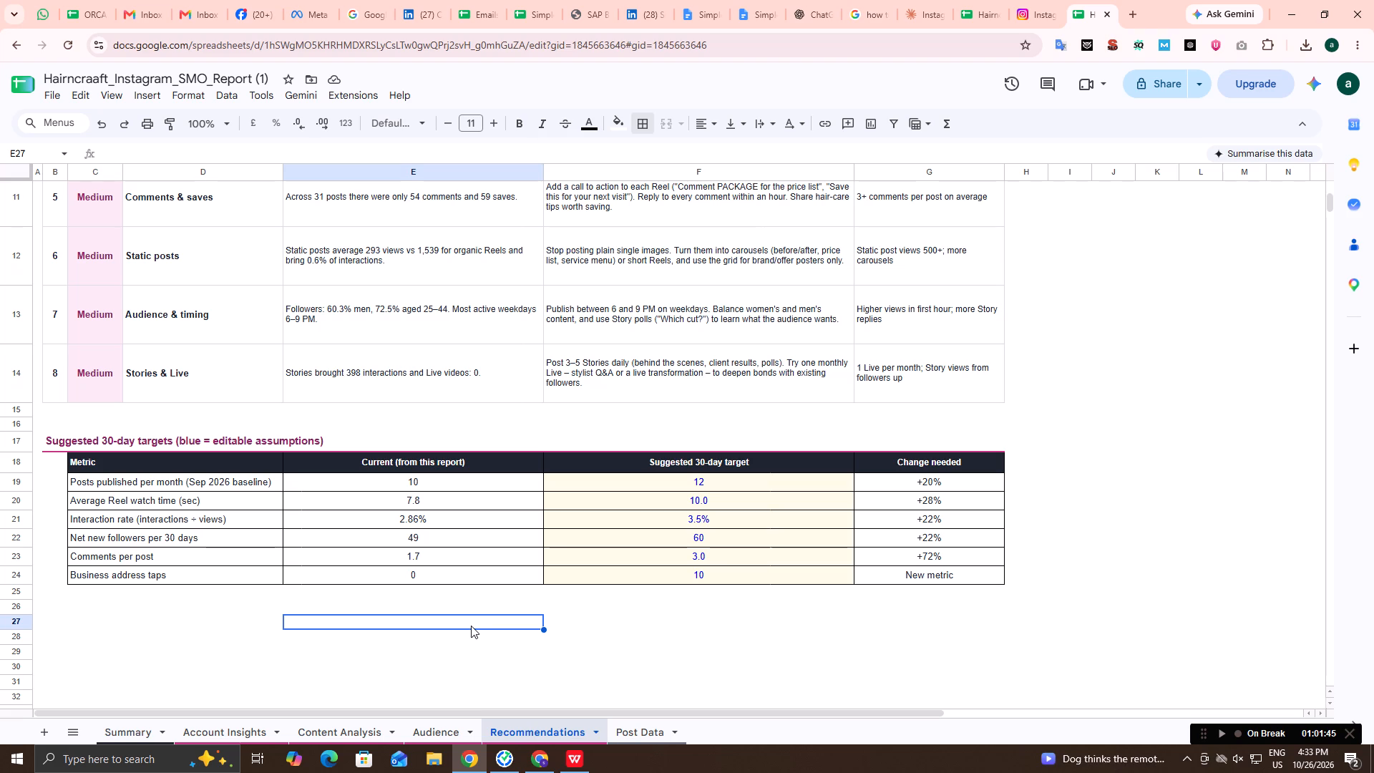
Shorten the "Current (from this report)" heading in E18 to "Current".
{"action": "double_click", "coordinate": [432, 462]}
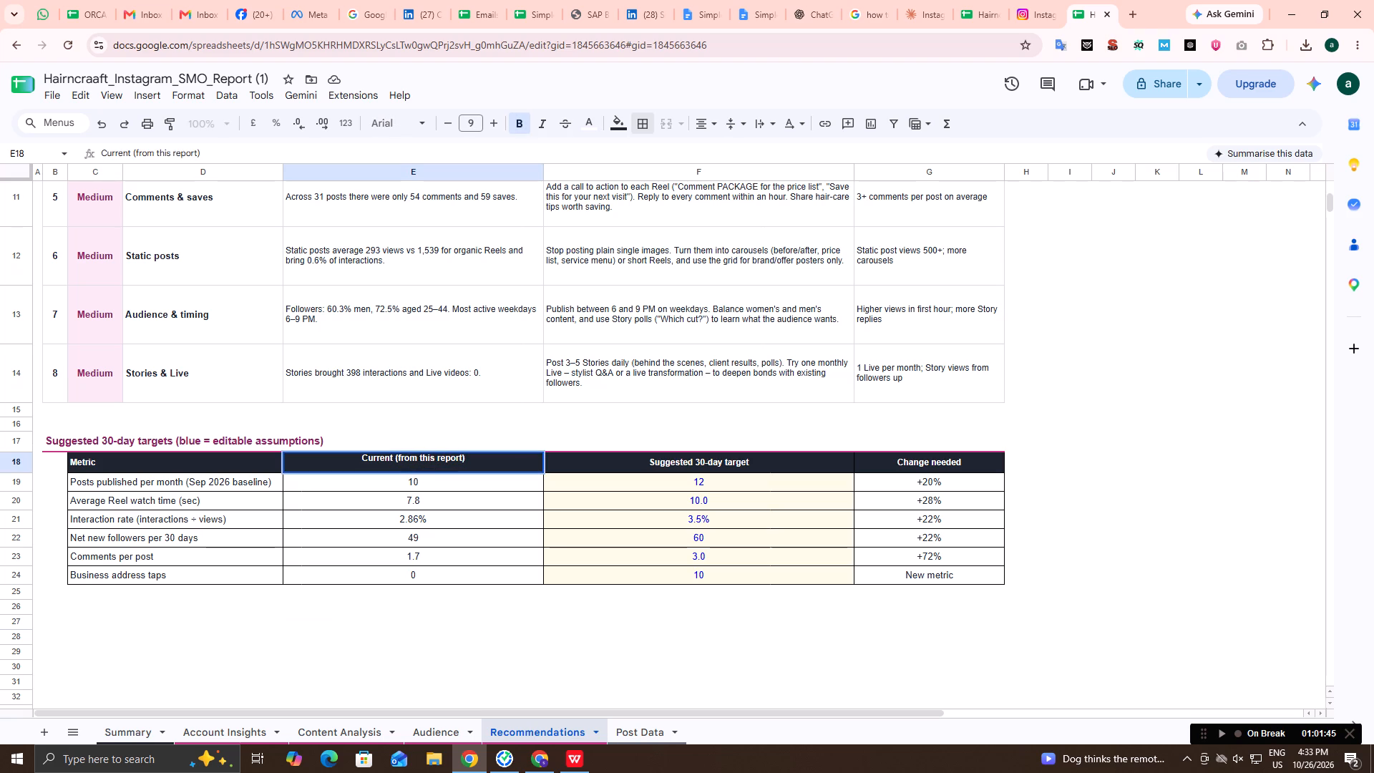
{"action": "left_click_drag", "start_coordinate": [472, 460], "coordinate": [399, 468]}
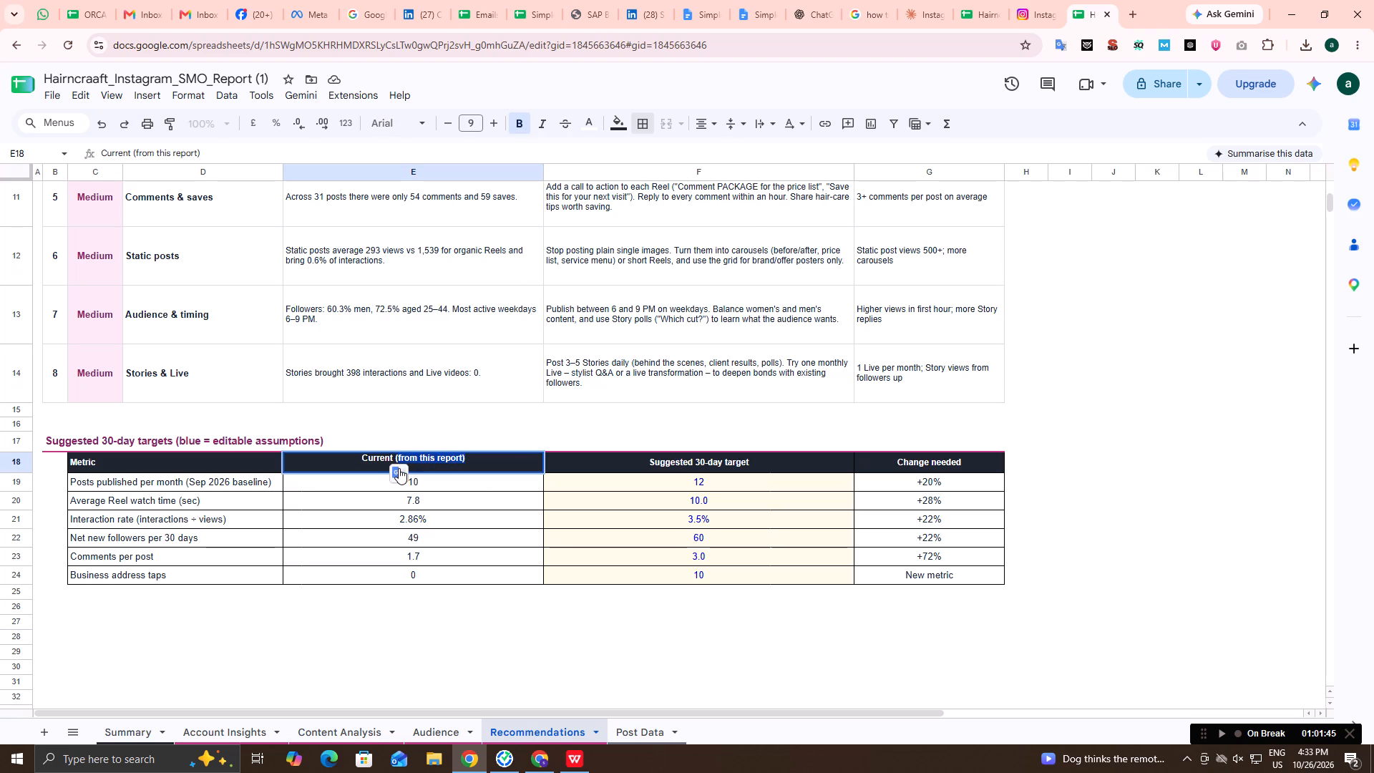
{"action": "key", "text": "BackSpace"}
{"action": "key", "text": "BackSpace"}
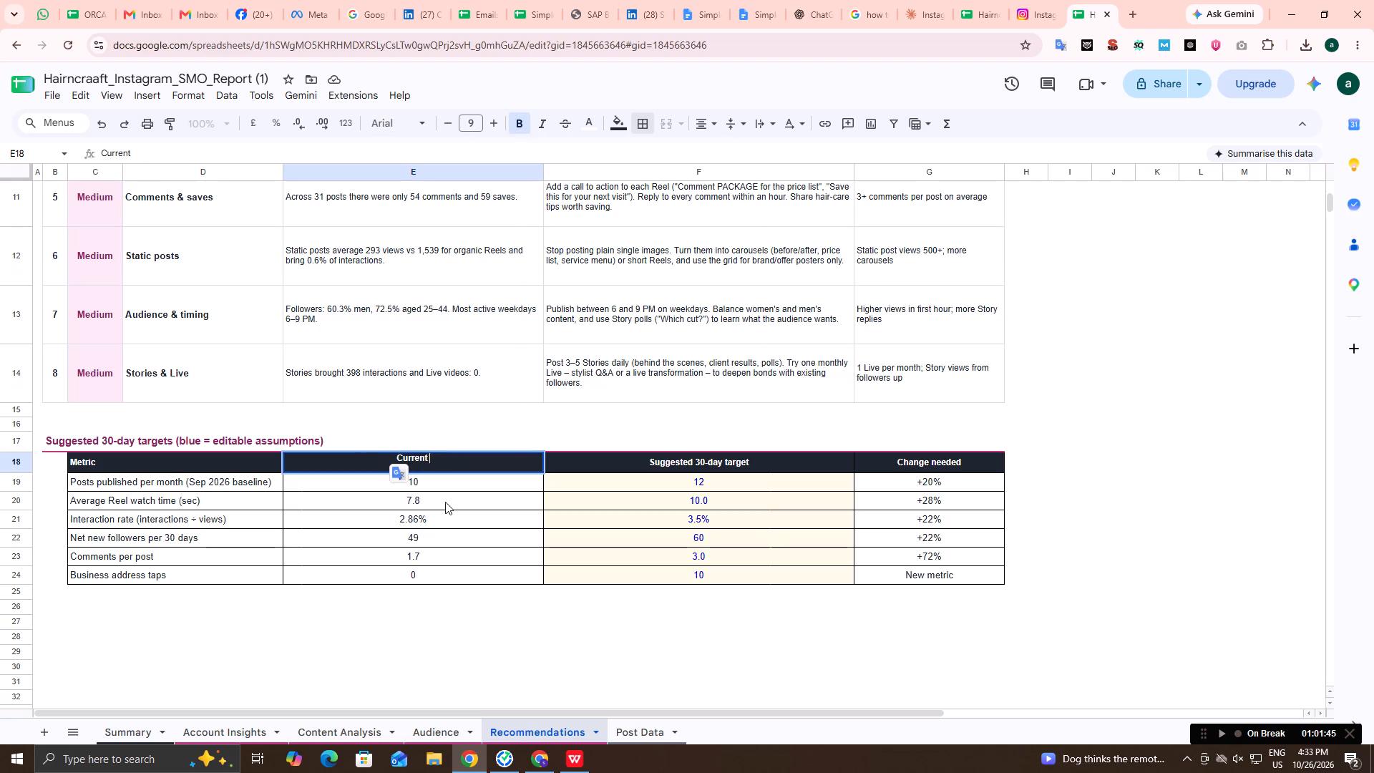
{"action": "left_click", "coordinate": [445, 502]}
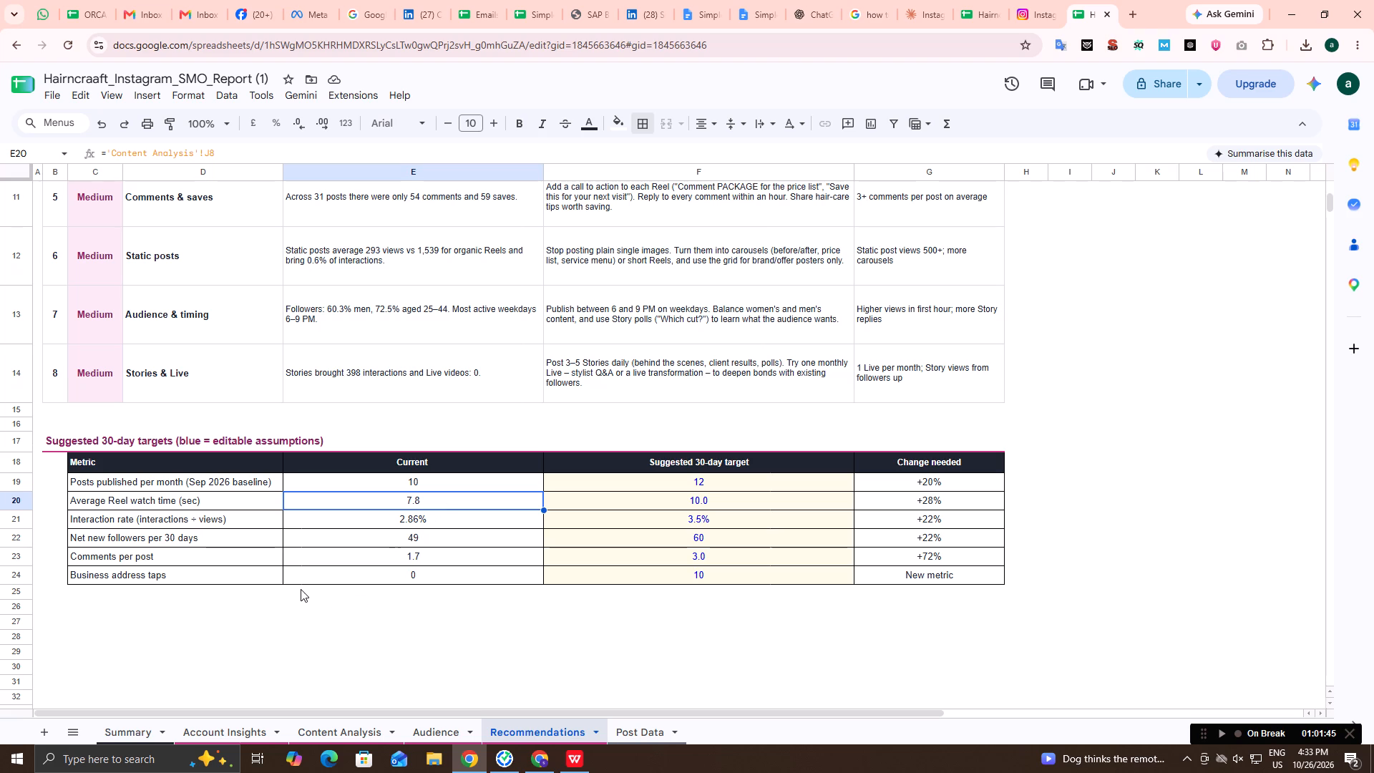
Apply all borders to the whole recommendations table, B6:G14, on the Recommendations sheet.
{"action": "scroll", "coordinate": [301, 589], "scroll_direction": "up", "scroll_amount": 1}
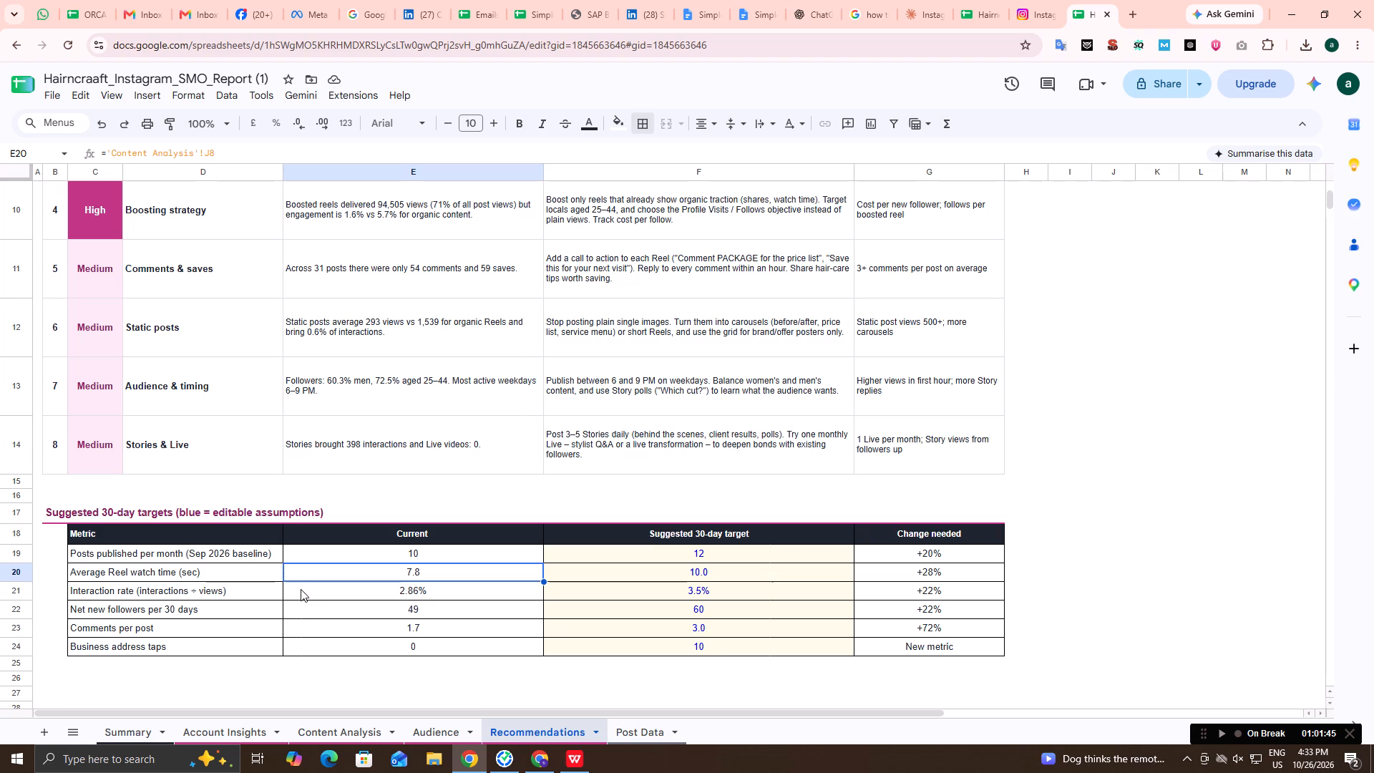
{"action": "scroll", "coordinate": [301, 589], "scroll_direction": "up", "scroll_amount": 11}
{"action": "scroll", "coordinate": [301, 589], "scroll_direction": "down", "scroll_amount": 1}
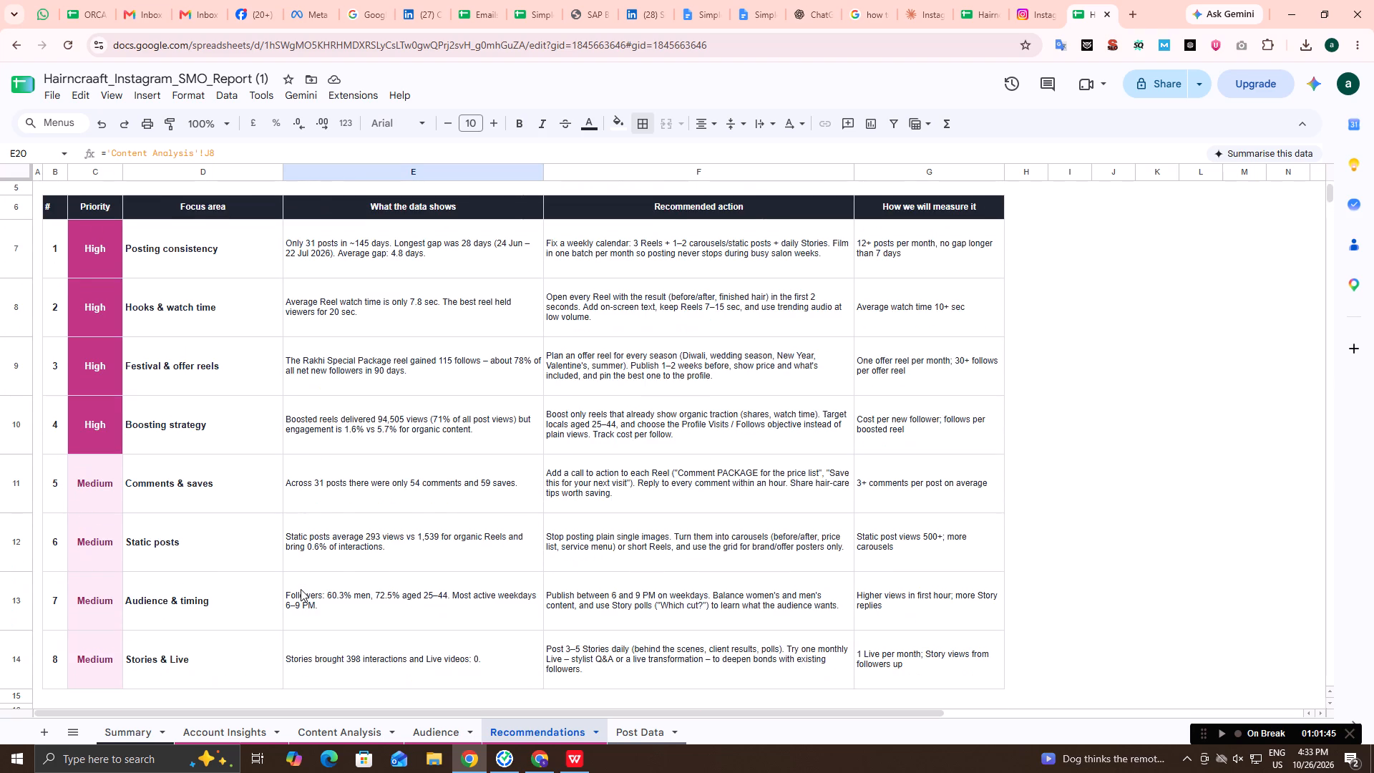
{"action": "scroll", "coordinate": [301, 589], "scroll_direction": "up", "scroll_amount": 2}
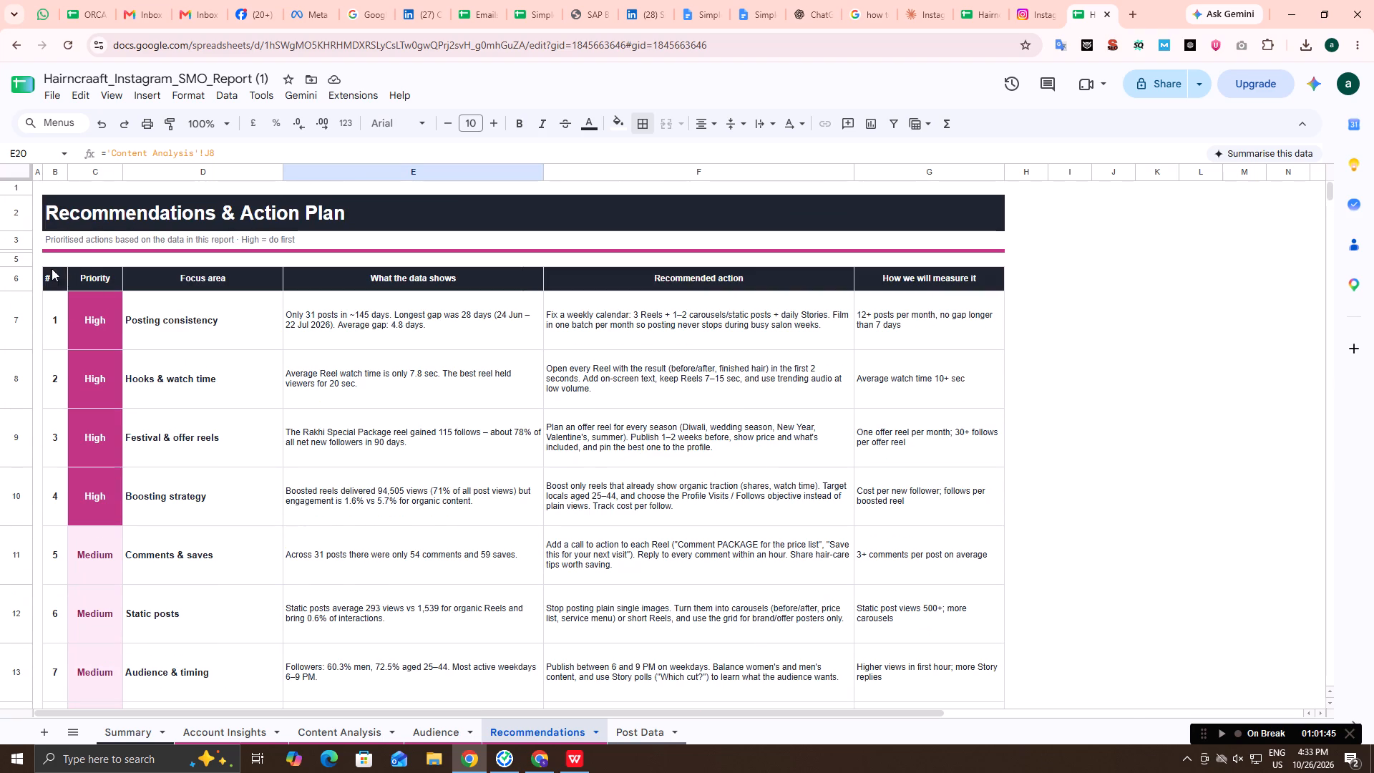
{"action": "left_click_drag", "start_coordinate": [52, 277], "coordinate": [965, 568]}
{"action": "scroll", "coordinate": [965, 568], "scroll_direction": "down", "scroll_amount": 1}
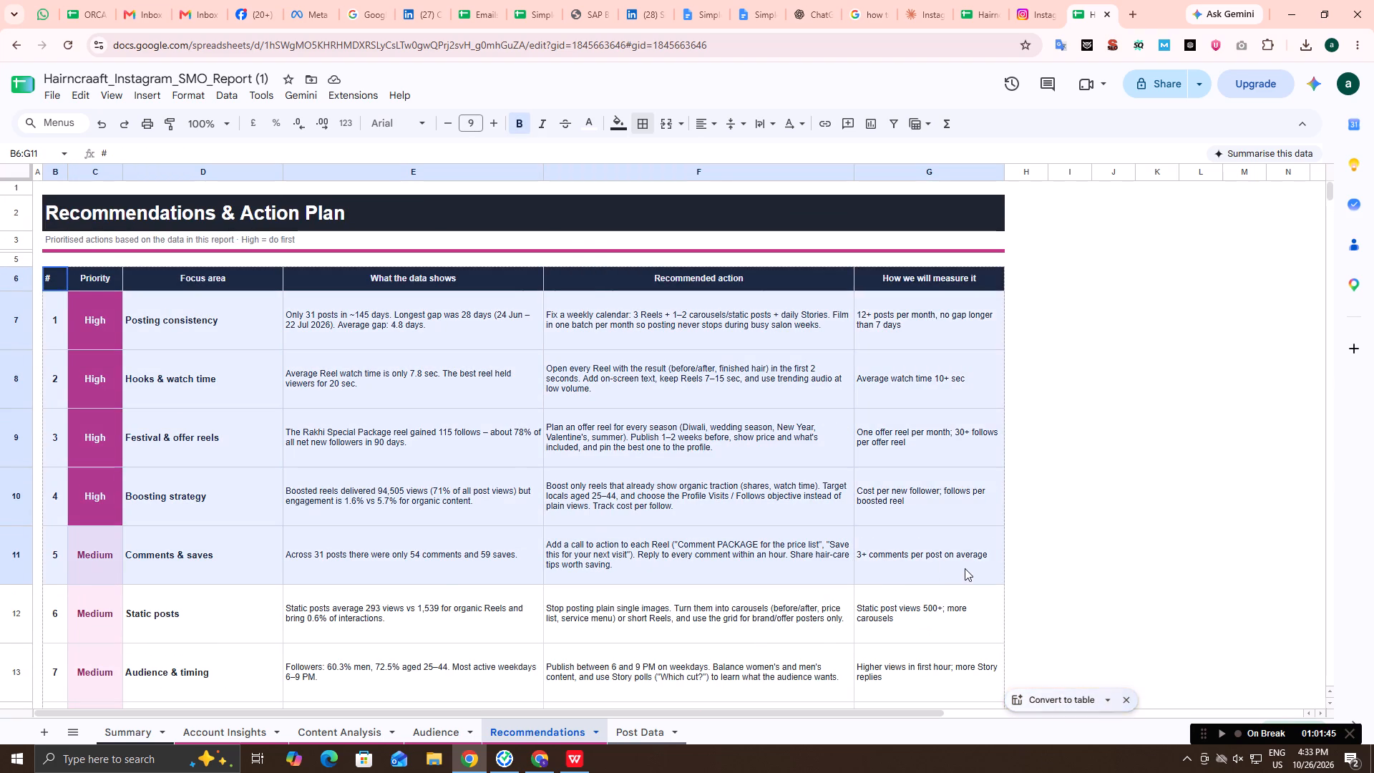
{"action": "left_click_drag", "start_coordinate": [965, 568], "coordinate": [955, 599]}
{"action": "scroll", "coordinate": [966, 563], "scroll_direction": "down", "scroll_amount": 1}
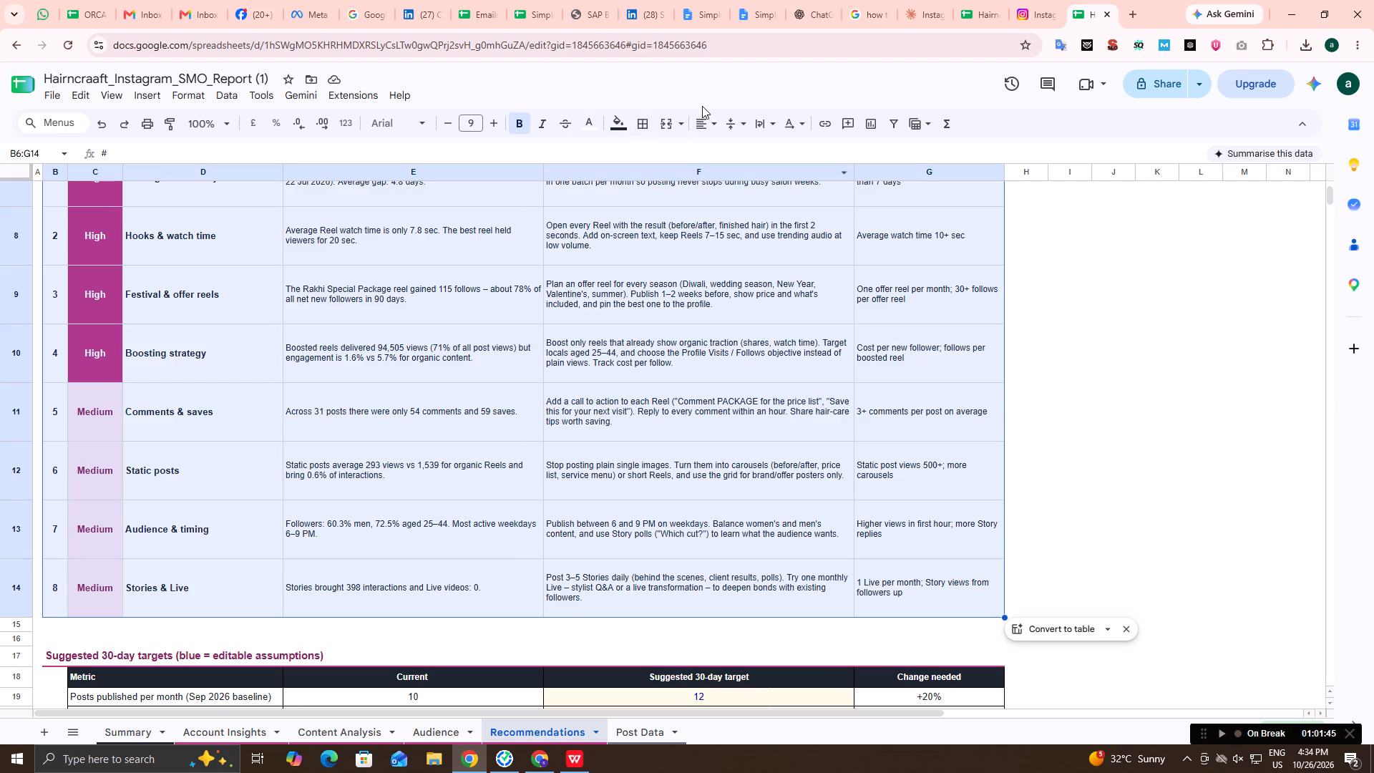
{"action": "left_click", "coordinate": [640, 125]}
{"action": "left_click", "coordinate": [660, 157]}
{"action": "scroll", "coordinate": [577, 360], "scroll_direction": "up", "scroll_amount": 2}
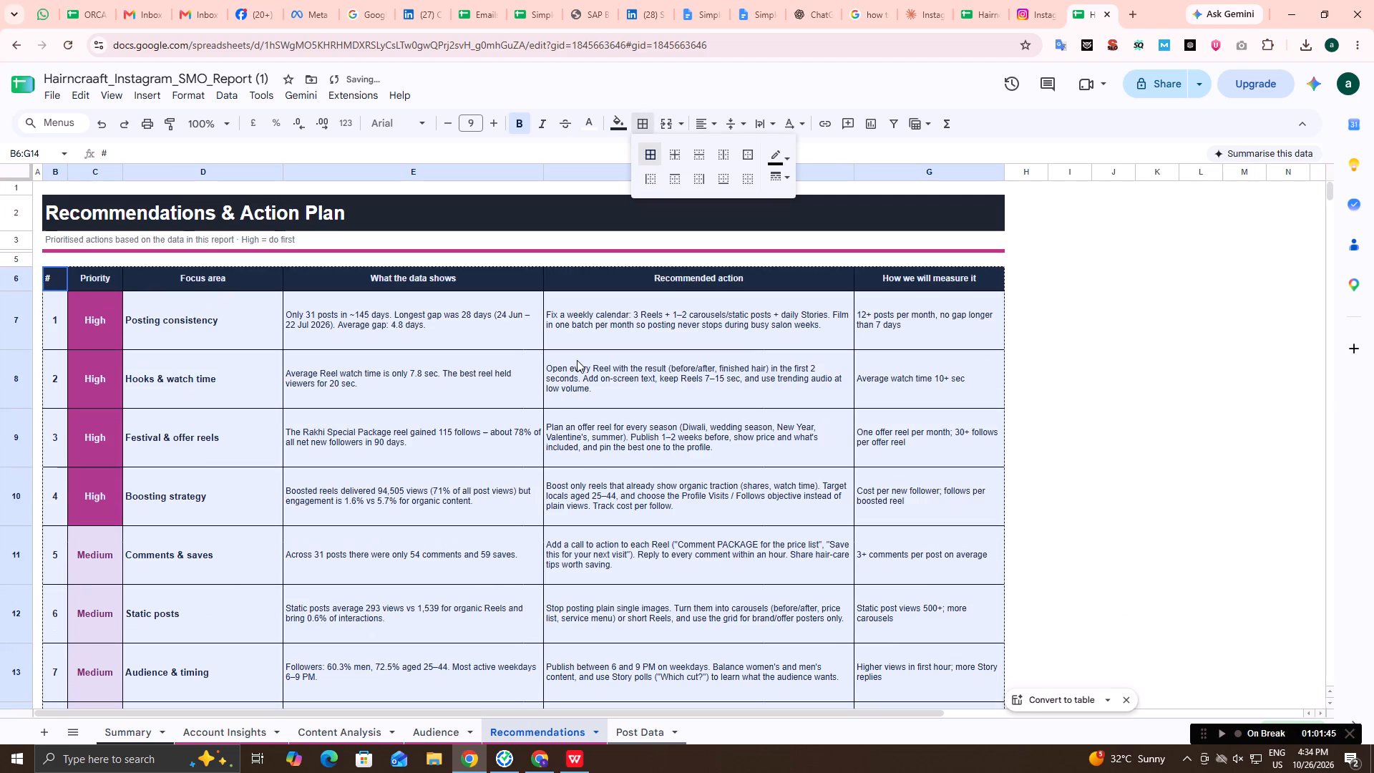
{"action": "scroll", "coordinate": [577, 360], "scroll_direction": "up", "scroll_amount": 3}
{"action": "left_click", "coordinate": [577, 360]}
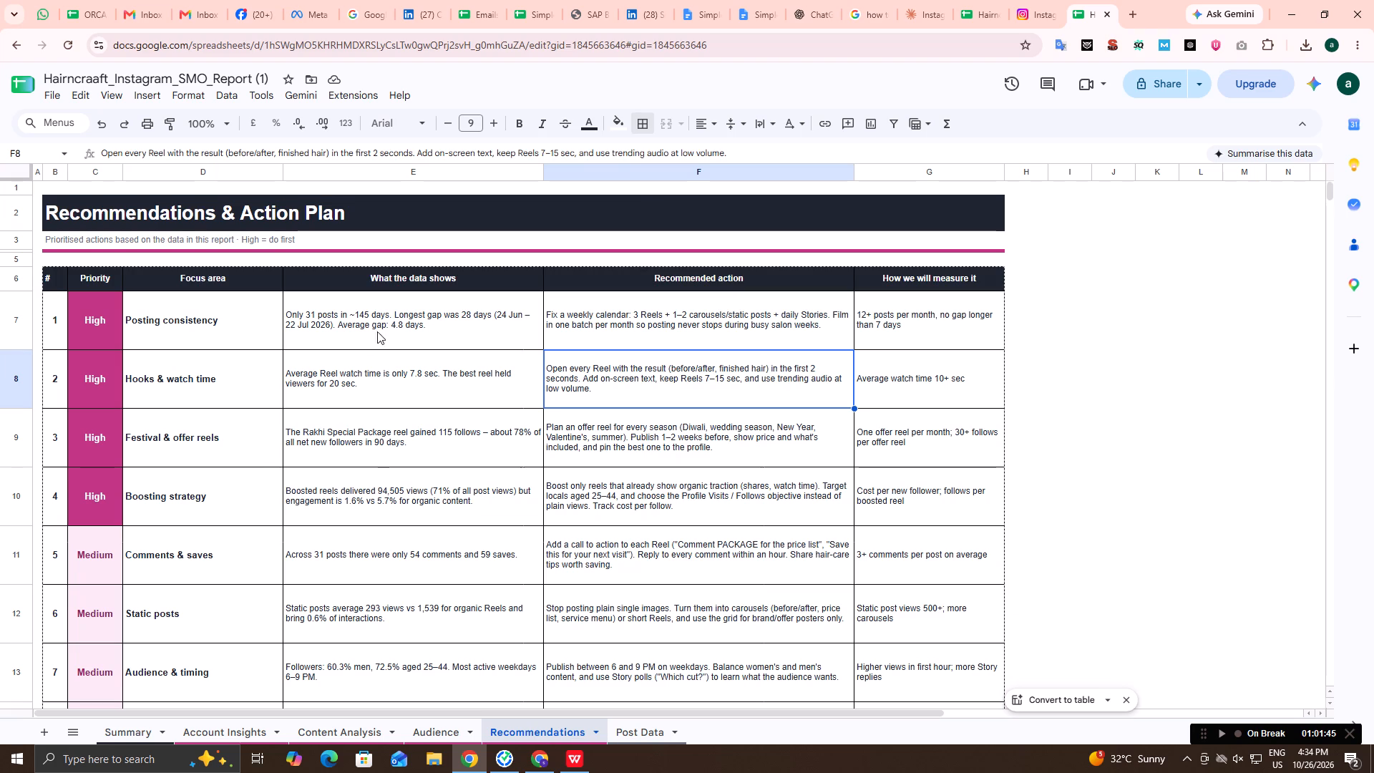
Set the text colour to black for the findings, recommended actions and measures in E7:G14.
{"action": "left_click_drag", "start_coordinate": [397, 327], "coordinate": [923, 528]}
{"action": "scroll", "coordinate": [941, 435], "scroll_direction": "down", "scroll_amount": 3}
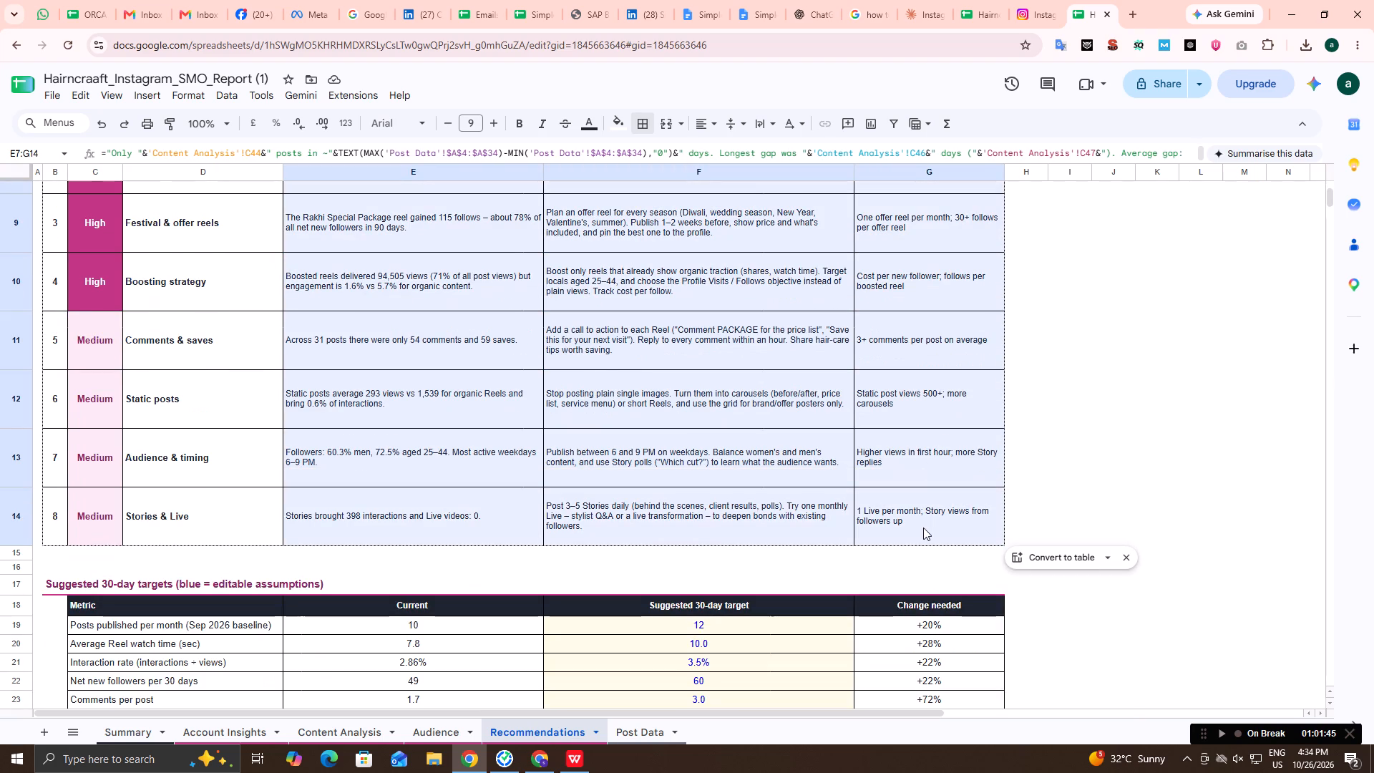
{"action": "left_click_drag", "start_coordinate": [923, 528], "coordinate": [925, 523]}
{"action": "left_click", "coordinate": [595, 127]}
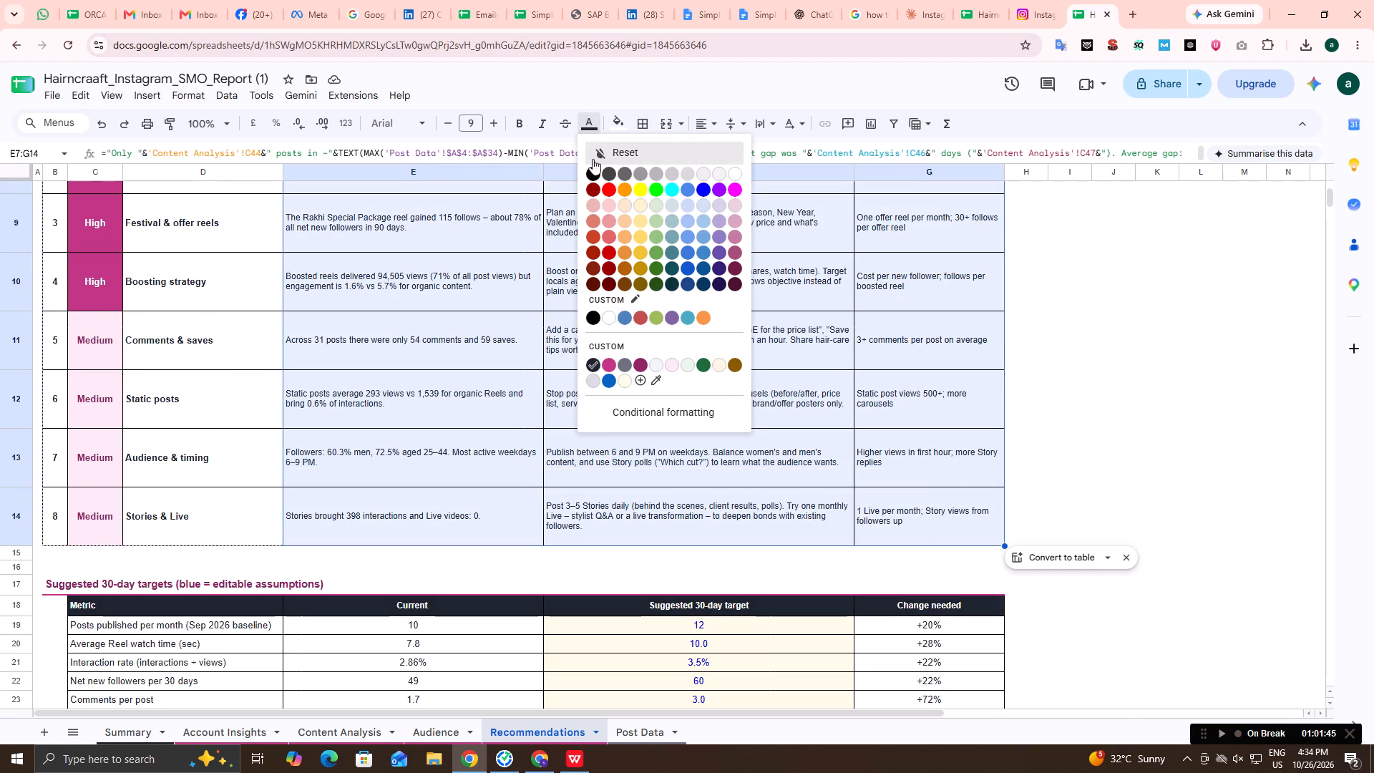
{"action": "left_click", "coordinate": [592, 175]}
{"action": "left_click", "coordinate": [546, 260]}
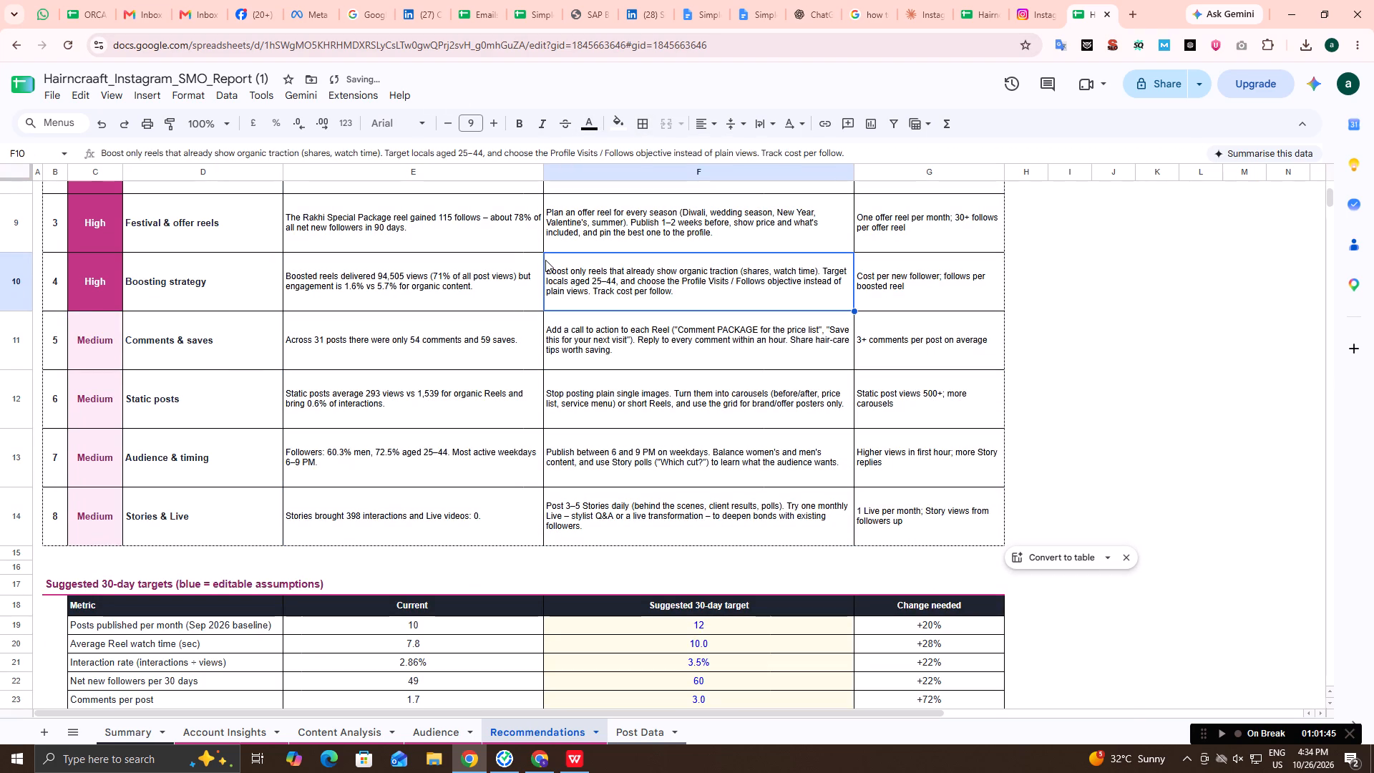
Select the September 2026 dates, A17:A26, on the Post Data sheet to check the monthly post baseline, keeping the selection summary uncovered.
{"action": "scroll", "coordinate": [545, 260], "scroll_direction": "down", "scroll_amount": 2}
{"action": "scroll", "coordinate": [545, 260], "scroll_direction": "up", "scroll_amount": 1}
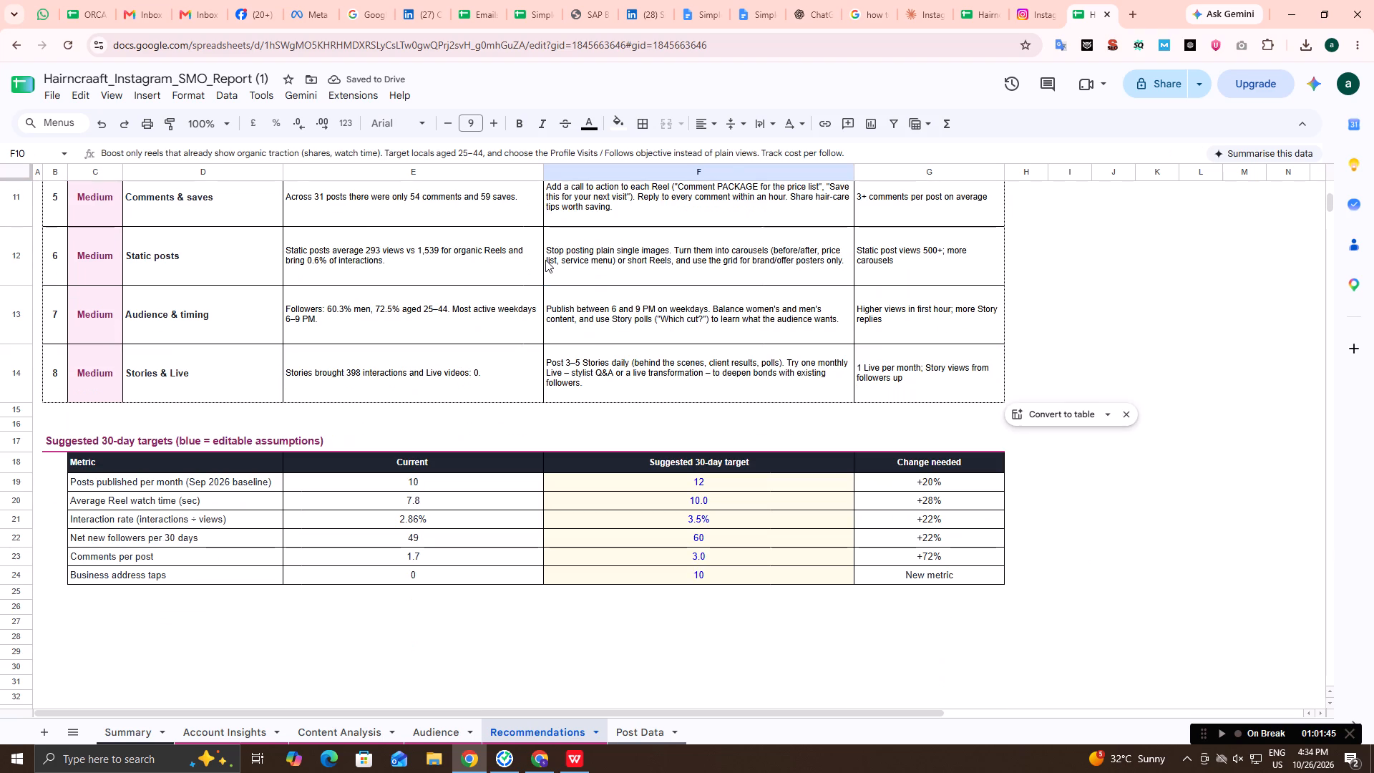
{"action": "scroll", "coordinate": [545, 260], "scroll_direction": "up", "scroll_amount": 2}
{"action": "scroll", "coordinate": [545, 260], "scroll_direction": "down", "scroll_amount": 4}
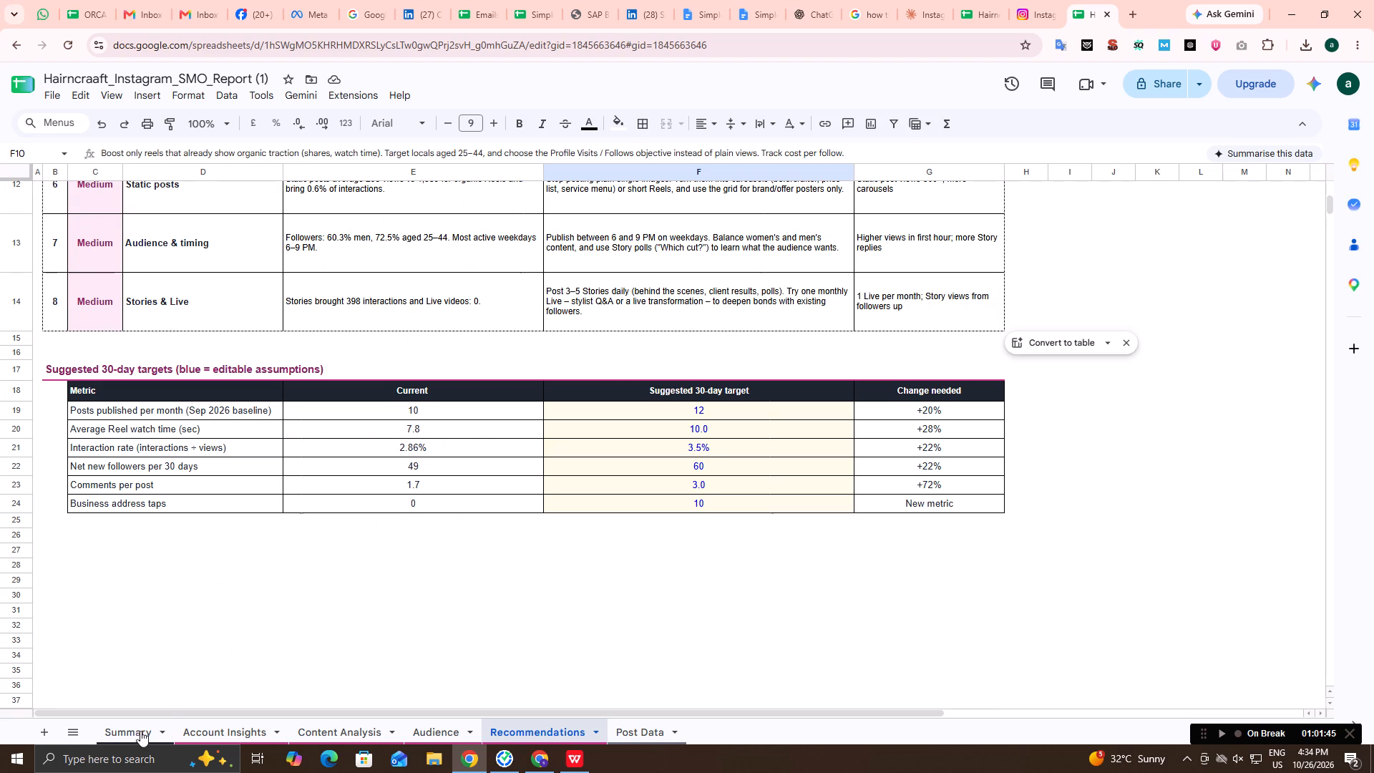
{"action": "left_click", "coordinate": [619, 734]}
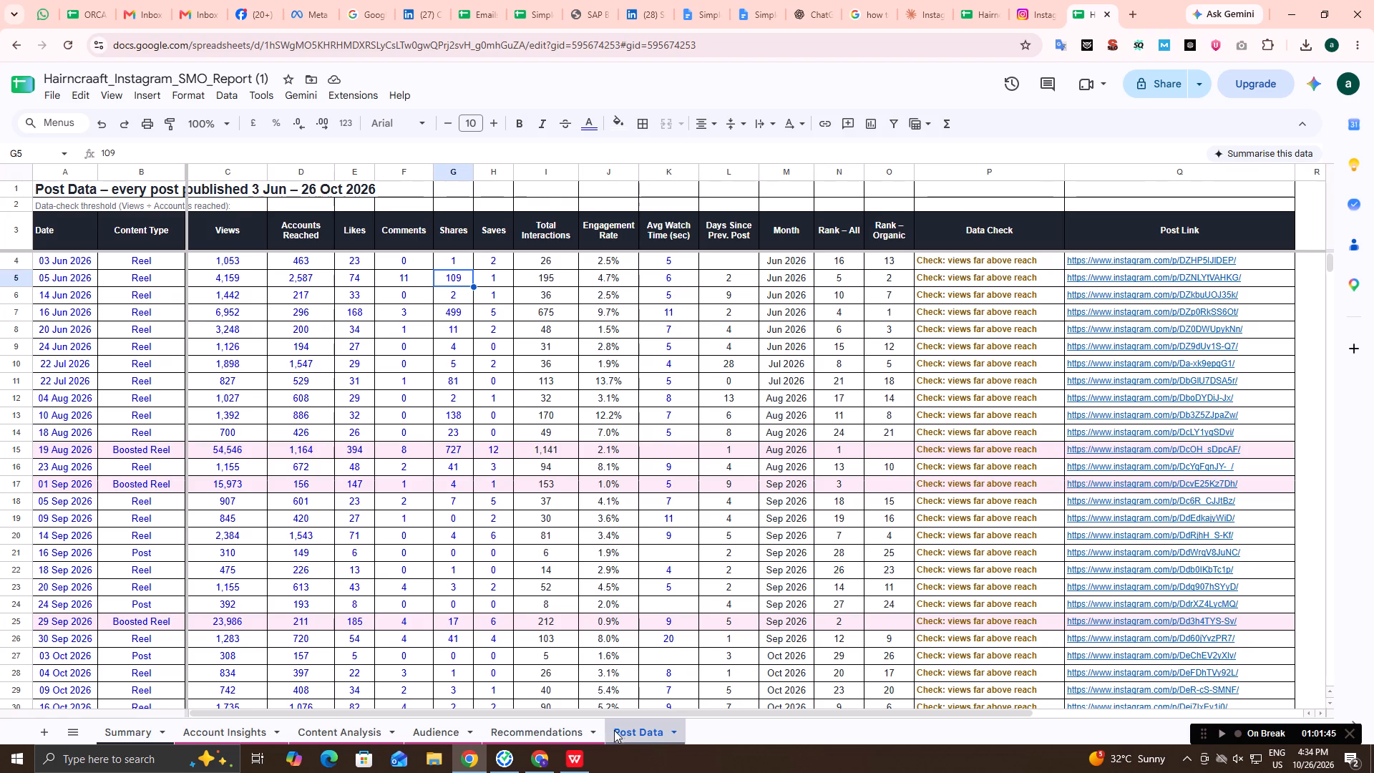
{"action": "scroll", "coordinate": [21, 528], "scroll_direction": "down", "scroll_amount": 3}
{"action": "scroll", "coordinate": [21, 528], "scroll_direction": "up", "scroll_amount": 2}
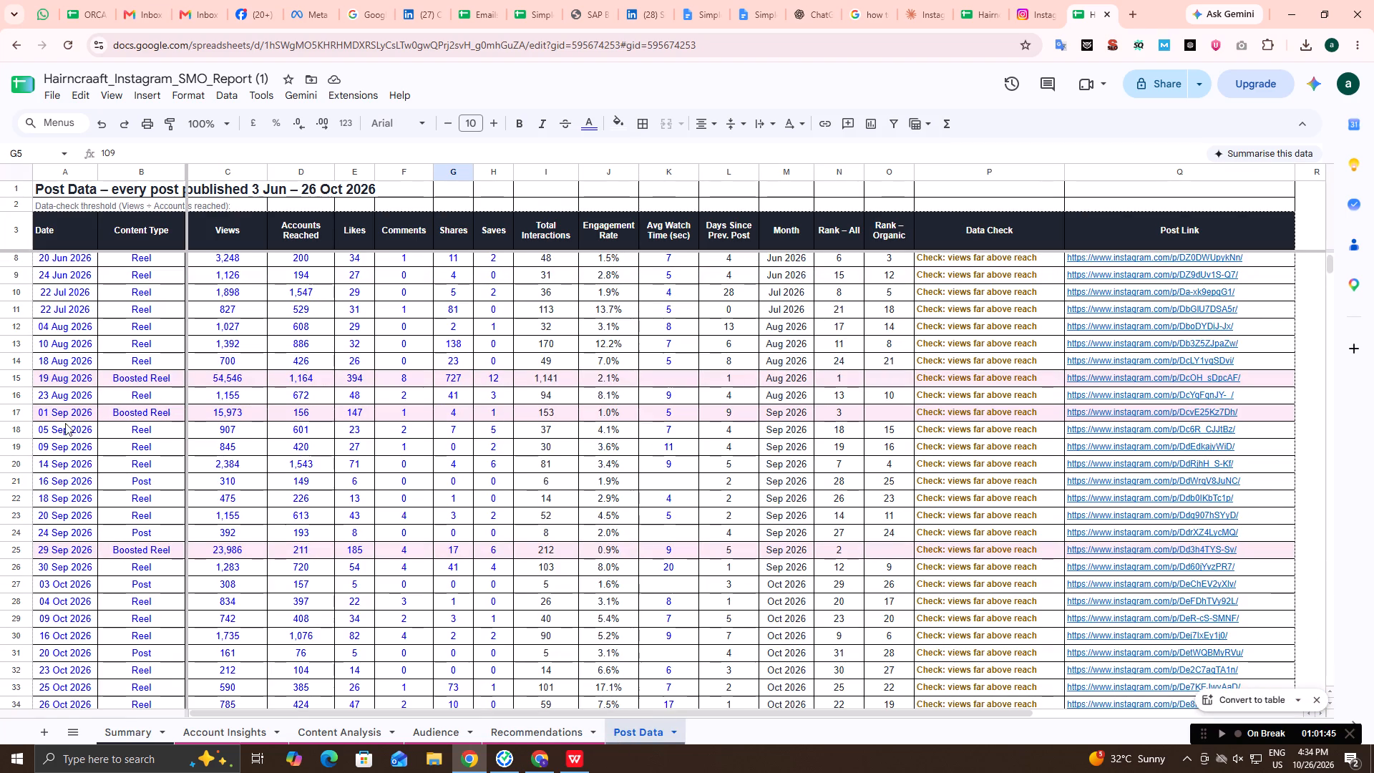
{"action": "left_click_drag", "start_coordinate": [69, 415], "coordinate": [78, 563]}
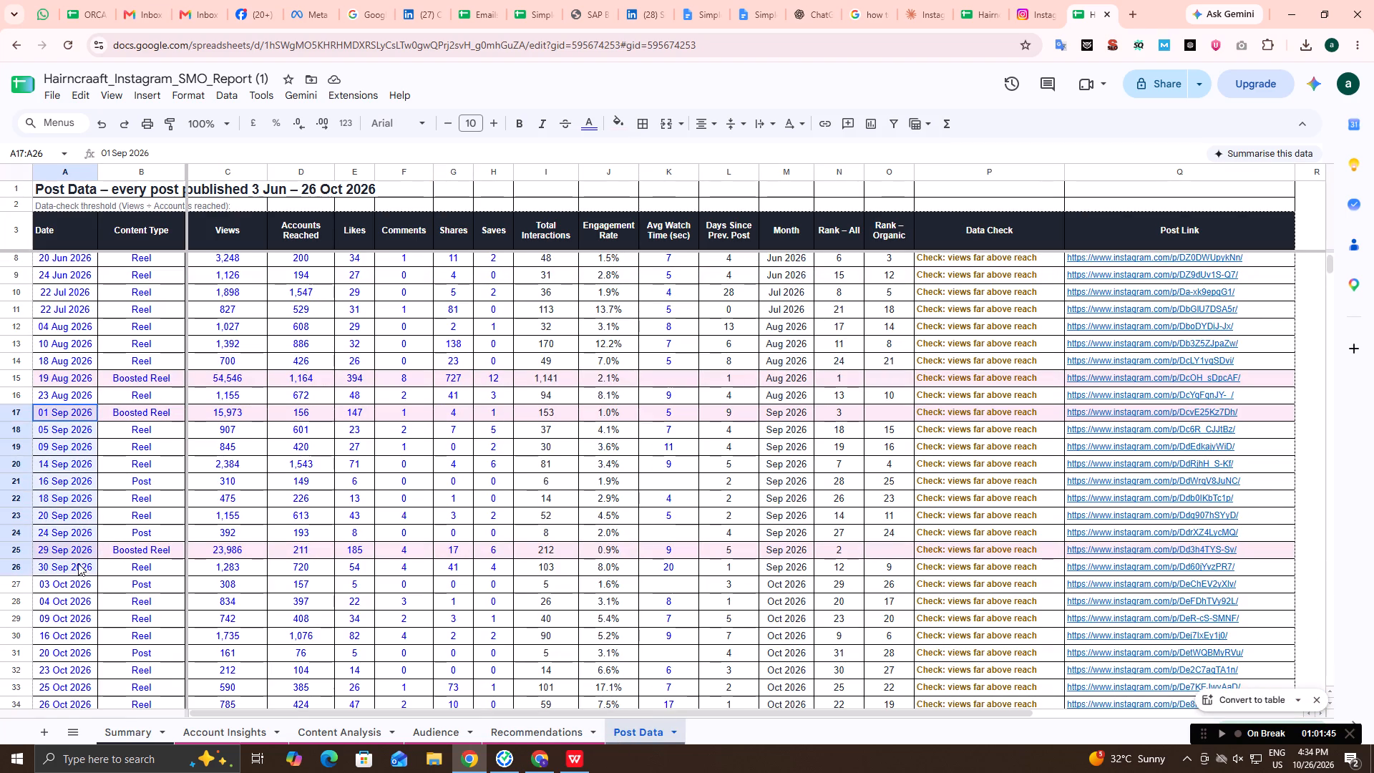
{"action": "left_click_drag", "start_coordinate": [78, 563], "coordinate": [77, 565]}
{"action": "left_click_drag", "start_coordinate": [1195, 731], "coordinate": [1190, 705]}
{"action": "left_click_drag", "start_coordinate": [1208, 737], "coordinate": [1191, 714]}
{"action": "left_click", "coordinate": [1150, 744]}
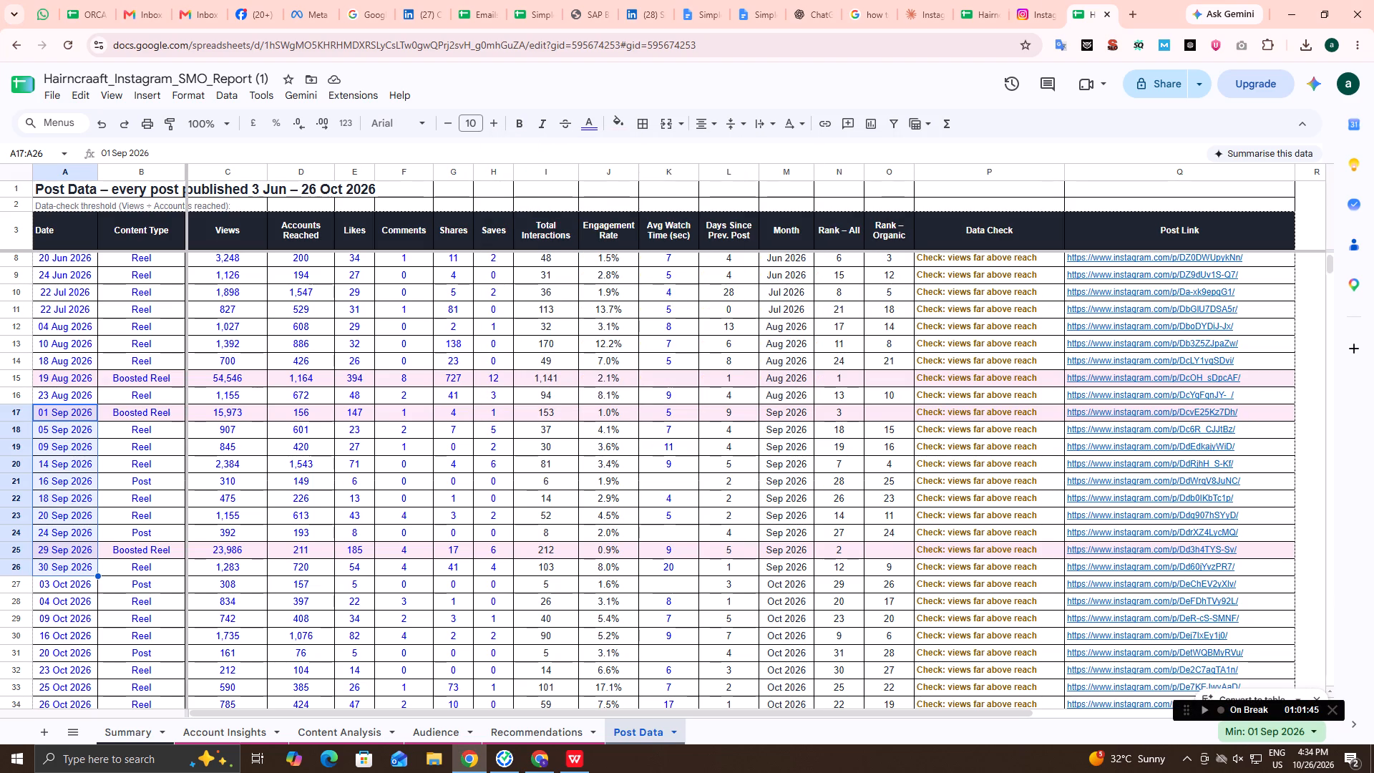
{"action": "left_click", "coordinate": [957, 0]}
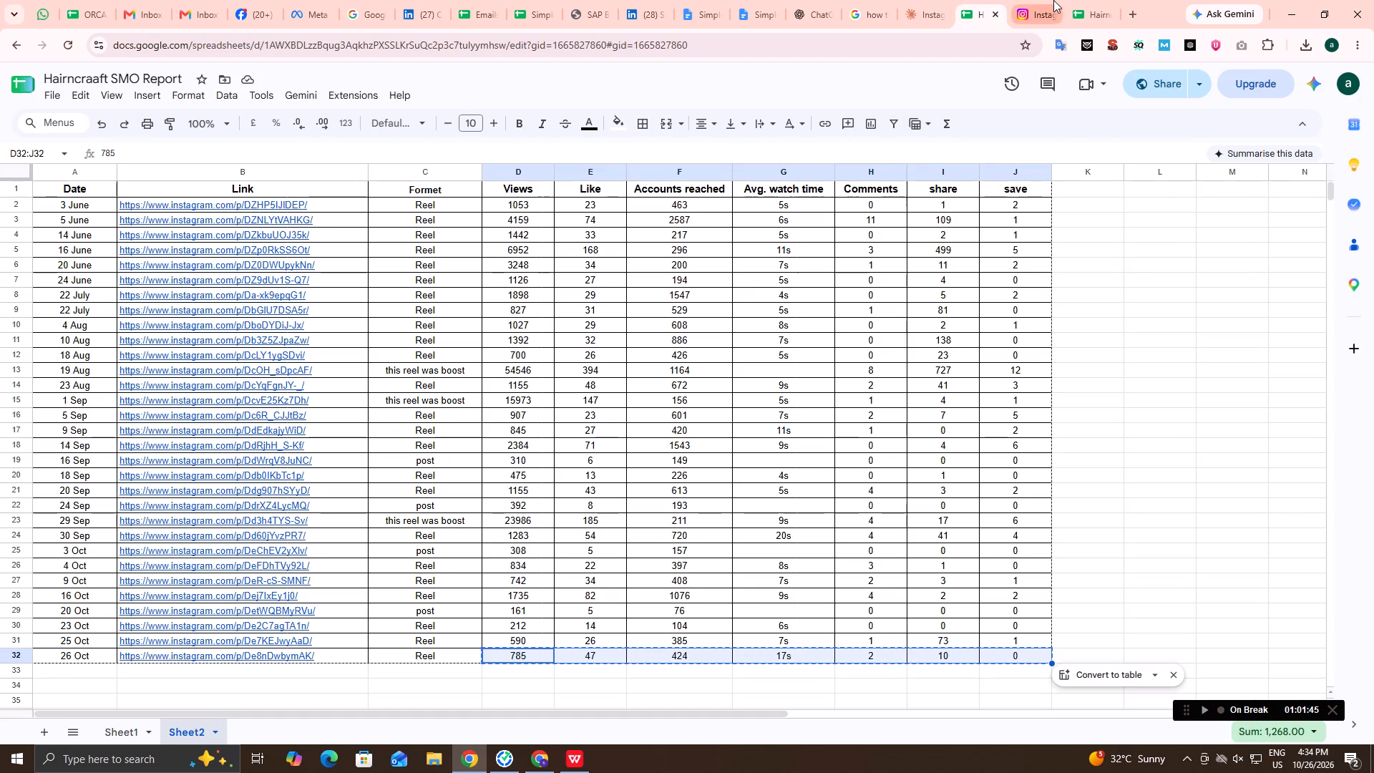
{"action": "left_click", "coordinate": [1053, 0]}
{"action": "left_click", "coordinate": [1101, 0]}
{"action": "scroll", "coordinate": [258, 460], "scroll_direction": "up", "scroll_amount": 1}
{"action": "scroll", "coordinate": [258, 460], "scroll_direction": "down", "scroll_amount": 4}
{"action": "scroll", "coordinate": [259, 520], "scroll_direction": "down", "scroll_amount": 3}
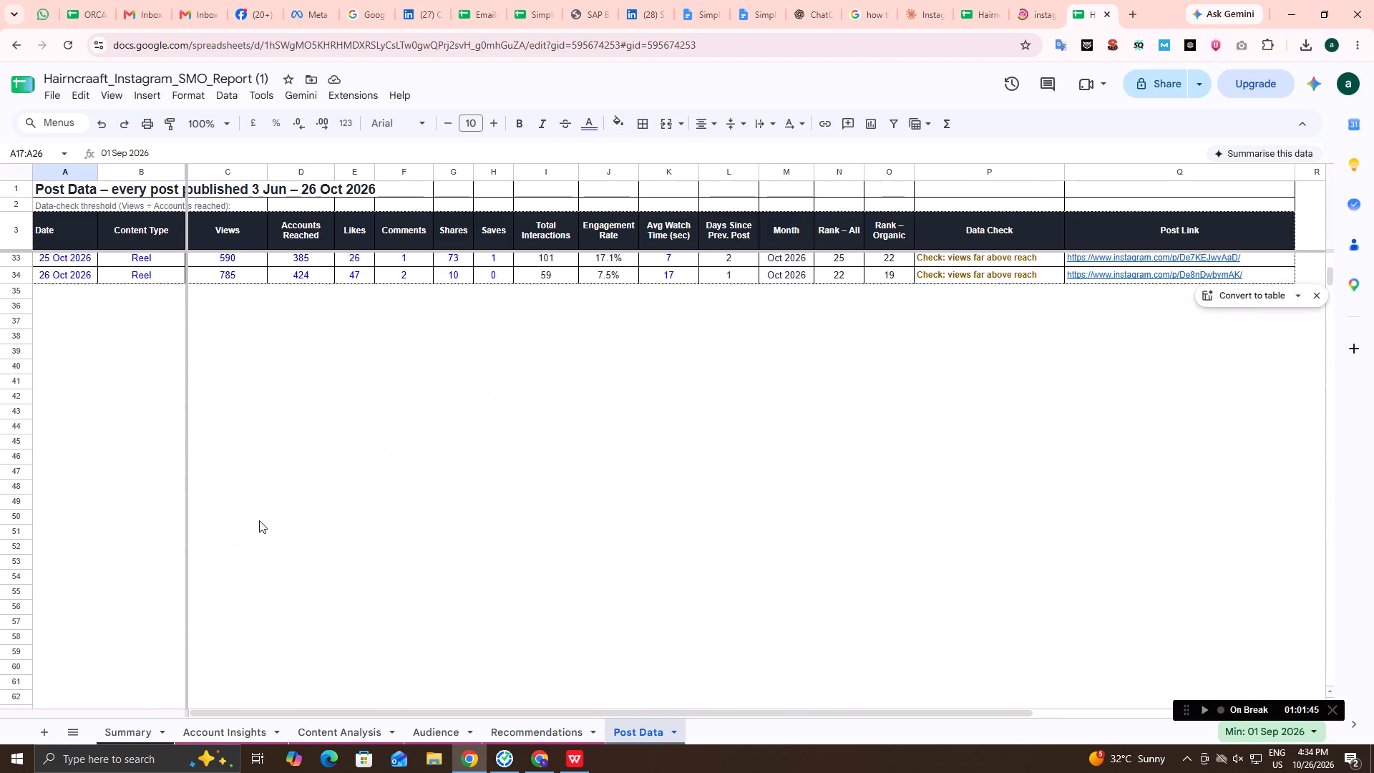
{"action": "scroll", "coordinate": [259, 520], "scroll_direction": "up", "scroll_amount": 4}
Review the Account Insights, Summary, Content Analysis, Audience, Recommendations and Post Data sheets for content and consistent formatting.
{"action": "left_click", "coordinate": [500, 734]}
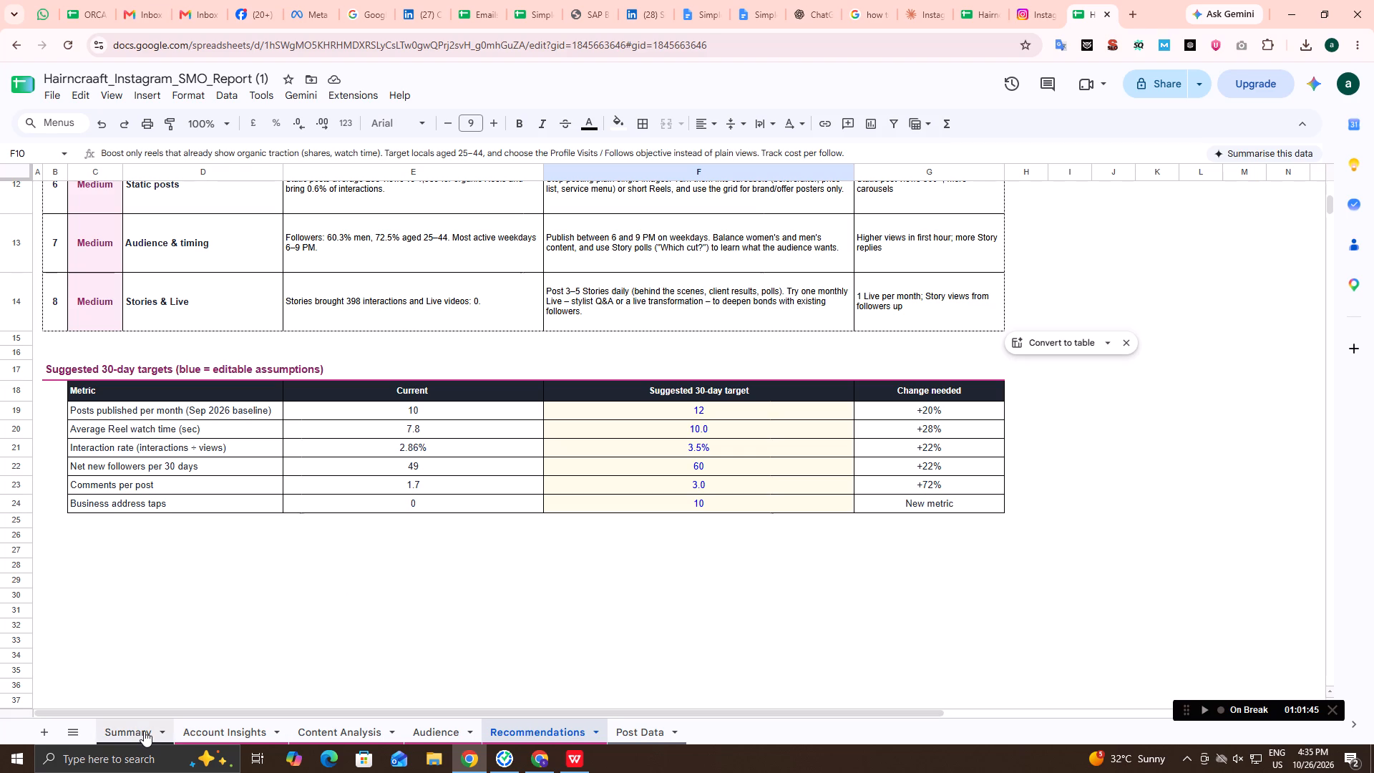
{"action": "left_click", "coordinate": [228, 736]}
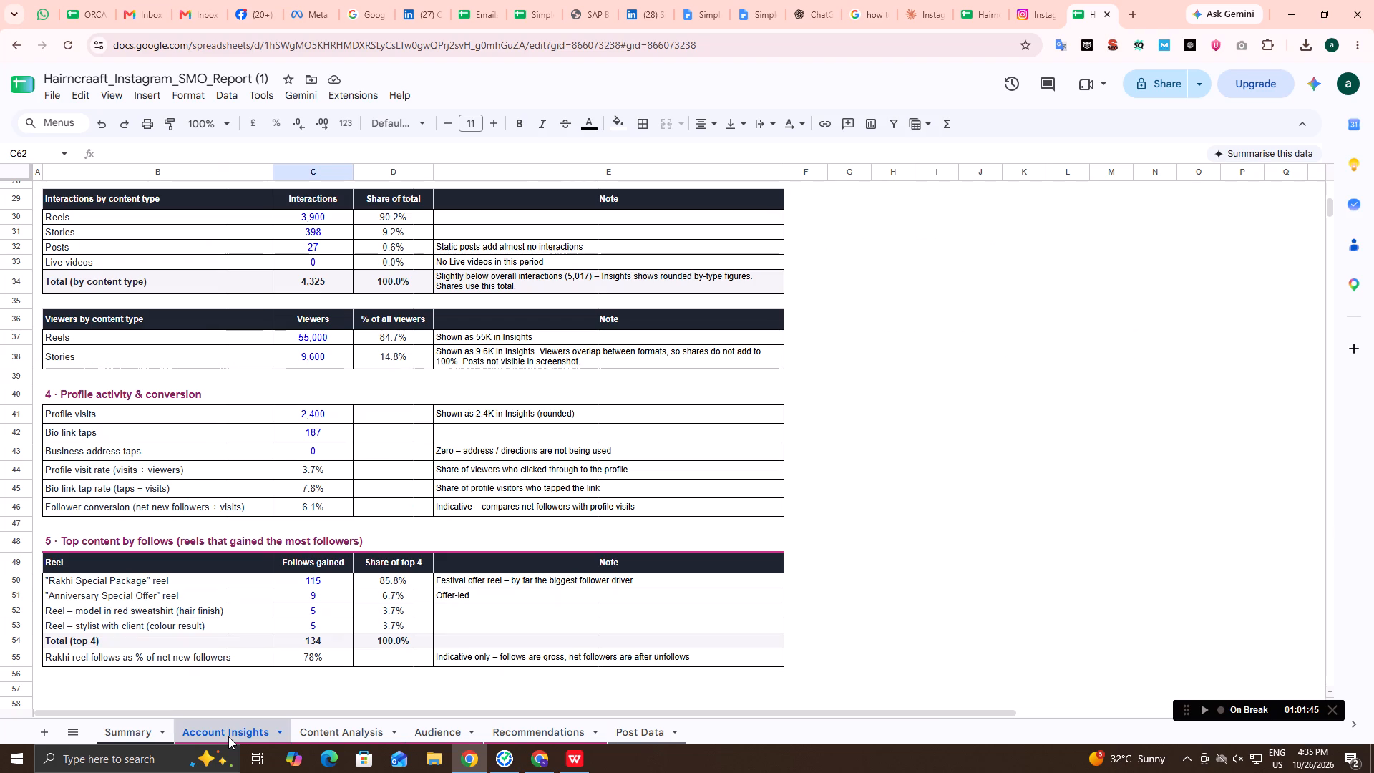
{"action": "scroll", "coordinate": [203, 654], "scroll_direction": "up", "scroll_amount": 3}
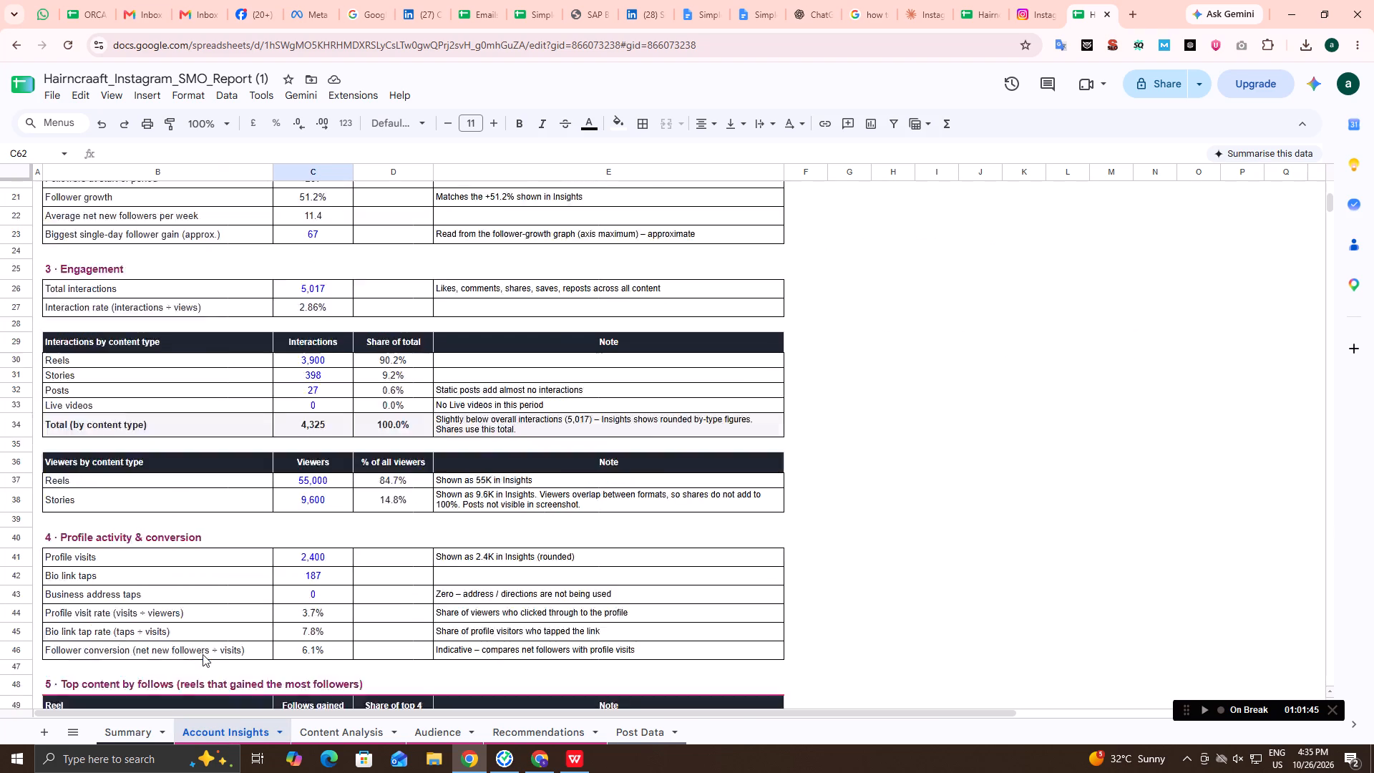
{"action": "scroll", "coordinate": [203, 654], "scroll_direction": "up", "scroll_amount": 4}
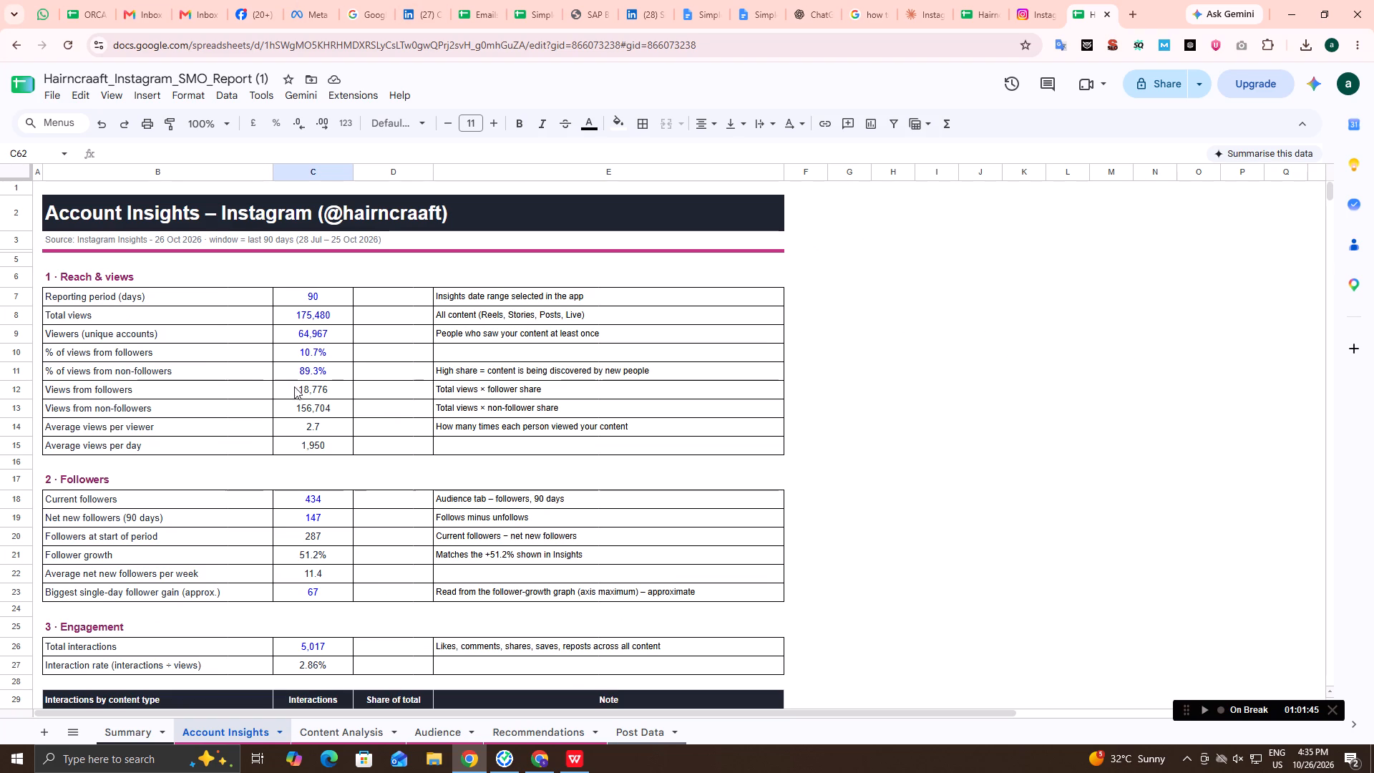
{"action": "scroll", "coordinate": [396, 563], "scroll_direction": "down", "scroll_amount": 2}
{"action": "scroll", "coordinate": [188, 565], "scroll_direction": "down", "scroll_amount": 1}
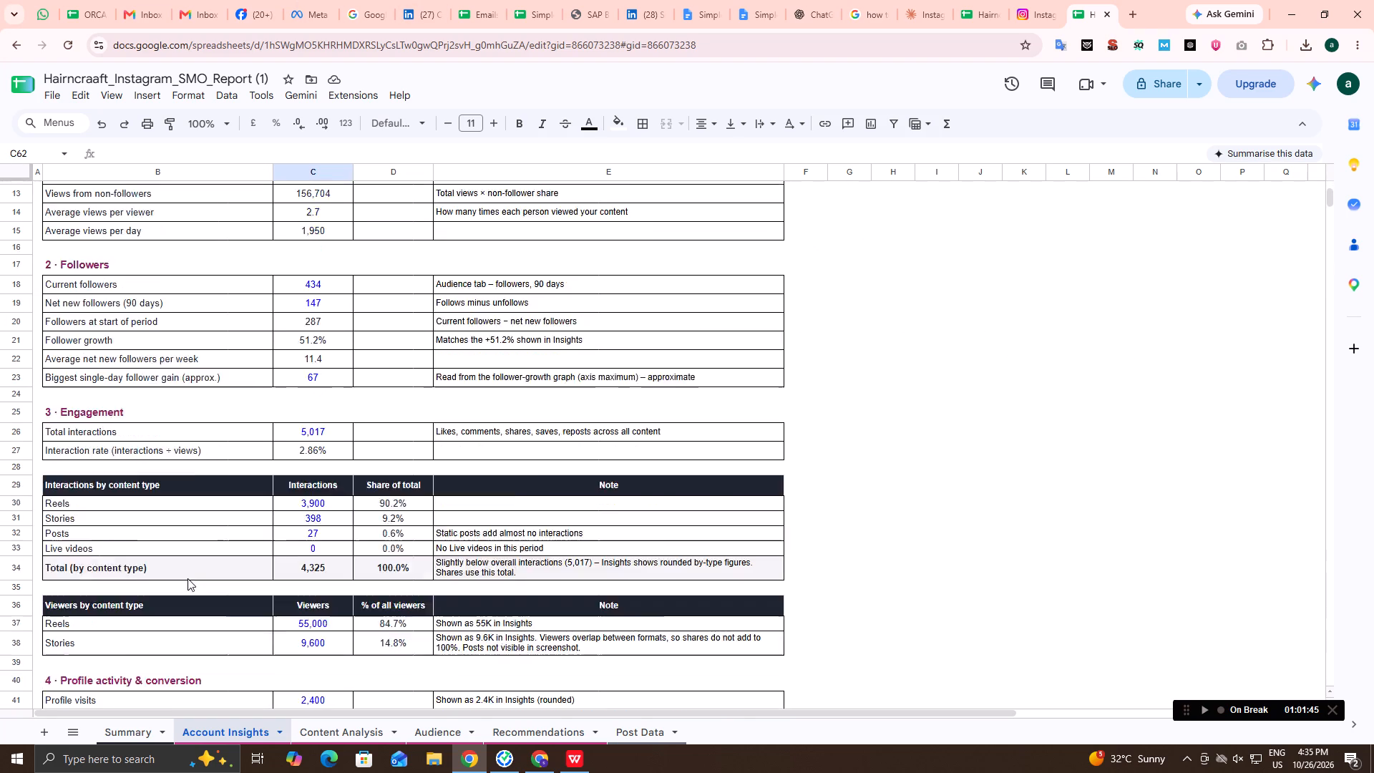
{"action": "scroll", "coordinate": [187, 578], "scroll_direction": "down", "scroll_amount": 1}
{"action": "left_click", "coordinate": [124, 734]}
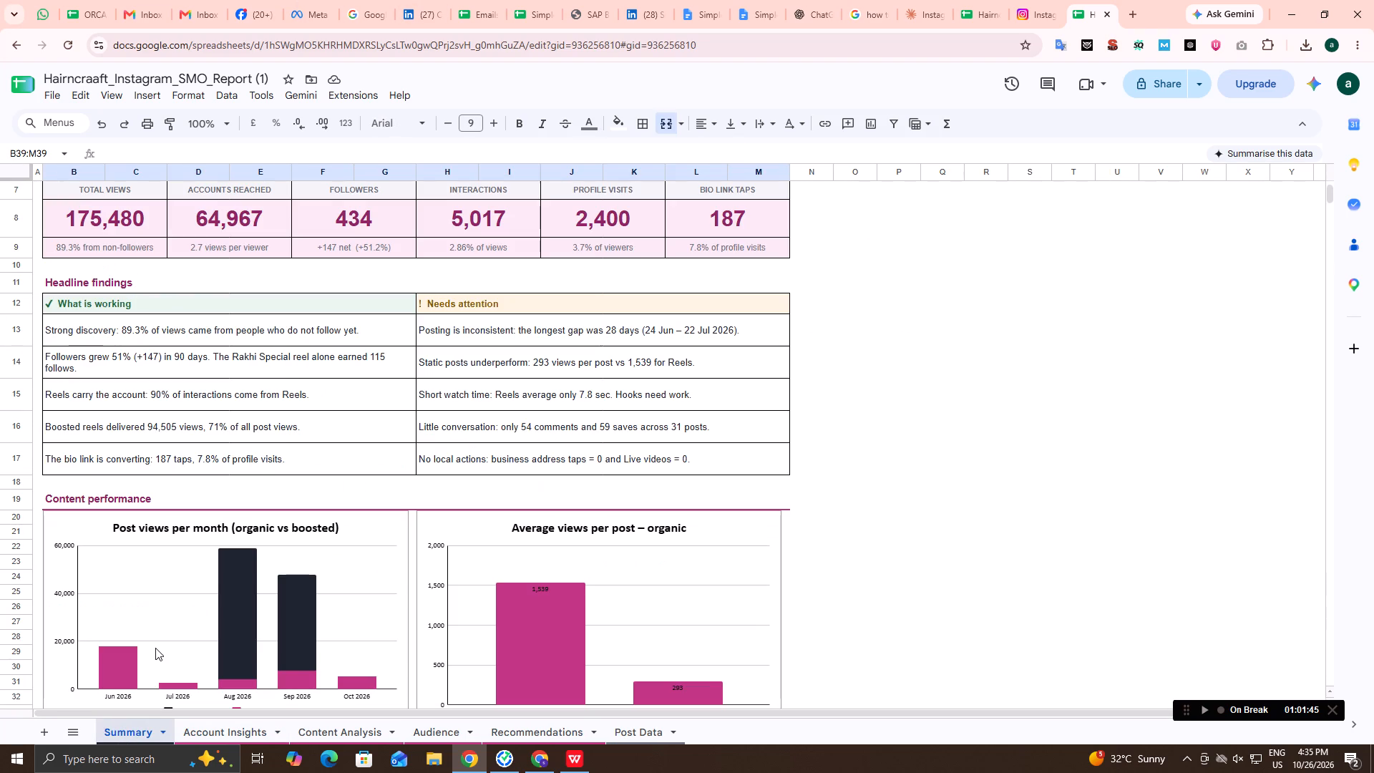
{"action": "scroll", "coordinate": [155, 648], "scroll_direction": "down", "scroll_amount": 3}
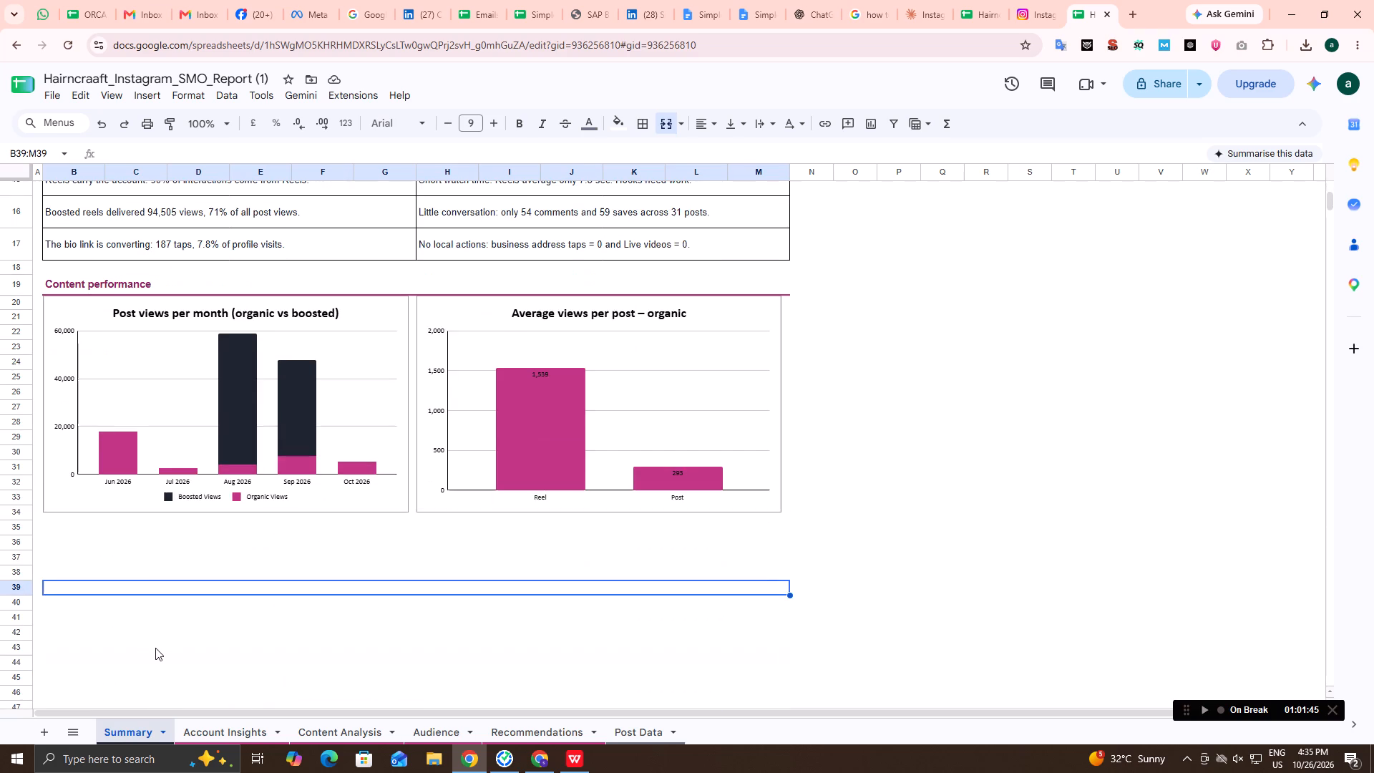
{"action": "scroll", "coordinate": [155, 648], "scroll_direction": "up", "scroll_amount": 4}
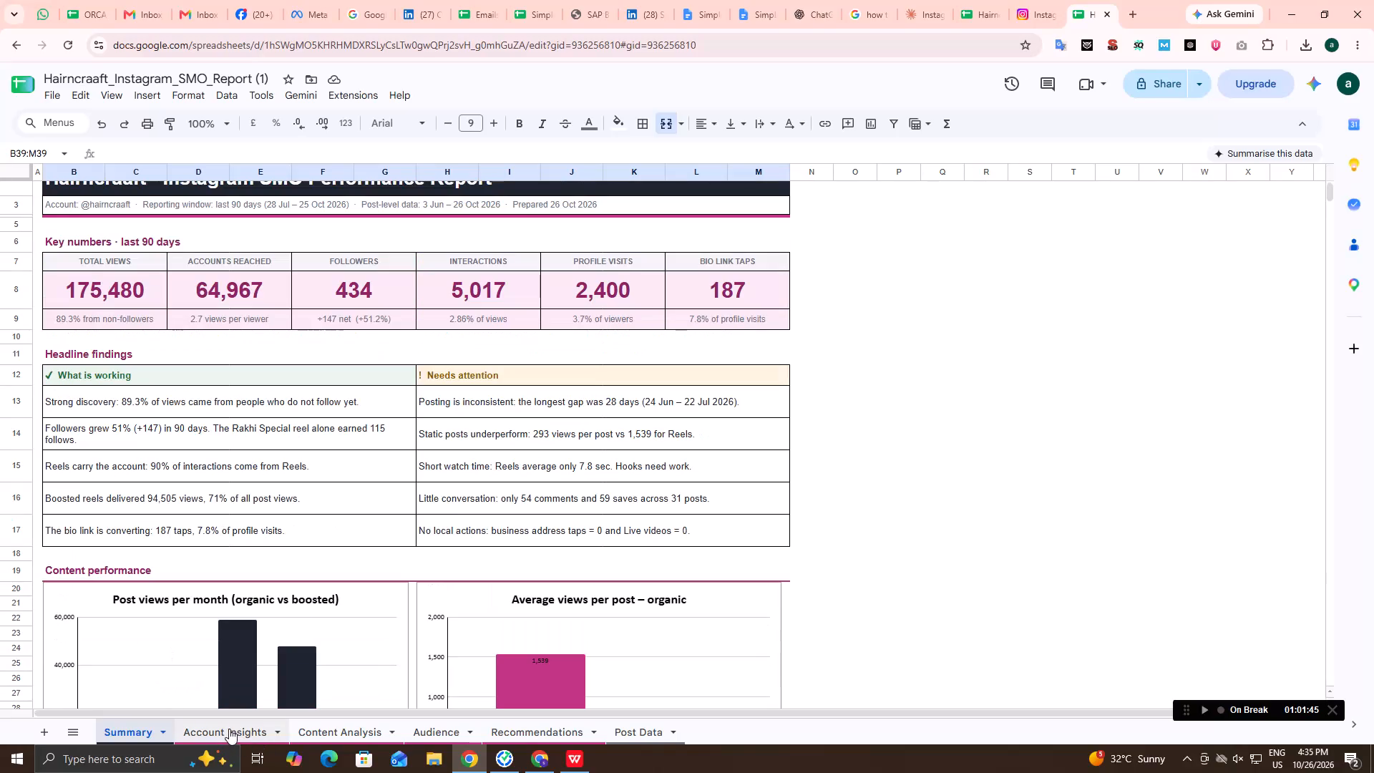
{"action": "left_click", "coordinate": [230, 729]}
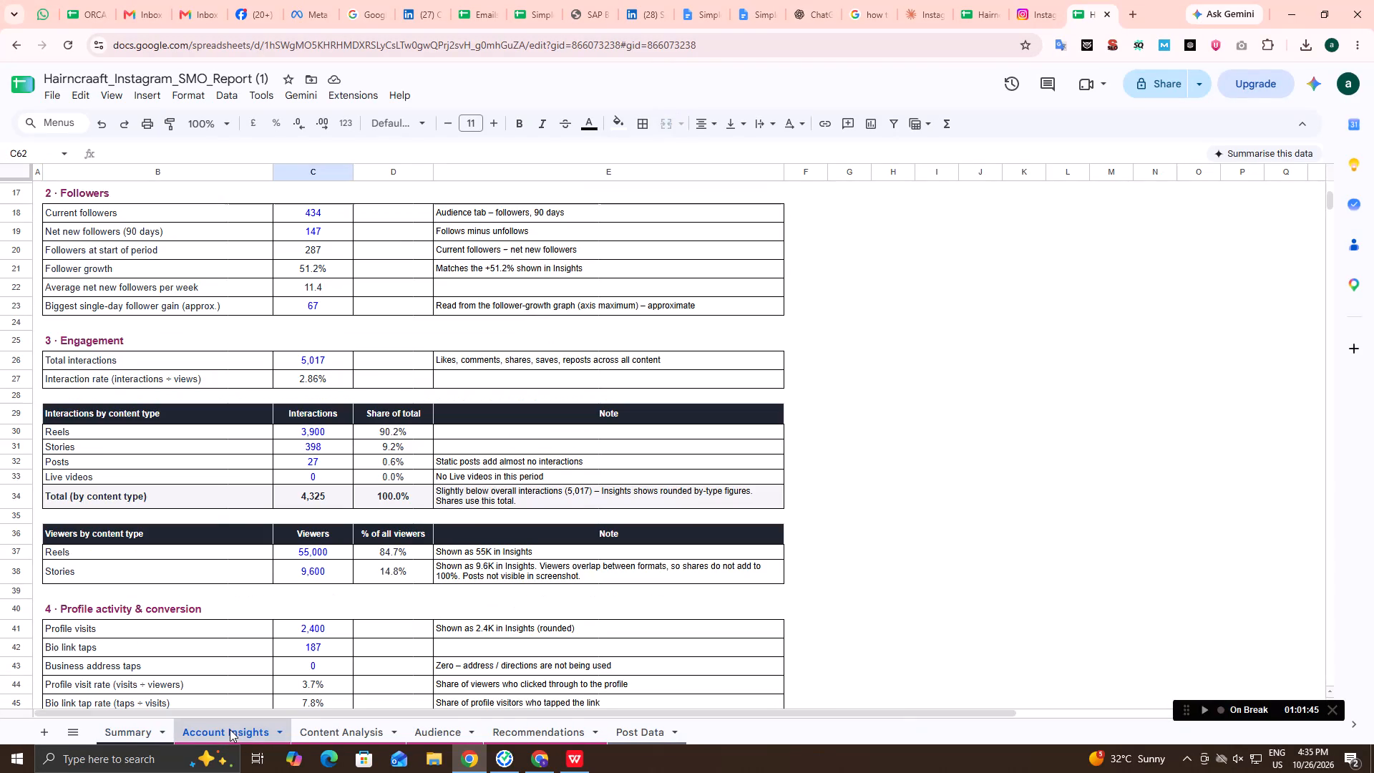
{"action": "scroll", "coordinate": [265, 674], "scroll_direction": "up", "scroll_amount": 8}
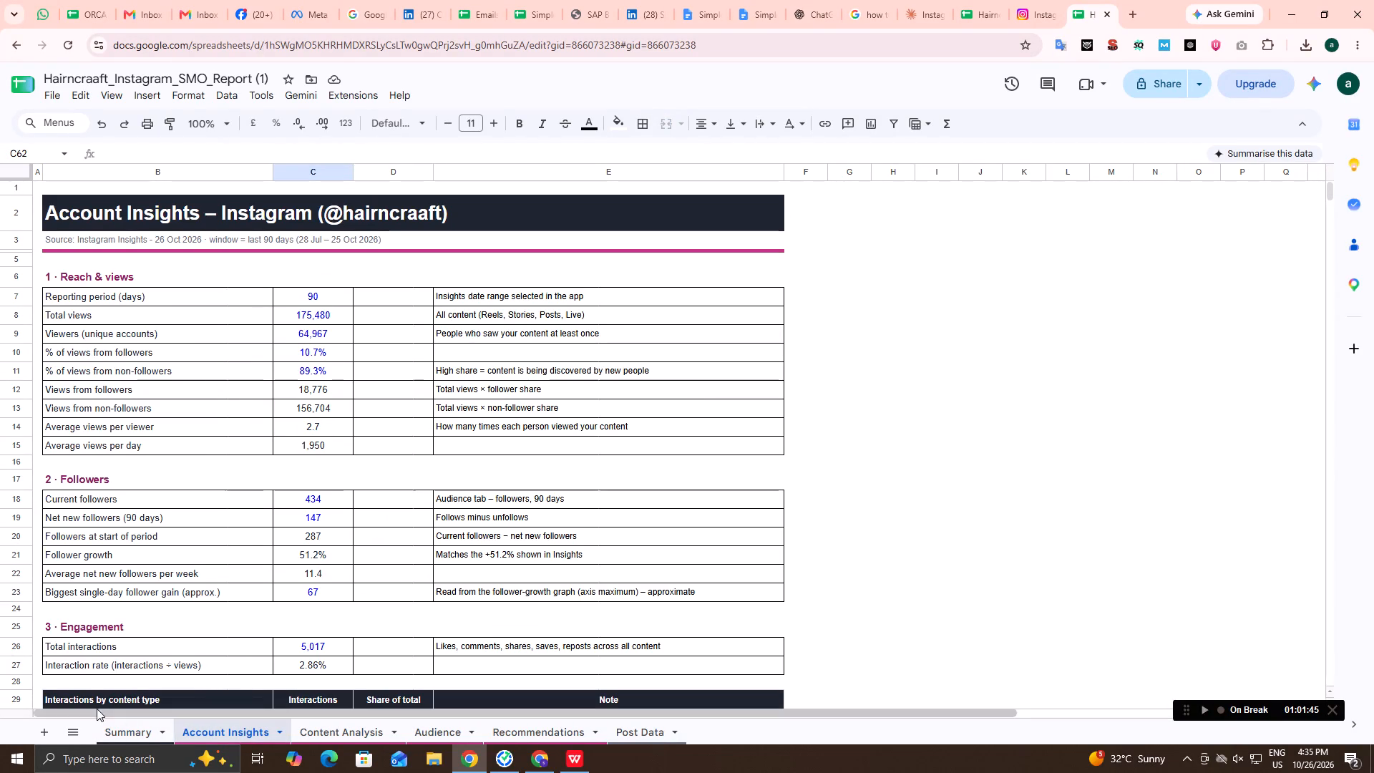
{"action": "left_click", "coordinate": [140, 733]}
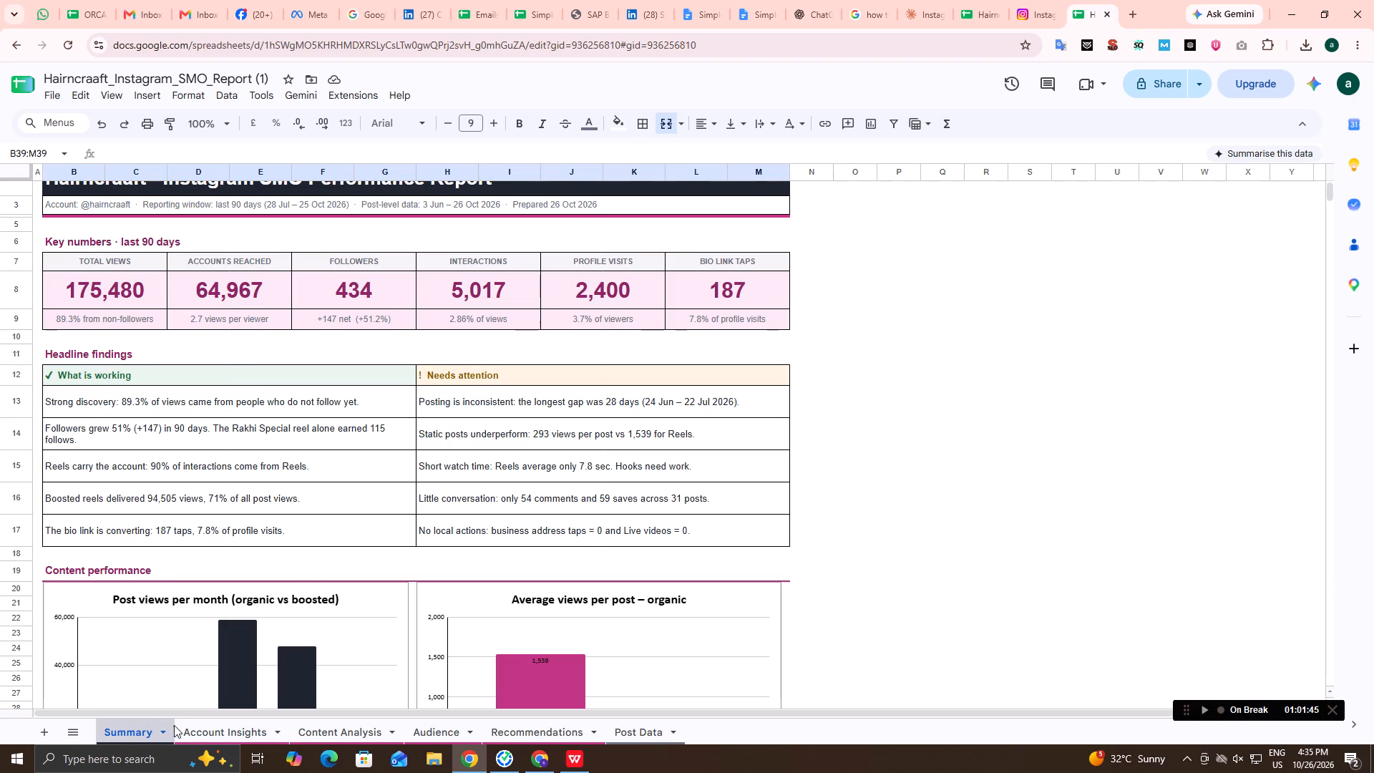
{"action": "left_click", "coordinate": [200, 729]}
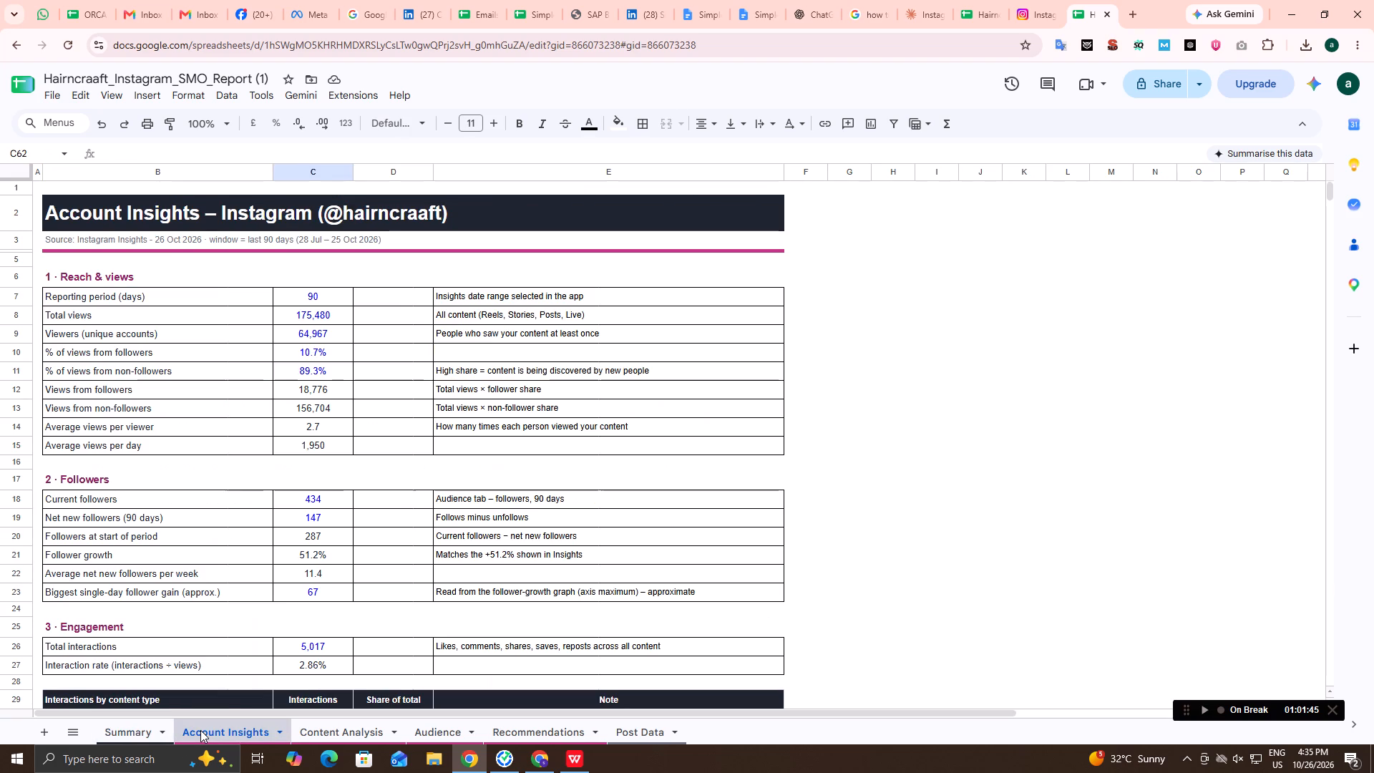
{"action": "left_click", "coordinate": [322, 731]}
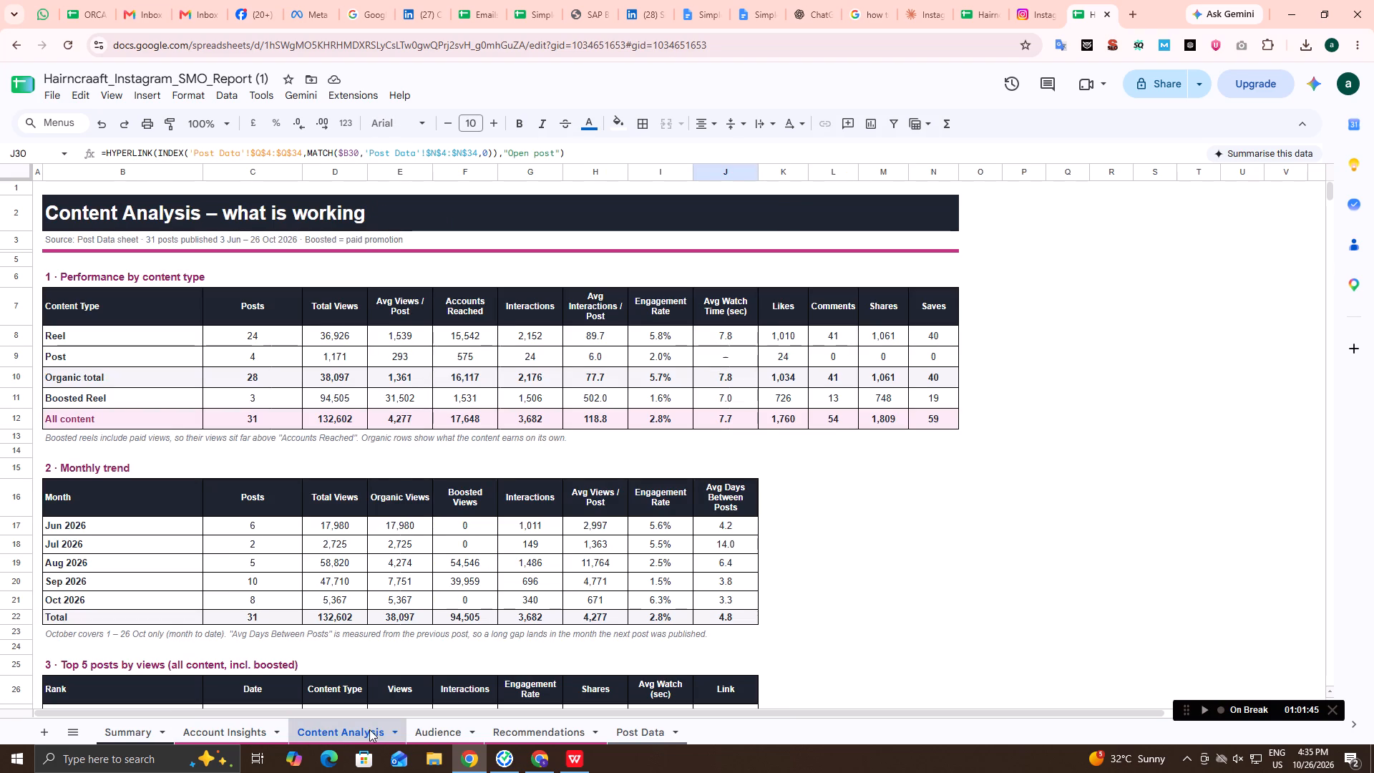
{"action": "left_click", "coordinate": [432, 728]}
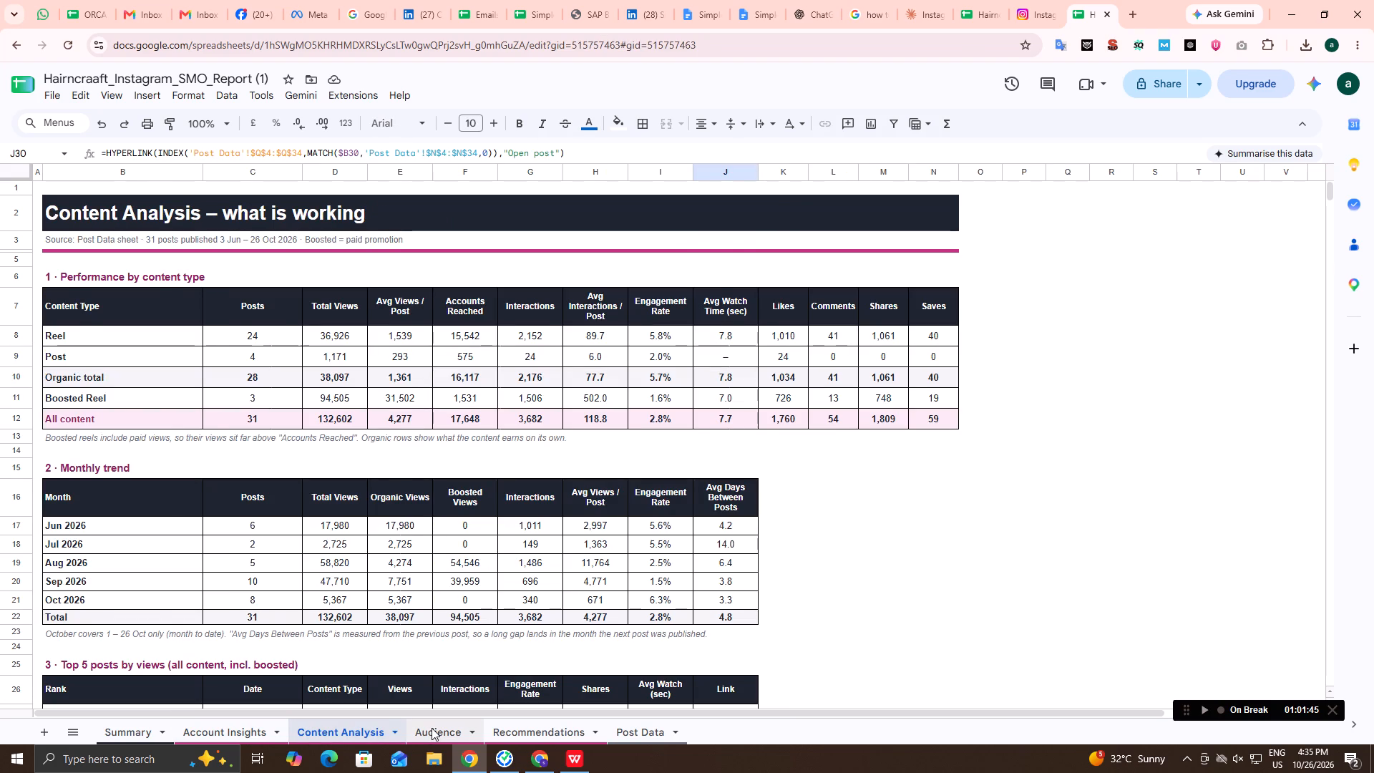
{"action": "scroll", "coordinate": [305, 523], "scroll_direction": "up", "scroll_amount": 6}
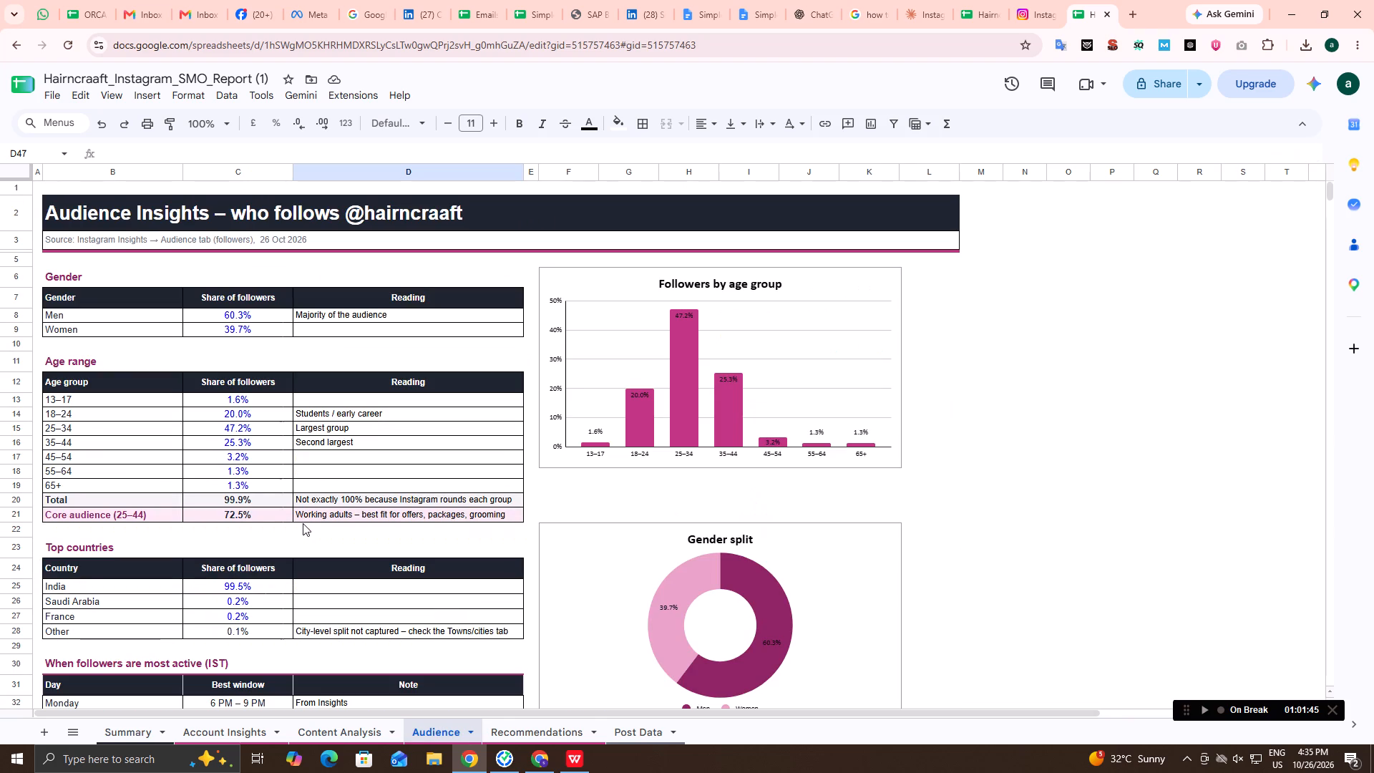
{"action": "left_click", "coordinate": [535, 731]}
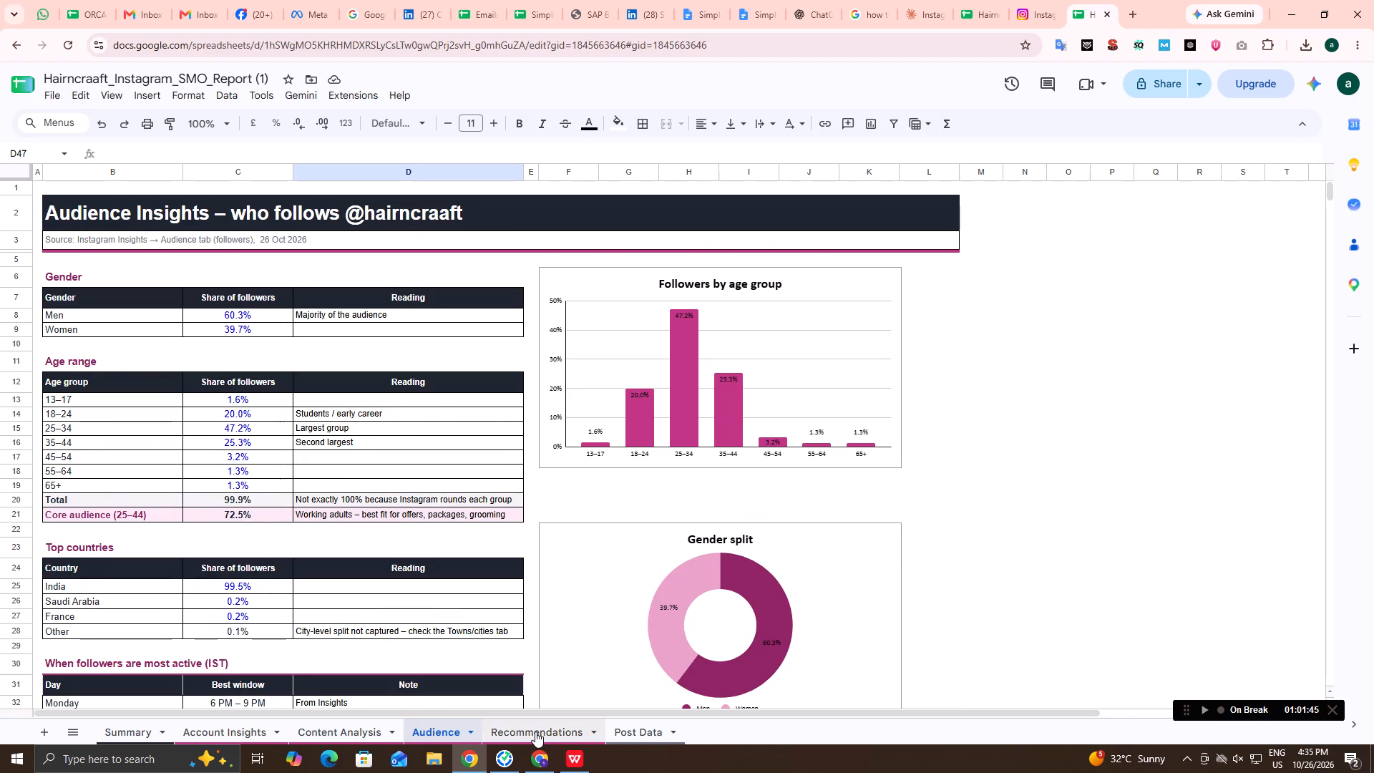
{"action": "scroll", "coordinate": [447, 622], "scroll_direction": "up", "scroll_amount": 7}
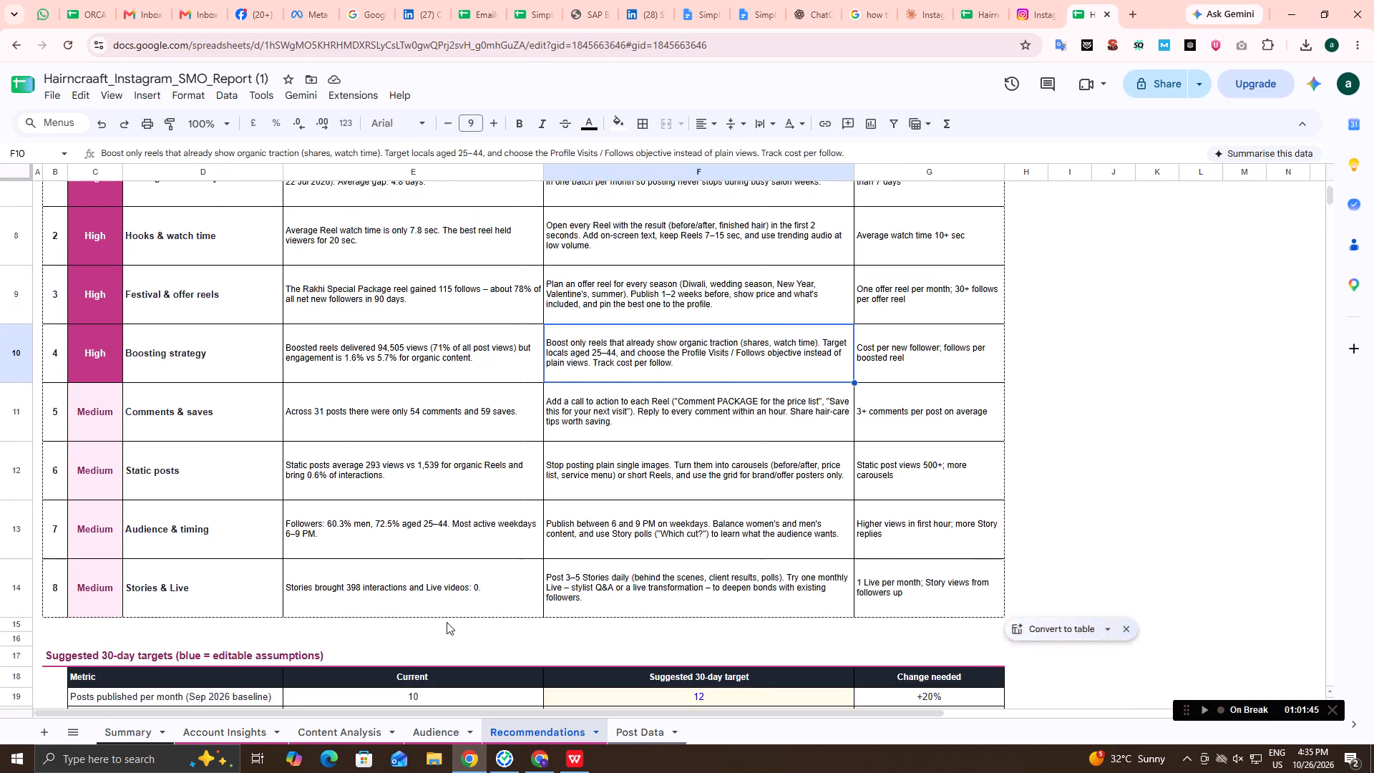
{"action": "scroll", "coordinate": [447, 622], "scroll_direction": "up", "scroll_amount": 2}
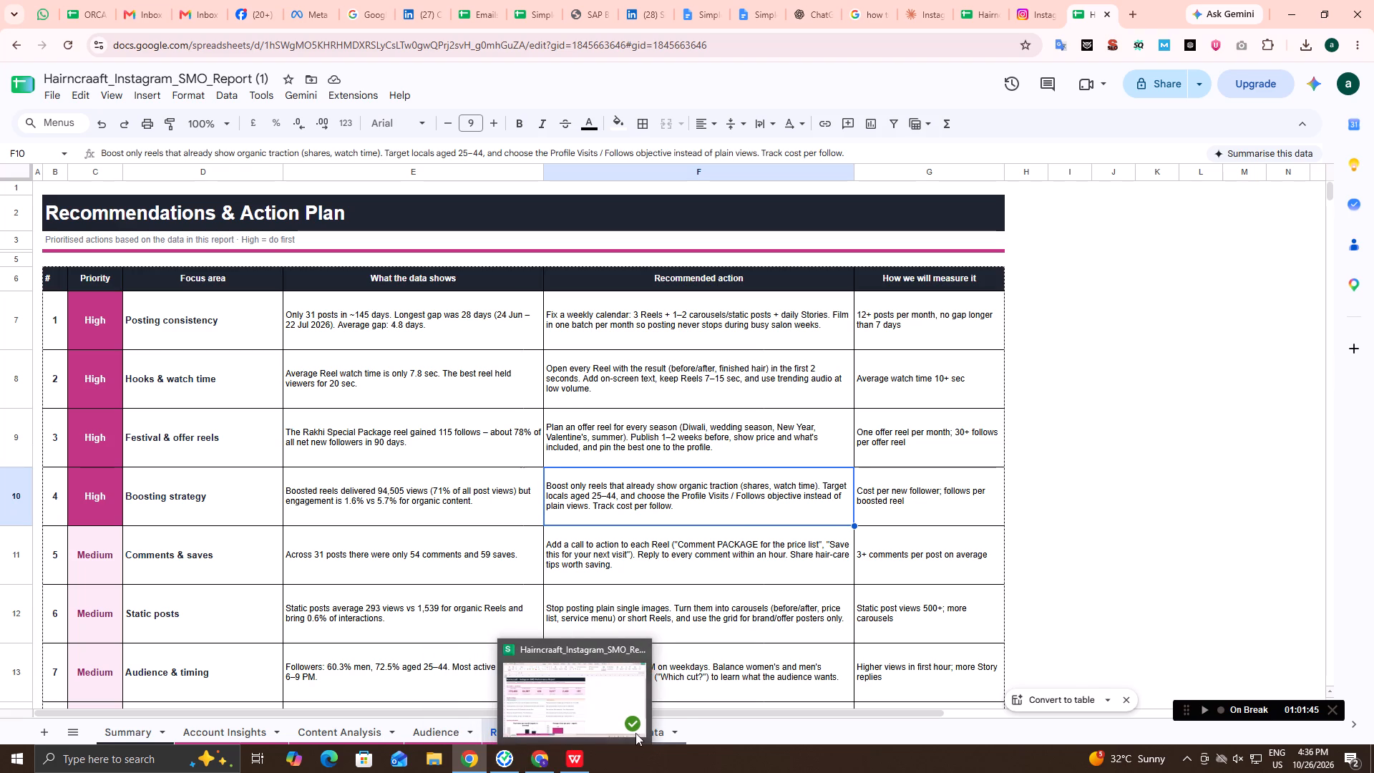
{"action": "left_click", "coordinate": [662, 735]}
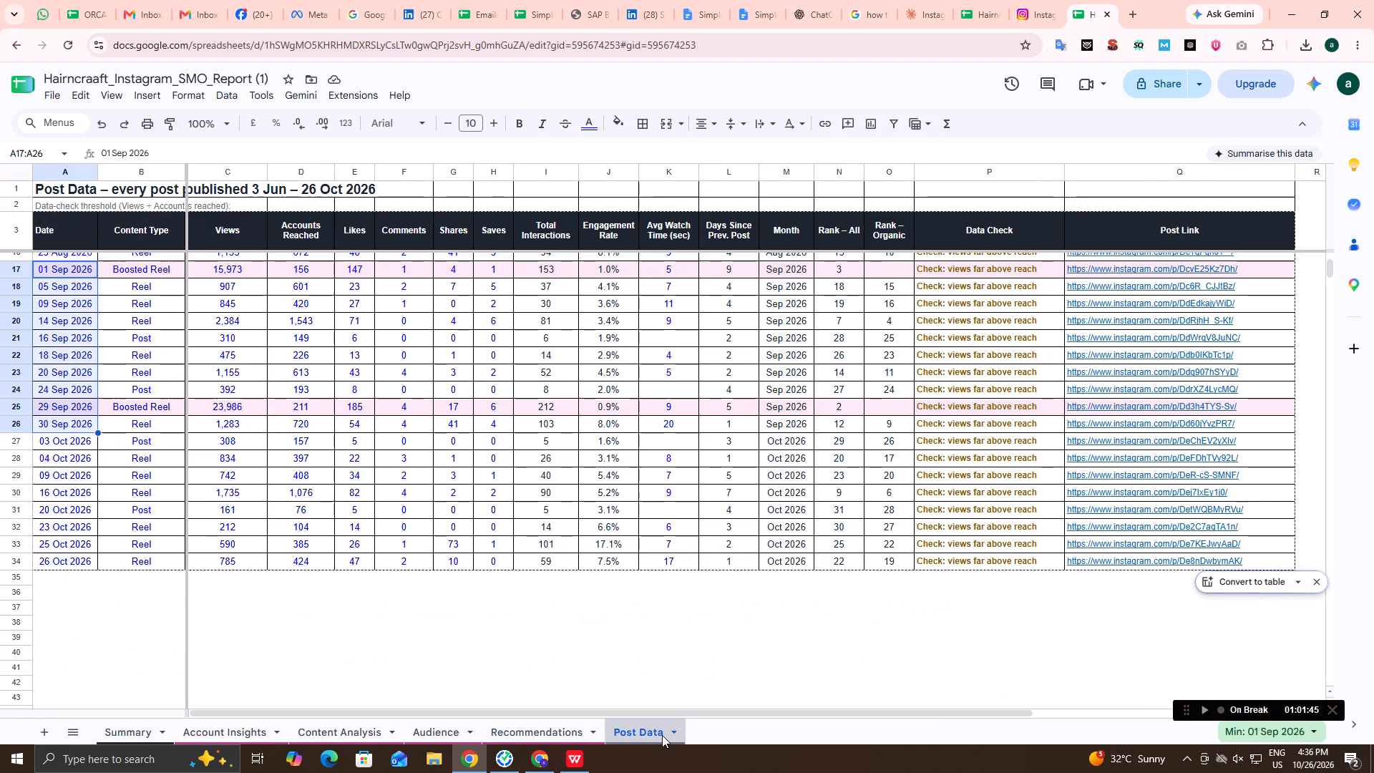
Look over the Post Data, Recommendations and Summary sheets once more, ending at the top of Summary.
{"action": "scroll", "coordinate": [432, 523], "scroll_direction": "up", "scroll_amount": 13}
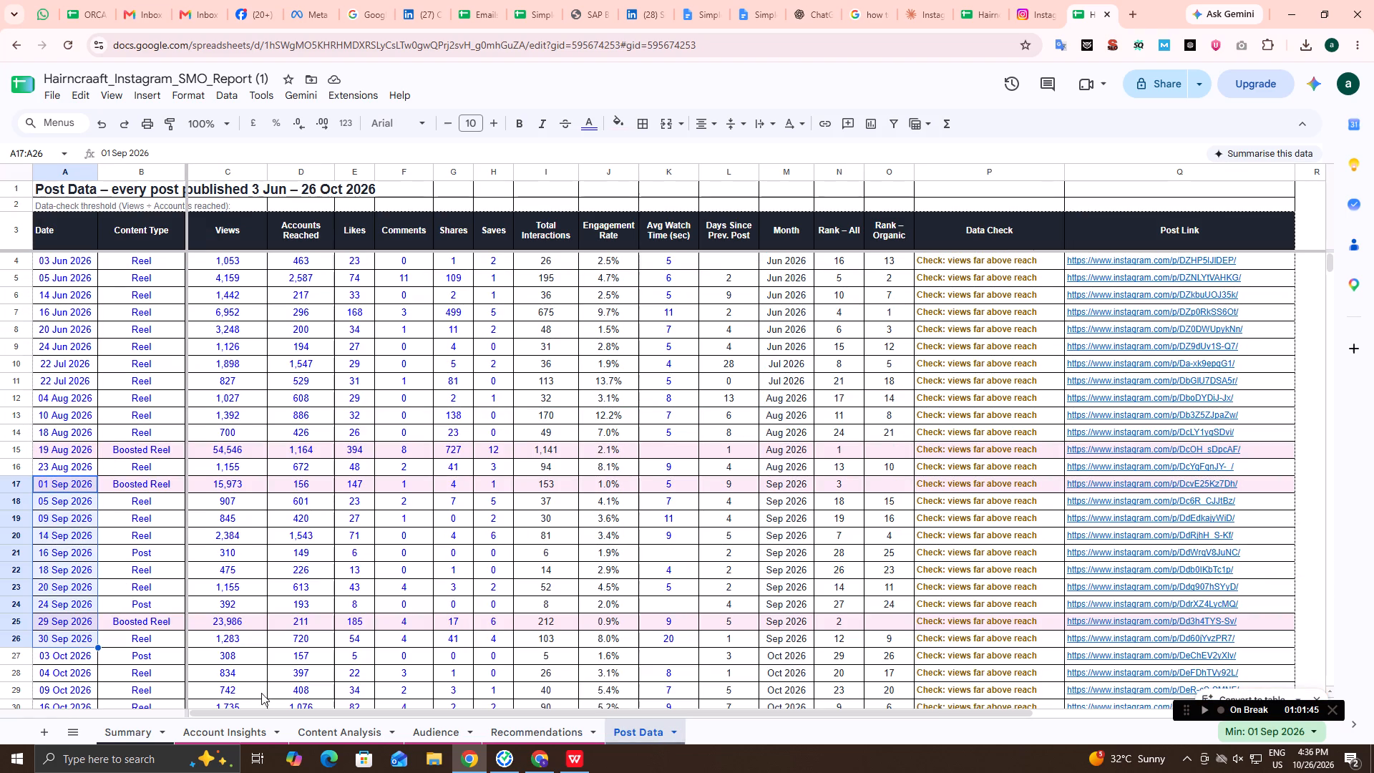
{"action": "left_click", "coordinate": [132, 731]}
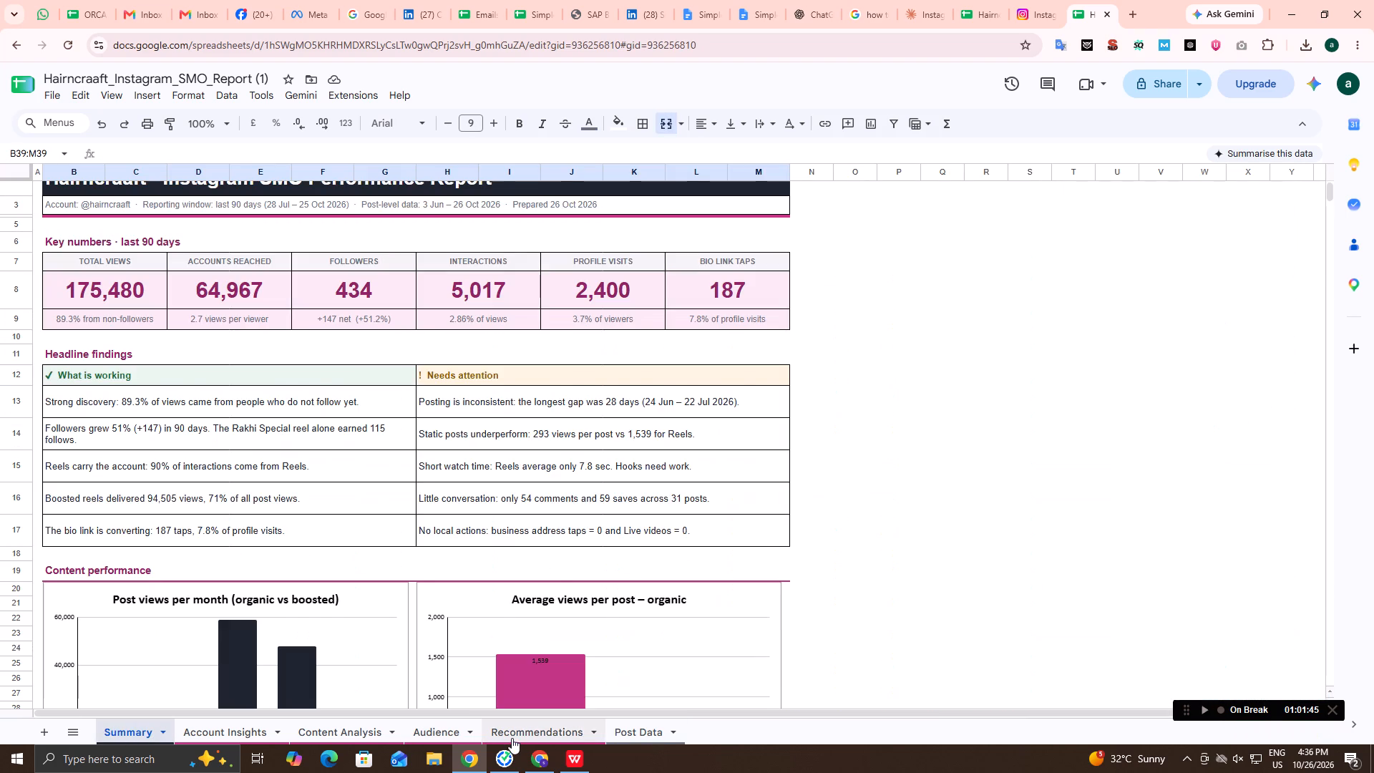
{"action": "left_click", "coordinate": [512, 738]}
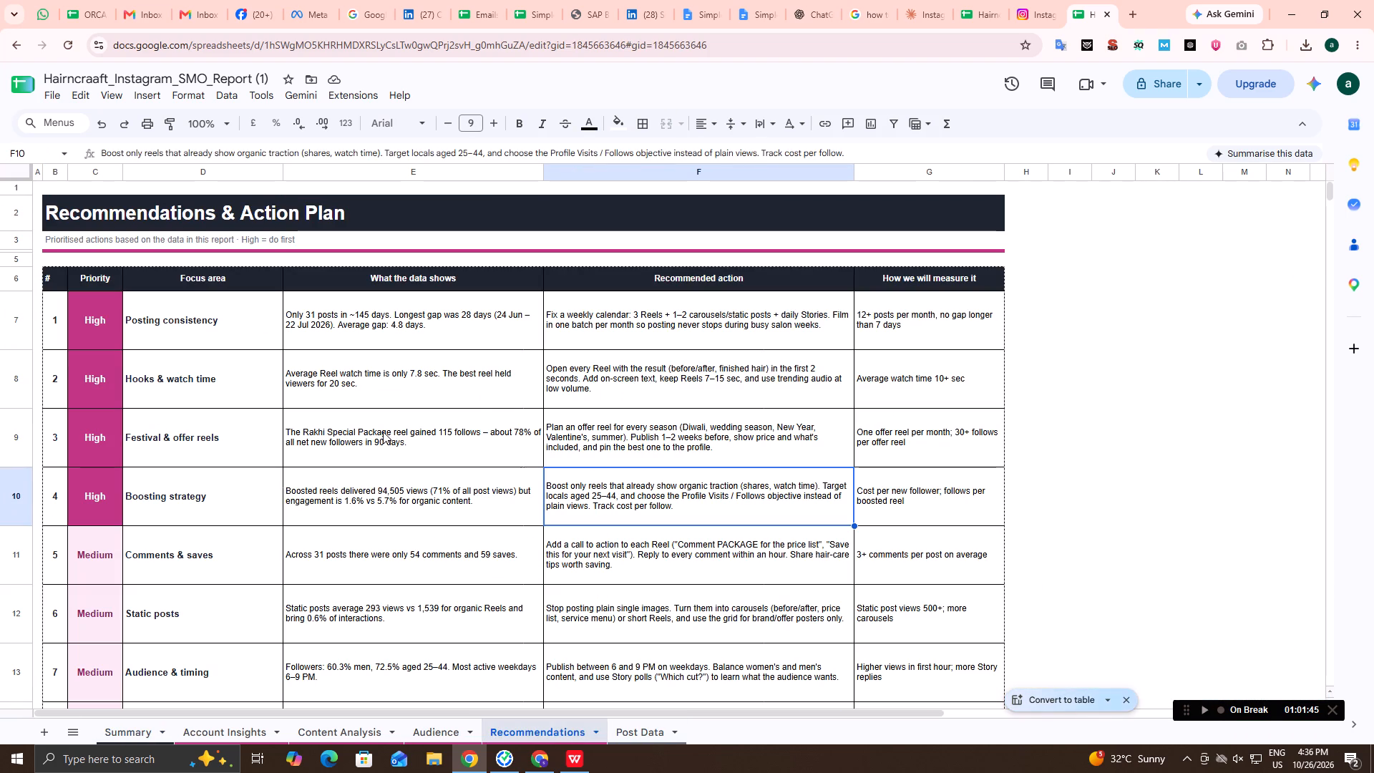
{"action": "left_click", "coordinate": [123, 731]}
{"action": "scroll", "coordinate": [177, 377], "scroll_direction": "up", "scroll_amount": 1}
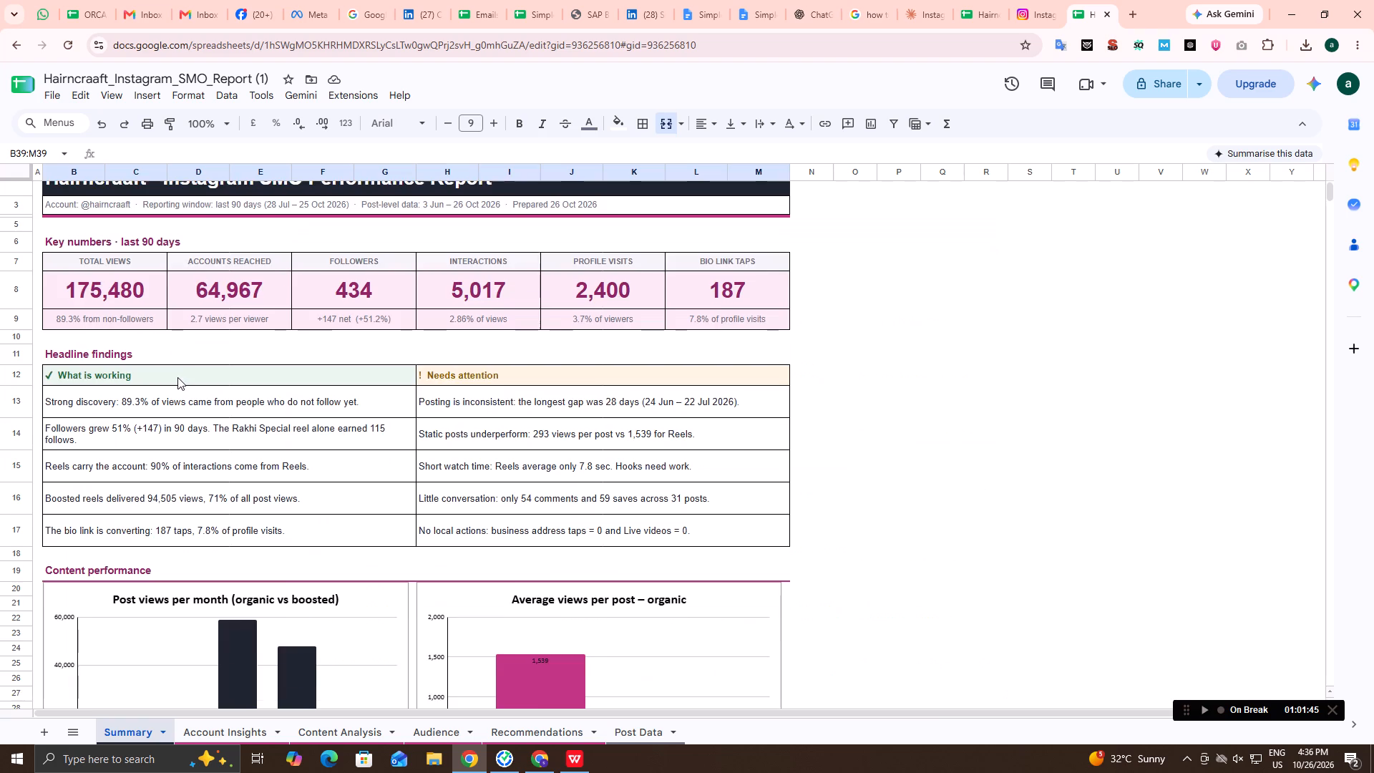
{"action": "scroll", "coordinate": [177, 377], "scroll_direction": "up", "scroll_amount": 3}
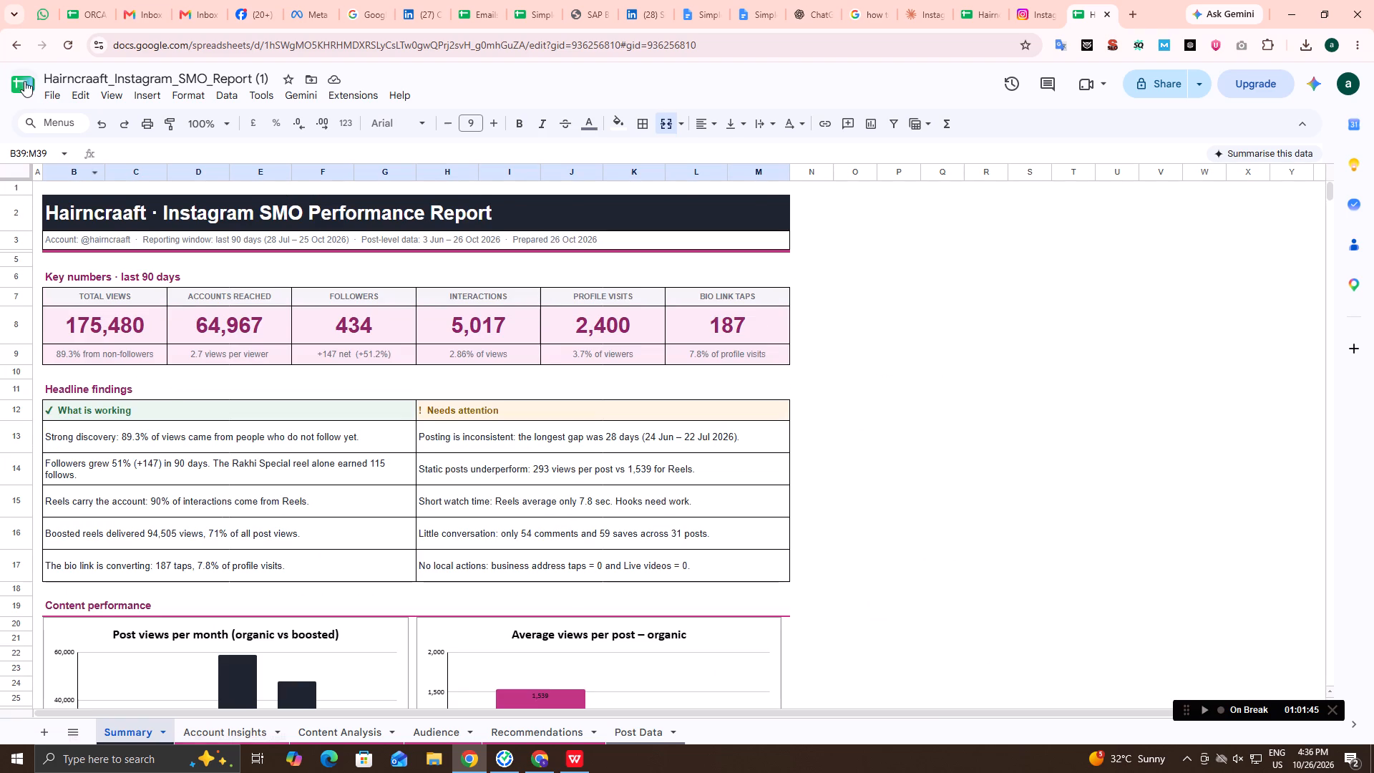
{"action": "left_click", "coordinate": [215, 81]}
In File Explorer, delete the older Hairncraaft_Instagram_SMO_Report and Hairncraaft SMO Report files from the Downloads folder, keeping the (1) copy.
{"action": "left_click", "coordinate": [987, 0]}
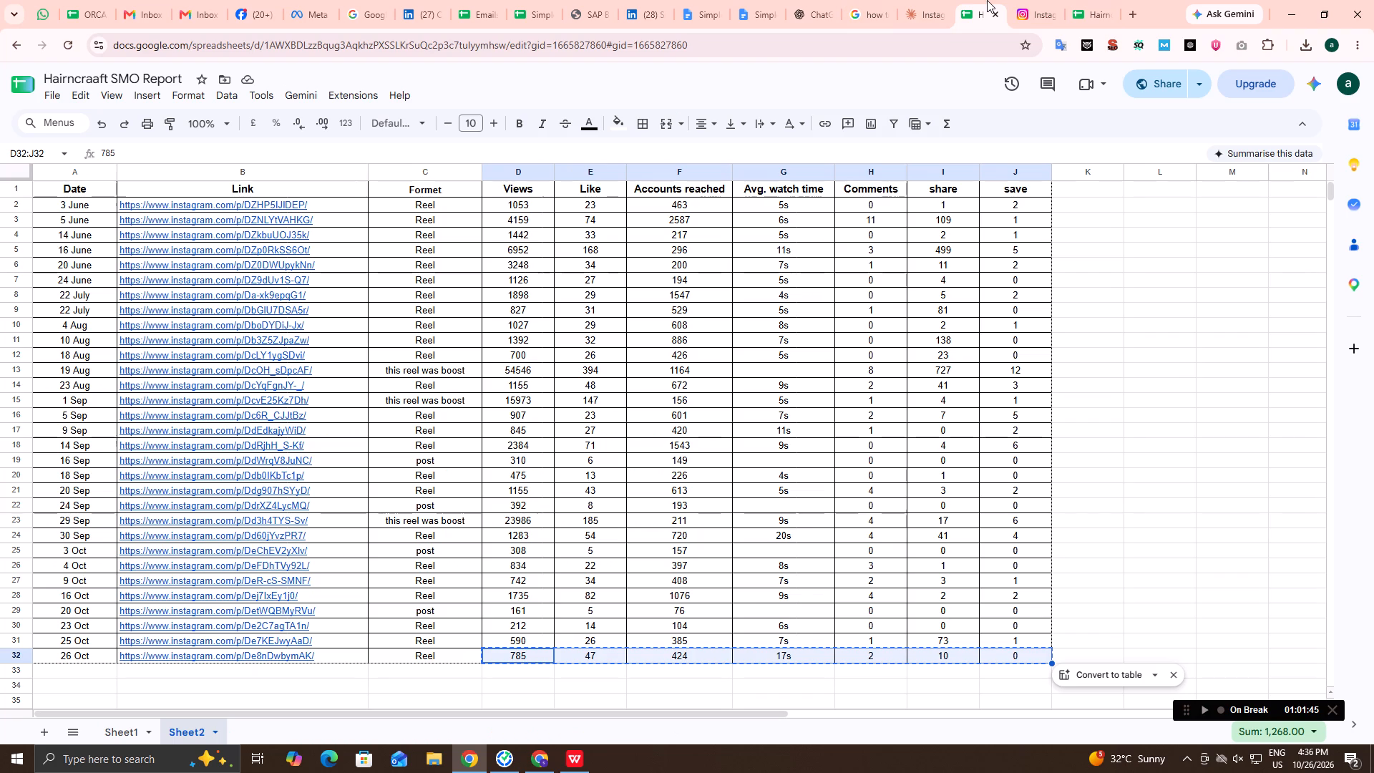
{"action": "left_click", "coordinate": [429, 759]}
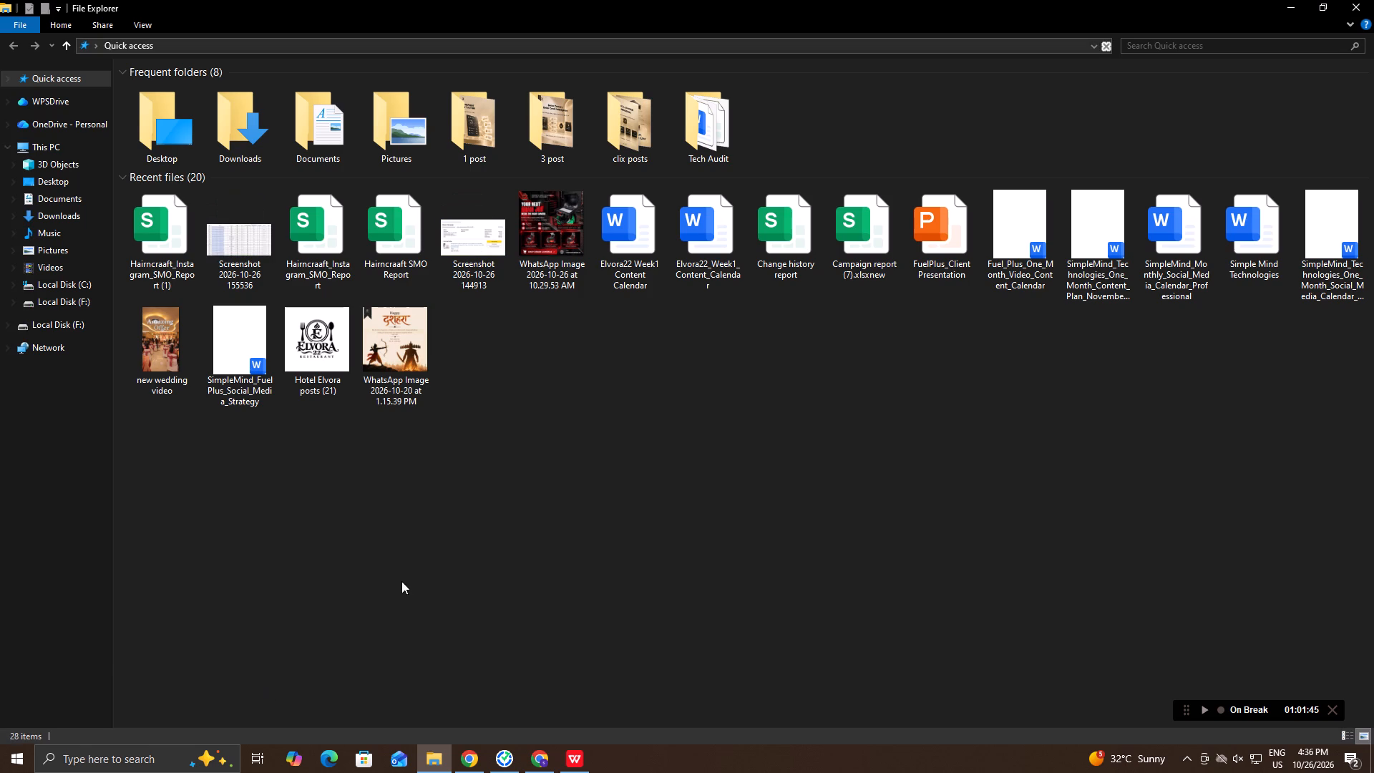
{"action": "left_click", "coordinate": [64, 210]}
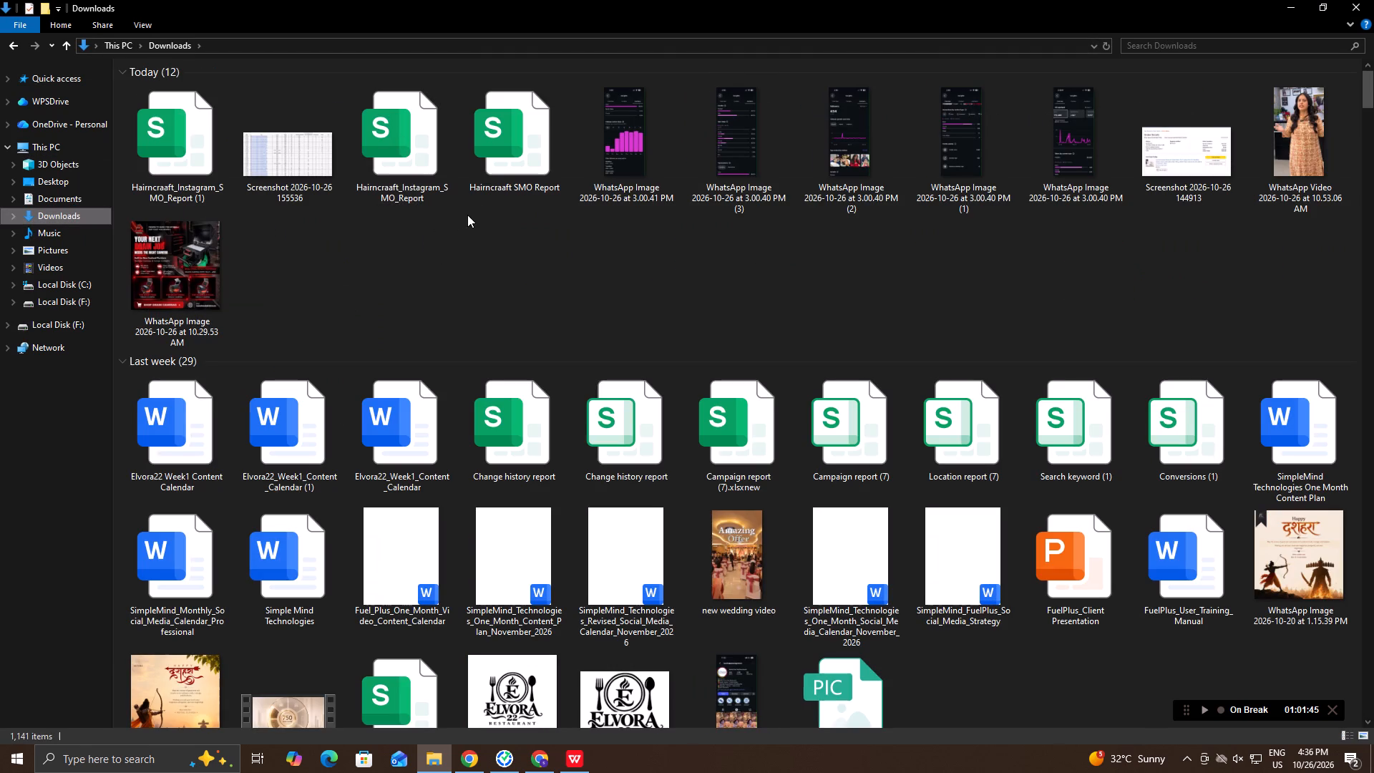
{"action": "left_click_drag", "start_coordinate": [520, 200], "coordinate": [413, 160]}
{"action": "right_click", "coordinate": [413, 160]}
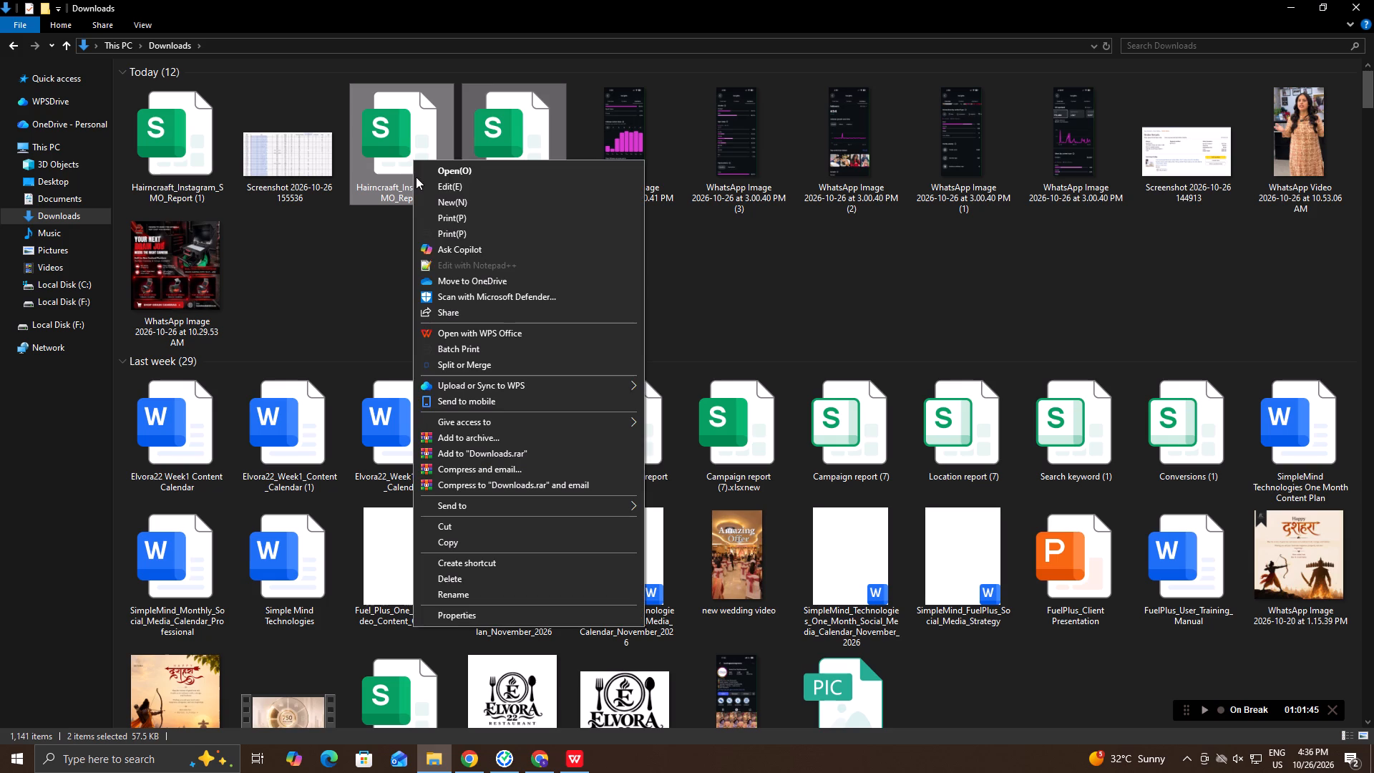
{"action": "left_click", "coordinate": [457, 580]}
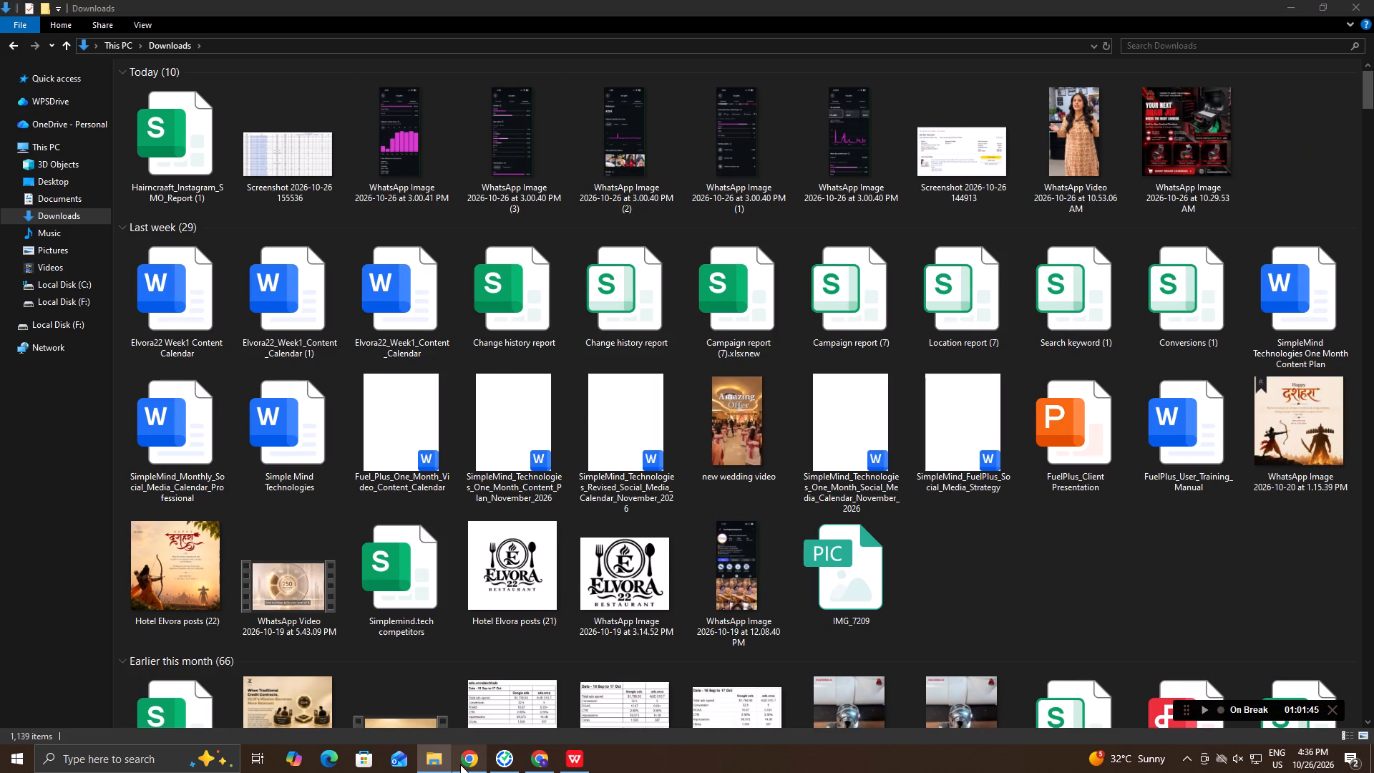
Back in Chrome, remove the "(1)" from the end of the Hairncraaft_Instagram_SMO_Report (1) spreadsheet's name.
{"action": "left_click", "coordinate": [460, 764]}
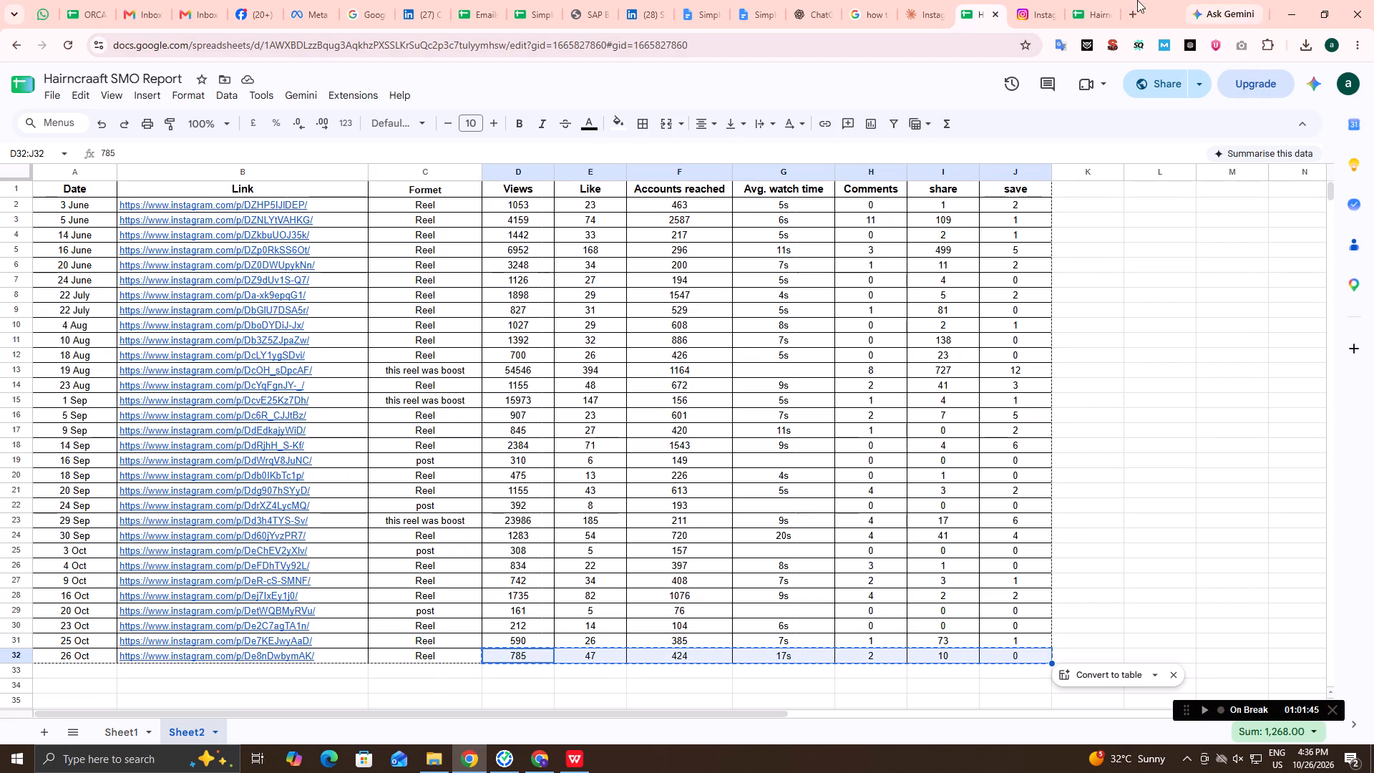
{"action": "left_click", "coordinate": [1088, 0]}
{"action": "left_click_drag", "start_coordinate": [234, 76], "coordinate": [242, 75]}
{"action": "left_click", "coordinate": [273, 78]}
{"action": "left_click_drag", "start_coordinate": [273, 78], "coordinate": [261, 82]}
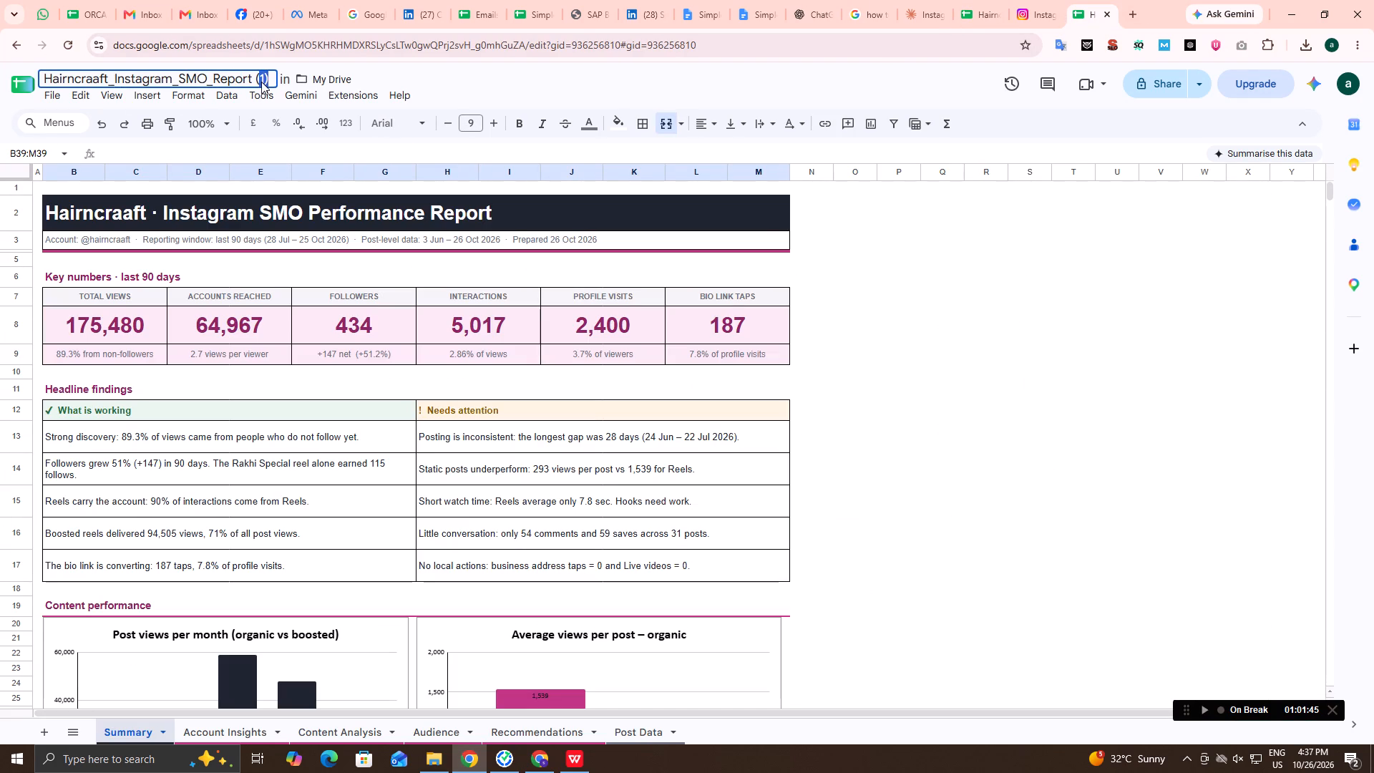
{"action": "left_click_drag", "start_coordinate": [261, 82], "coordinate": [255, 82]}
{"action": "key", "text": "BackSpace"}
Drop "SMO" from the spreadsheet's name, renaming it Hairncraaft Instagram Report.
{"action": "left_click", "coordinate": [196, 79]}
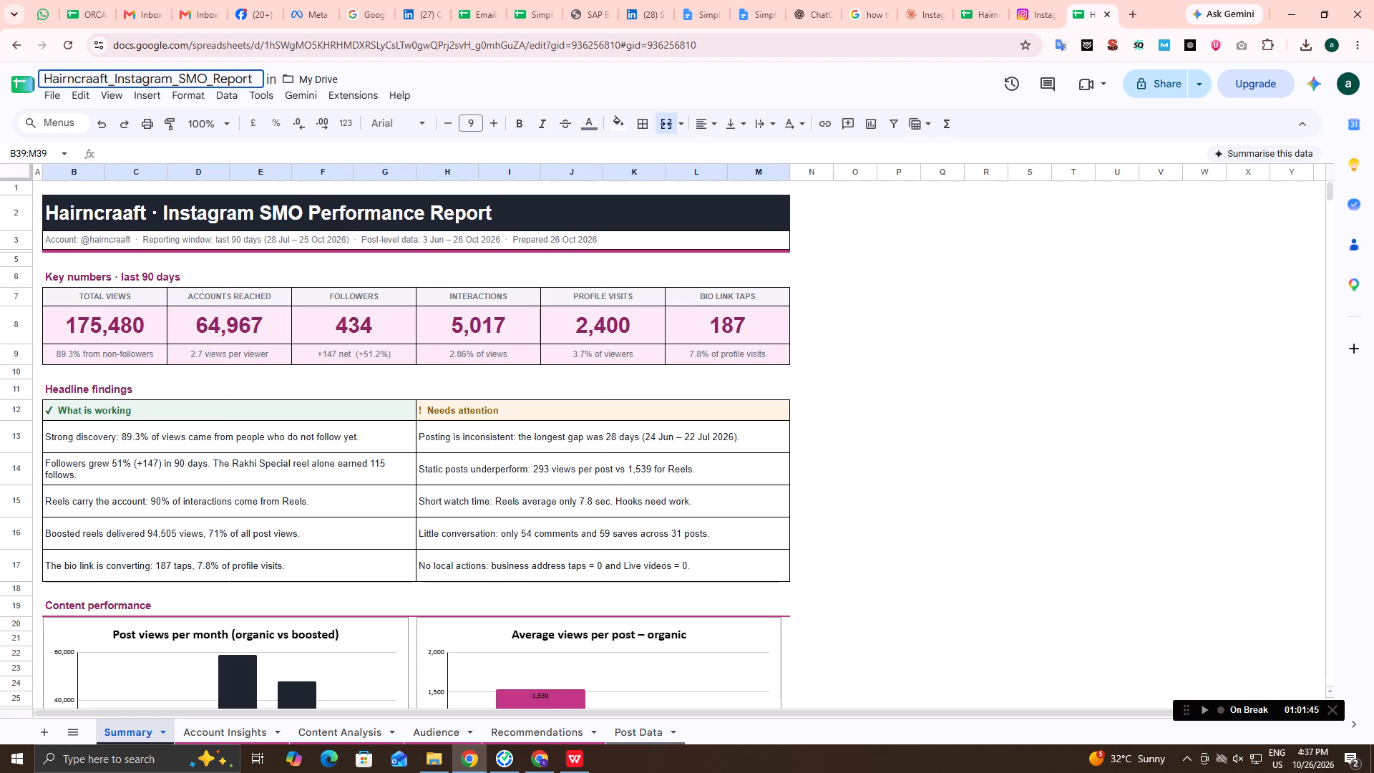
{"action": "left_click", "coordinate": [207, 79]}
{"action": "key", "text": "BackSpace"}
{"action": "key", "text": "BackSpace"}
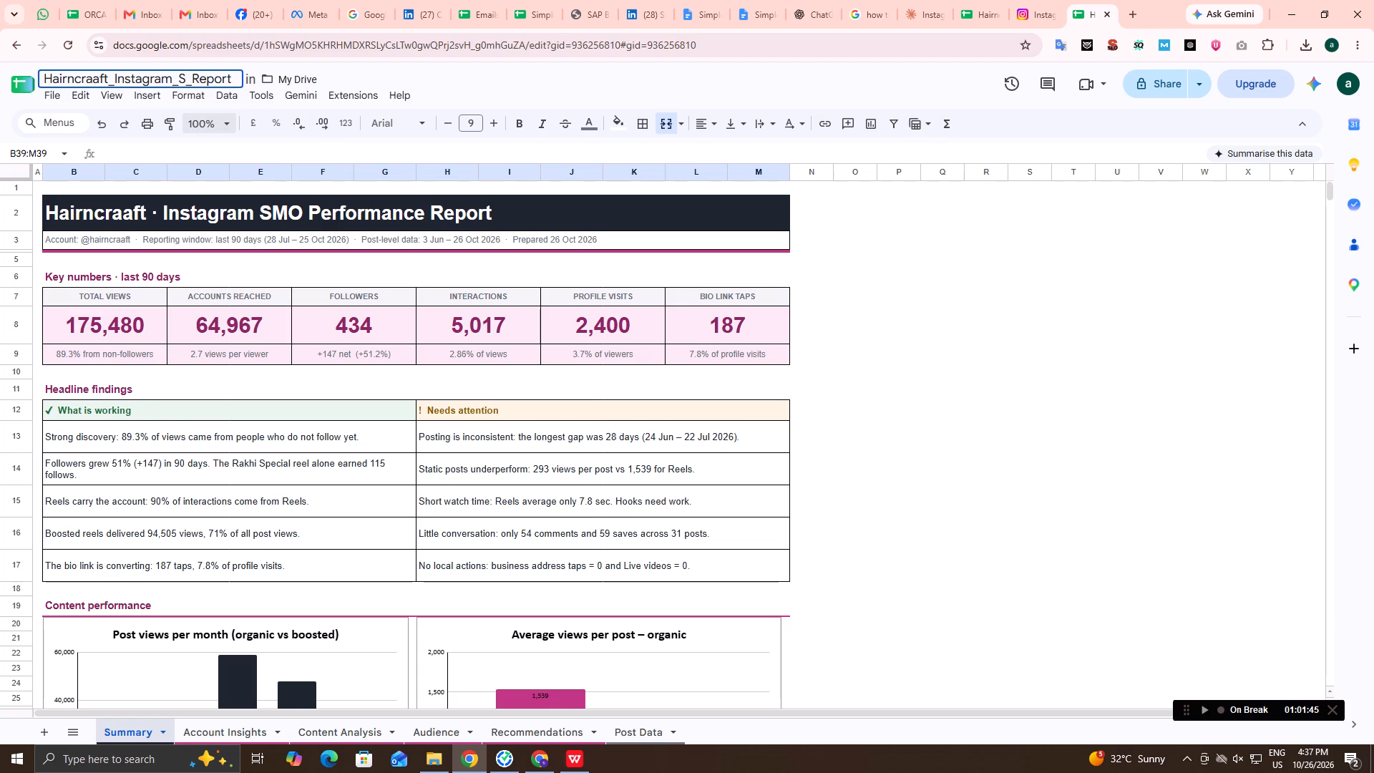
{"action": "type", "text": "ocial"}
{"action": "key", "text": "space"}
{"action": "key", "text": "BackSpace"}
{"action": "key", "text": "BackSpace"}
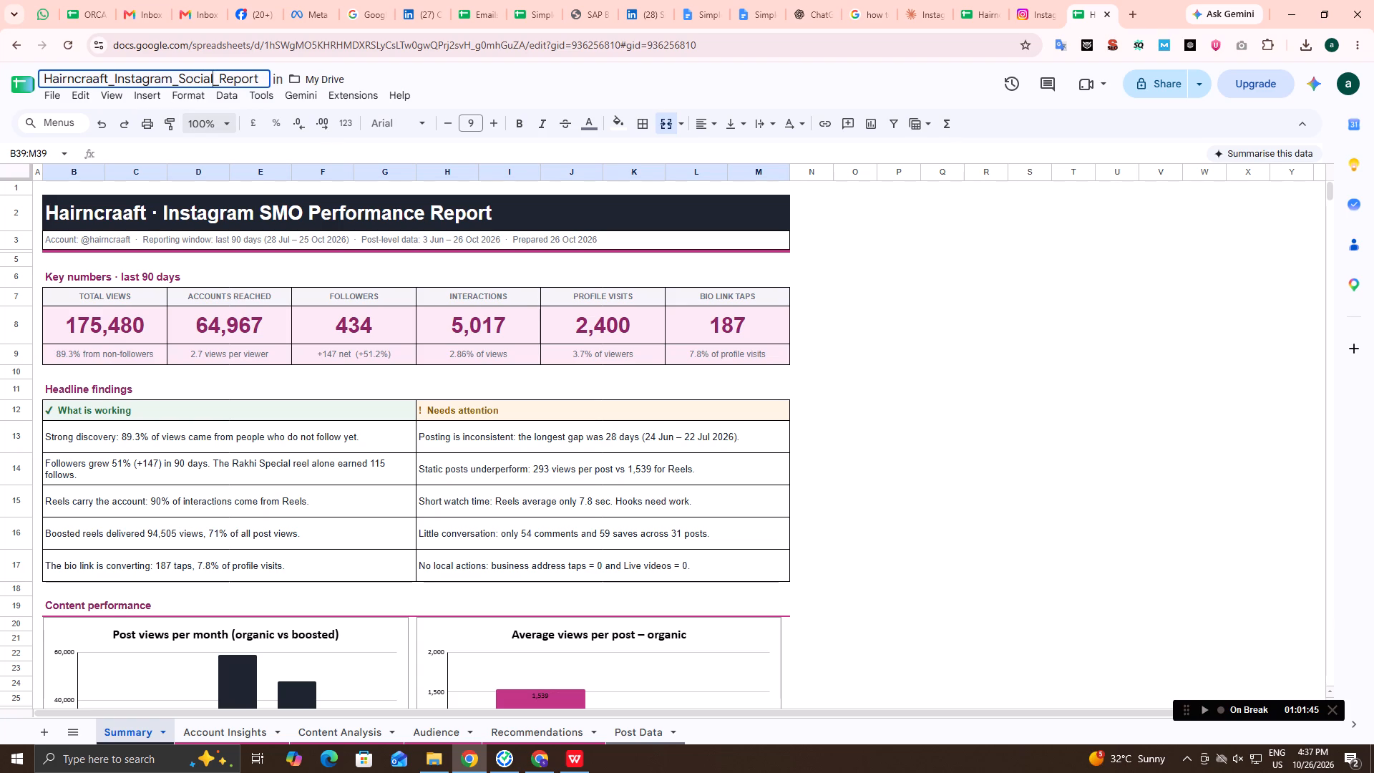
{"action": "key", "text": "BackSpace"}
{"action": "key", "text": "BackSpace"}
{"action": "key", "text": "BackSpace"}
{"action": "key", "text": "BackSpace"}
{"action": "key", "text": "BackSpace"}
{"action": "key", "text": "BackSpace"}
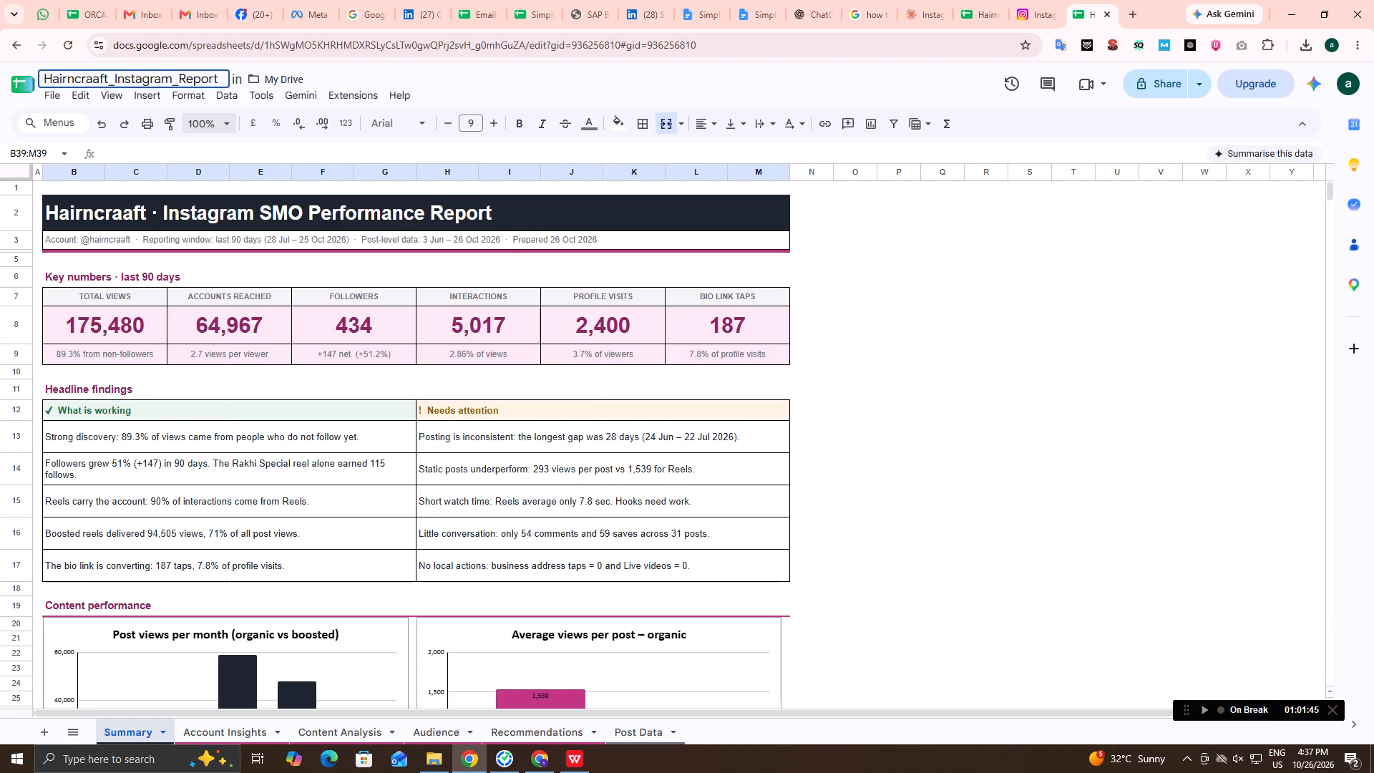
Replace the underscores in the spreadsheet's name with spaces, renaming it Hairncraaft Instagram Report.
{"action": "left_click", "coordinate": [116, 82]}
{"action": "double_click", "coordinate": [117, 79]}
{"action": "left_click", "coordinate": [117, 79]}
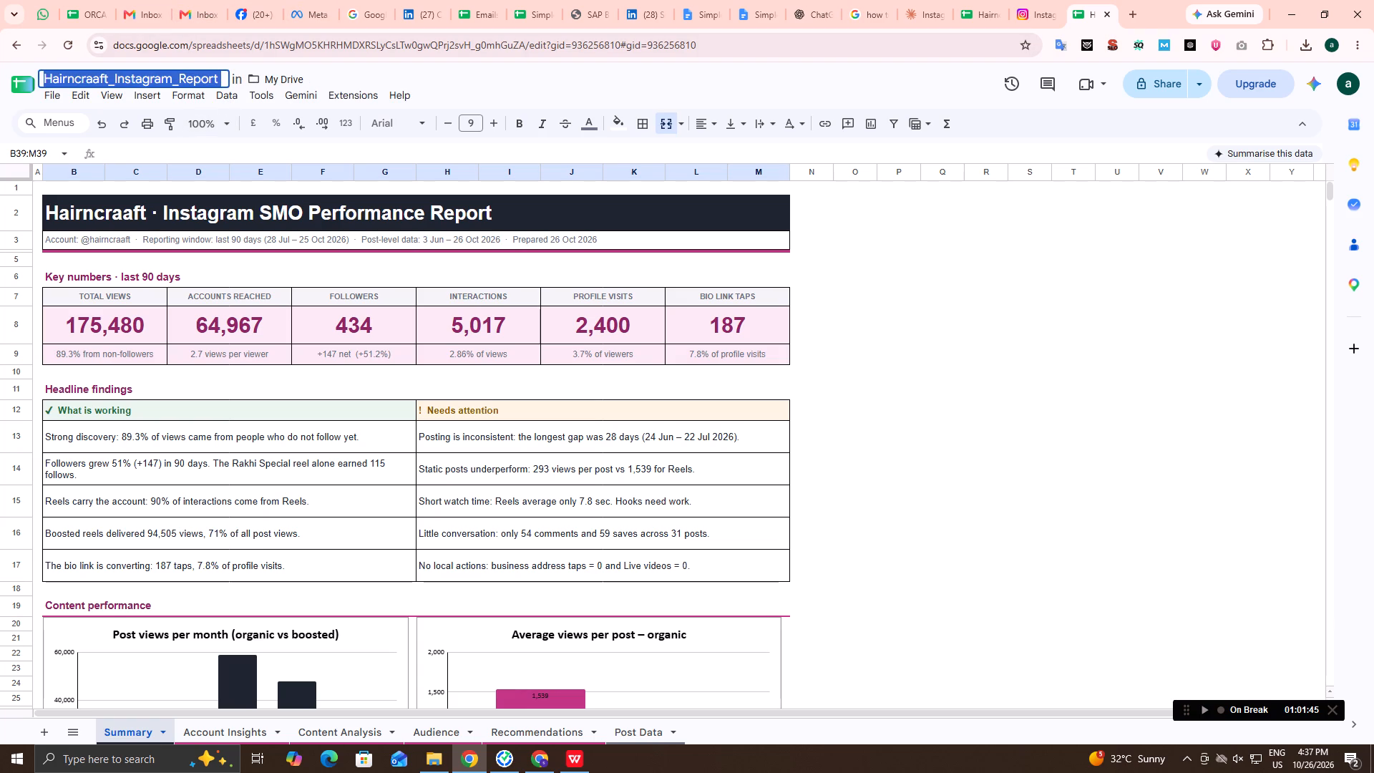
{"action": "left_click", "coordinate": [113, 79]}
{"action": "key", "text": "BackSpace"}
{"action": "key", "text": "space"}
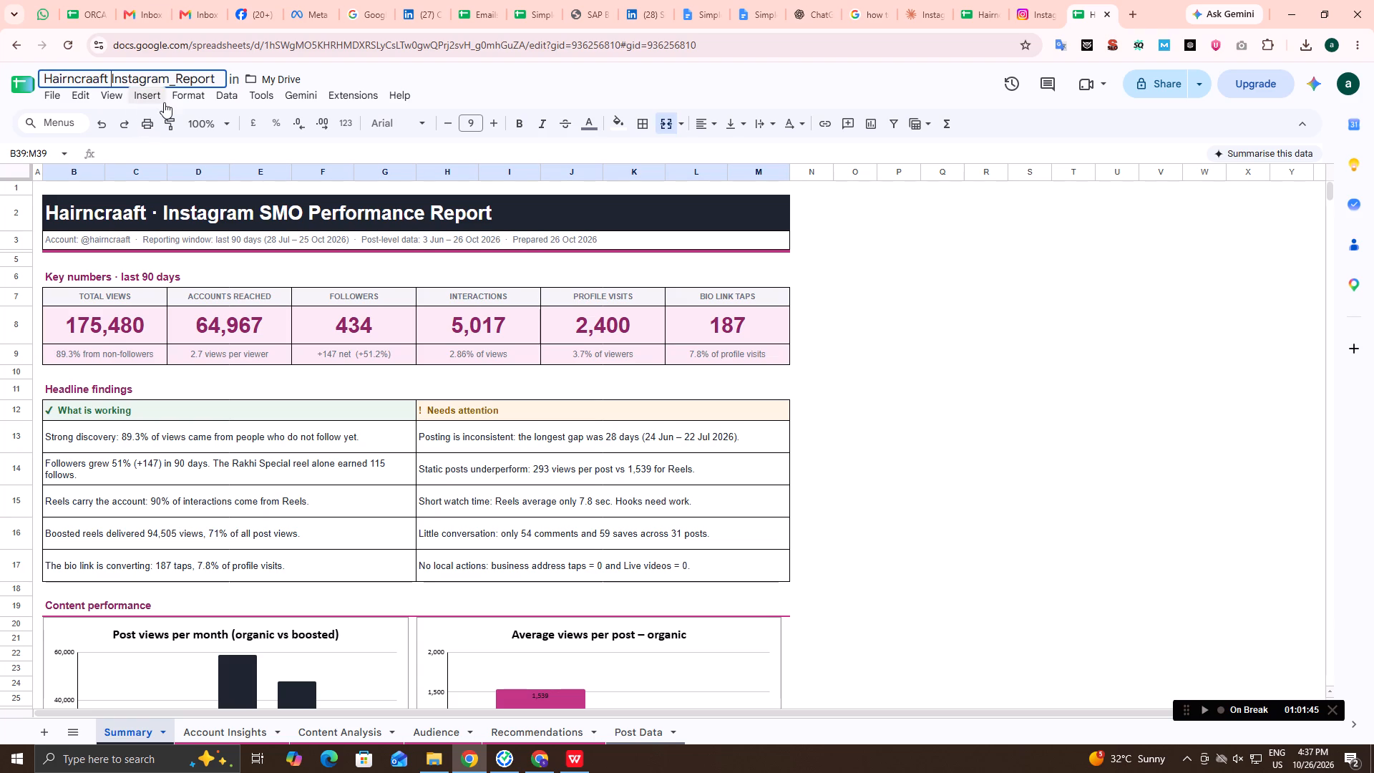
{"action": "left_click", "coordinate": [177, 77]}
{"action": "key", "text": "BackSpace"}
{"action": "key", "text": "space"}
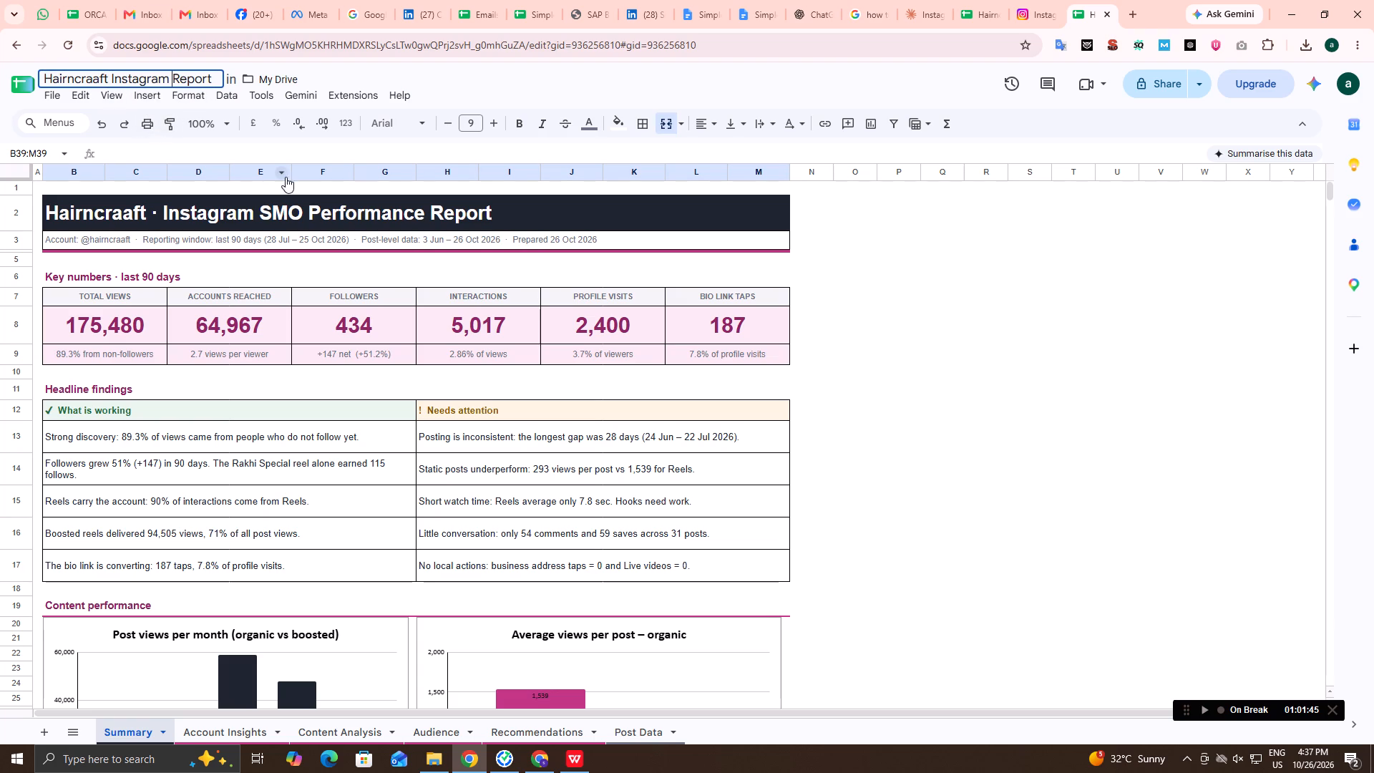
{"action": "left_click", "coordinate": [266, 382]}
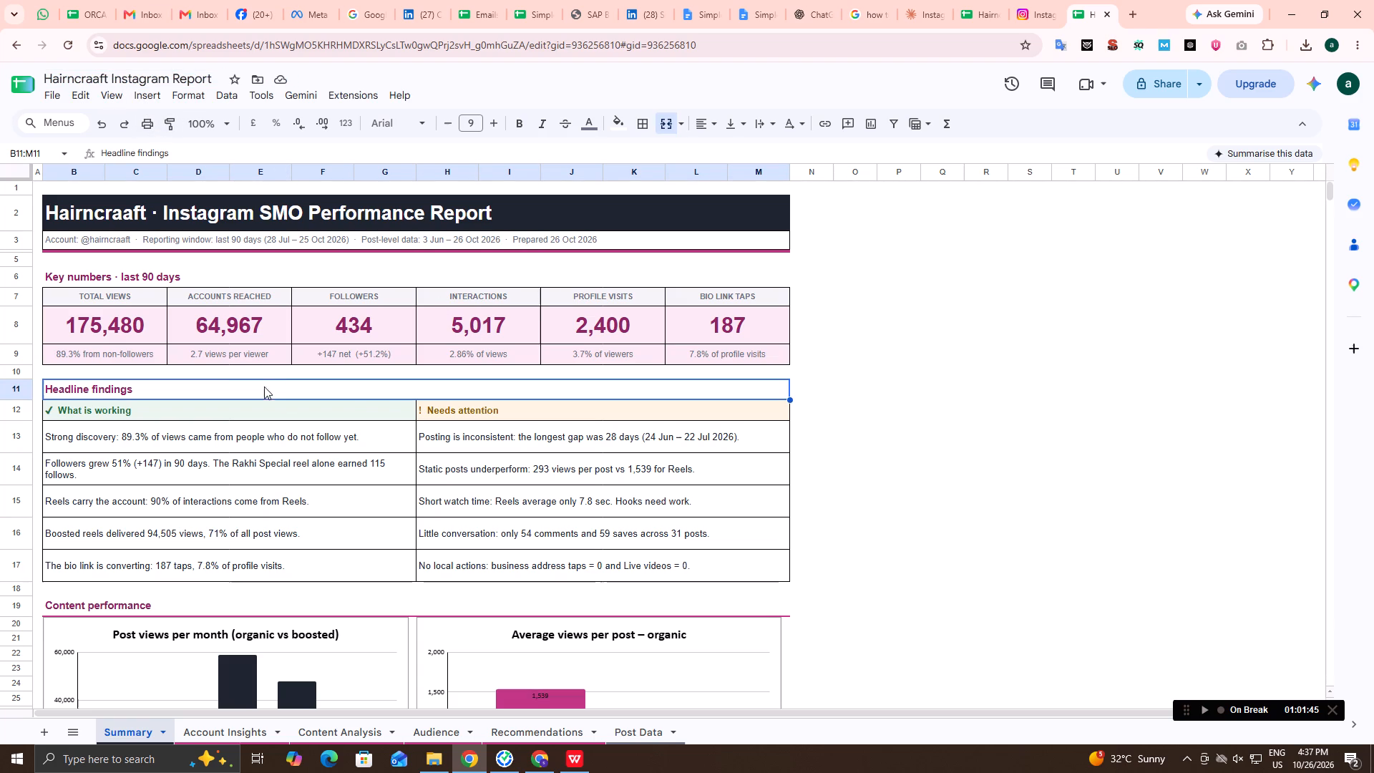
Download the spreadsheet as an Excel (.xlsx) workbook and open the downloaded file in WPS Office.
{"action": "left_click", "coordinate": [58, 93]}
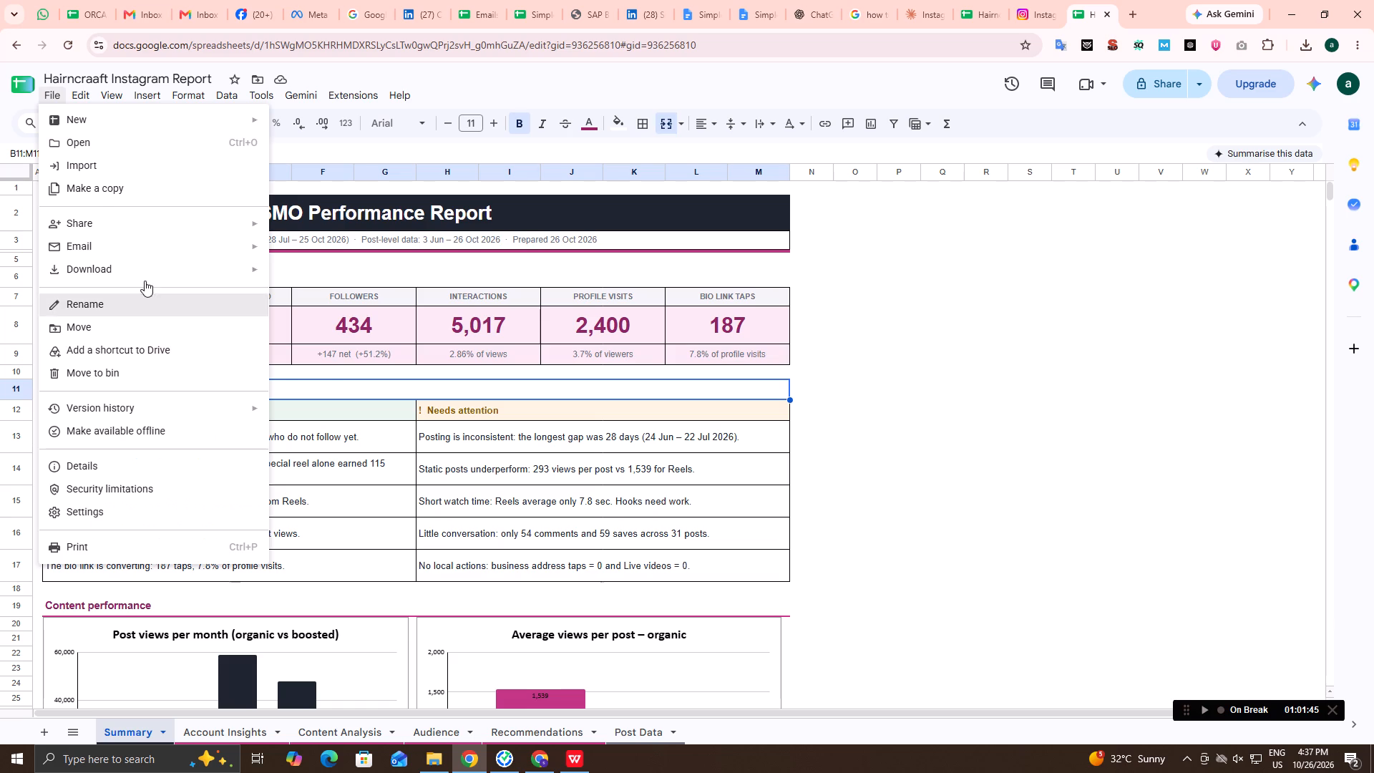
{"action": "left_click", "coordinate": [149, 271]}
{"action": "left_click", "coordinate": [364, 281]}
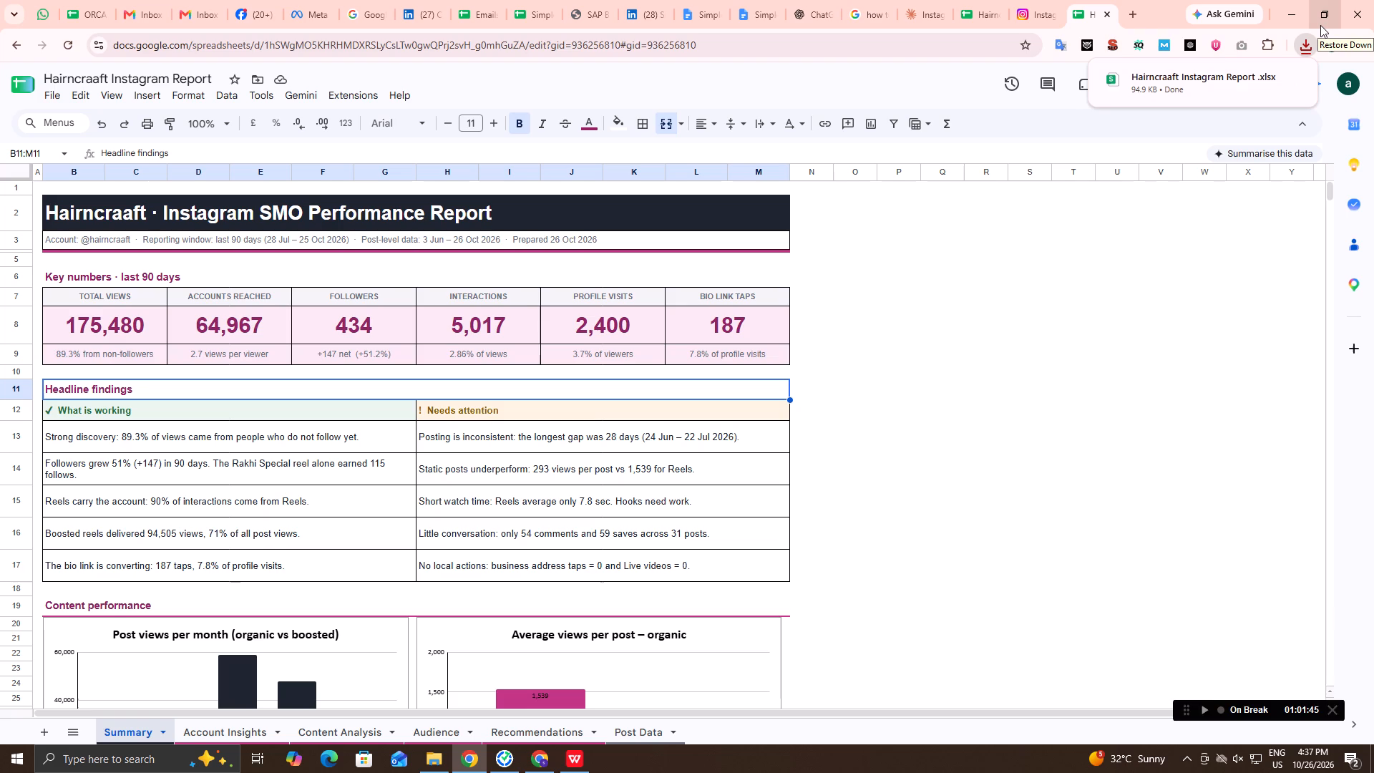
{"action": "left_click", "coordinate": [1240, 82]}
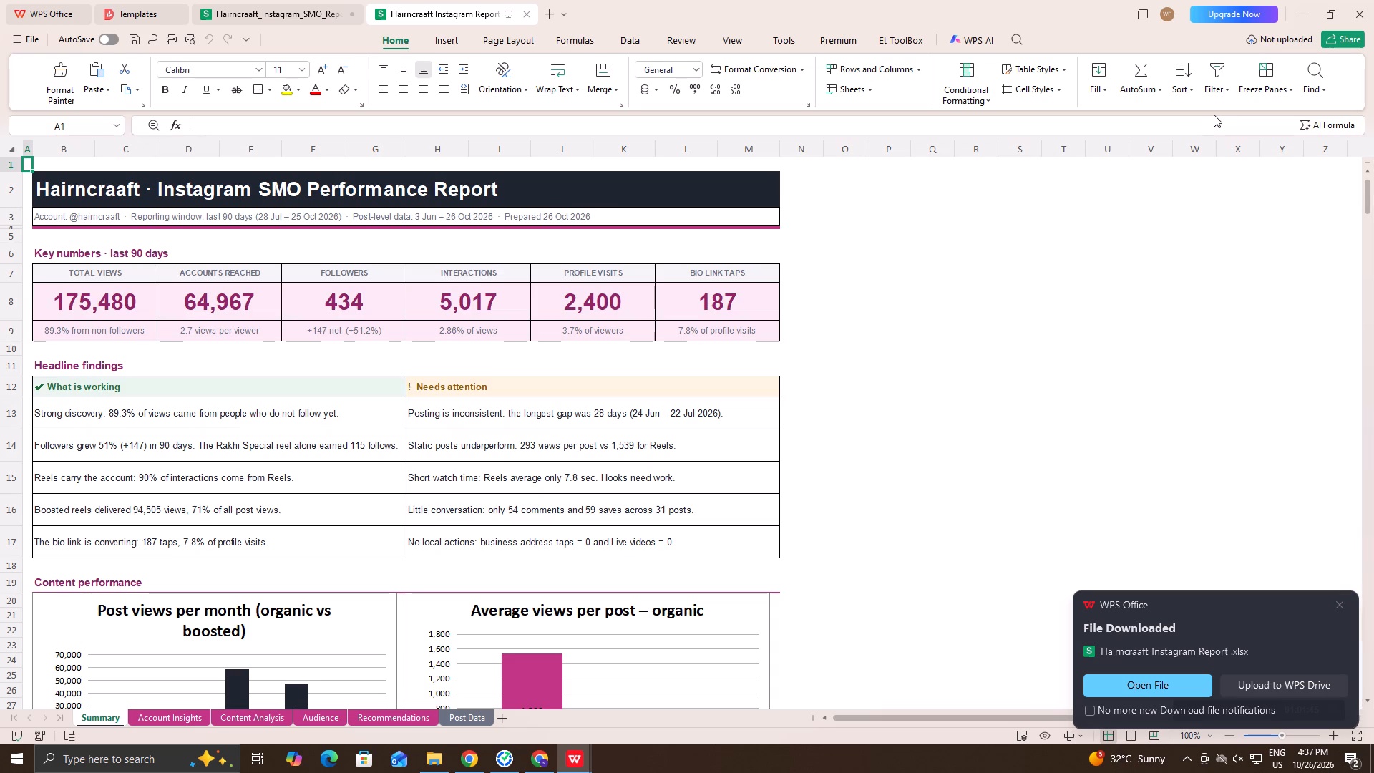
Enter 1` in cell A1 of the Summary sheet.
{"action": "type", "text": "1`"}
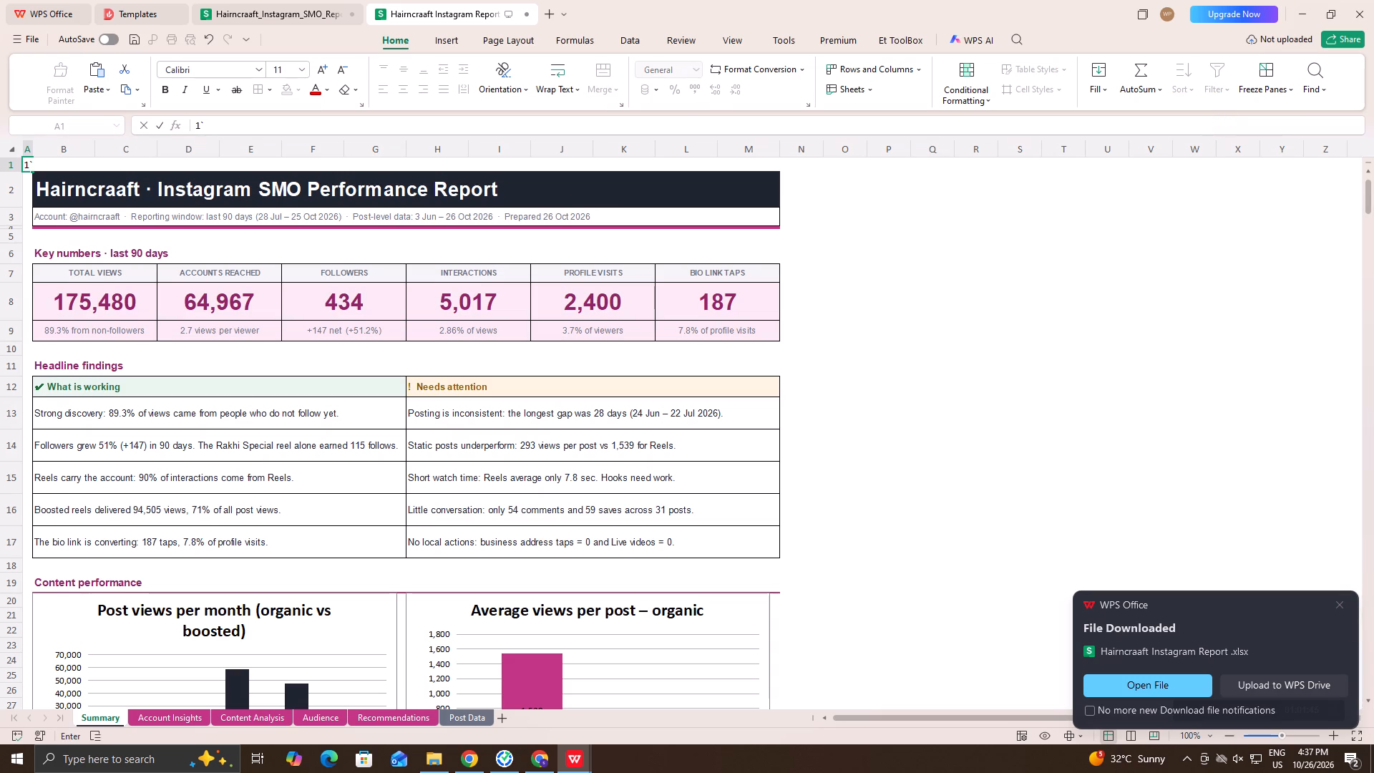
{"action": "left_click", "coordinate": [864, 364]}
Check the downloaded workbook's Summary sheet, including its charts, and bring up the Account Insights sheet for checking.
{"action": "scroll", "coordinate": [4, 771], "scroll_direction": "down", "scroll_amount": 2}
{"action": "scroll", "coordinate": [6, 594], "scroll_direction": "down", "scroll_amount": 2}
{"action": "scroll", "coordinate": [265, 585], "scroll_direction": "down", "scroll_amount": 3}
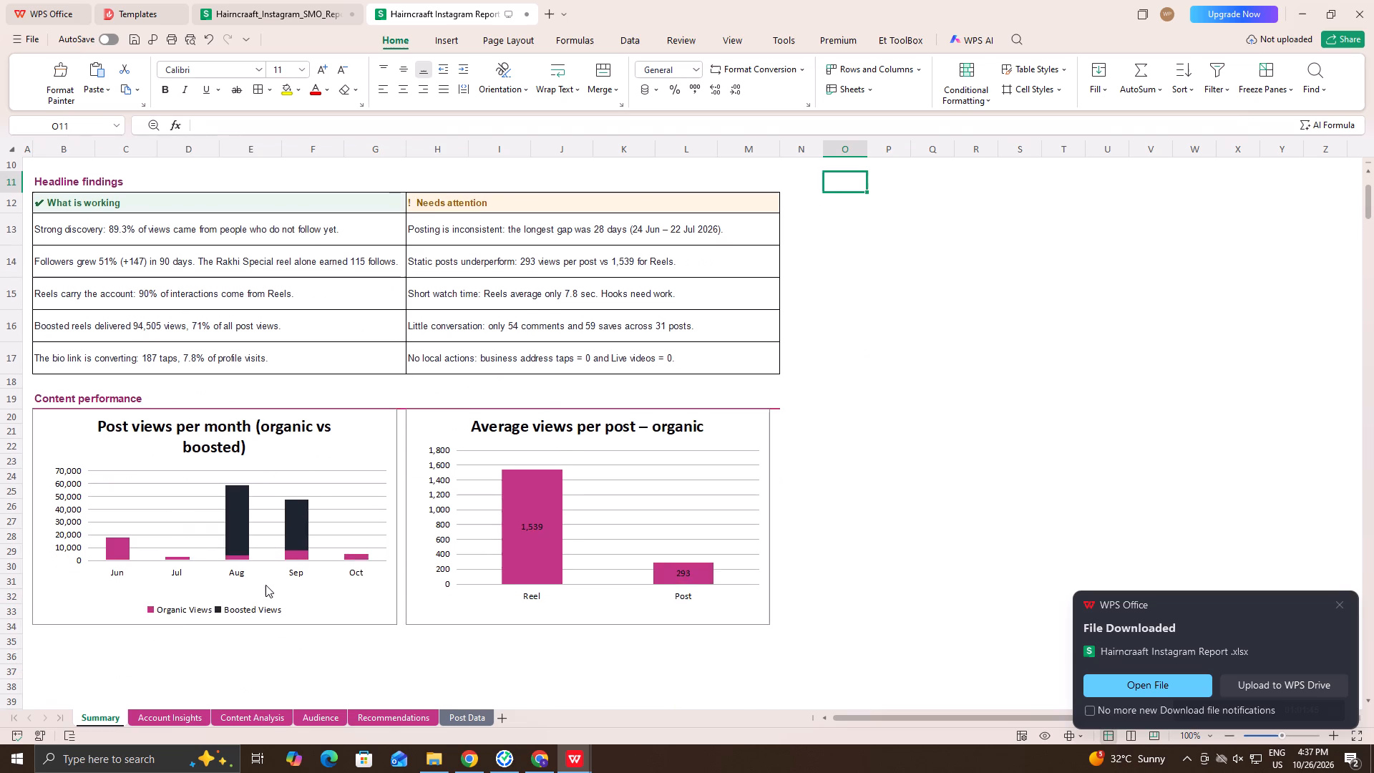
{"action": "scroll", "coordinate": [265, 585], "scroll_direction": "down", "scroll_amount": 3}
{"action": "scroll", "coordinate": [265, 585], "scroll_direction": "up", "scroll_amount": 10}
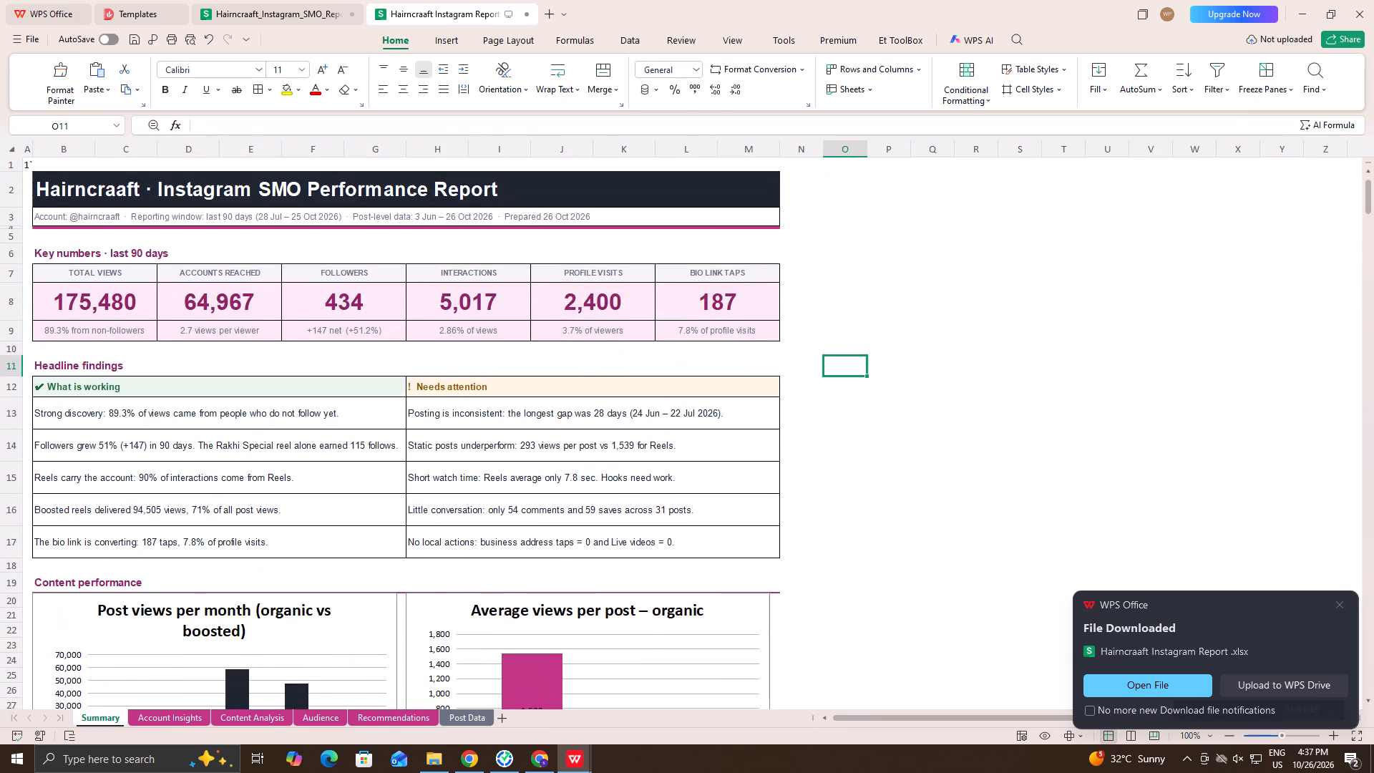
{"action": "left_click", "coordinate": [164, 721]}
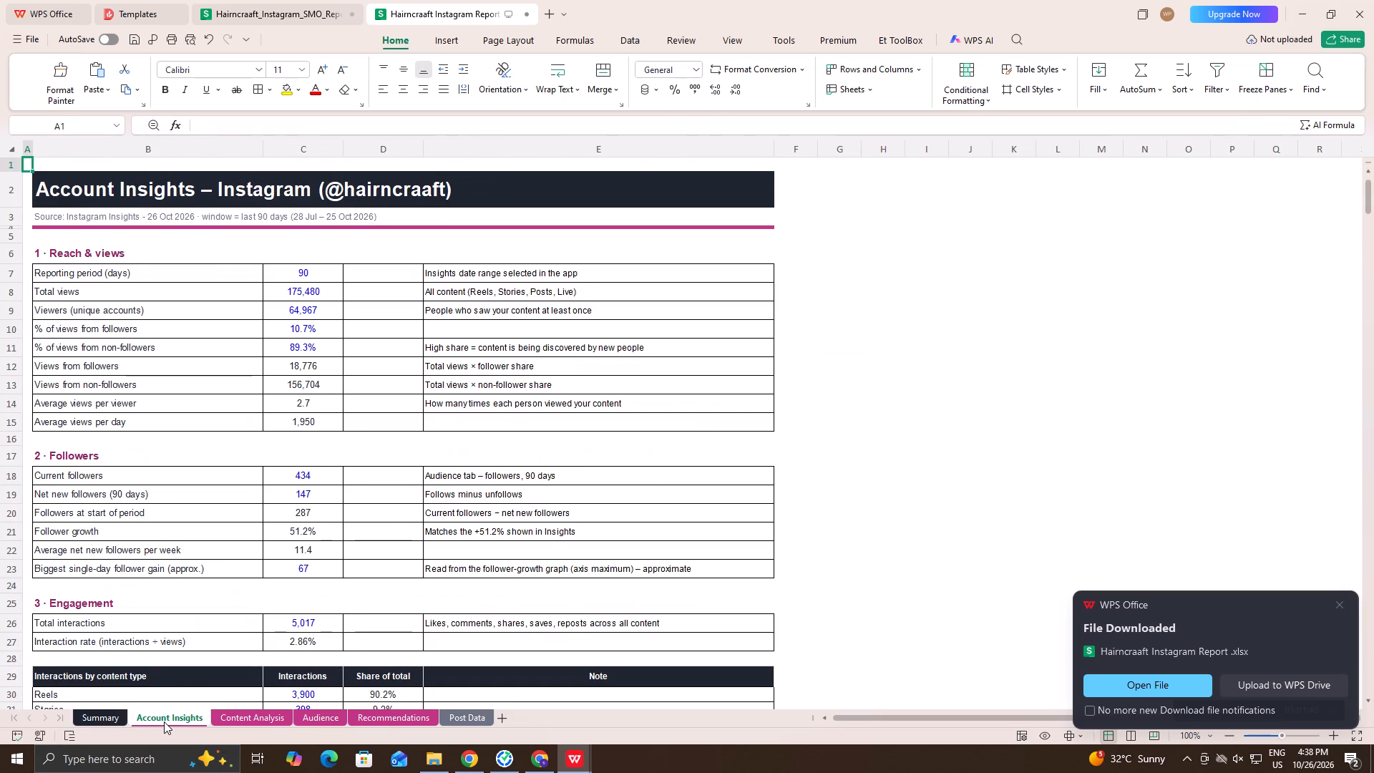
In WPS Office, check the layout of the Account Insights and Content Analysis sheets in the downloaded Hairncraaft Instagram Report.
{"action": "scroll", "coordinate": [200, 686], "scroll_direction": "down", "scroll_amount": 10}
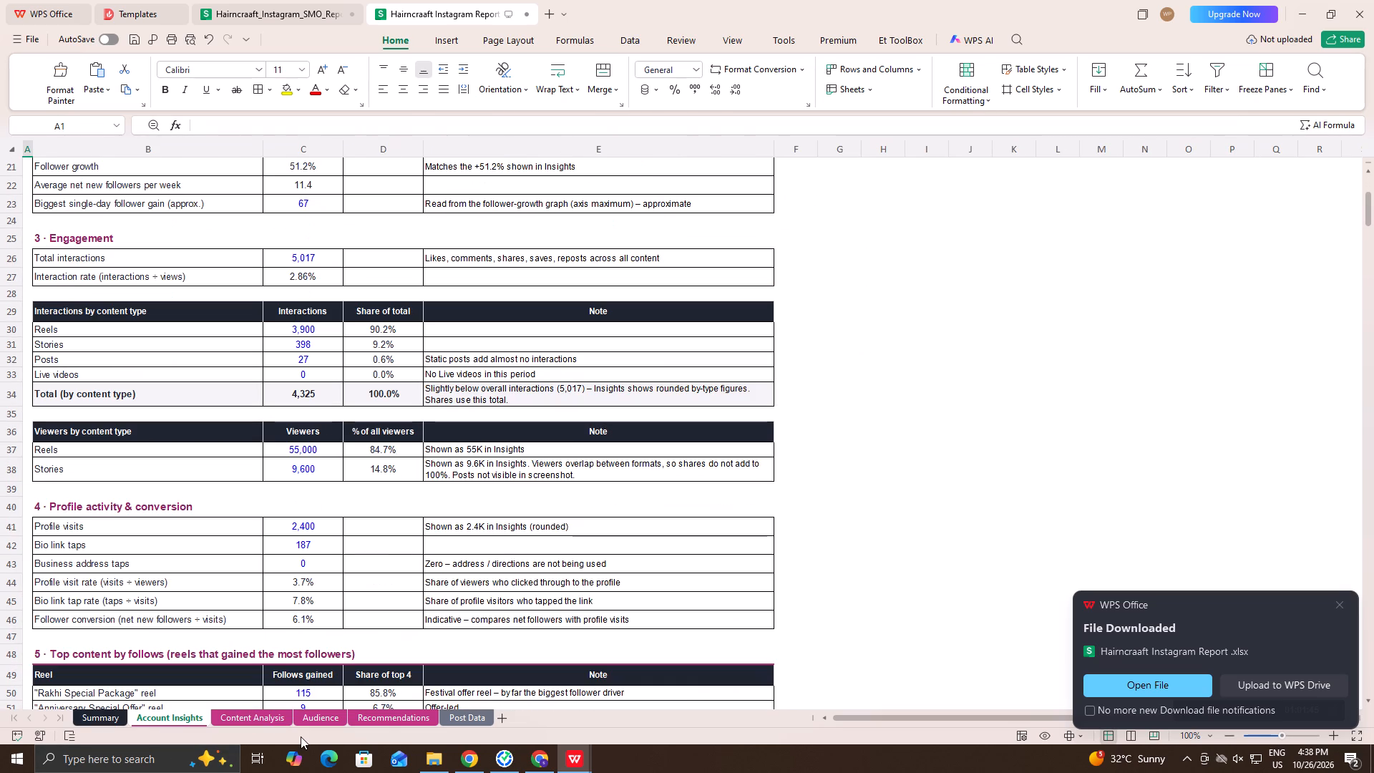
{"action": "scroll", "coordinate": [301, 736], "scroll_direction": "down", "scroll_amount": 3}
{"action": "scroll", "coordinate": [272, 676], "scroll_direction": "down", "scroll_amount": 3}
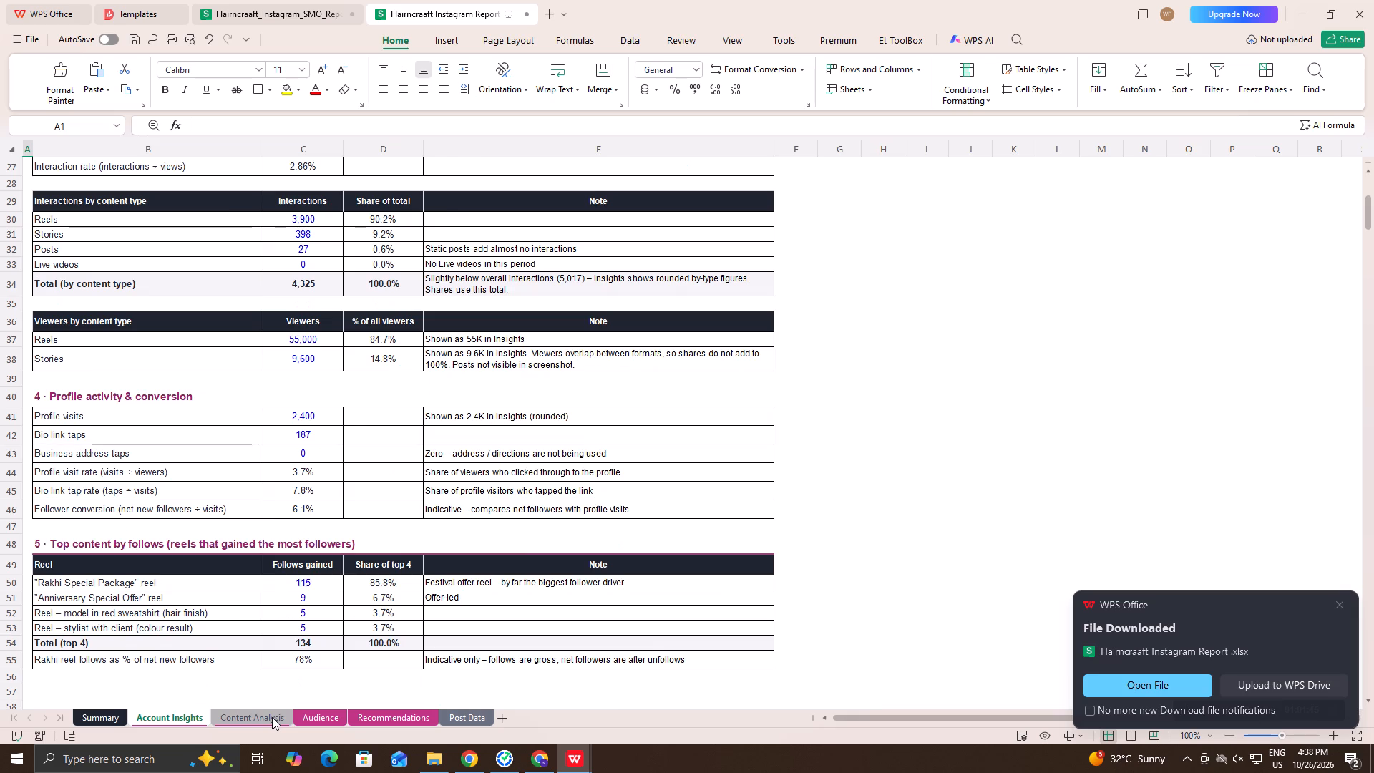
{"action": "left_click", "coordinate": [272, 717]}
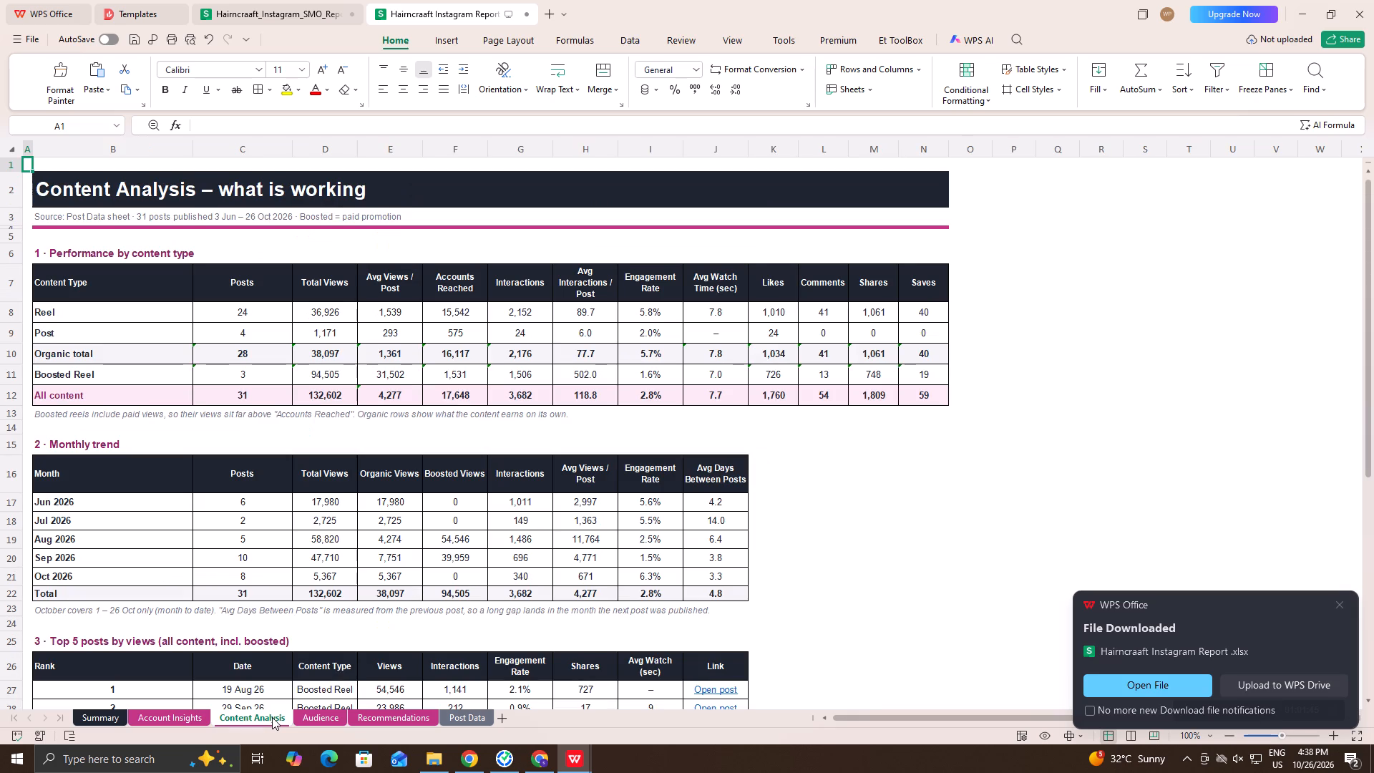
{"action": "scroll", "coordinate": [288, 657], "scroll_direction": "down", "scroll_amount": 6}
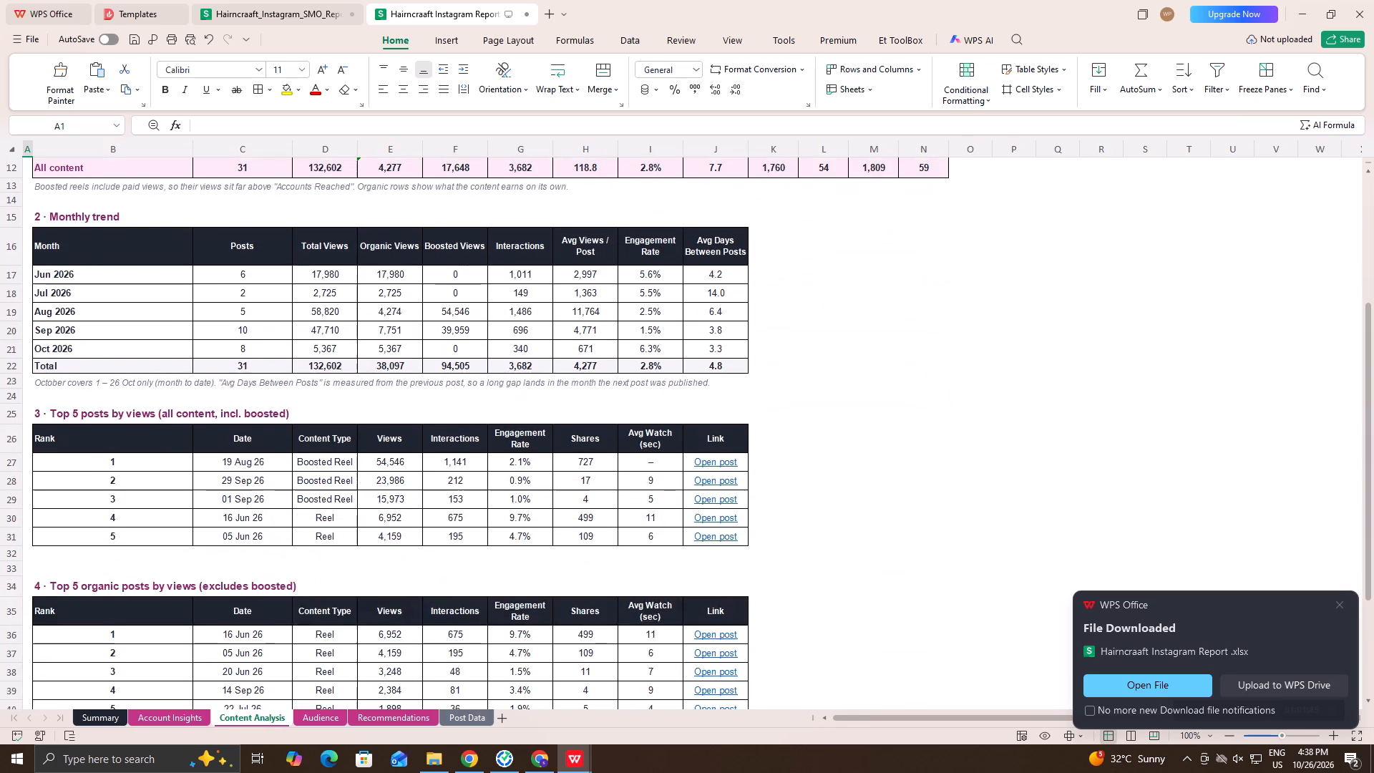
{"action": "scroll", "coordinate": [298, 678], "scroll_direction": "down", "scroll_amount": 8}
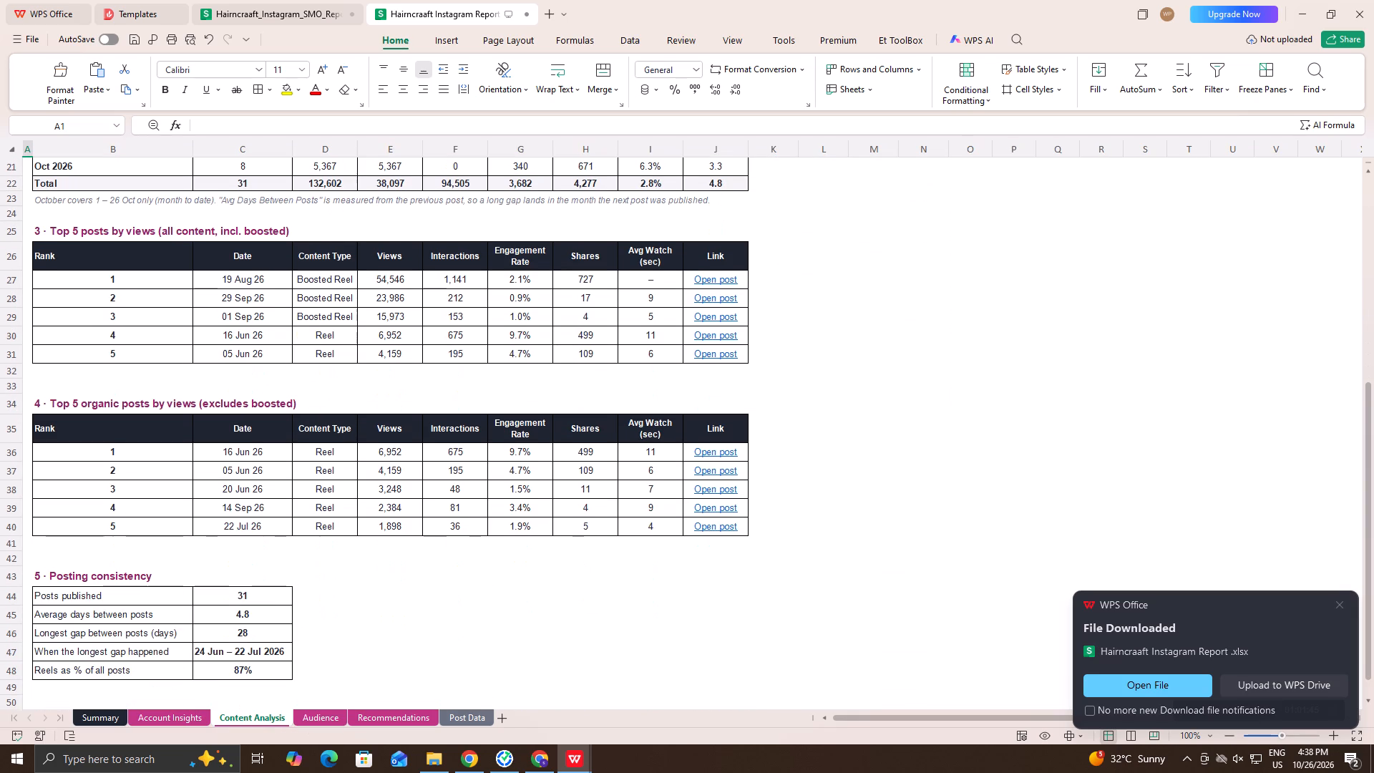
Check the tables, charts and action plan on the Audience and Recommendations sheets of the downloaded report.
{"action": "left_click", "coordinate": [323, 719]}
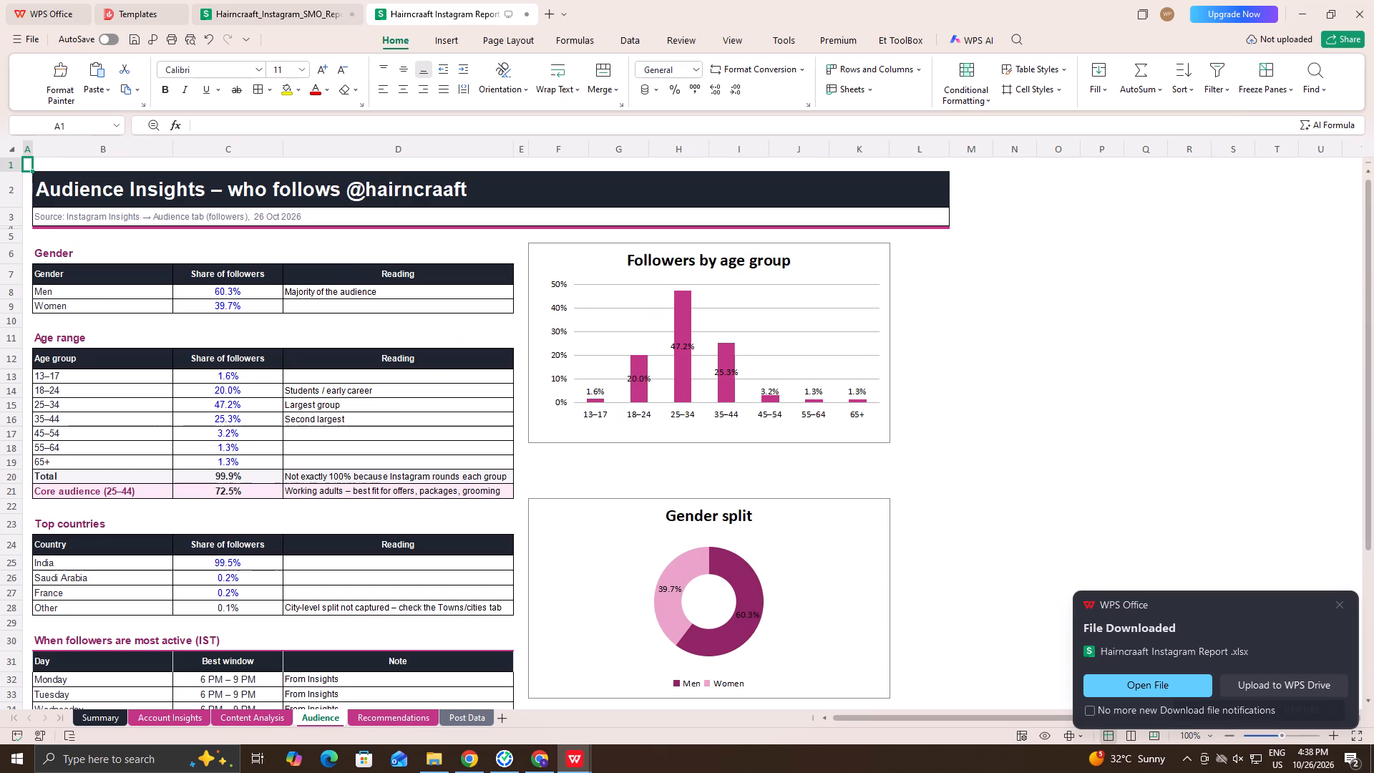
{"action": "left_click", "coordinate": [267, 720]}
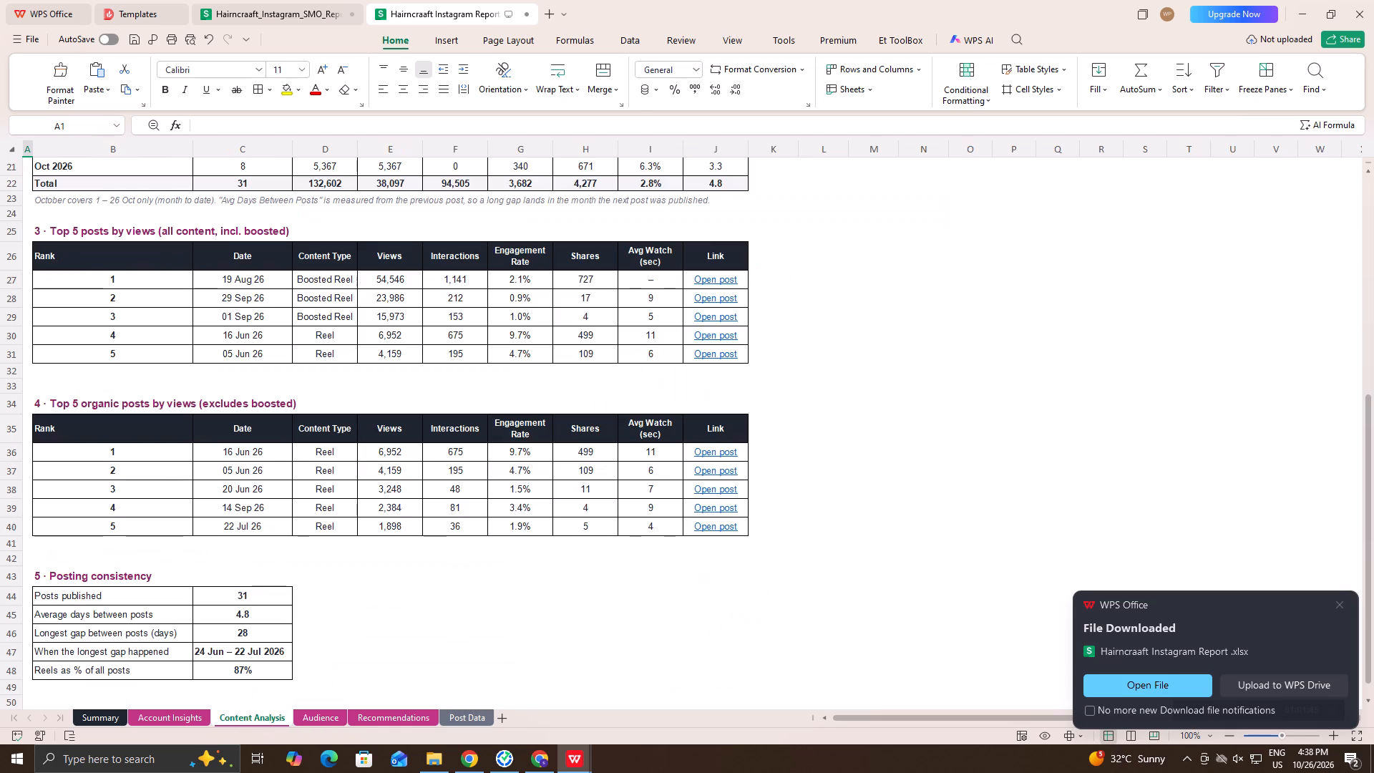
{"action": "left_click", "coordinate": [341, 721]}
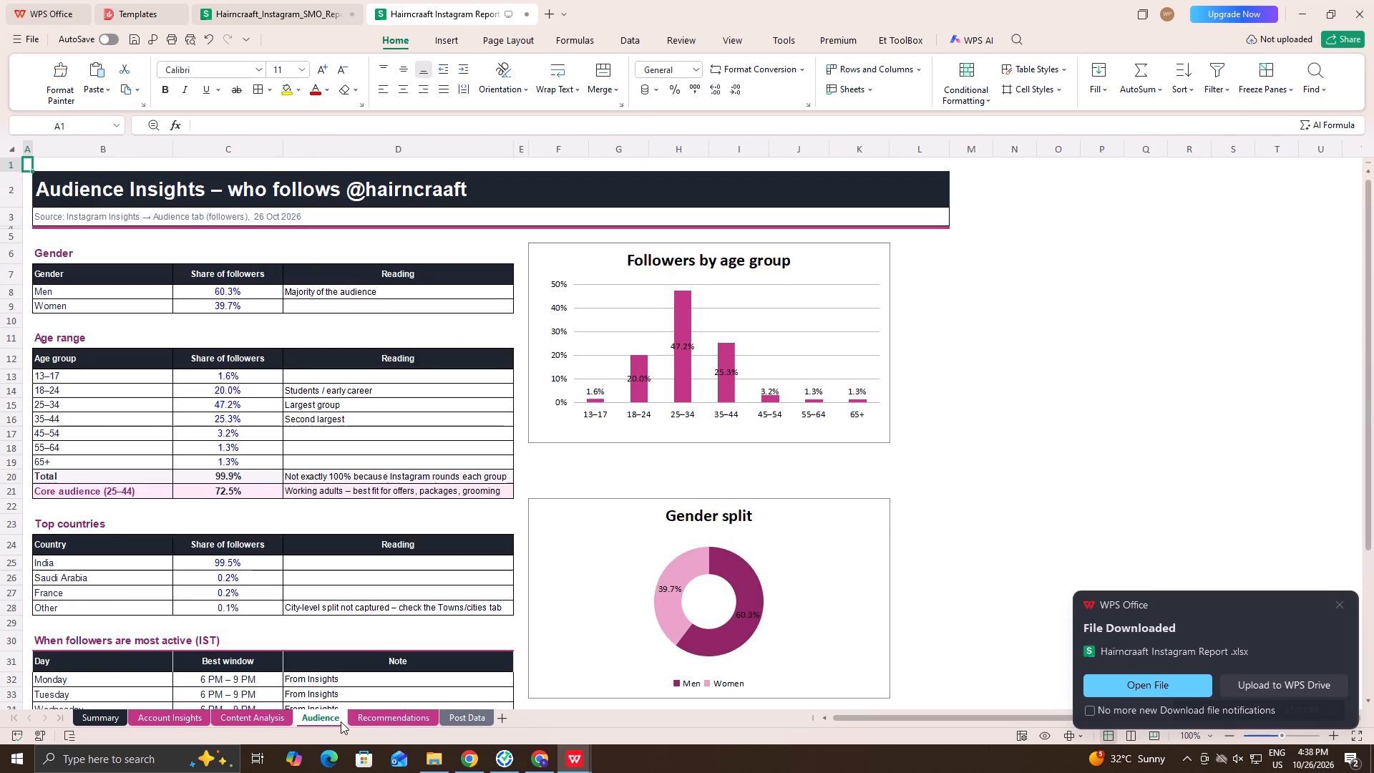
{"action": "scroll", "coordinate": [341, 721], "scroll_direction": "down", "scroll_amount": 4}
{"action": "scroll", "coordinate": [349, 626], "scroll_direction": "down", "scroll_amount": 3}
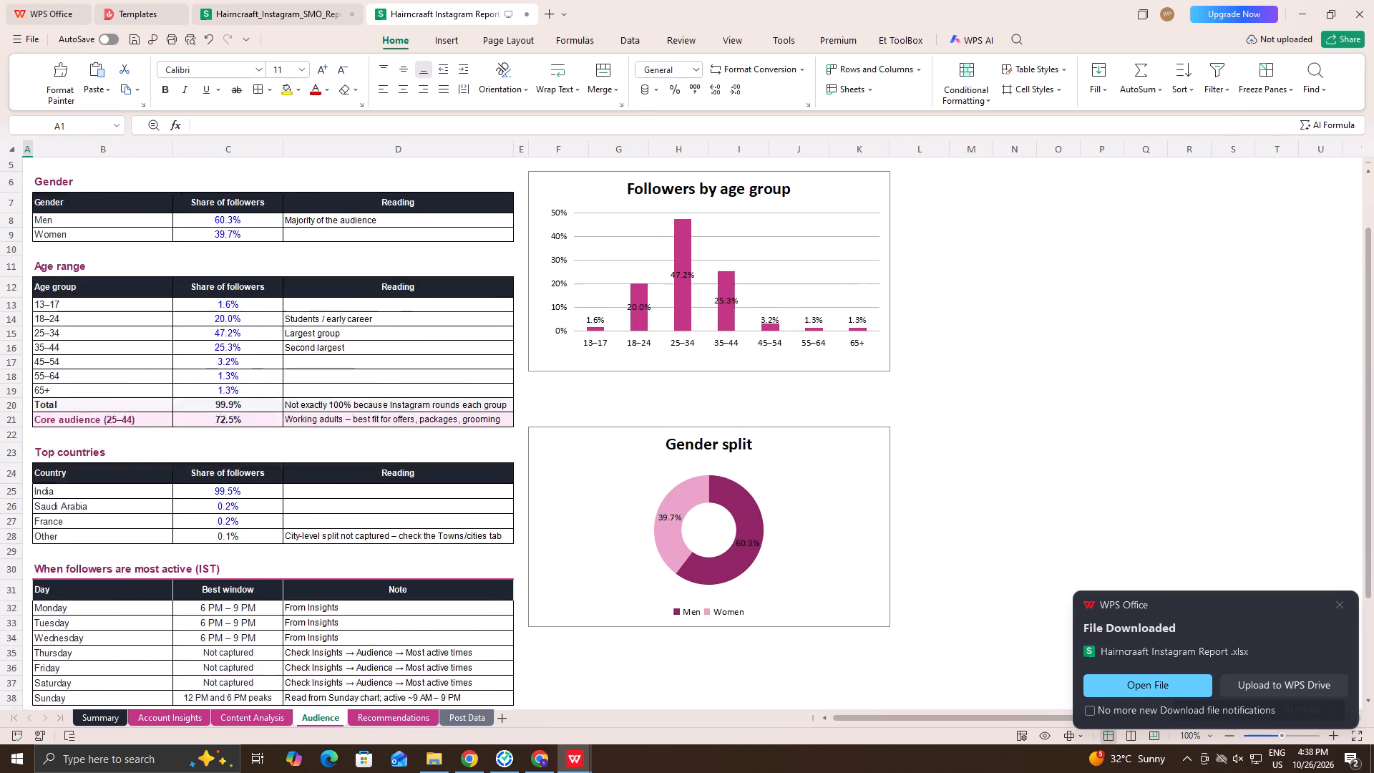
{"action": "scroll", "coordinate": [349, 626], "scroll_direction": "down", "scroll_amount": 5}
{"action": "scroll", "coordinate": [349, 626], "scroll_direction": "up", "scroll_amount": 1}
{"action": "scroll", "coordinate": [349, 626], "scroll_direction": "down", "scroll_amount": 1}
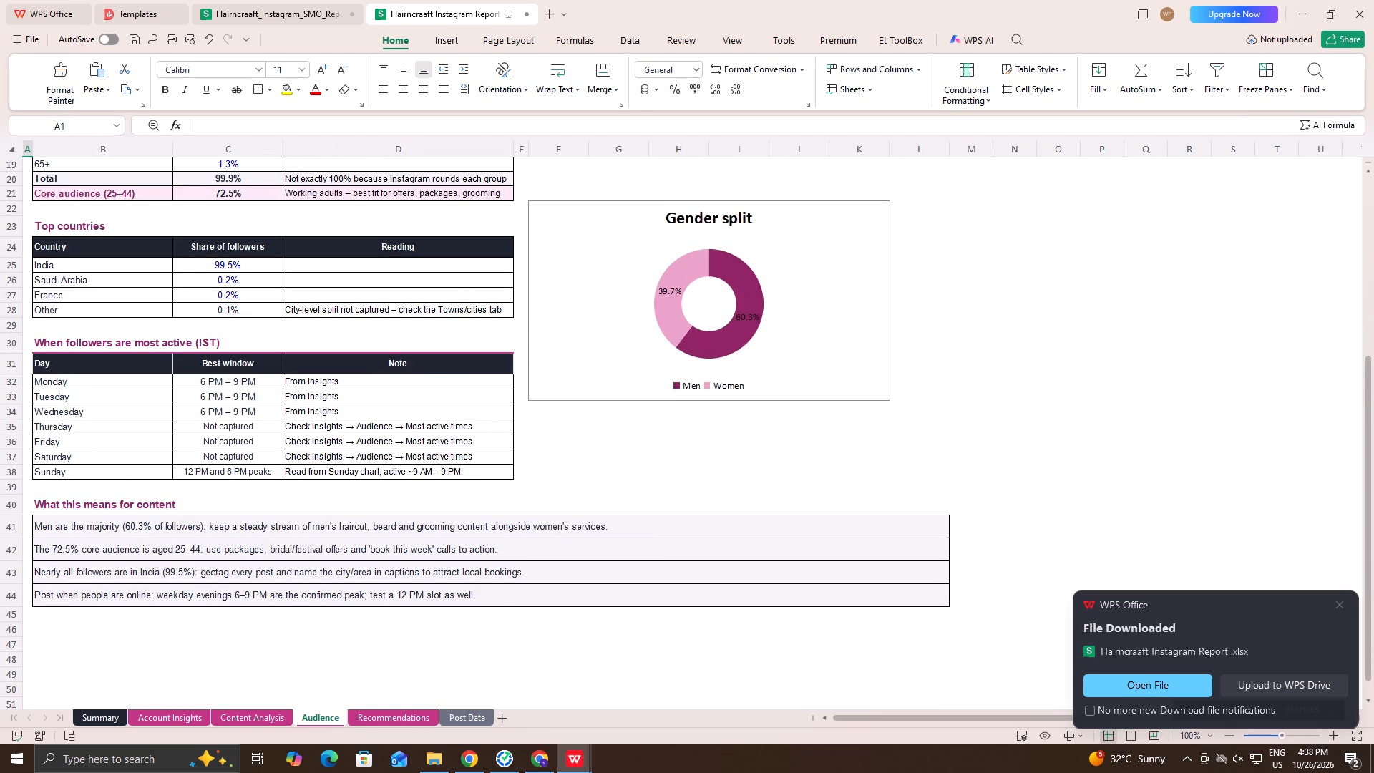
{"action": "left_click", "coordinate": [391, 722]}
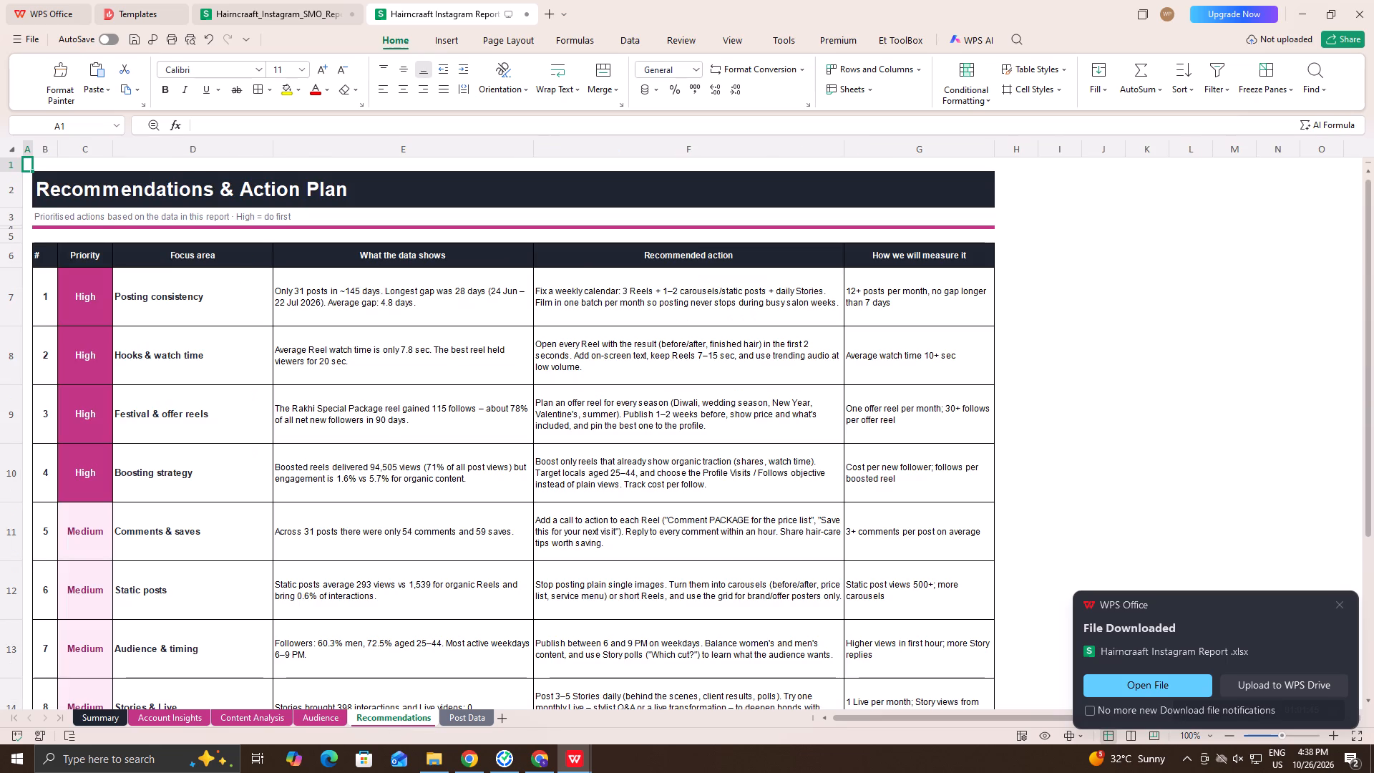
{"action": "scroll", "coordinate": [393, 630], "scroll_direction": "down", "scroll_amount": 4}
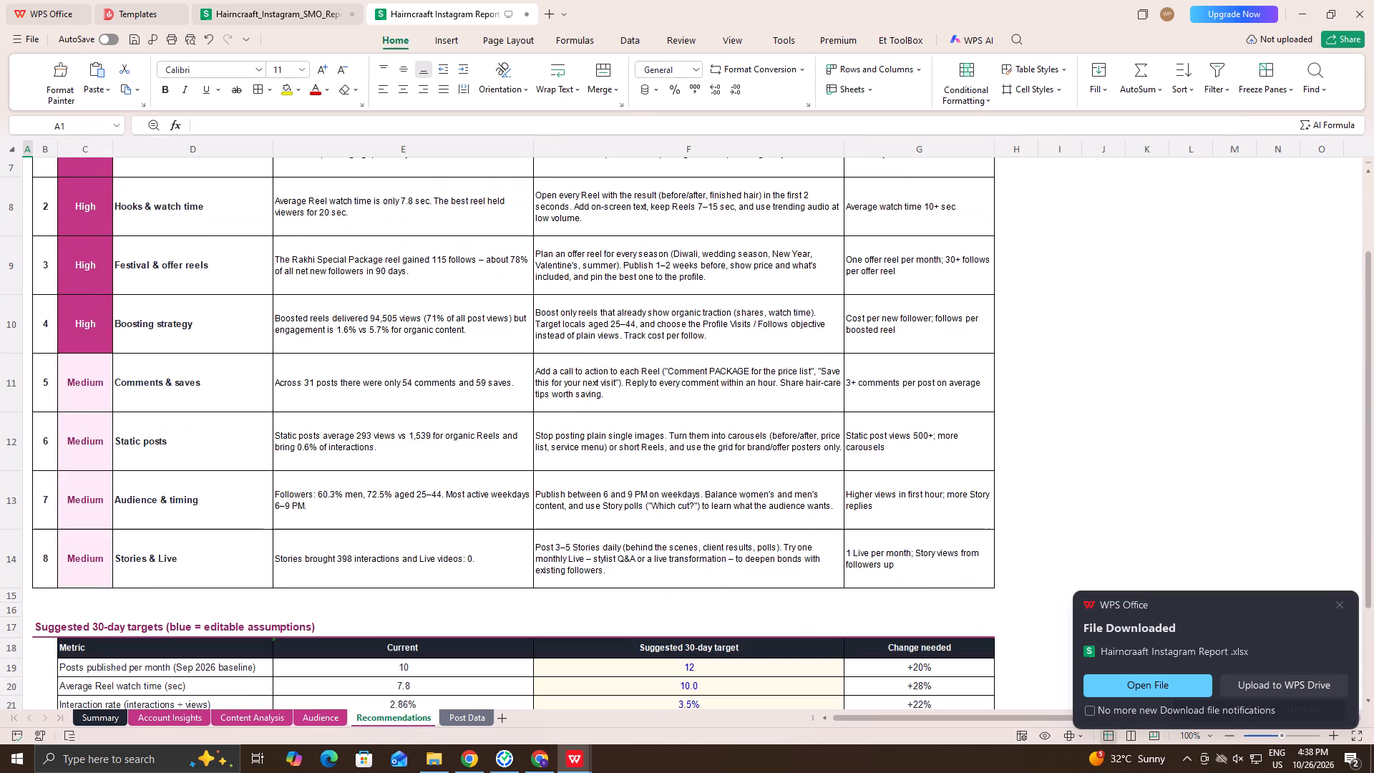
{"action": "scroll", "coordinate": [393, 630], "scroll_direction": "down", "scroll_amount": 4}
Check the Post Data sheet of the downloaded report from top to bottom and dismiss the download notification.
{"action": "left_click", "coordinate": [467, 717]}
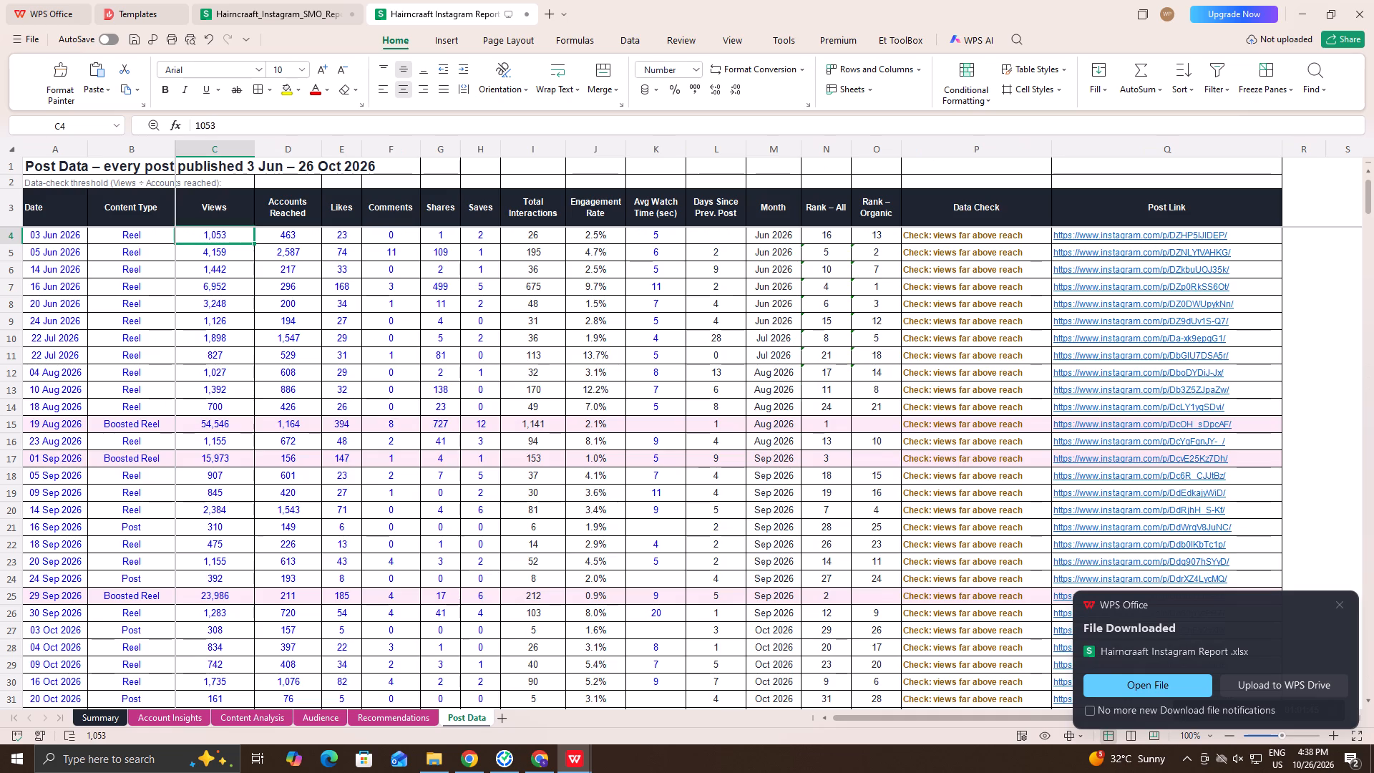
{"action": "scroll", "coordinate": [492, 633], "scroll_direction": "down", "scroll_amount": 5}
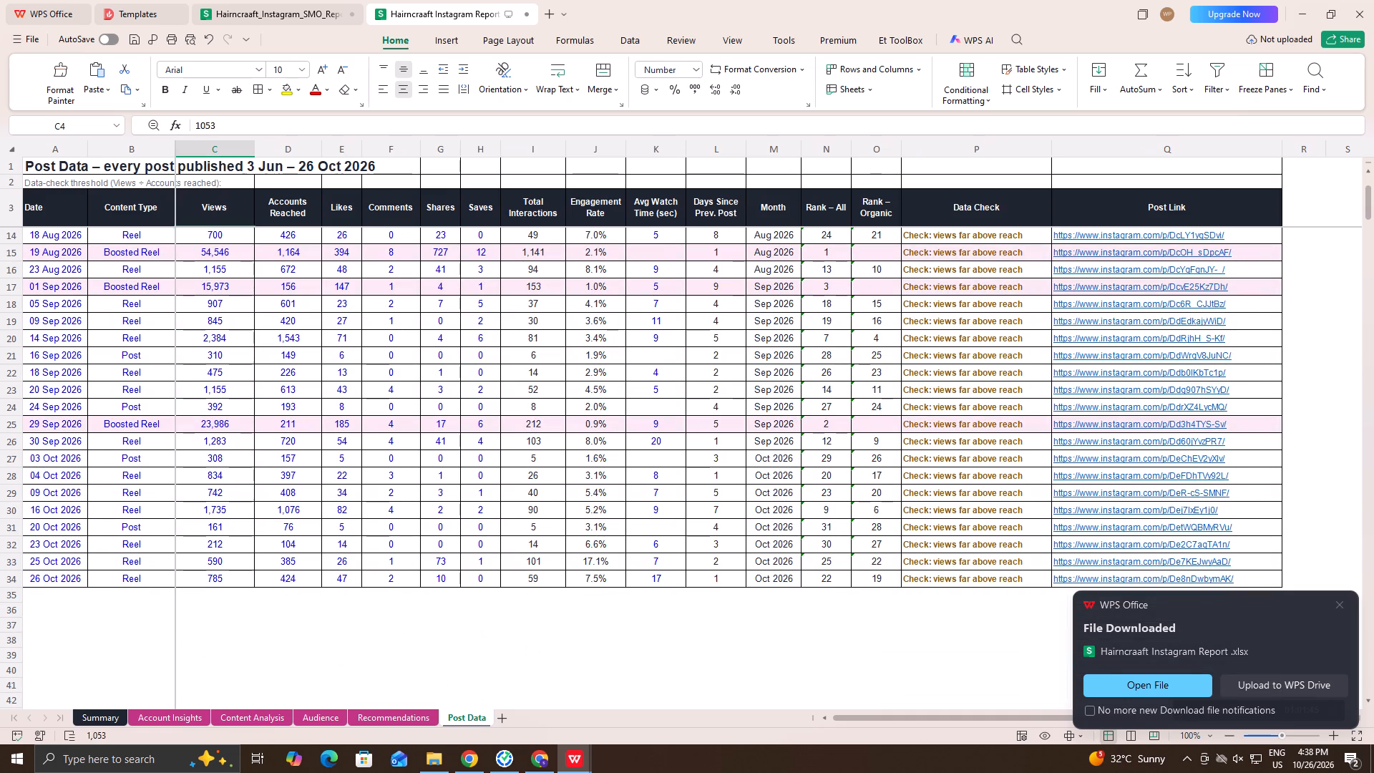
{"action": "left_click", "coordinate": [1335, 599]}
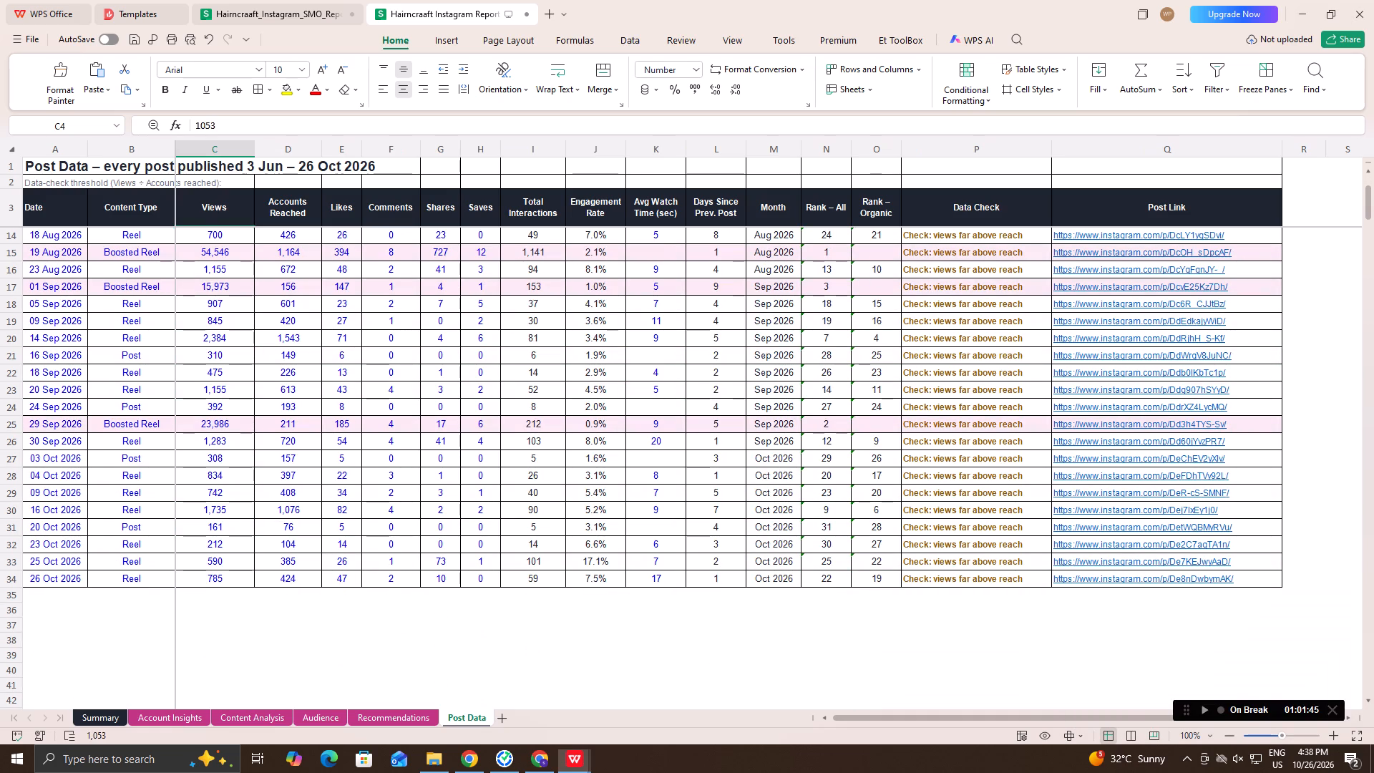
{"action": "scroll", "coordinate": [522, 458], "scroll_direction": "up", "scroll_amount": 4}
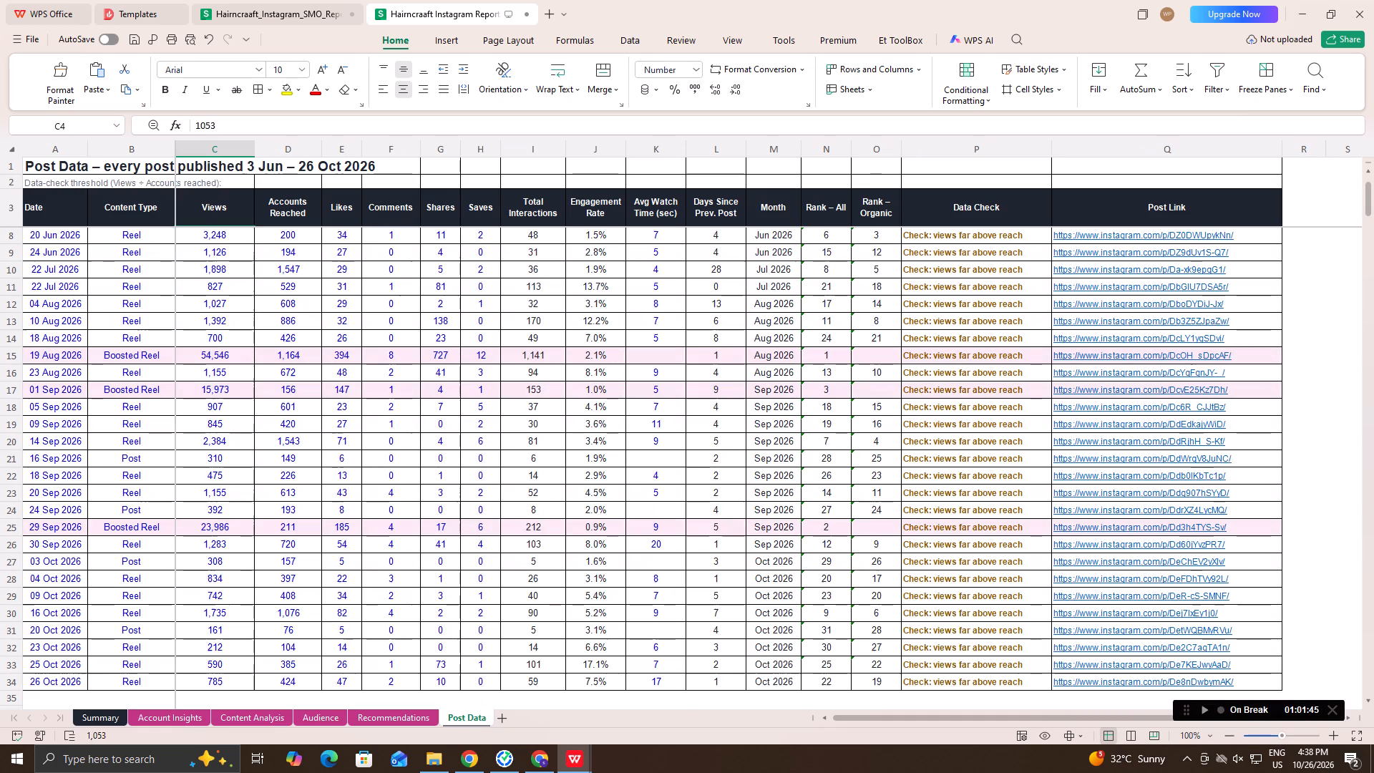
{"action": "scroll", "coordinate": [522, 458], "scroll_direction": "up", "scroll_amount": 9}
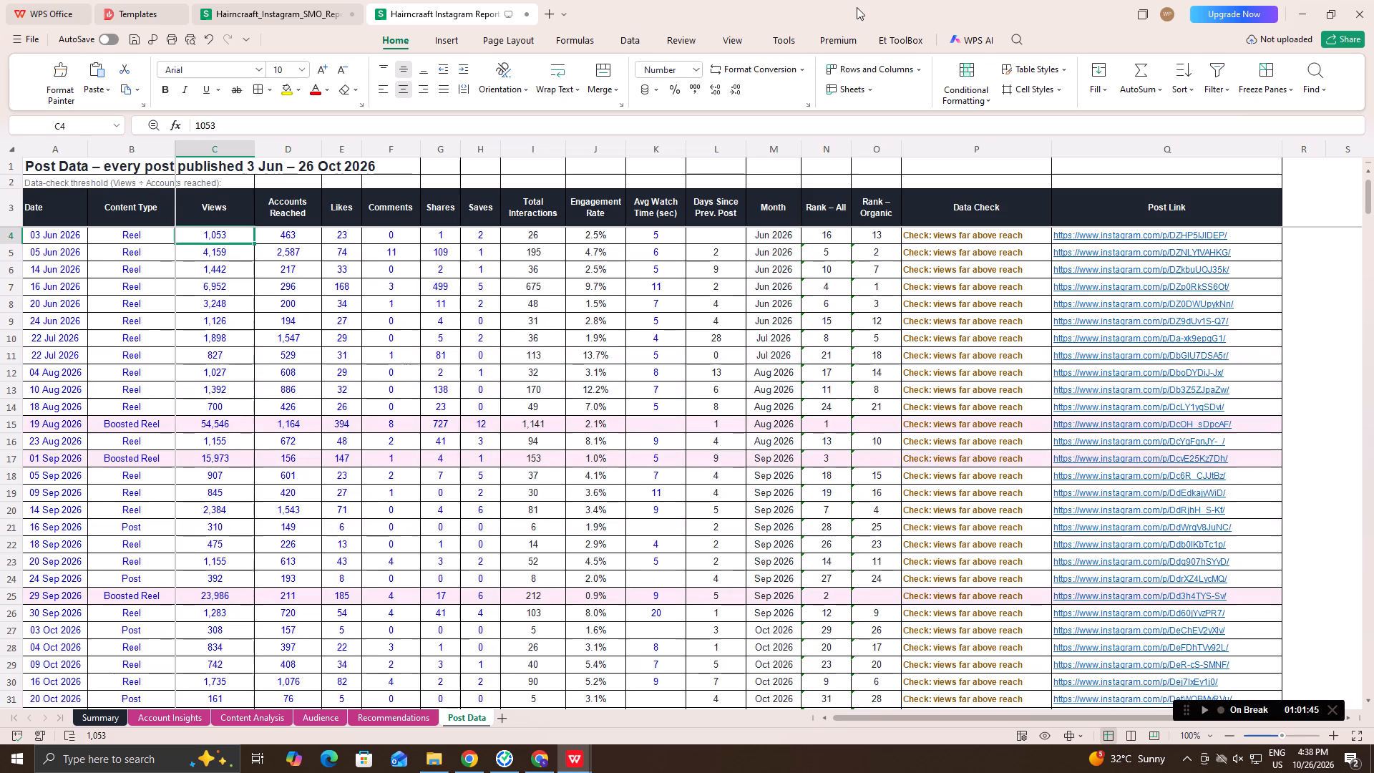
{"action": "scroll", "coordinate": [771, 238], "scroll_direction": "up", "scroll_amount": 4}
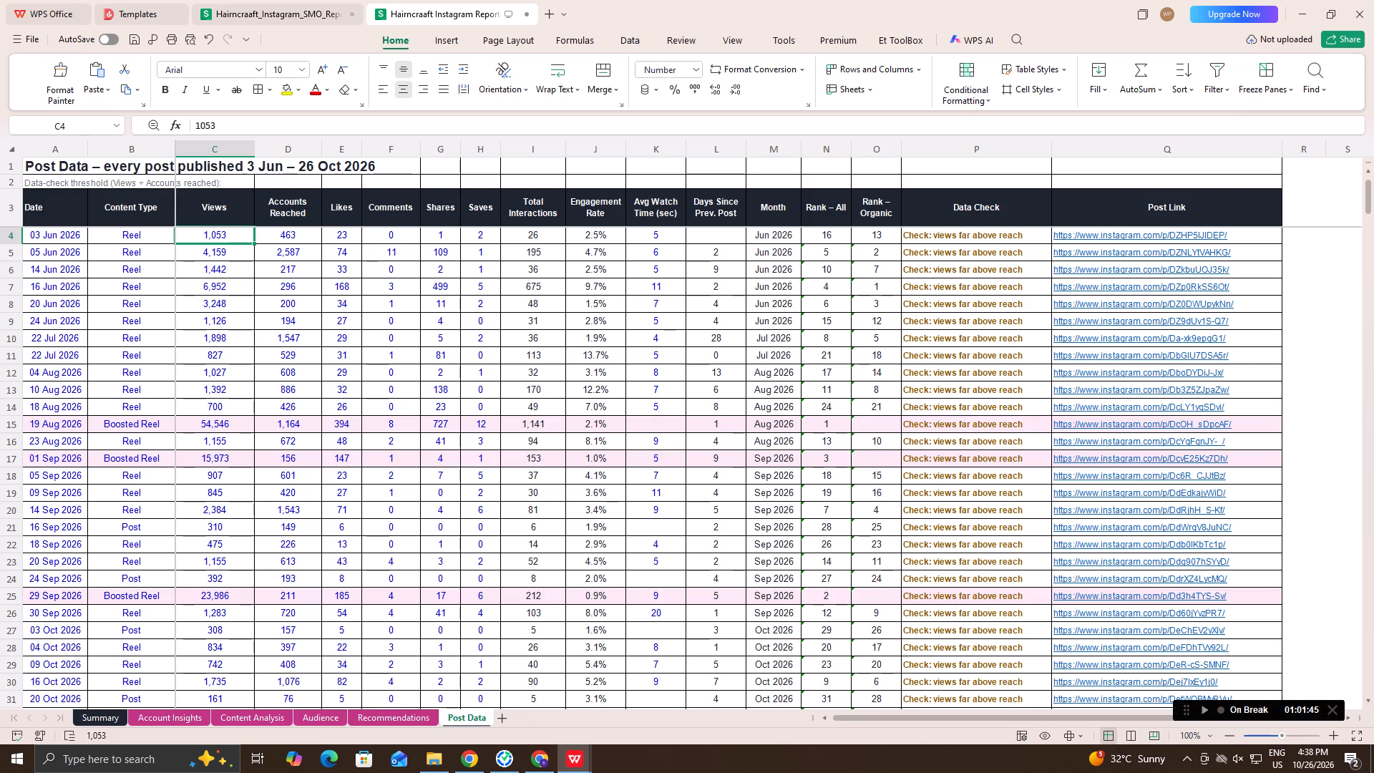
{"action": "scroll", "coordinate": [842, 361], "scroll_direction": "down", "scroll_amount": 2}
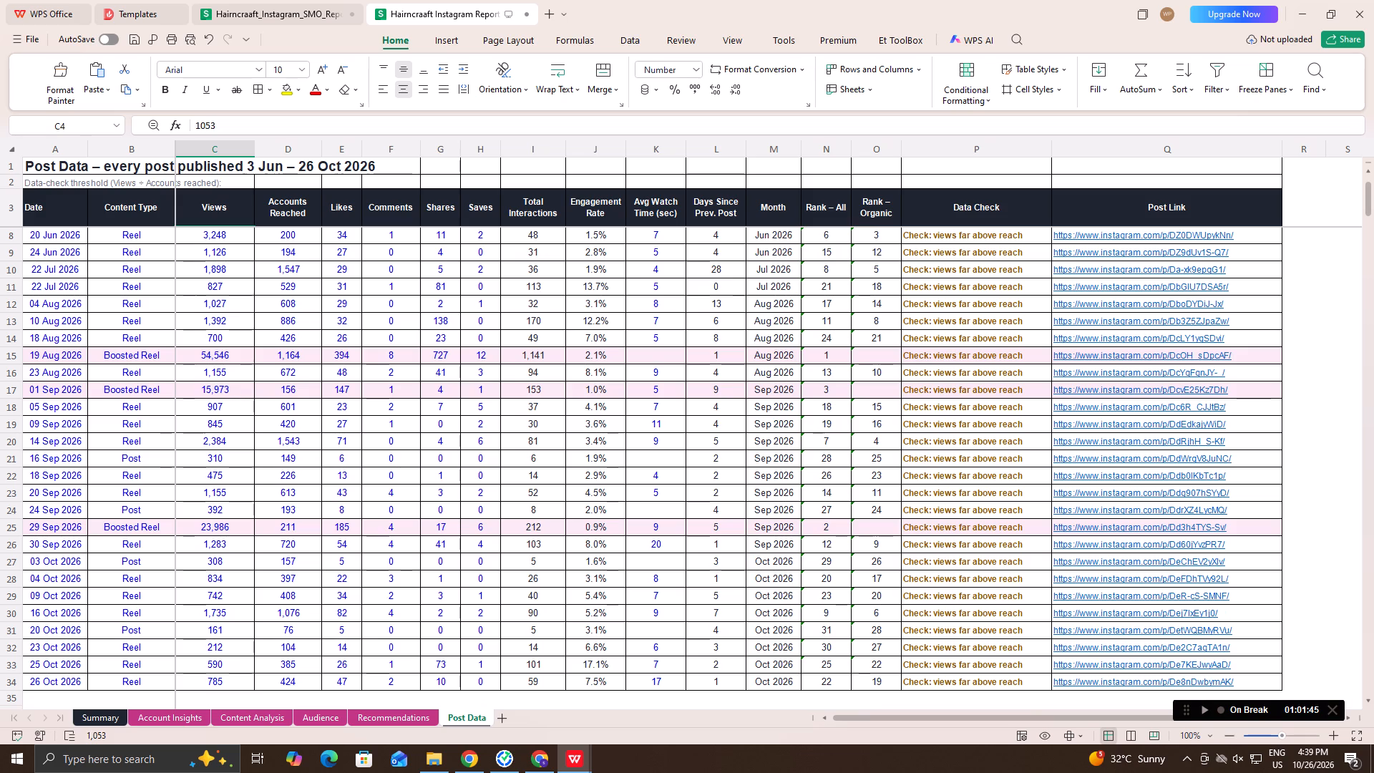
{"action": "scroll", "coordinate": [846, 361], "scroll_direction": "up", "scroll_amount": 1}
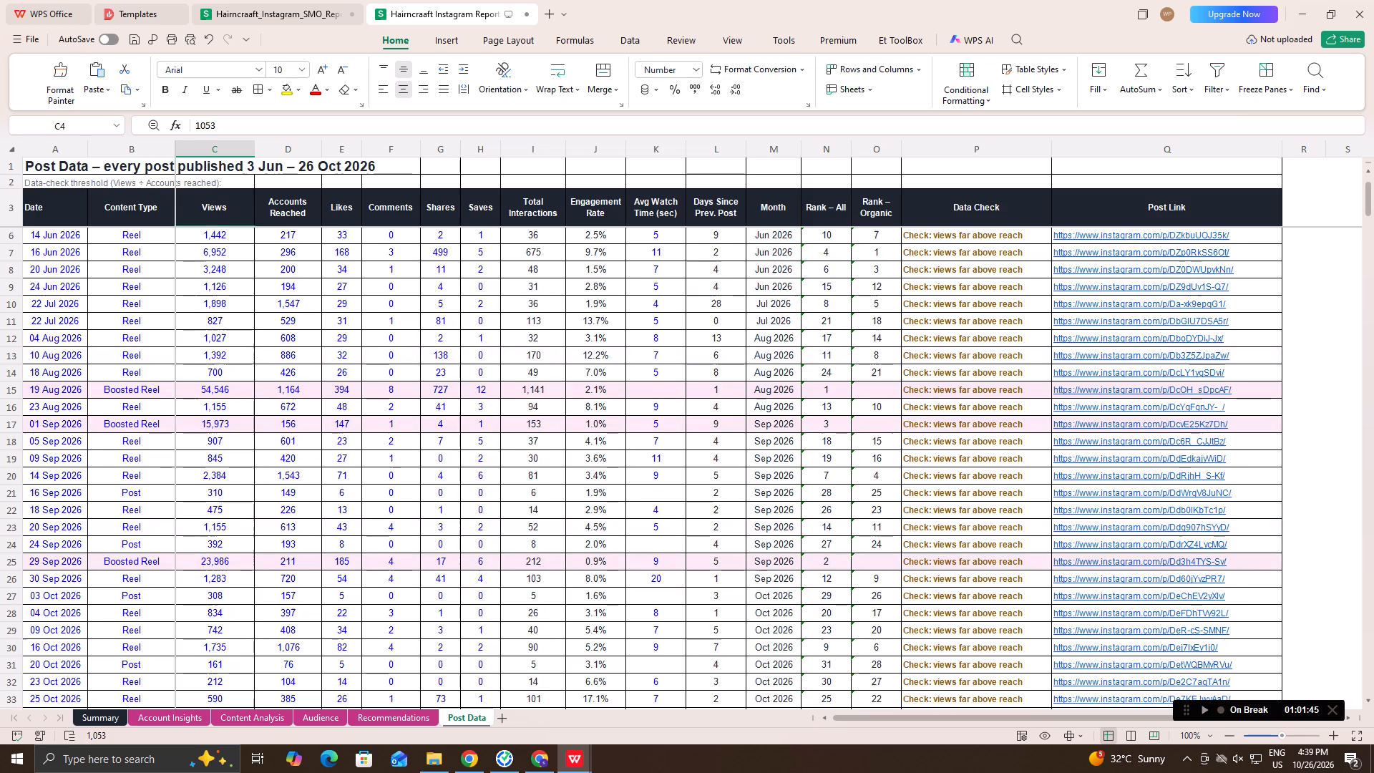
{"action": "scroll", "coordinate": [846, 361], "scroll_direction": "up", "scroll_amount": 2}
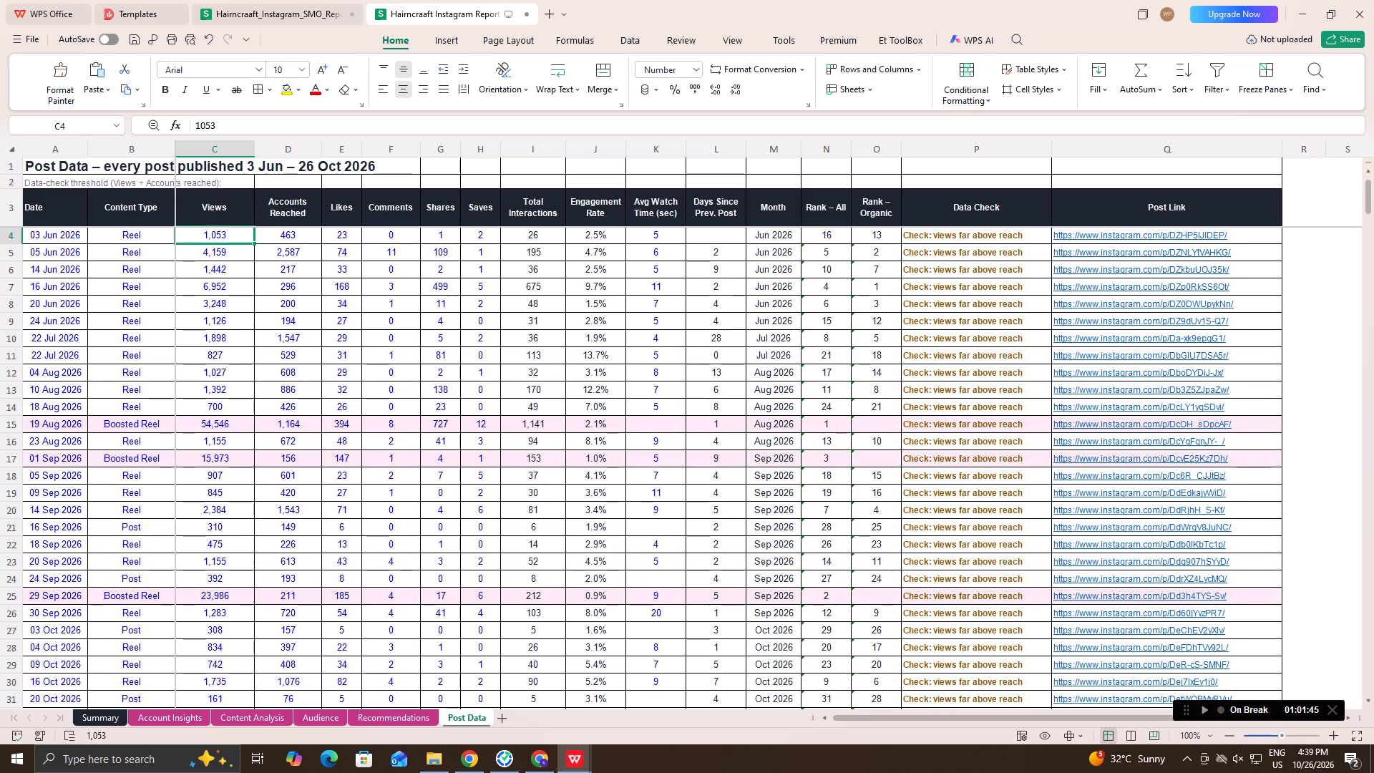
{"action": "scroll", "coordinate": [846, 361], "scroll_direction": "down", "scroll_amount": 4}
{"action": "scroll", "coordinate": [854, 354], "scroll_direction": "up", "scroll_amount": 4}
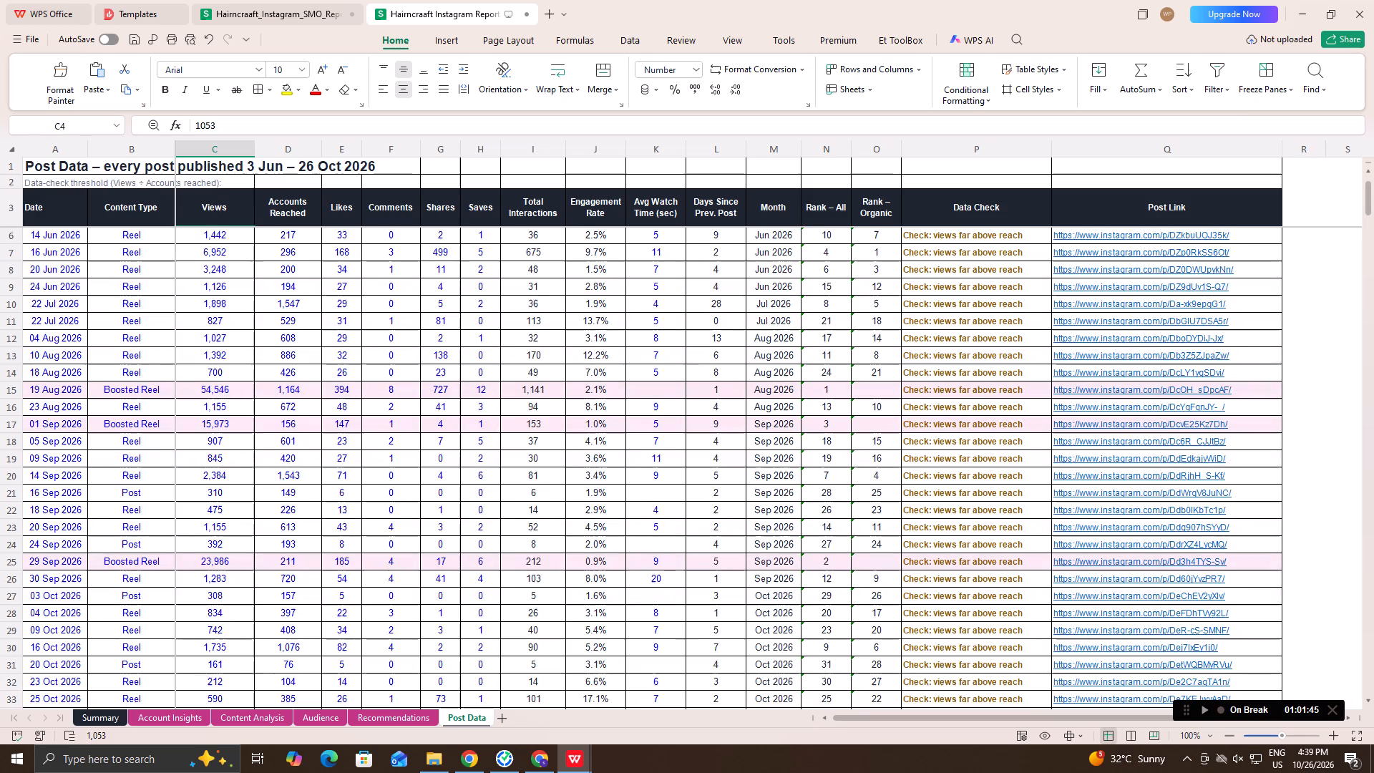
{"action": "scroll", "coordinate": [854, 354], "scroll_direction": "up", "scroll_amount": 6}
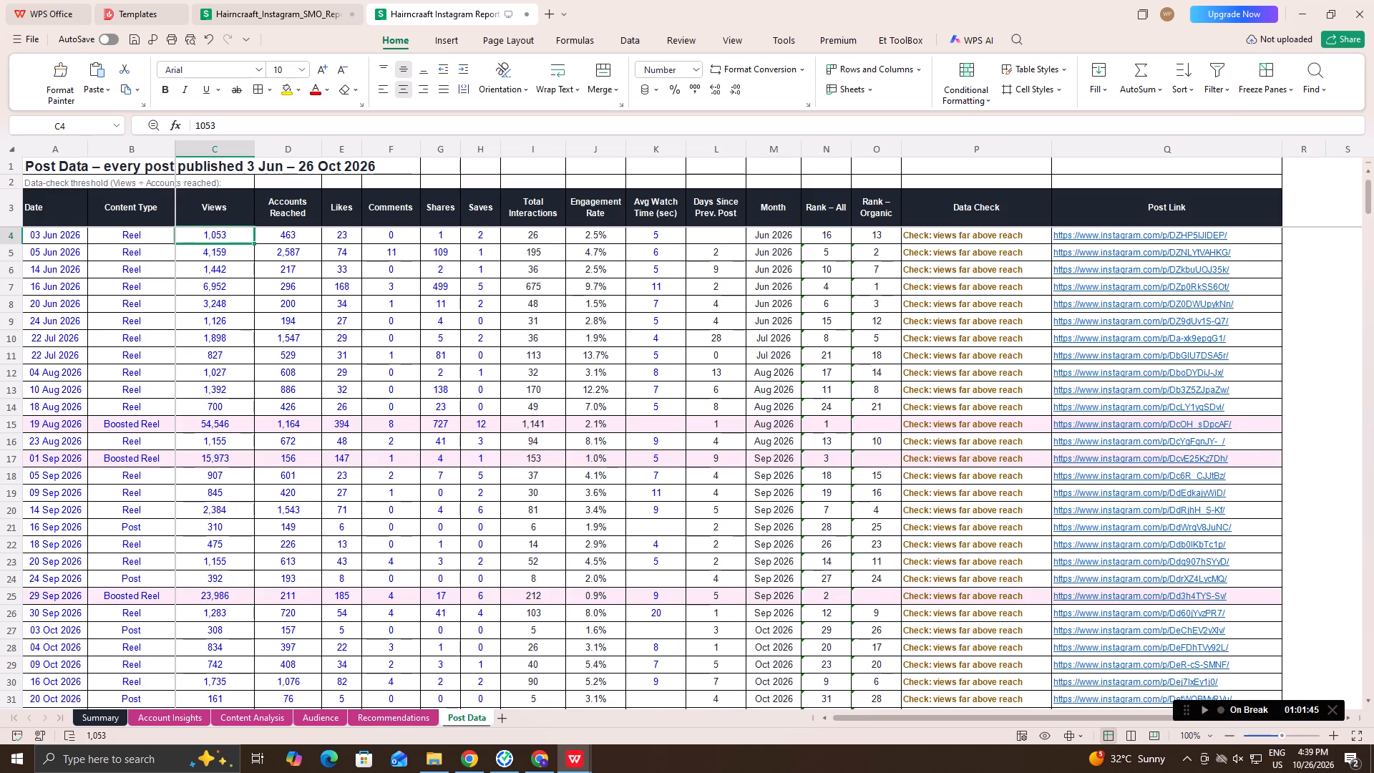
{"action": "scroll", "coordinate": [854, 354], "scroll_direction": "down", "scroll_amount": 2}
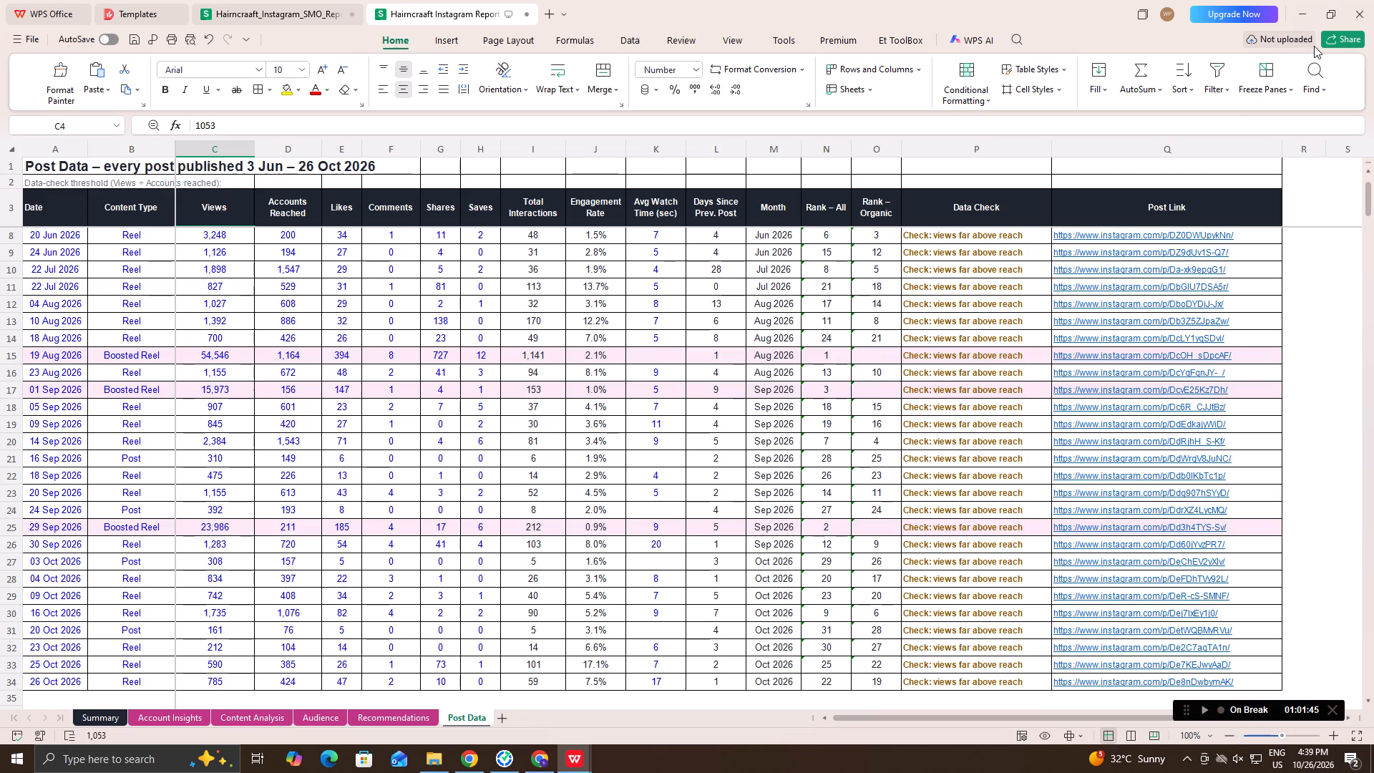
Close WPS Office, discarding the changes to both open Hairncraaft report workbooks.
{"action": "left_click", "coordinate": [1370, 16]}
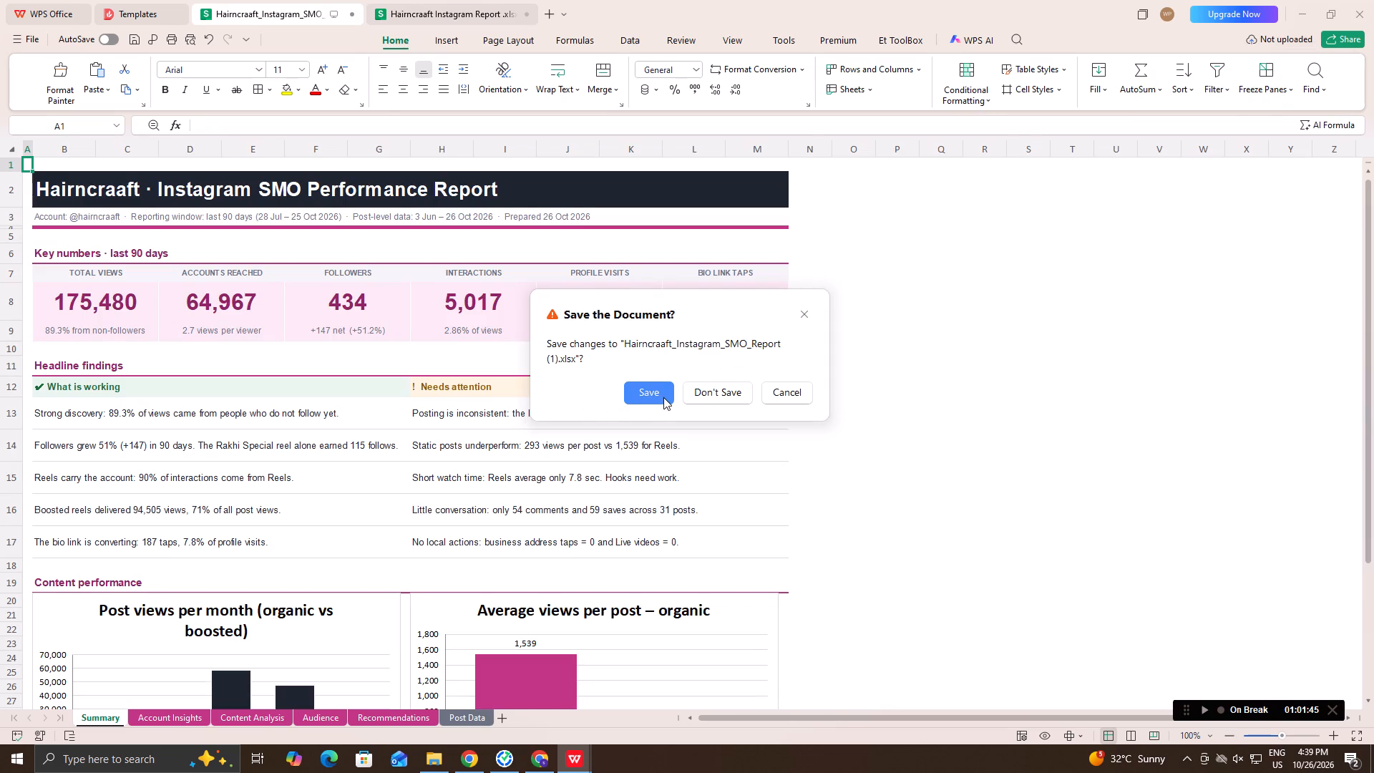
{"action": "left_click", "coordinate": [723, 389]}
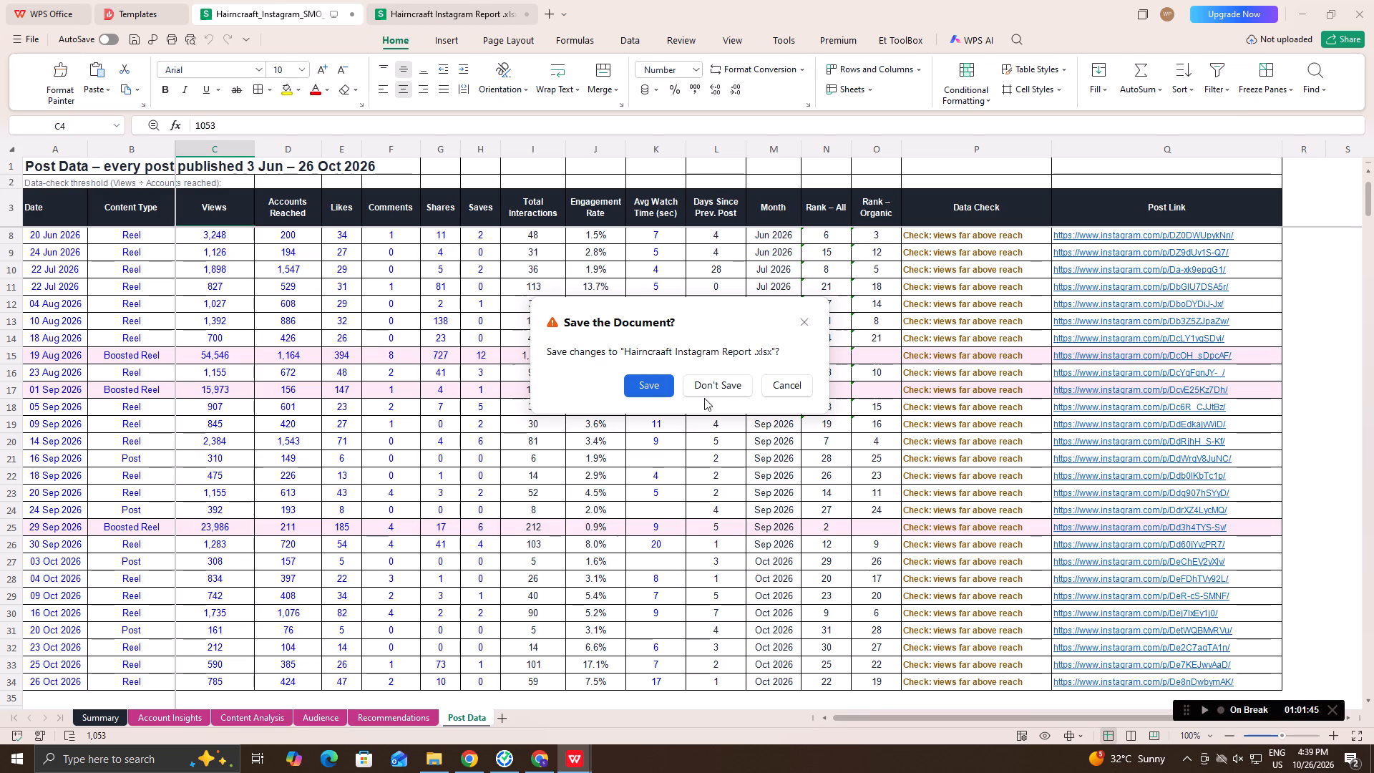
{"action": "left_click", "coordinate": [720, 384]}
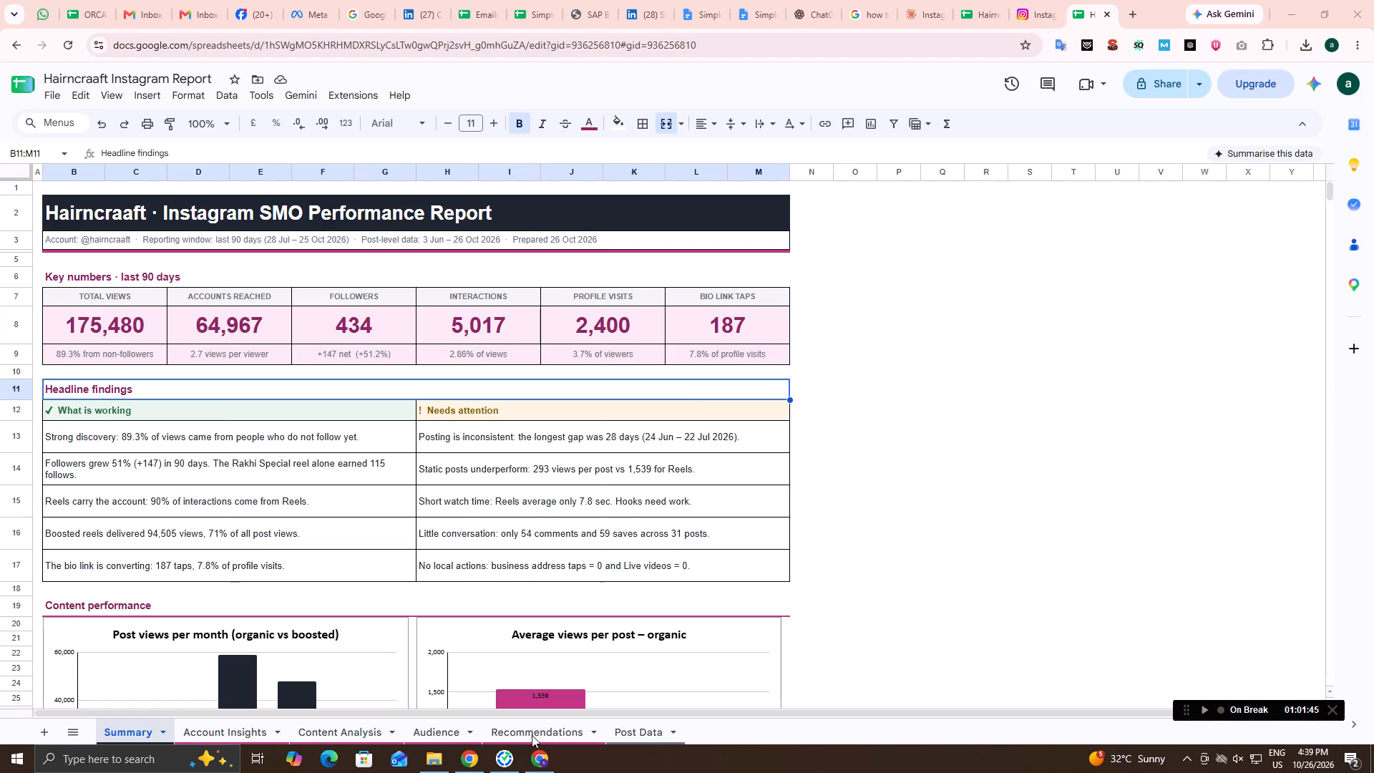
Switch to the browser window with the Google Ads campaign, move the time tracker slightly and resume it from the break.
{"action": "left_click", "coordinate": [549, 759]}
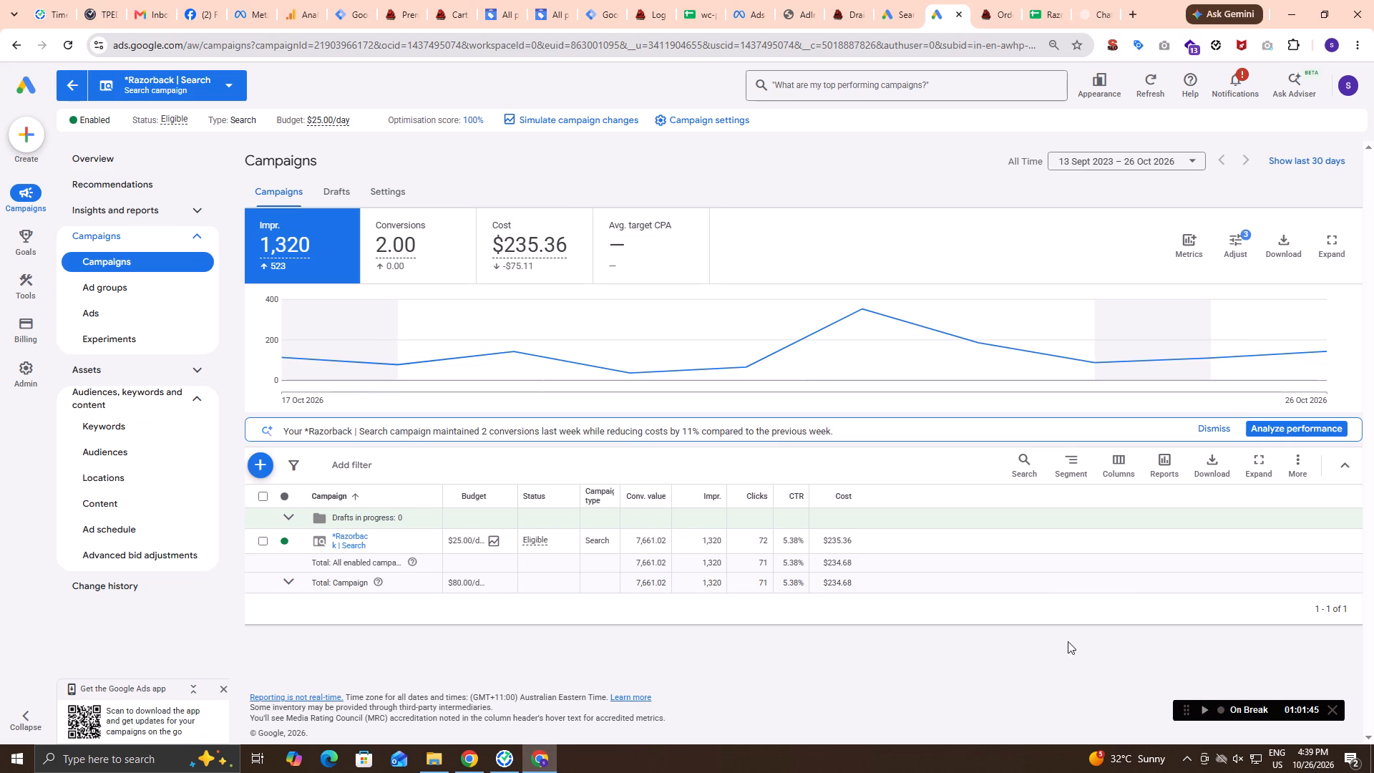
{"action": "left_click_drag", "start_coordinate": [1184, 705], "coordinate": [1231, 725]}
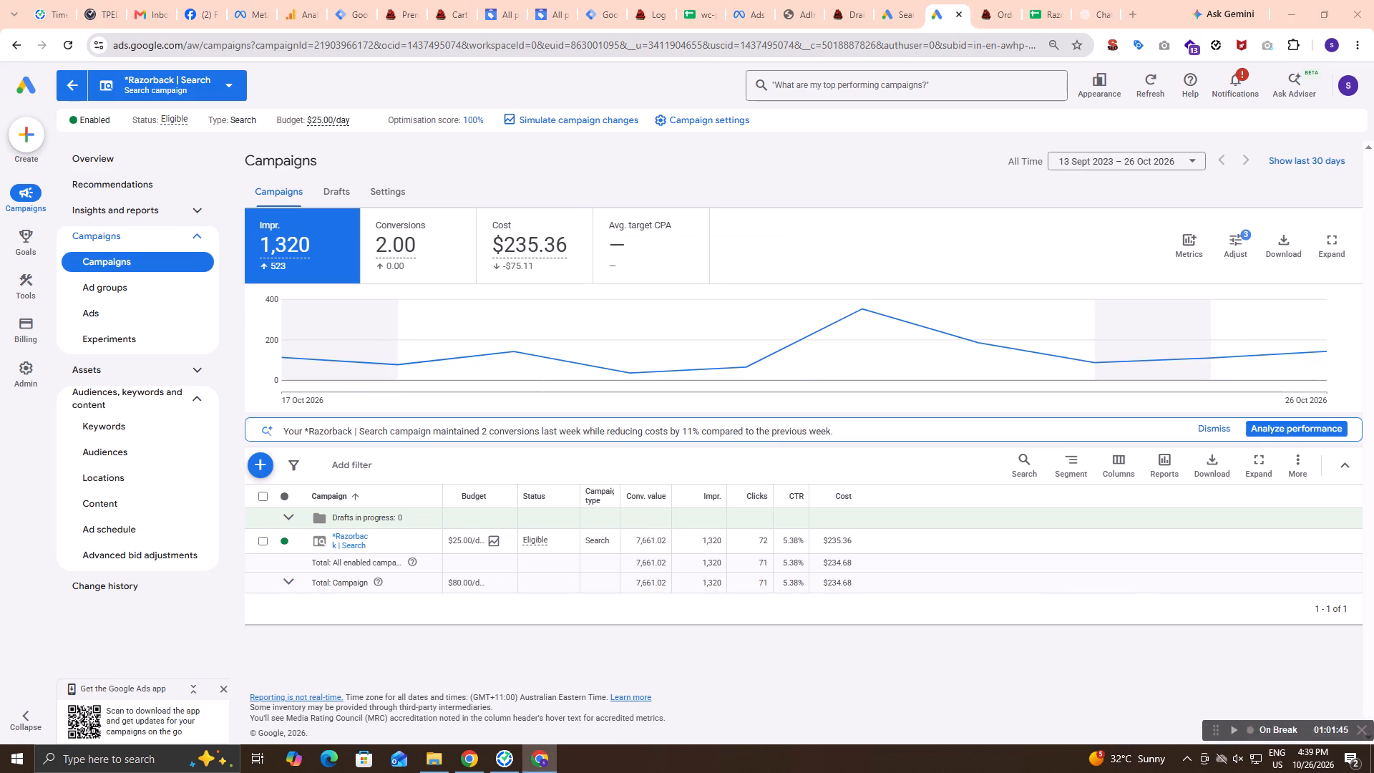
{"action": "left_click_drag", "start_coordinate": [1231, 725], "coordinate": [1236, 725]}
{"action": "left_click", "coordinate": [1234, 726]}
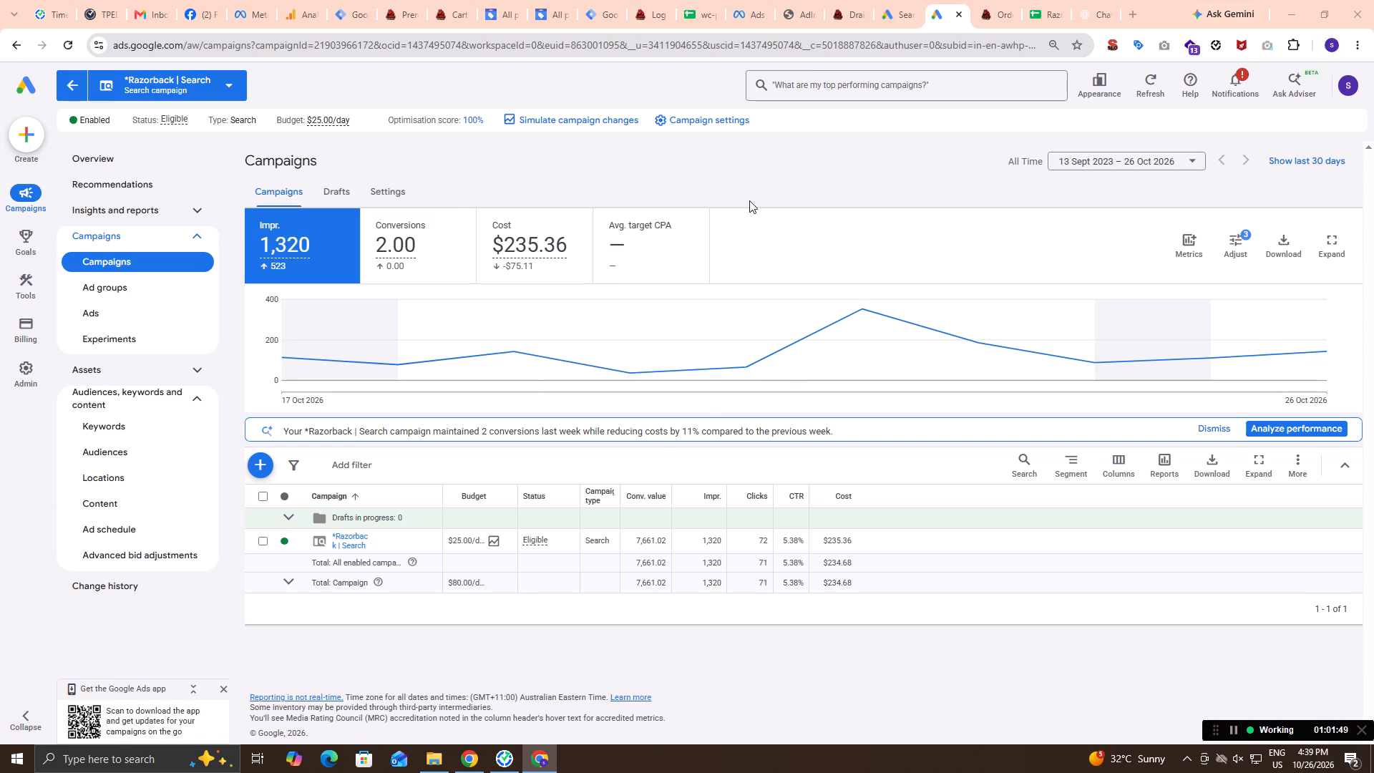
Open the keywords of the *Razorback | Search campaign in Google Ads.
{"action": "left_click", "coordinate": [106, 427]}
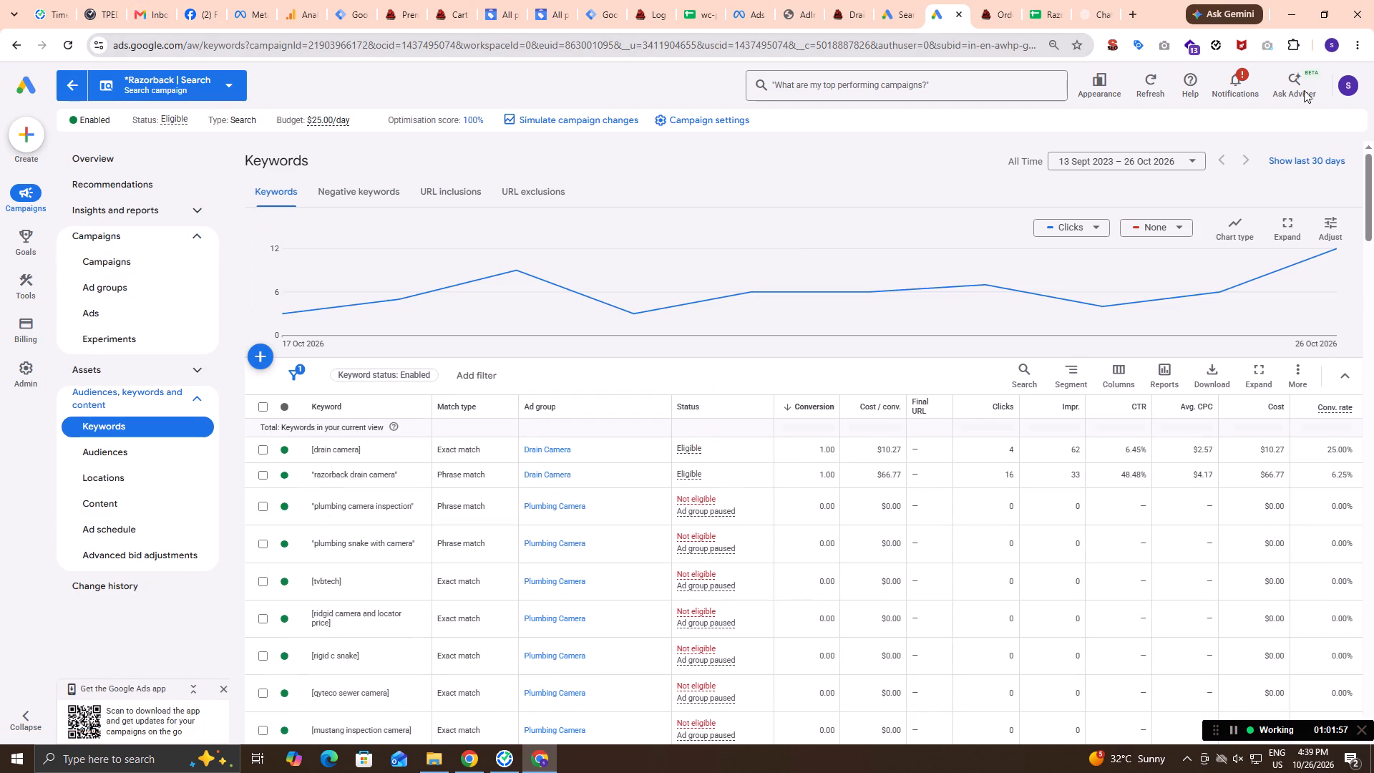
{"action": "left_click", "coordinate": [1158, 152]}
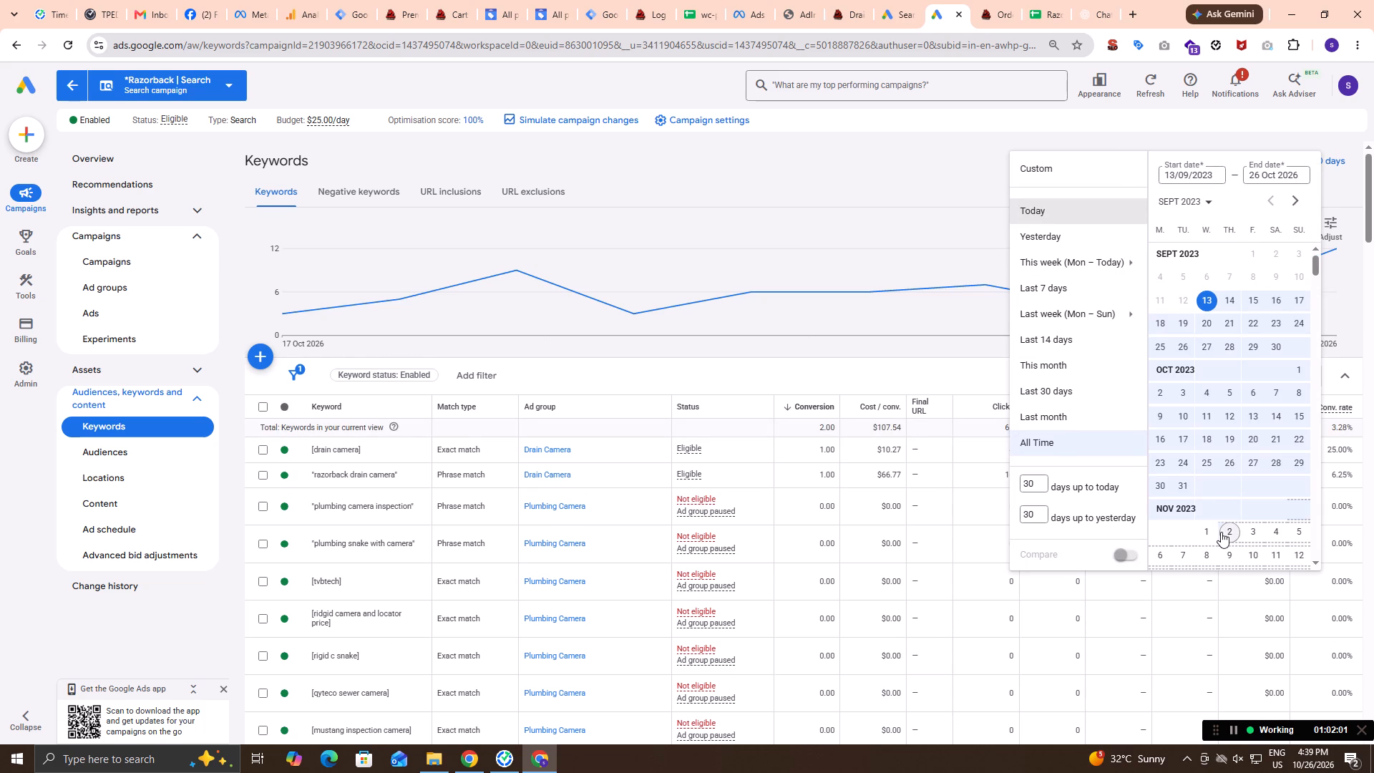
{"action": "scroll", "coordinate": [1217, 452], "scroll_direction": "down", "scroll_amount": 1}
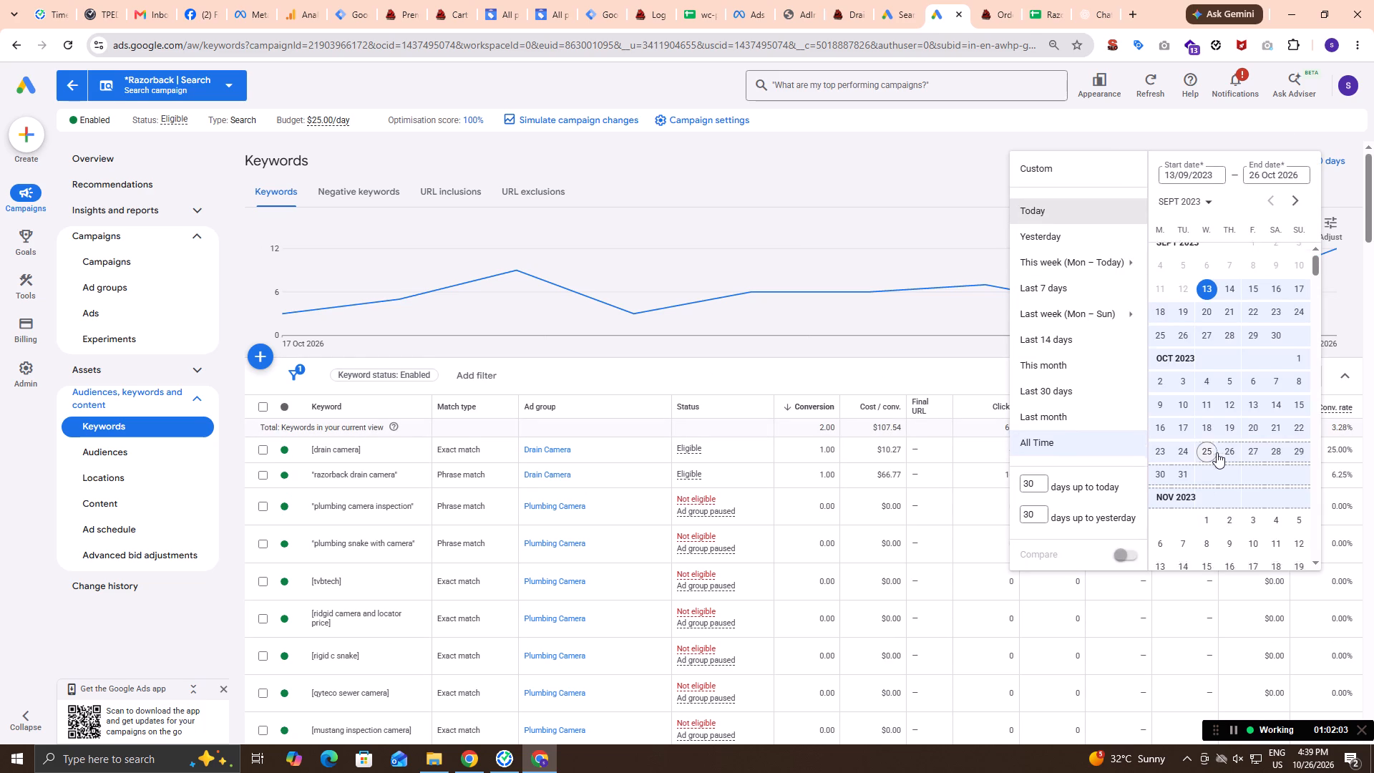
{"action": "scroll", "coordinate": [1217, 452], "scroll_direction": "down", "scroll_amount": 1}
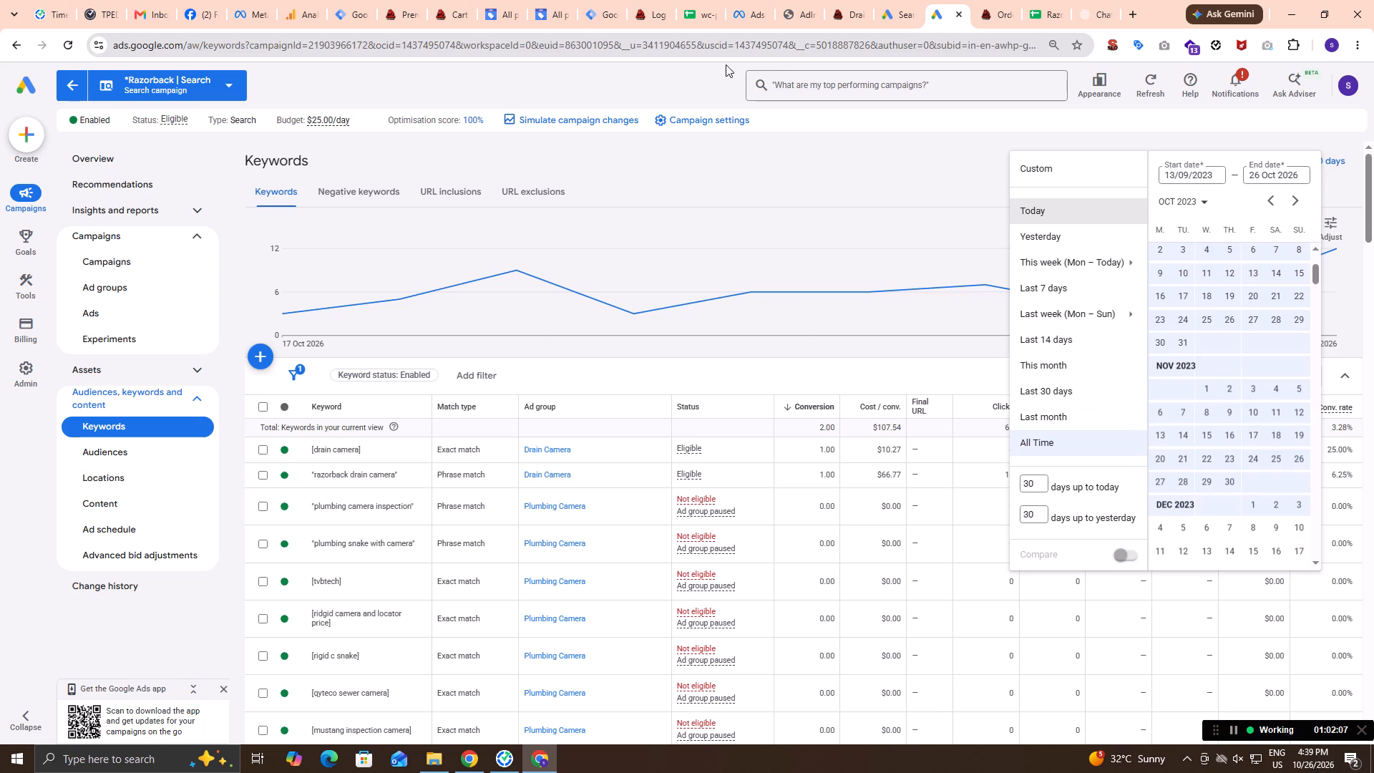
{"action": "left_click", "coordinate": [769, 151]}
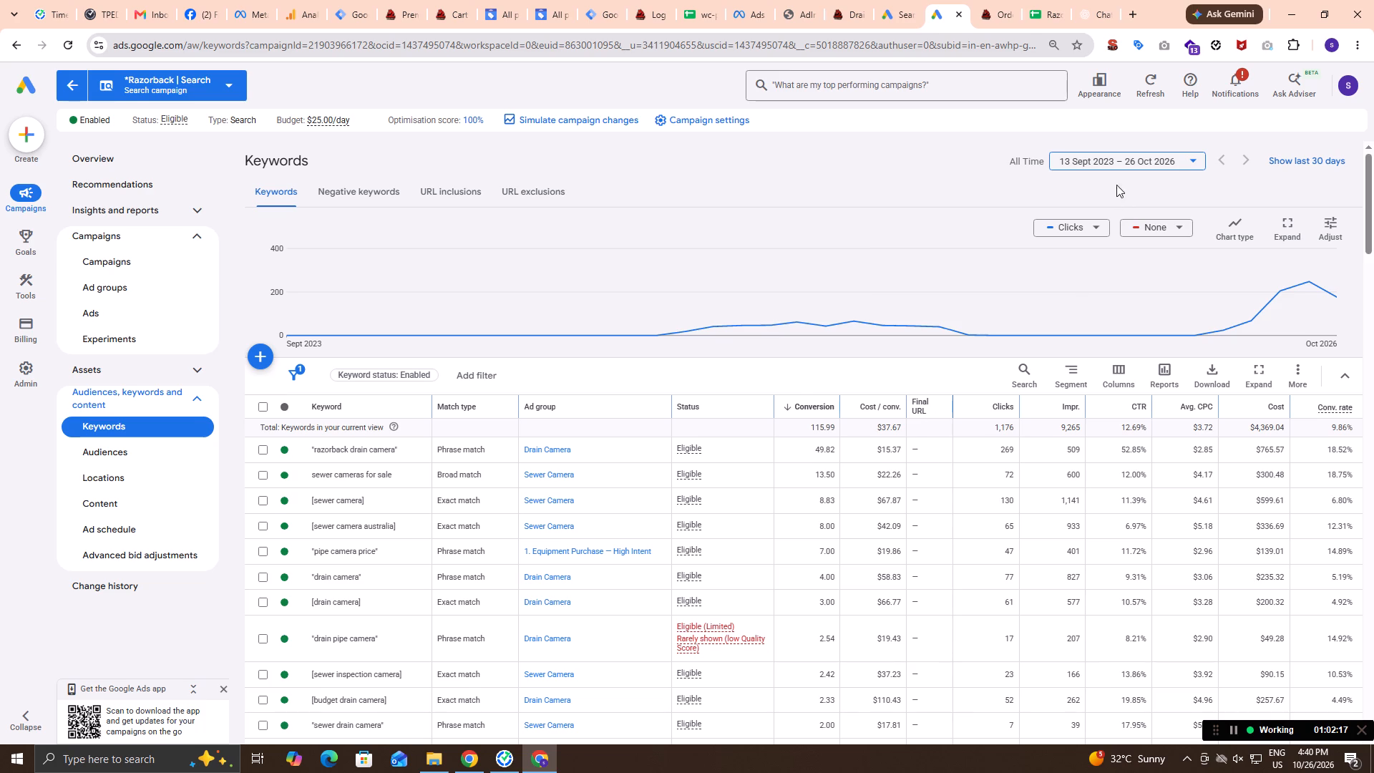
In Google Ads, set the date range of the Razorback Search campaign's keyword report to the last 30 days.
{"action": "left_click", "coordinate": [1125, 167]}
{"action": "left_click", "coordinate": [1131, 165]}
{"action": "scroll", "coordinate": [1219, 392], "scroll_direction": "up", "scroll_amount": 2}
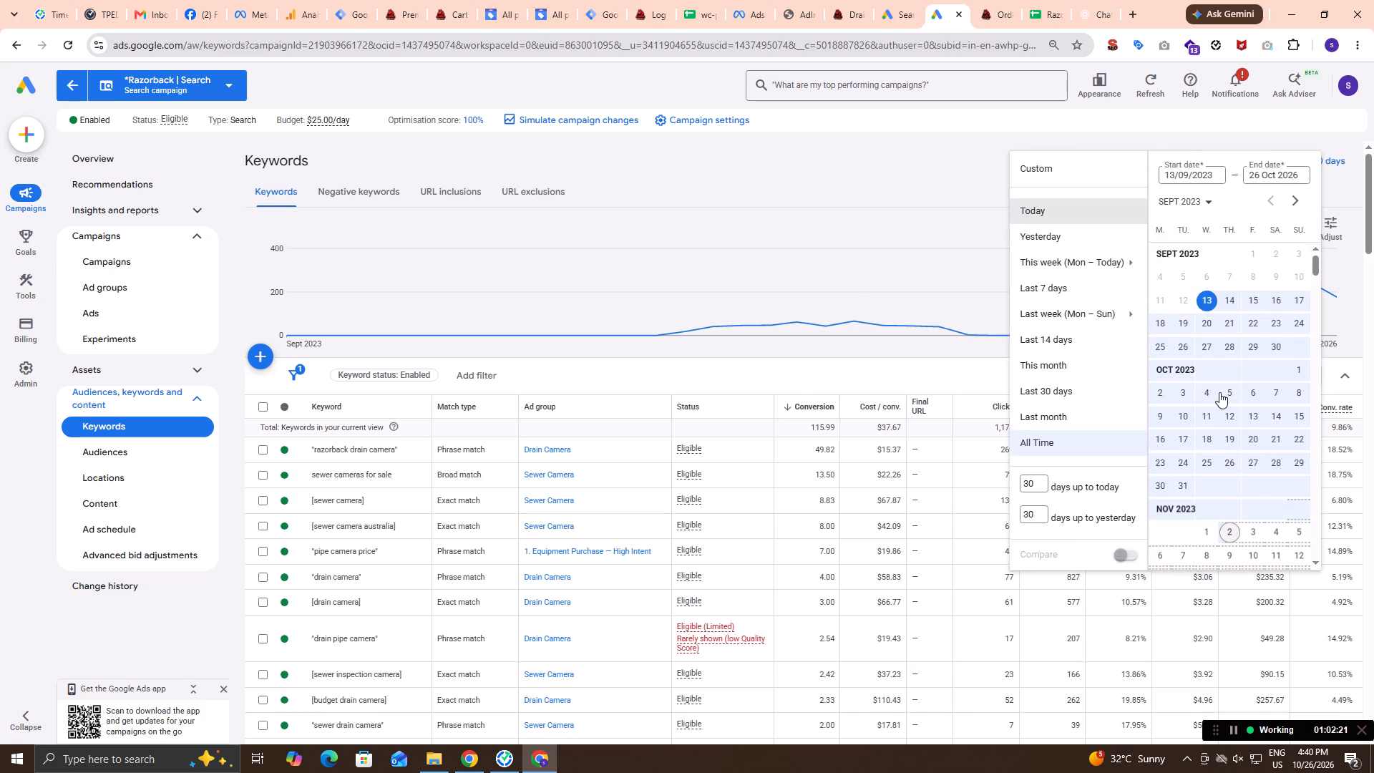
{"action": "scroll", "coordinate": [1219, 392], "scroll_direction": "down", "scroll_amount": 2}
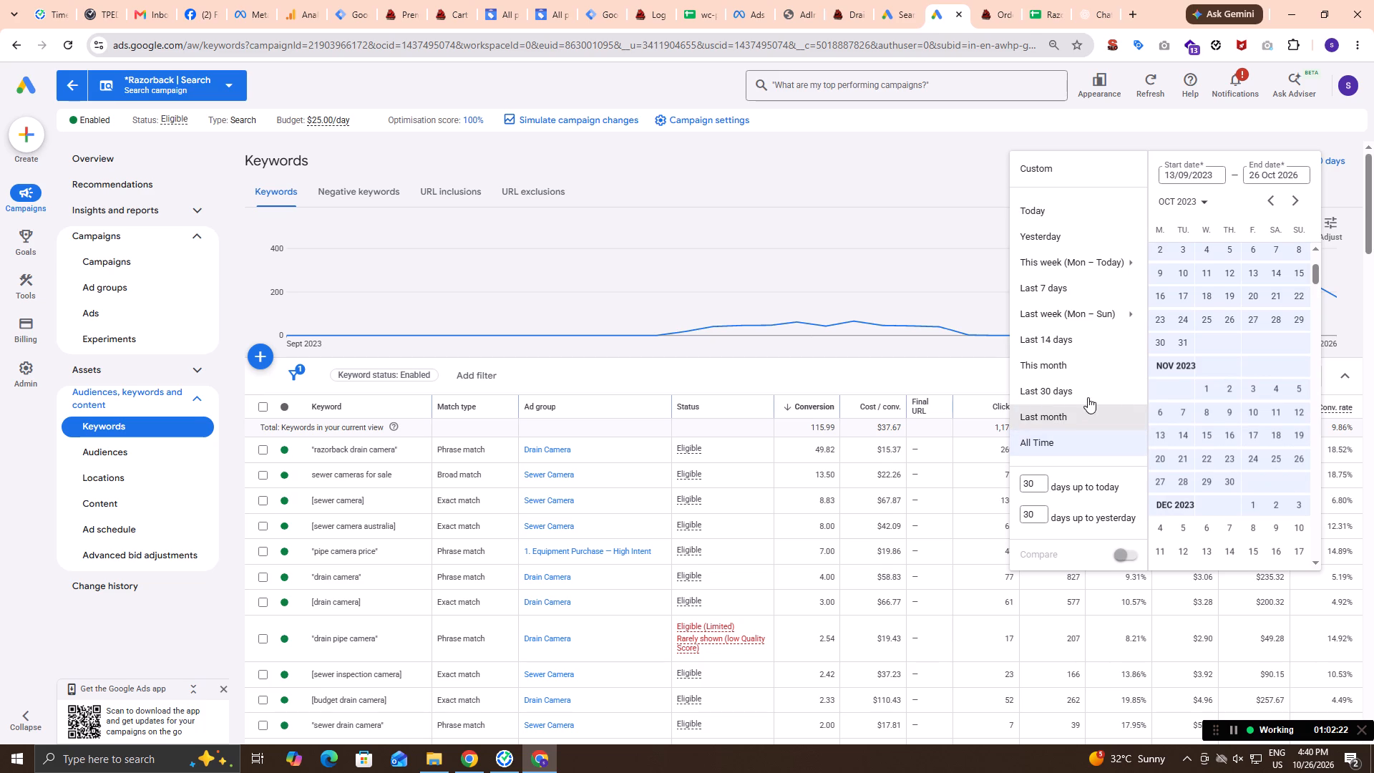
{"action": "left_click", "coordinate": [1083, 387]}
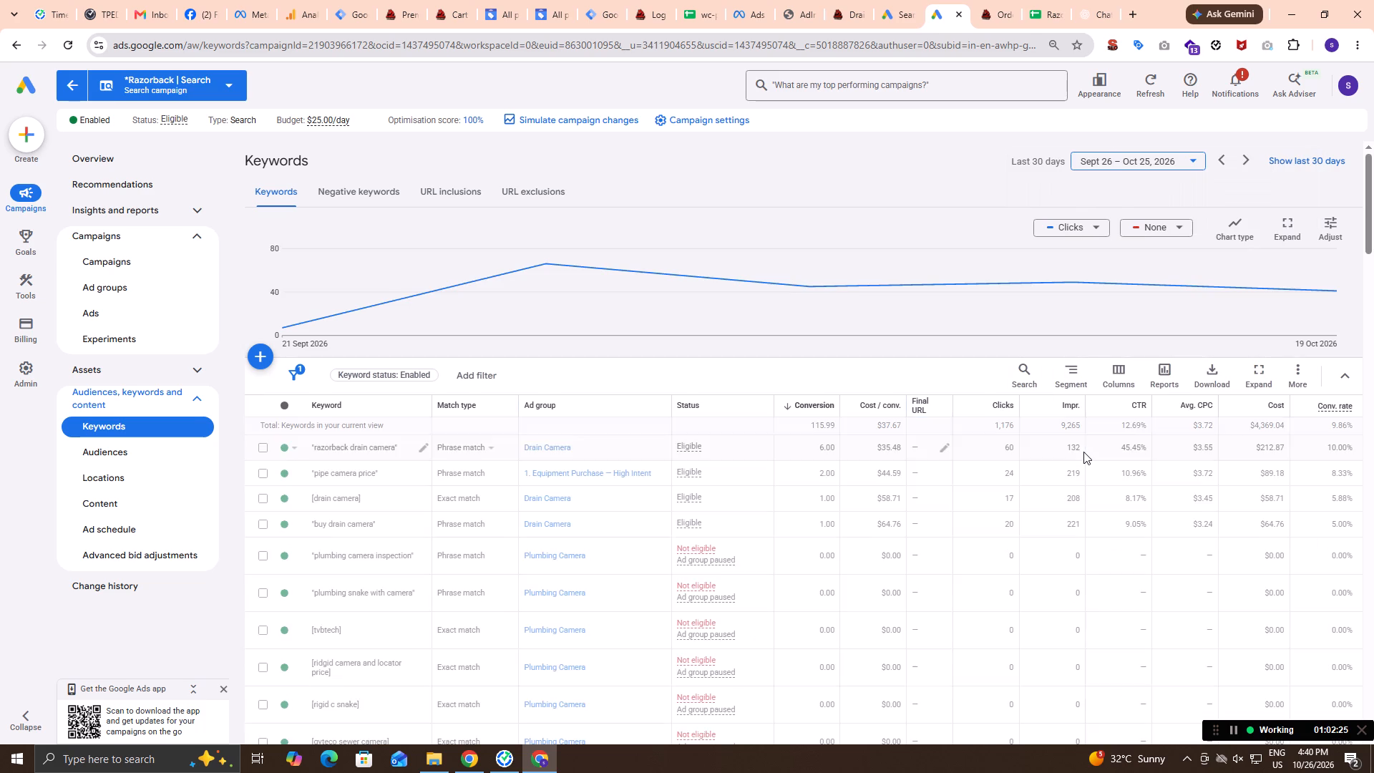